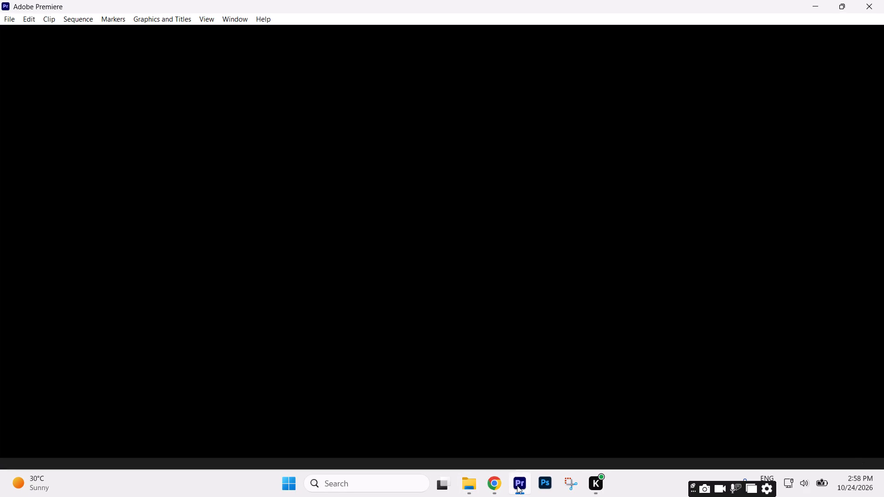
Open the recent project D:\df.
left_click(7, 18)
left_click(51, 68)
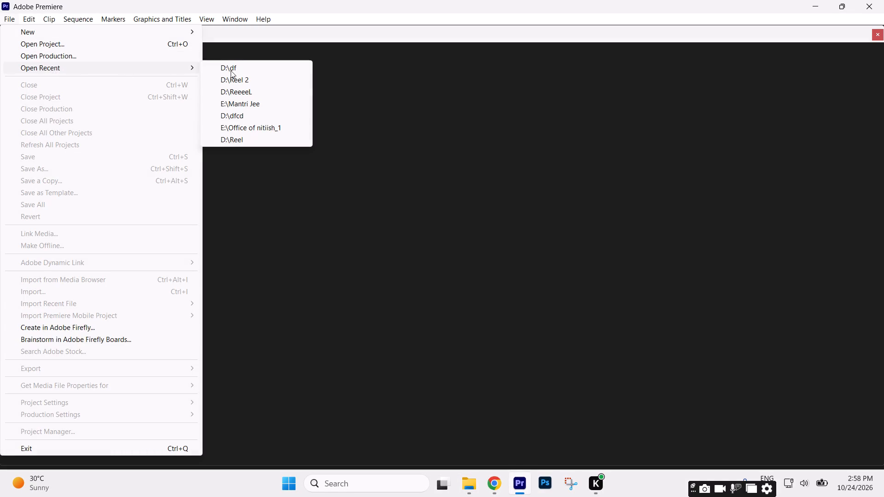
left_click(244, 68)
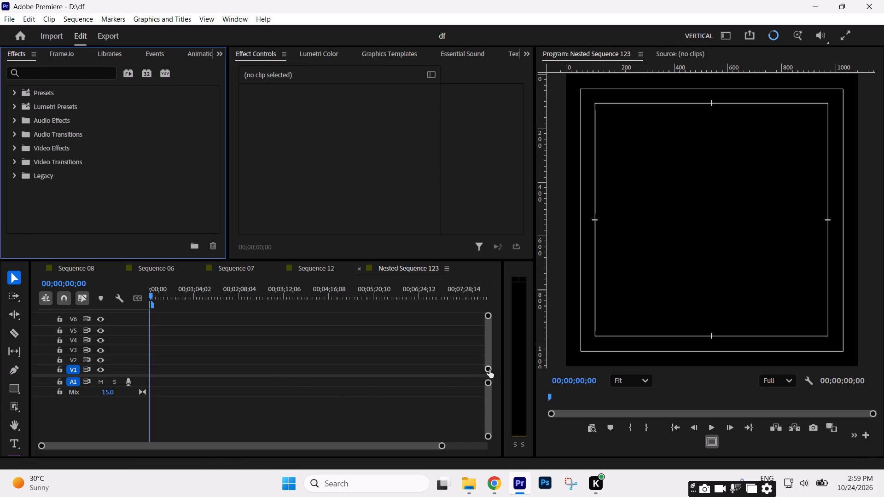
Close the Nested Sequence 123 timeline and park the playhead at 00;01;57;19 in Sequence 12, past the existing edit.
left_click_drag(489, 370, 488, 383)
left_click_drag(137, 376, 135, 391)
left_click(224, 358)
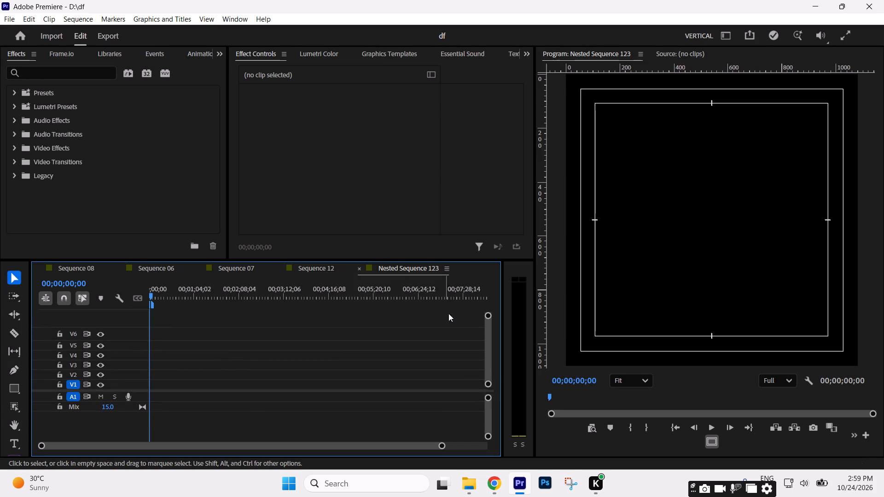
left_click(358, 271)
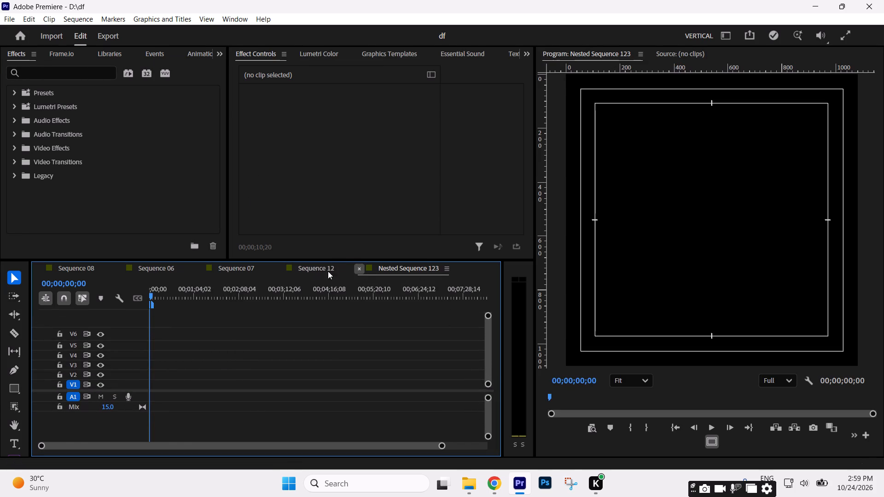
left_click_drag(235, 296, 246, 297)
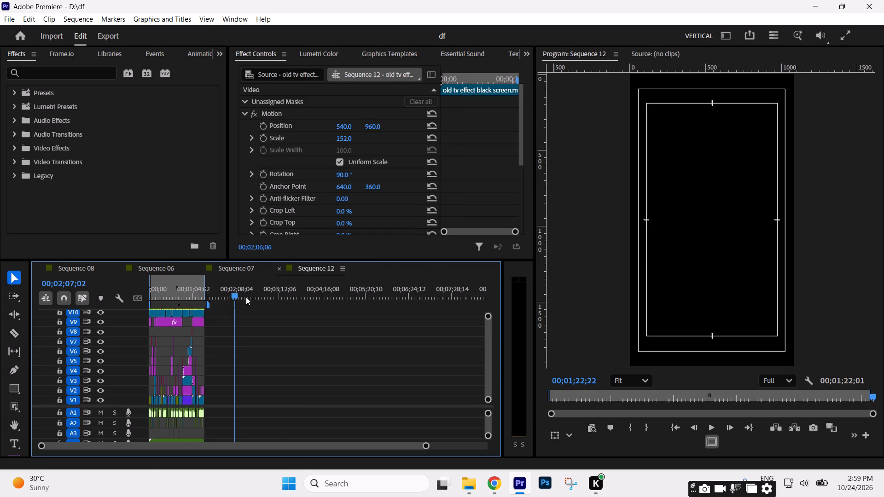
left_click_drag(246, 297, 230, 304)
left_click(324, 346)
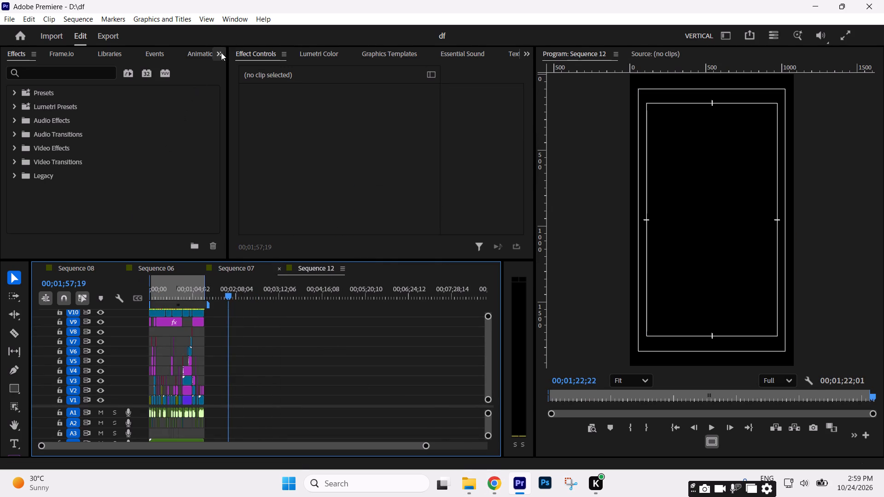
Import the 720p h264 video "सिर्फ हंगामा खड़ा करना मेरा मकसद नहीं Dushyant Kumar next level poem" from the Nis folder into the project.
left_click_drag(219, 52, 233, 144)
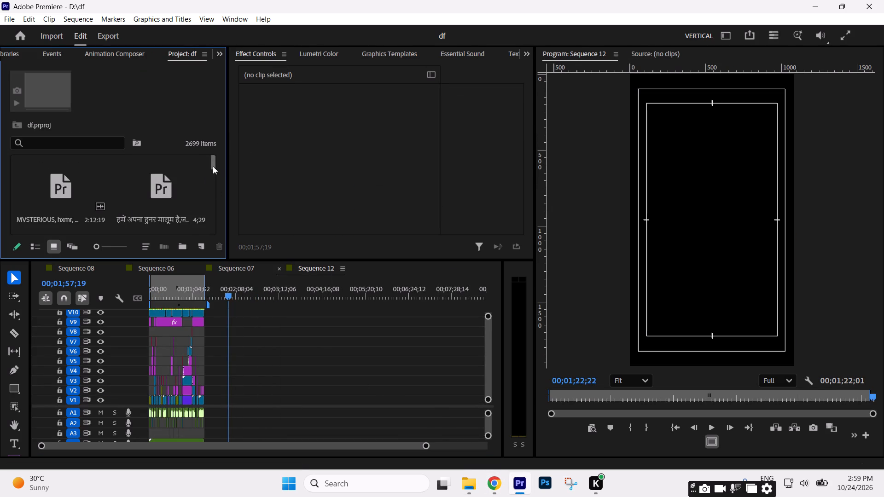
left_click_drag(213, 166, 204, 256)
double_click(135, 203)
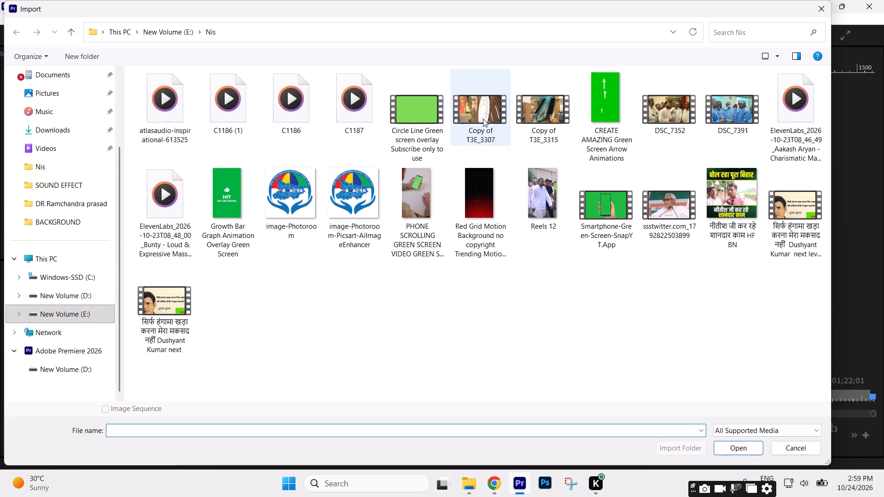
left_click(779, 227)
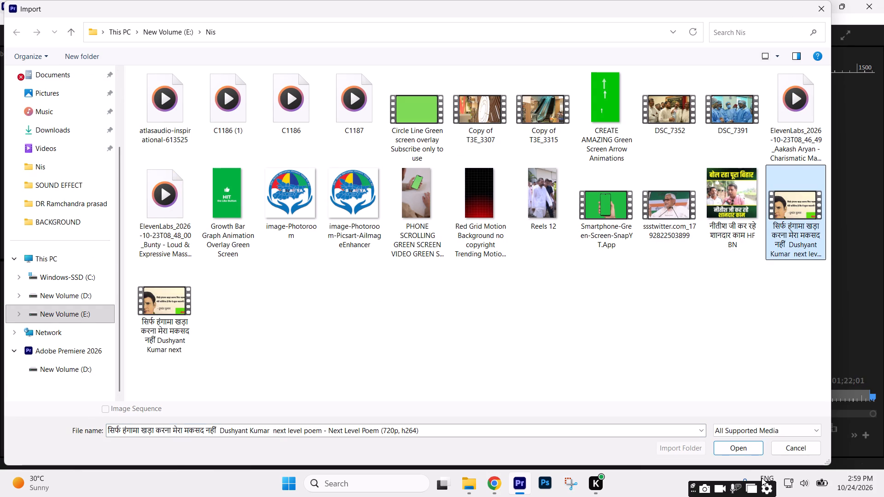
left_click(733, 448)
Place the imported poem video on tracks V1 and A1 in the empty stretch well after the existing edit in Sequence 12.
left_click_drag(169, 189, 307, 371)
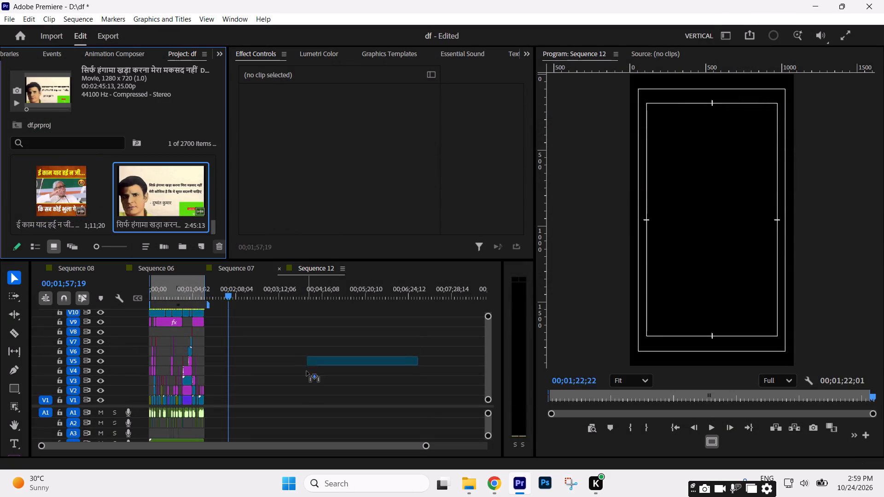
left_click_drag(307, 371, 305, 401)
Play the poem clip from about 00;05;32 and examine its audio waveform for the start of the wanted passage.
left_click(375, 299)
key("space")
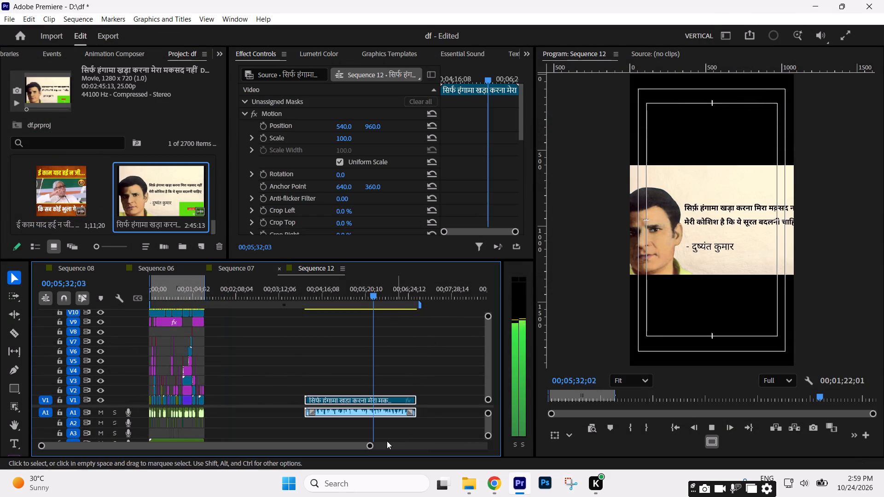
left_click_drag(366, 442, 348, 444)
left_click_drag(369, 443, 251, 438)
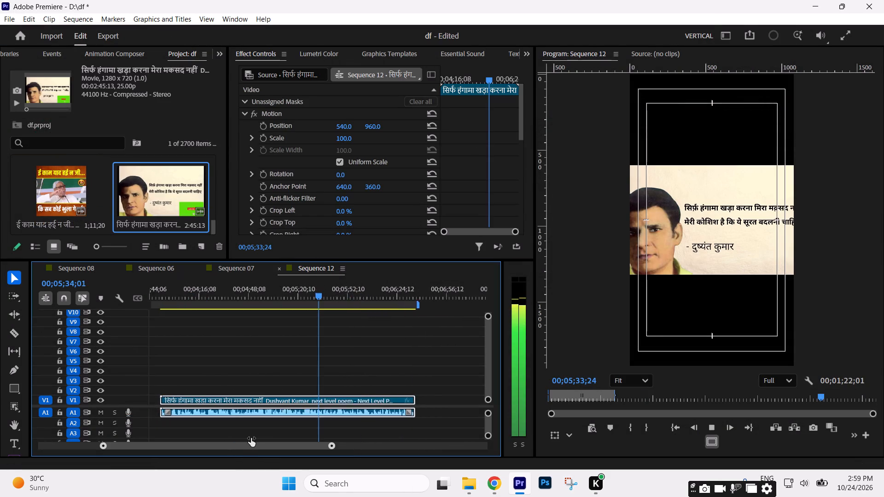
left_click_drag(251, 438, 213, 436)
left_click(374, 365)
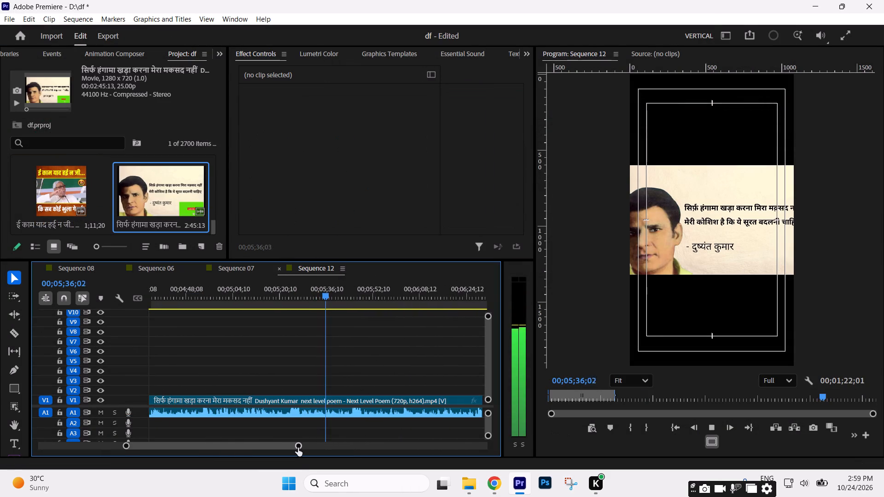
left_click_drag(300, 446, 262, 442)
left_click(385, 373)
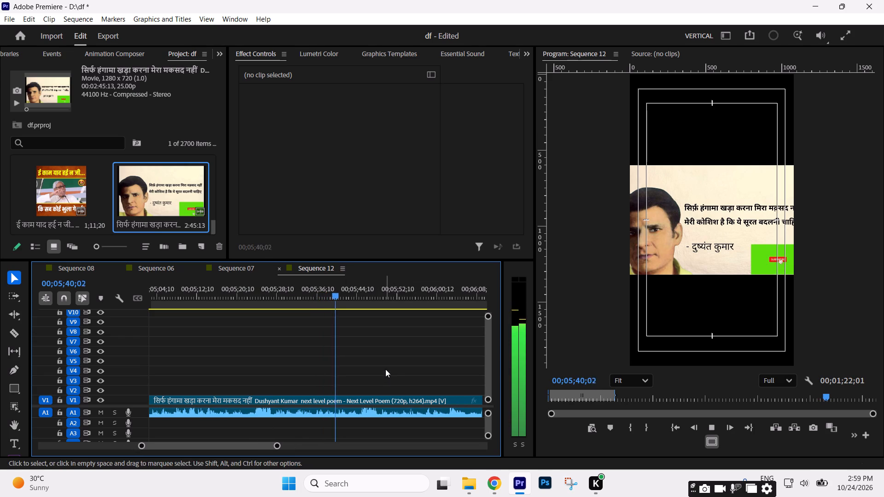
left_click(278, 447)
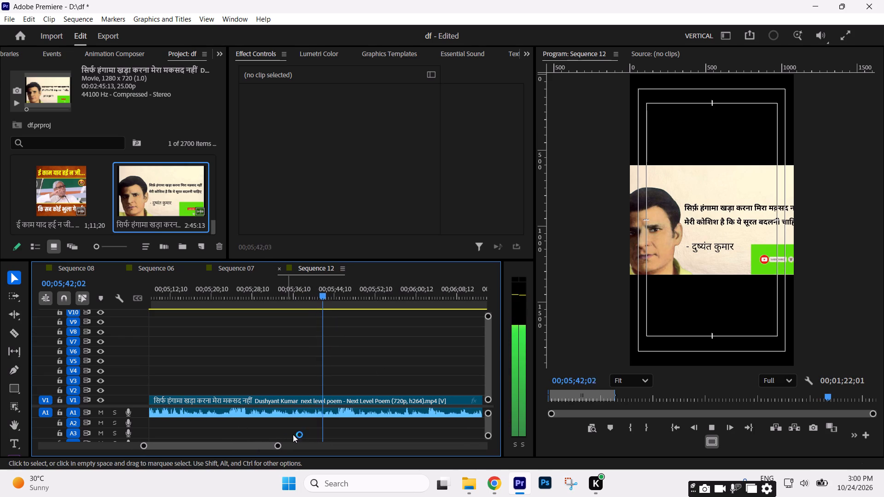
left_click(374, 370)
left_click_drag(276, 447, 277, 447)
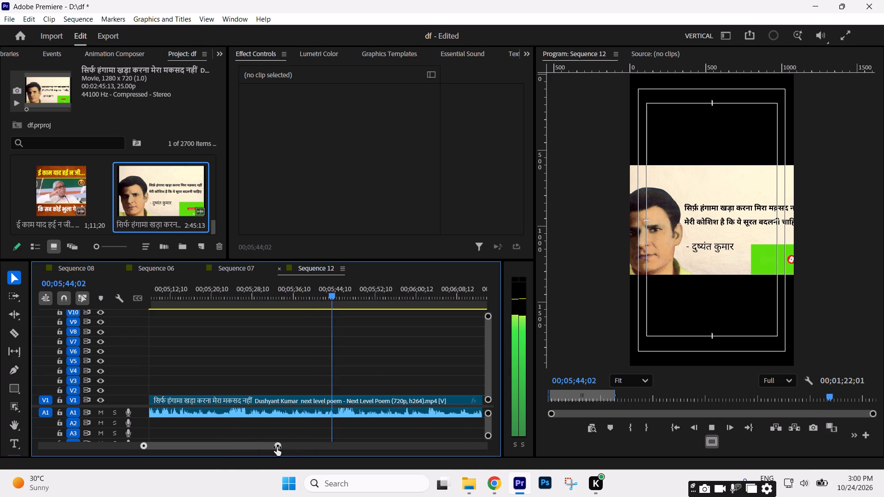
left_click_drag(277, 447, 287, 447)
left_click(486, 433)
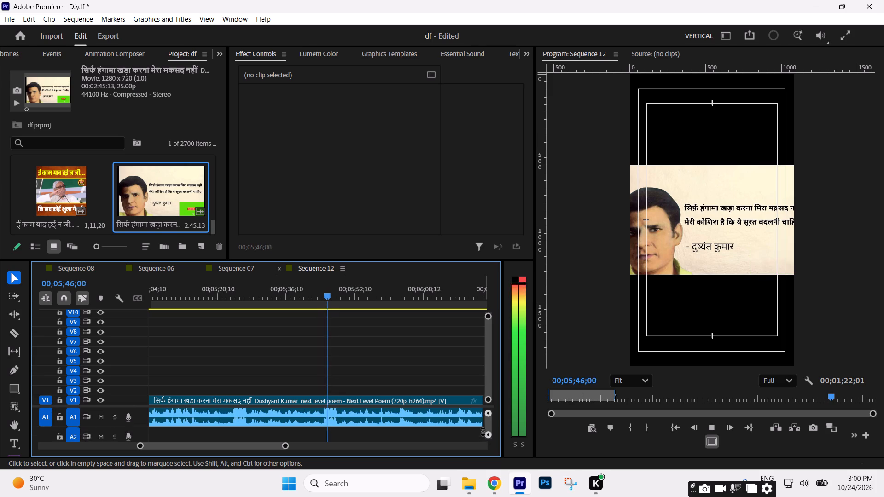
Split the poem clip at 00;05;45;03 and delete the part before the cut.
key("c")
left_click(325, 292)
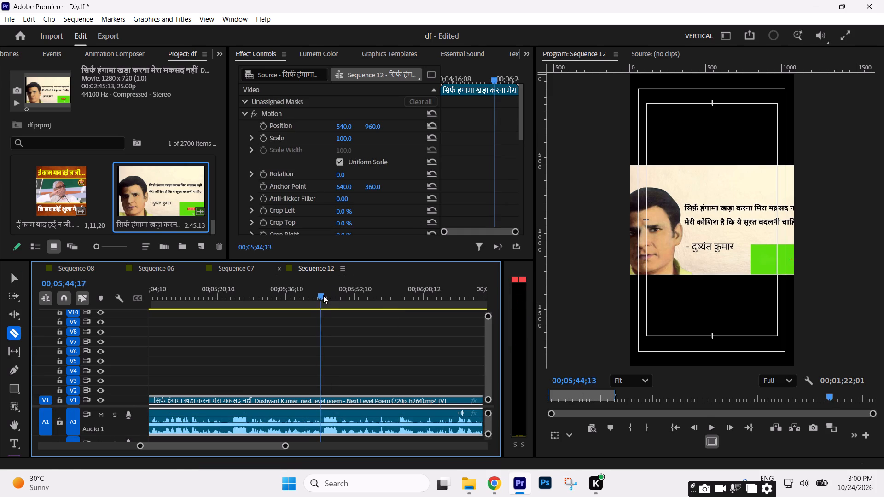
key("v")
left_click_drag(285, 445, 174, 437)
key("c")
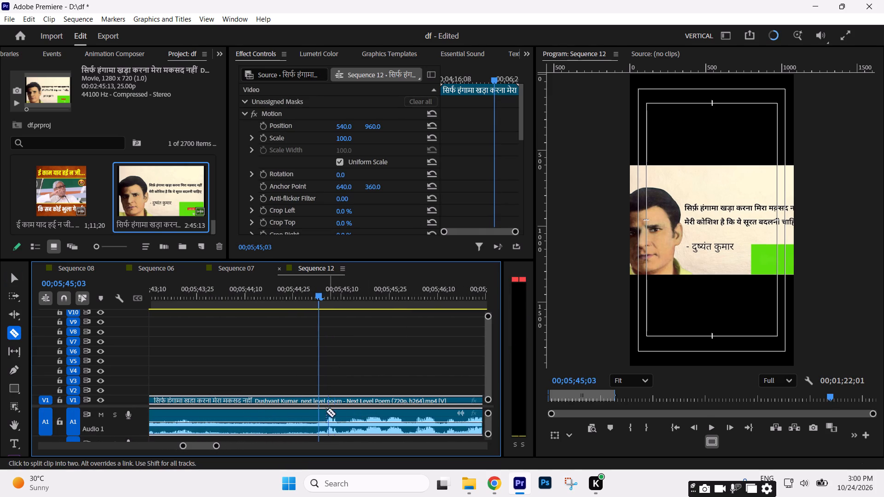
left_click(316, 399)
key("v")
key("space")
left_click_drag(264, 364, 264, 364)
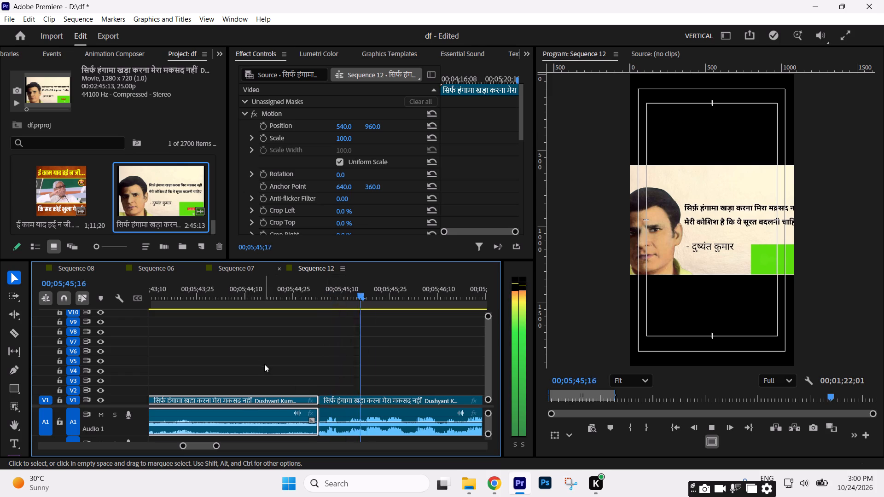
left_click_drag(264, 364, 242, 404)
key("Delete")
Listen to the remaining poem clip and split it at 00;05;52;25.
type("----")
key("minus")
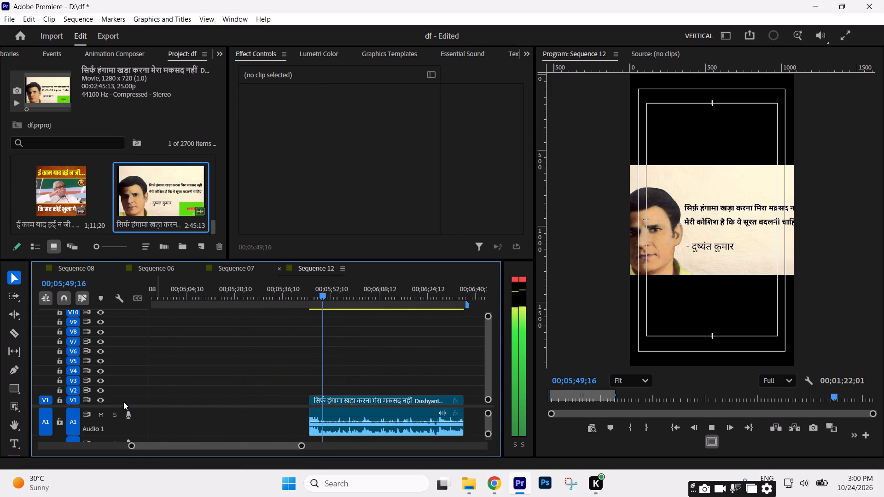
left_click_drag(124, 405, 127, 384)
left_click(192, 418)
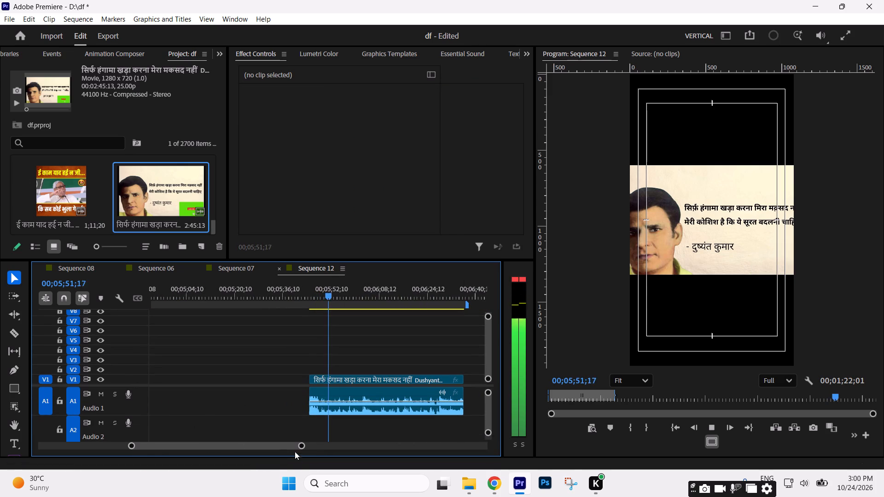
left_click_drag(302, 444, 228, 443)
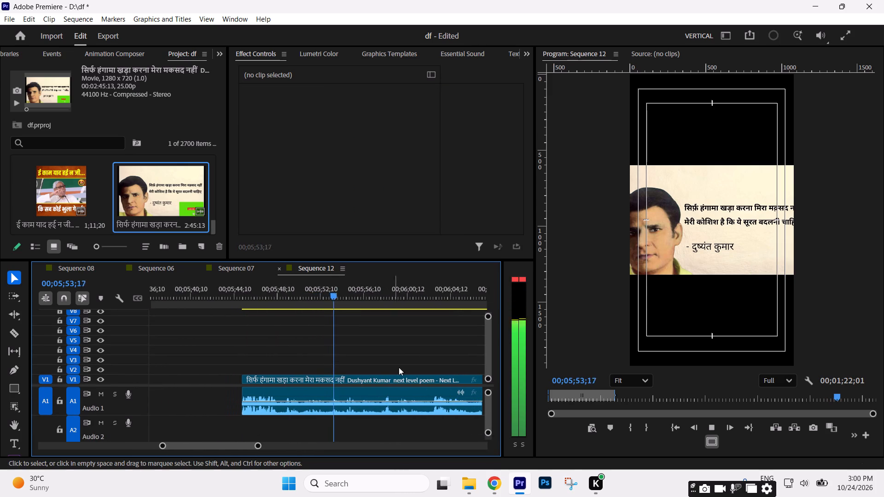
left_click(410, 344)
left_click_drag(322, 295, 319, 295)
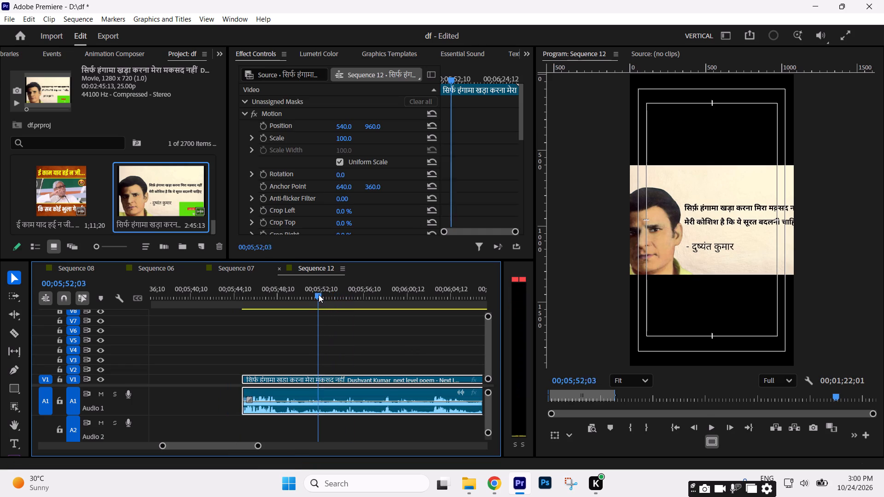
left_click_drag(319, 295, 317, 295)
key("space")
key("space")
key("c")
left_click(327, 380)
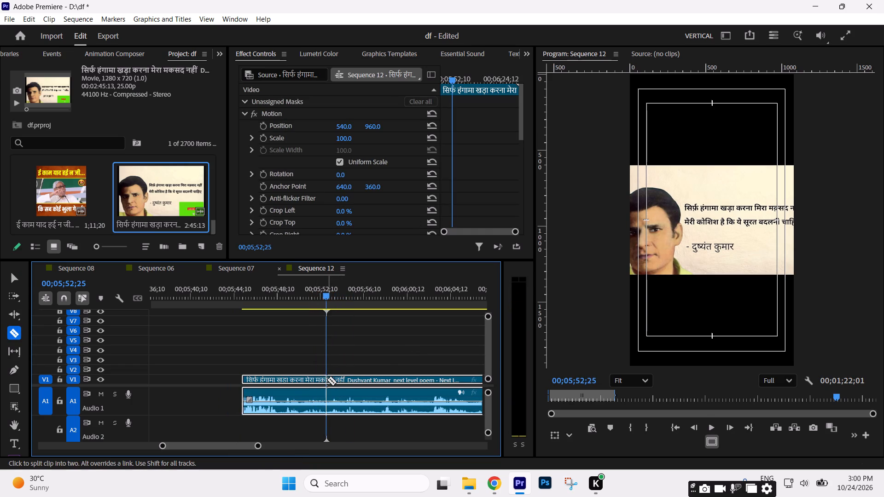
key("v")
Listen to the part after that cut, skipping ahead, and split the poem clip again at 00;06;02;19.
left_click(388, 357)
key("space")
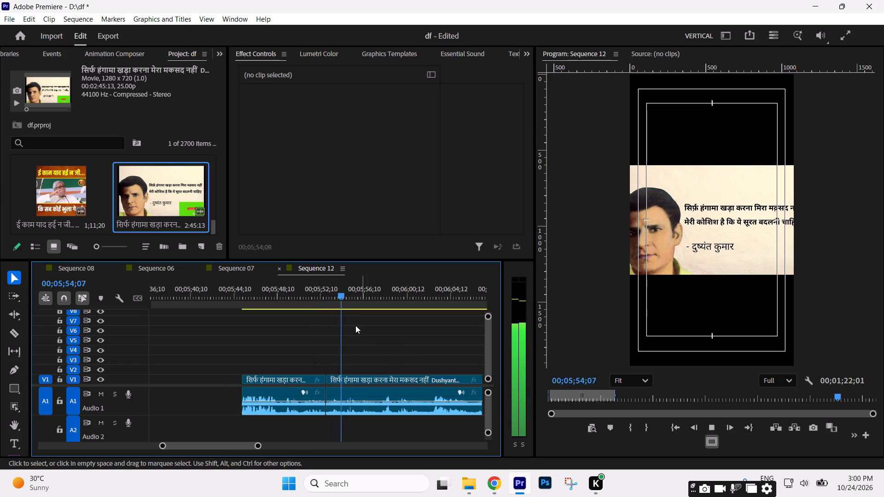
left_click_drag(368, 301, 395, 306)
key("space")
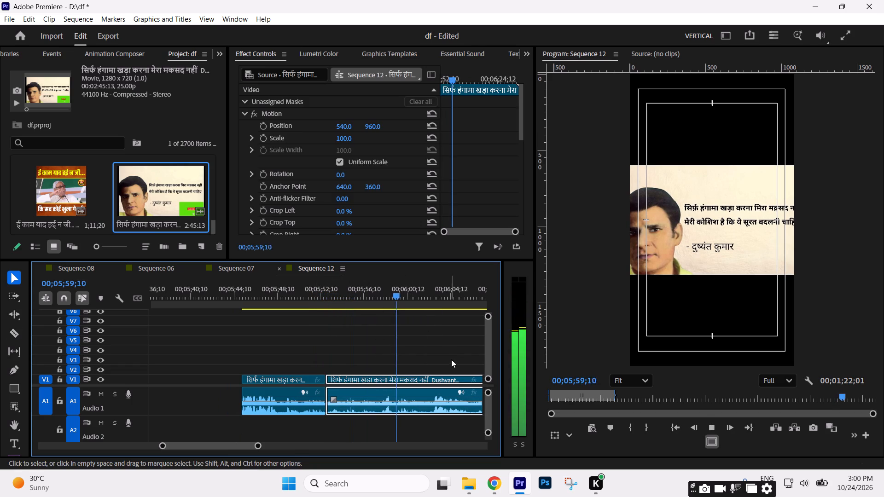
left_click(452, 359)
left_click_drag(260, 445, 276, 445)
key("space")
key("c")
left_click(334, 376)
key("v")
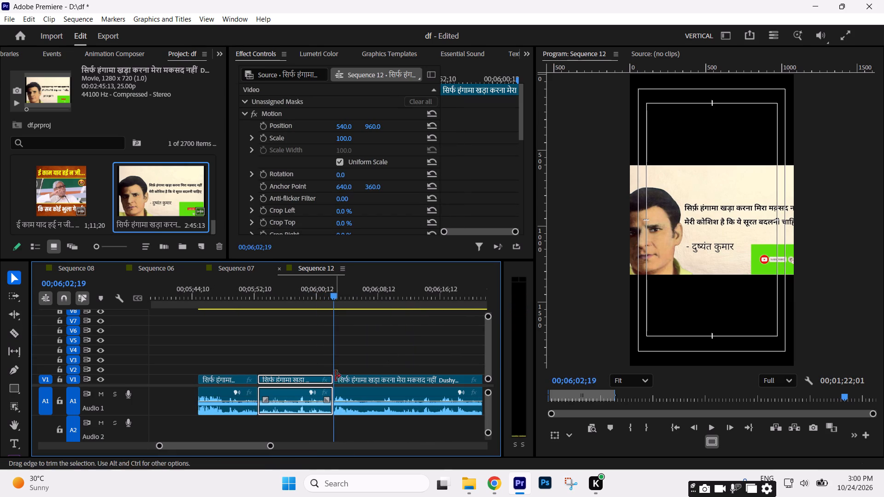
Move the middle poem segment earlier on V1 and A1, into the empty space before the first segment.
key("space")
left_click_drag(268, 447, 298, 447)
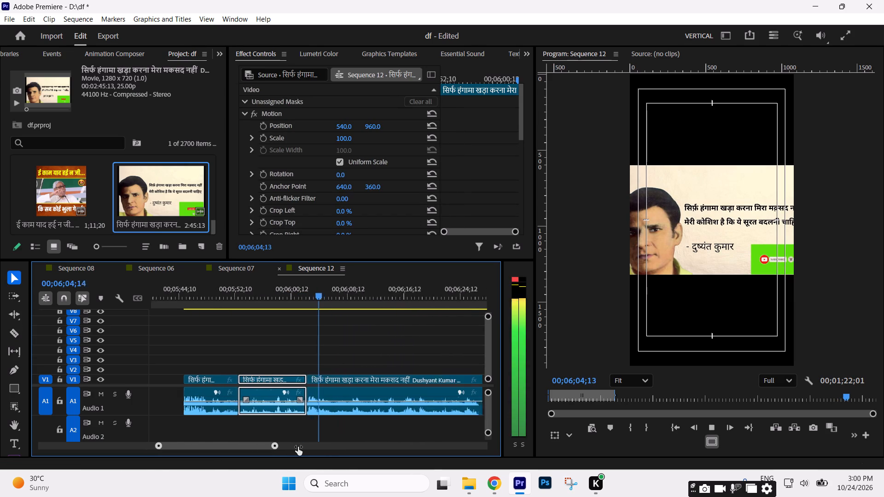
left_click_drag(298, 447, 327, 447)
left_click_drag(299, 379, 216, 387)
left_click(376, 351)
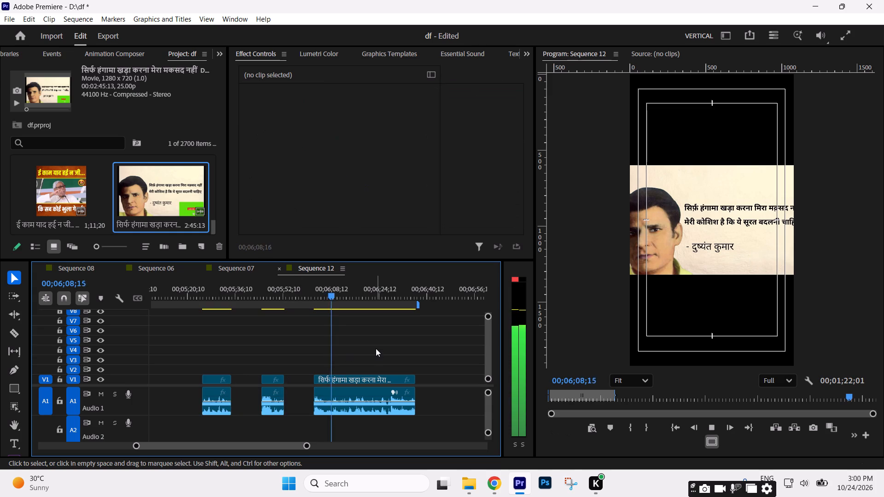
Listen to the last poem segment, replaying parts of it, and split it at about 00;06;16.
left_click_drag(306, 448, 268, 448)
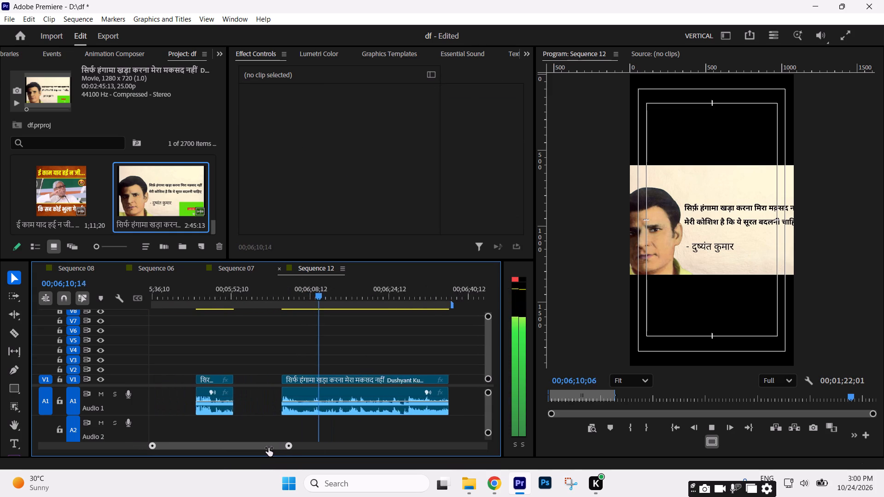
left_click_drag(268, 448, 287, 446)
left_click(387, 347)
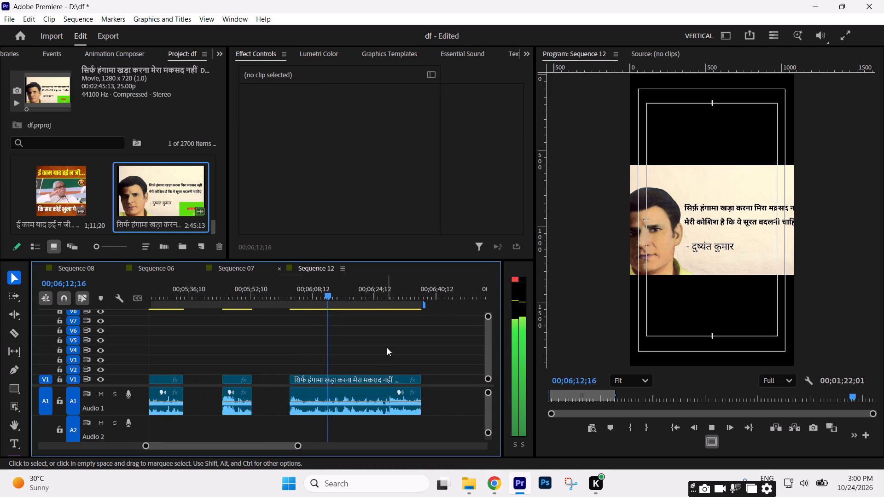
left_click_drag(297, 445, 249, 446)
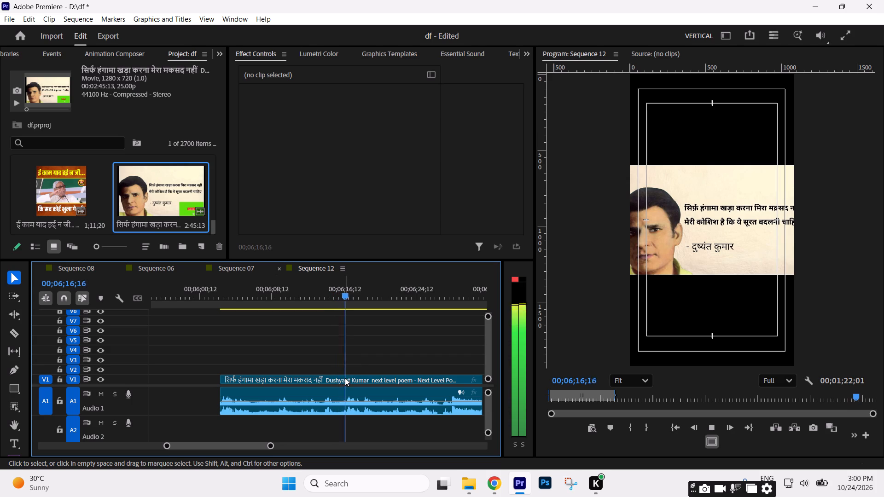
left_click(271, 445)
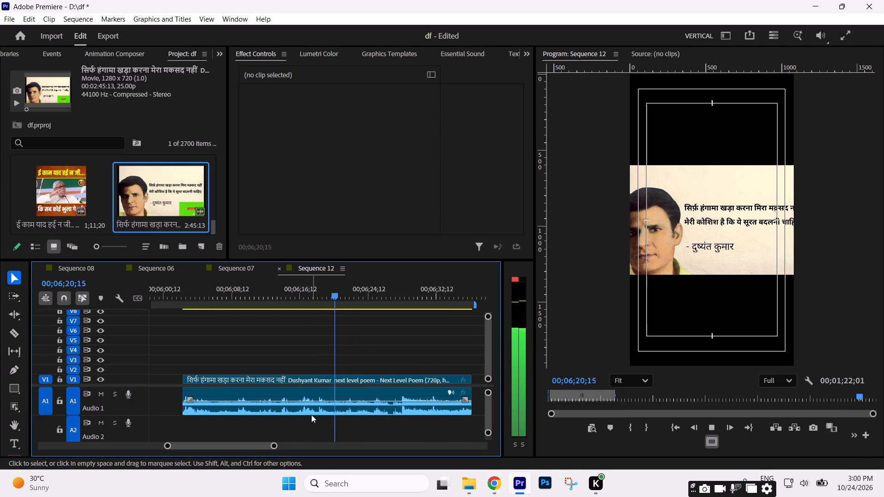
left_click(302, 306)
key("space")
left_click(341, 366)
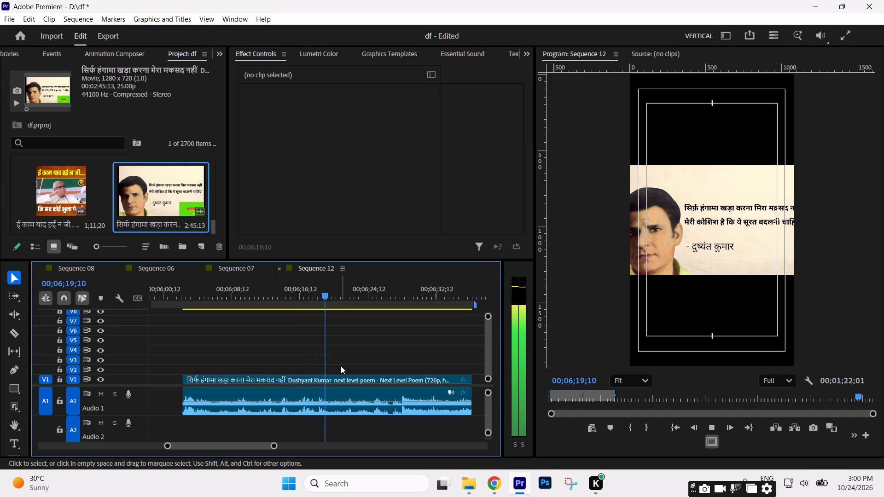
left_click(258, 300)
key("space")
left_click(335, 355)
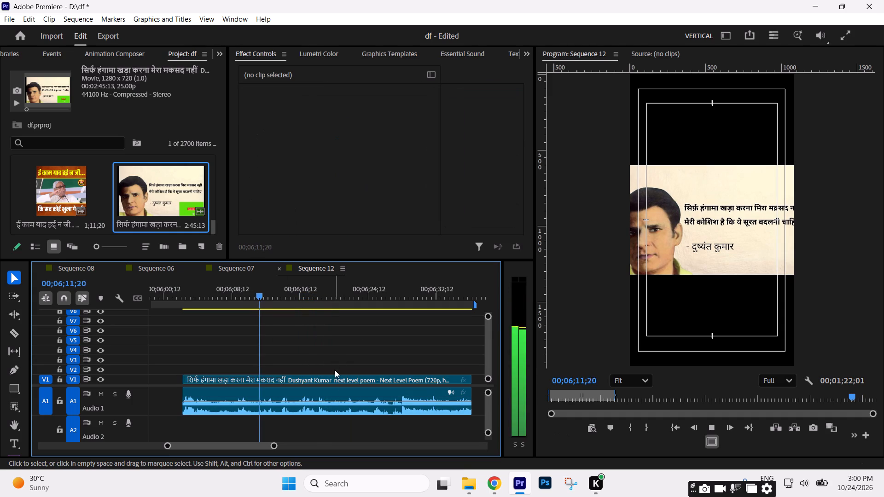
left_click_drag(272, 446, 260, 446)
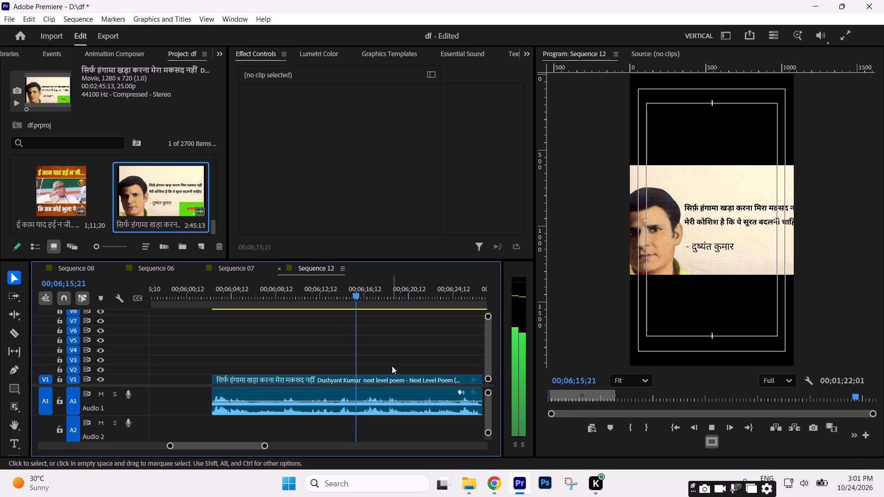
key("space")
key("c")
left_click(362, 379)
key("v")
Listen on from that cut and split the poem clip again at 00;06;19;23.
key("space")
left_click(416, 358)
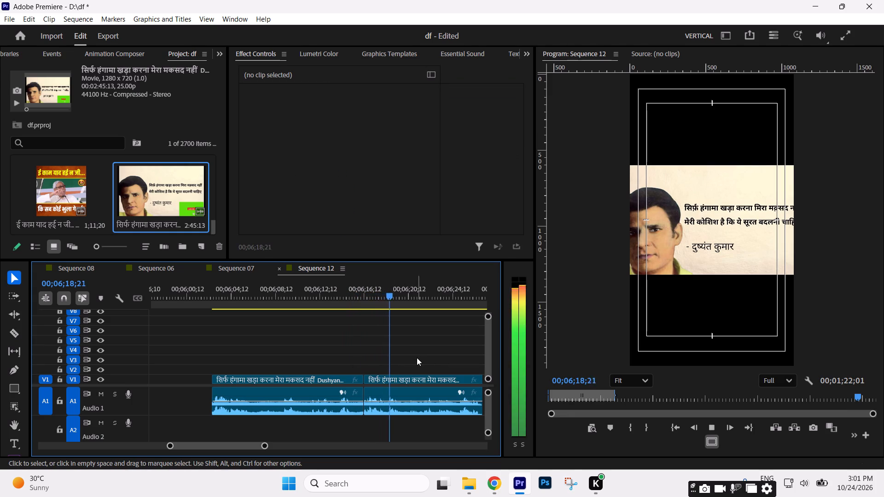
key("space")
key("c")
left_click(402, 377)
key("v")
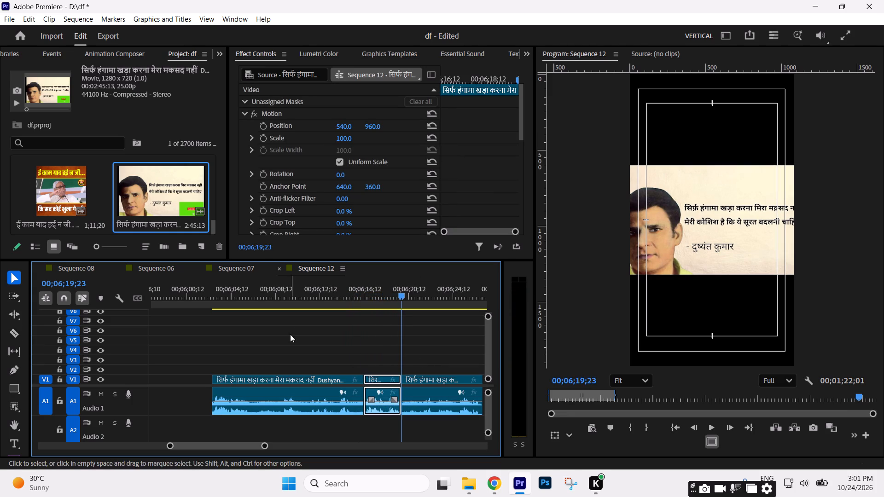
Replay the segment before the short piece, then move the short piece earlier over it, starting at 00;06;11;11.
left_click(305, 292)
key("space")
left_click(337, 339)
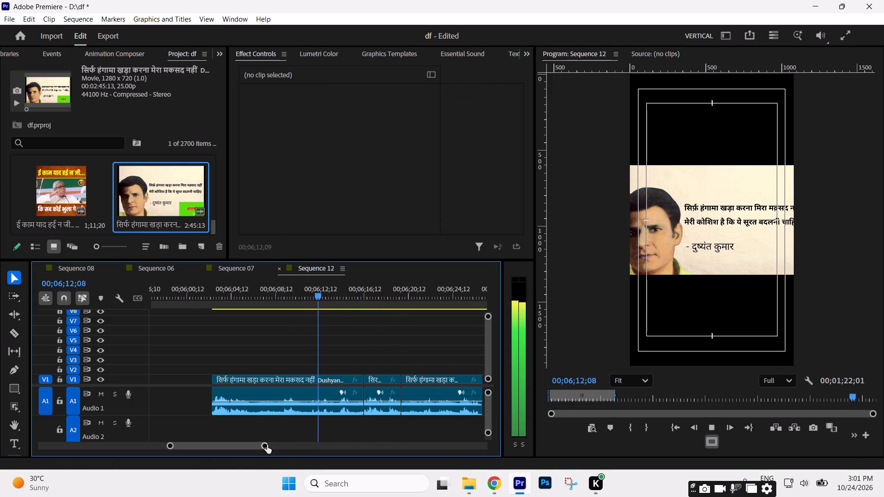
left_click_drag(267, 445, 260, 447)
key("space")
left_click(291, 298)
key("space")
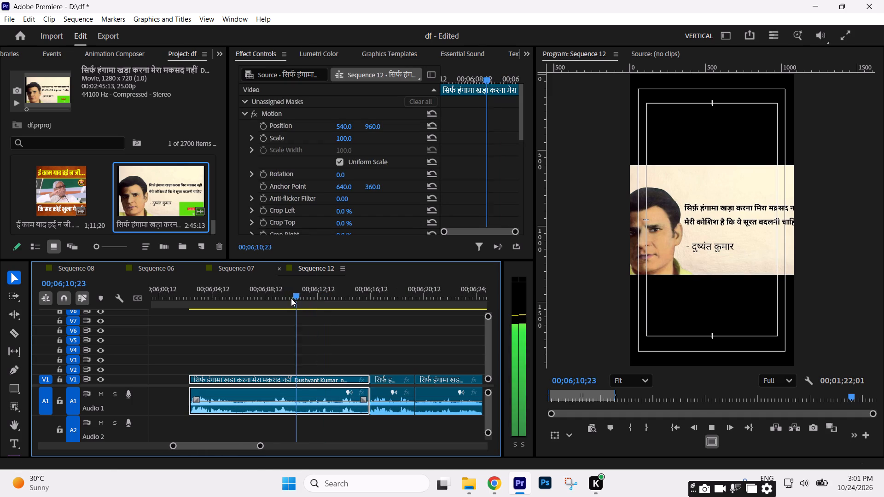
key("space")
left_click_drag(391, 378, 339, 381)
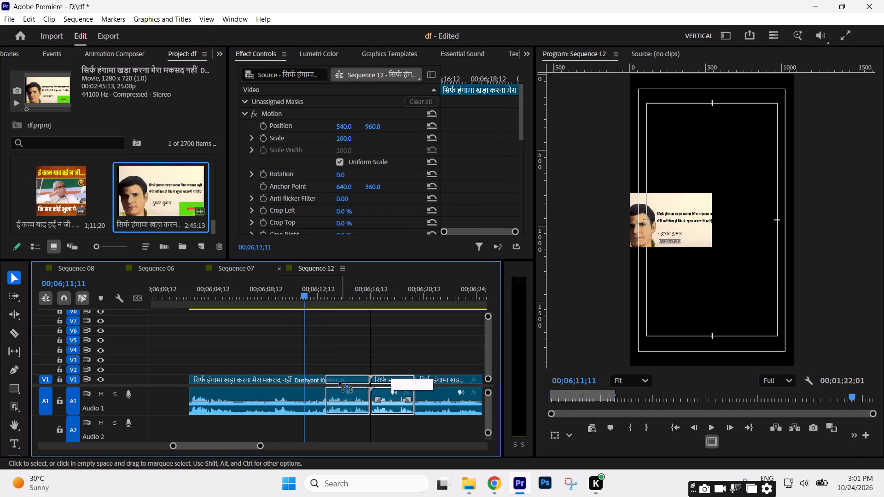
left_click_drag(339, 381, 326, 381)
Play the moved piece and delete the leftover fragment of the overwritten segment directly after it.
key("space")
left_click_drag(369, 359, 374, 383)
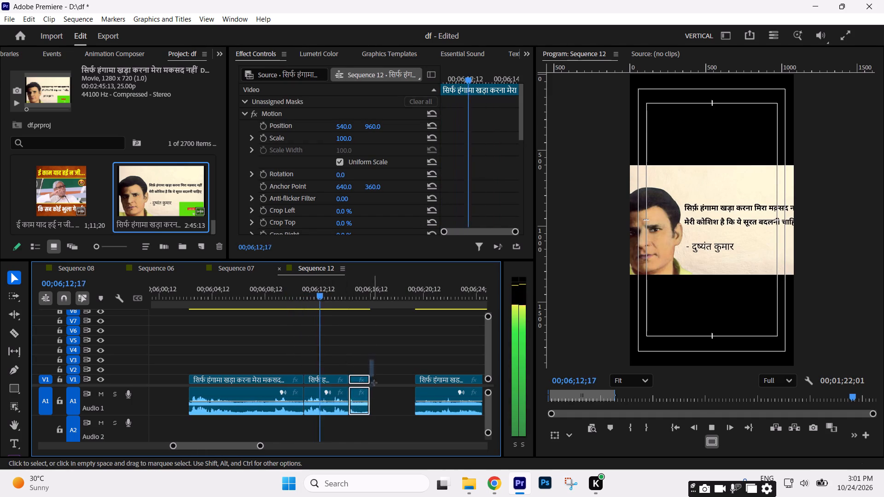
left_click_drag(374, 383, 369, 395)
left_click_drag(377, 354, 360, 390)
key("Delete")
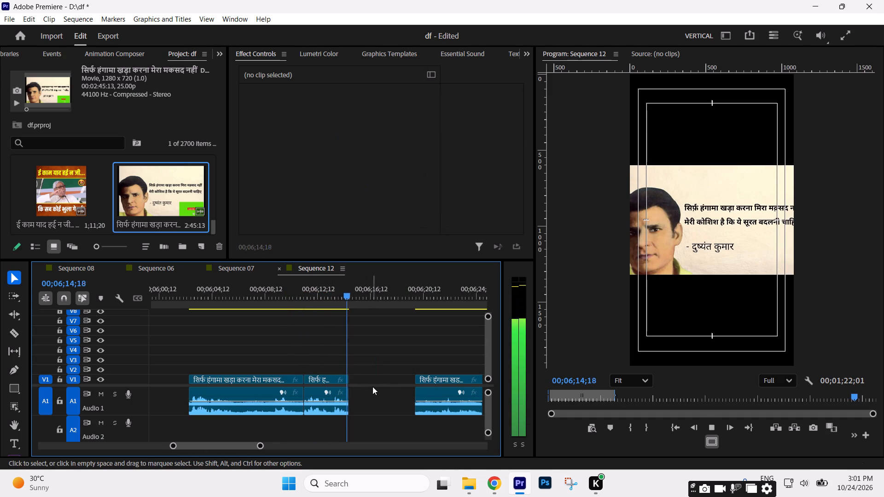
key("space")
Play the earliest poem segment, around 00;05;28, and delete it from V1 and A1.
left_click_drag(273, 356, 337, 385)
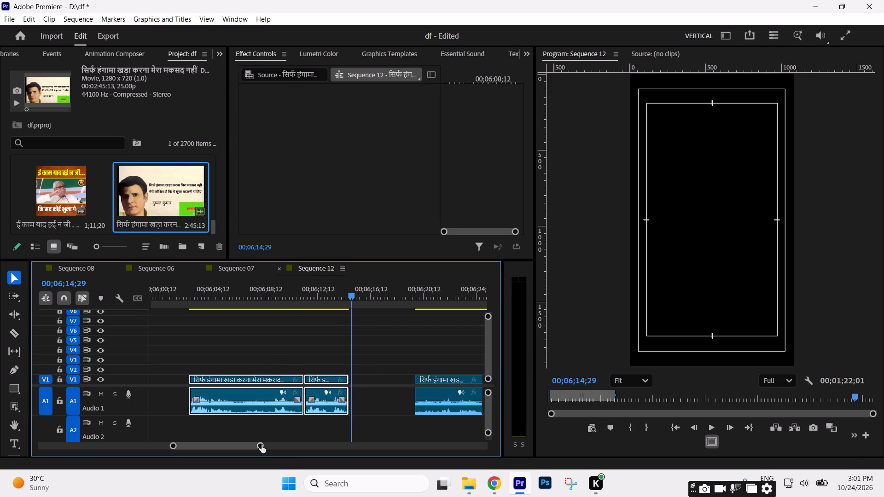
left_click_drag(260, 445, 351, 445)
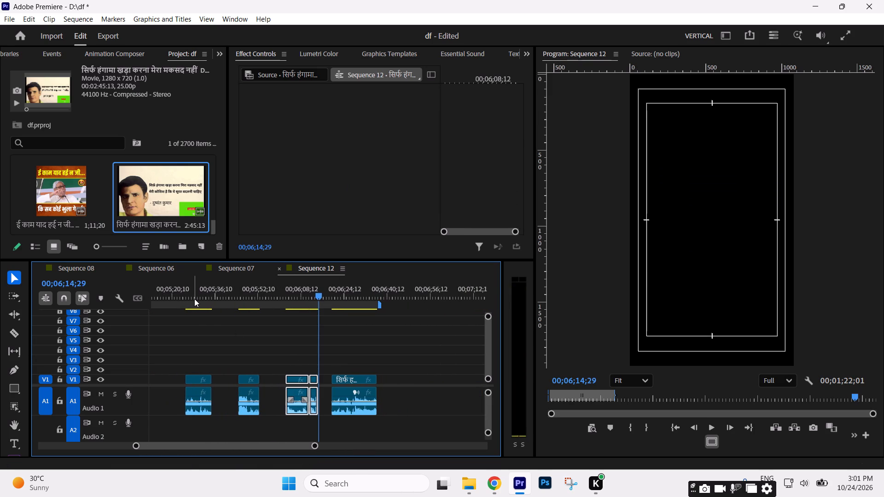
left_click(194, 299)
key("Up")
key("space")
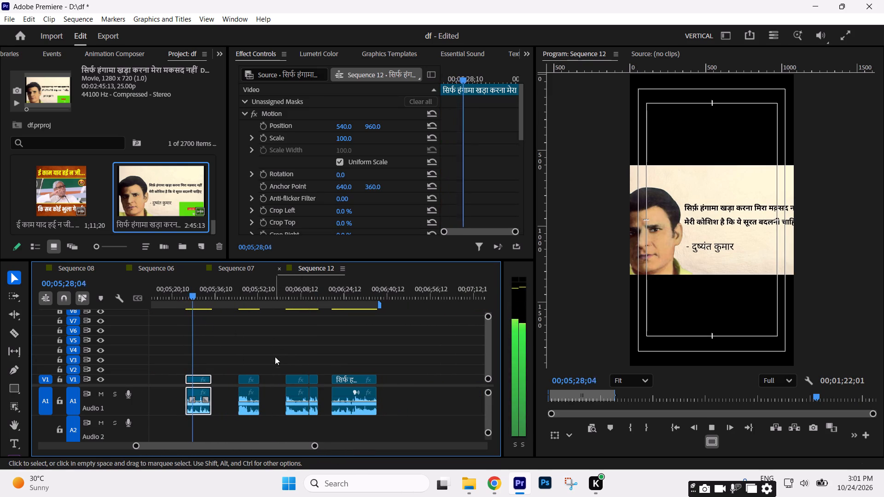
key("Down")
key("Down")
left_click_drag(209, 357, 195, 384)
key("Delete")
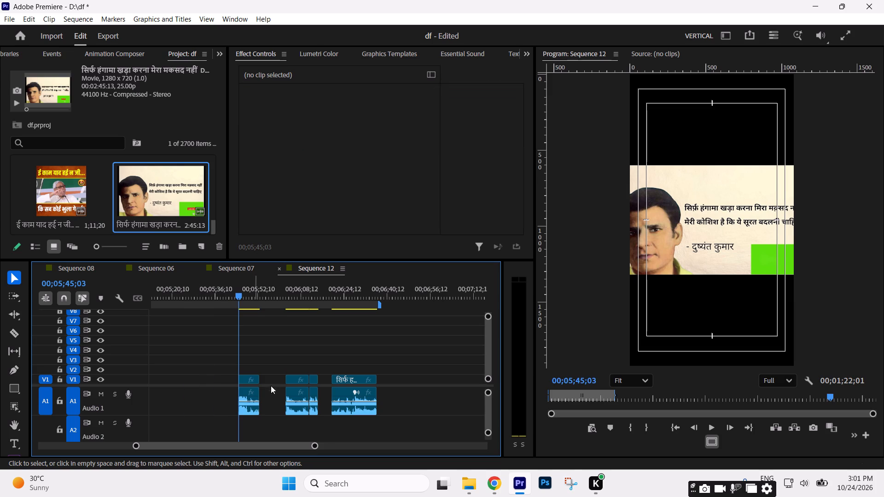
Close the gap after the poem segment that starts at 00;05;45;03.
left_click(272, 382)
key("Delete")
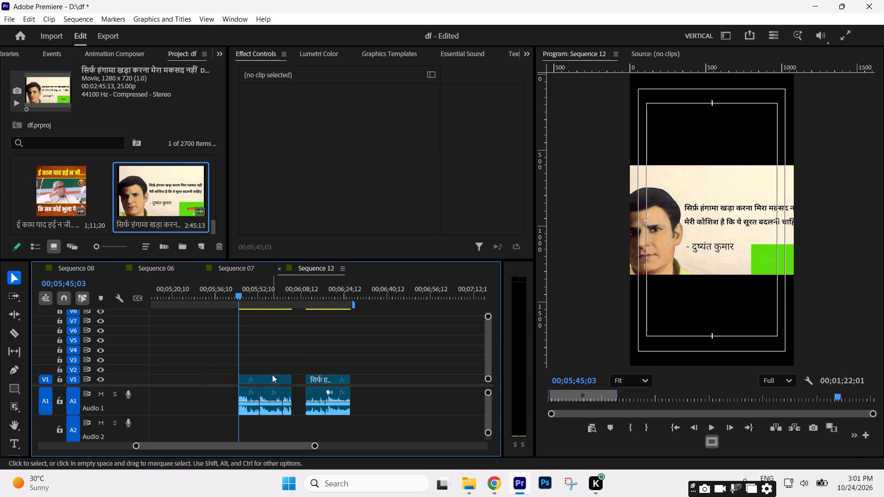
Listen to the three joined poem segments from 00;05;45;03, replaying the last piece and the first transition.
key("space")
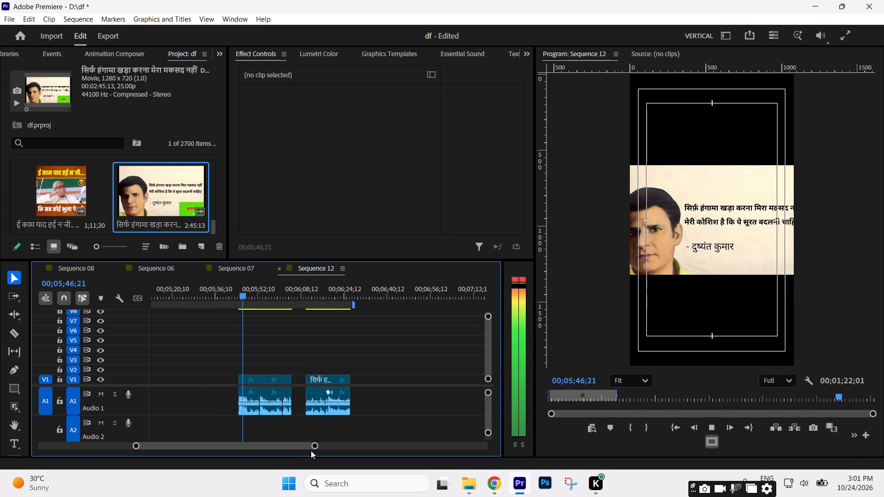
left_click_drag(312, 445, 243, 439)
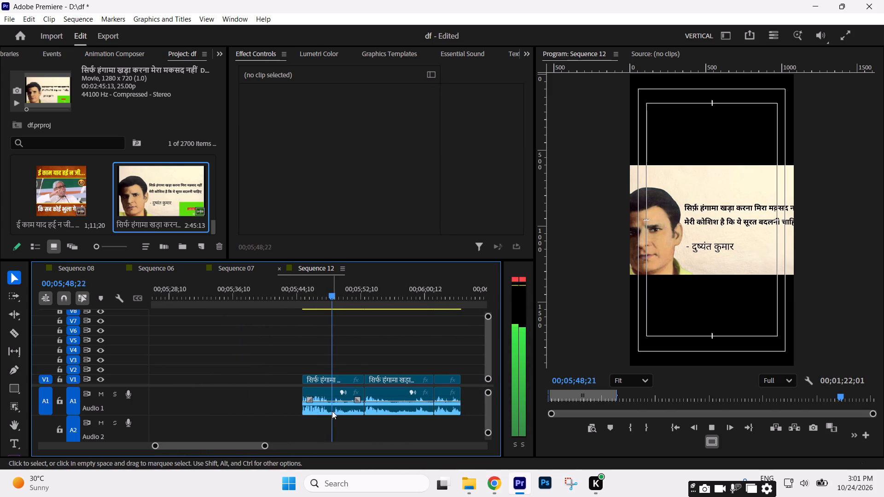
left_click(334, 403)
left_click_drag(262, 400, 431, 412)
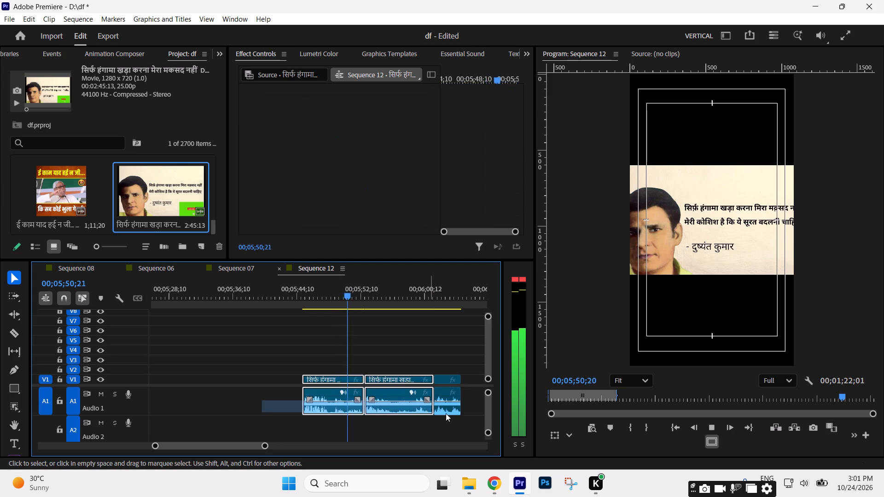
left_click_drag(450, 425, 324, 411)
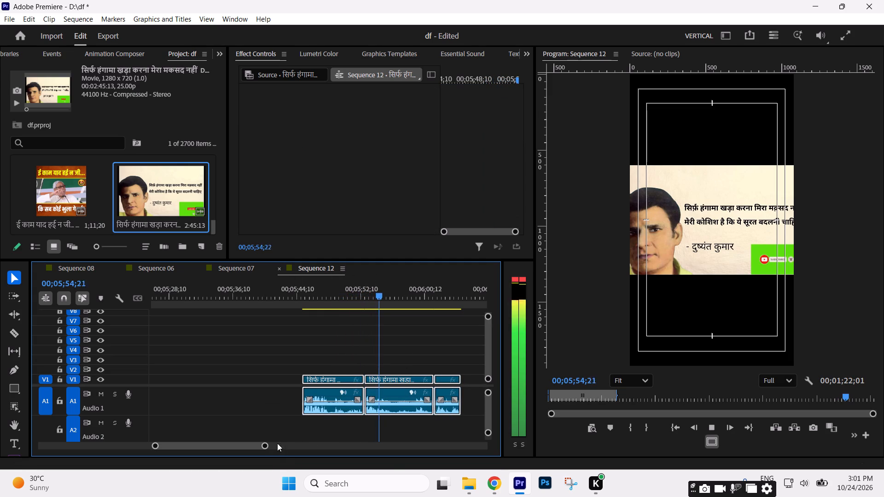
left_click(263, 448)
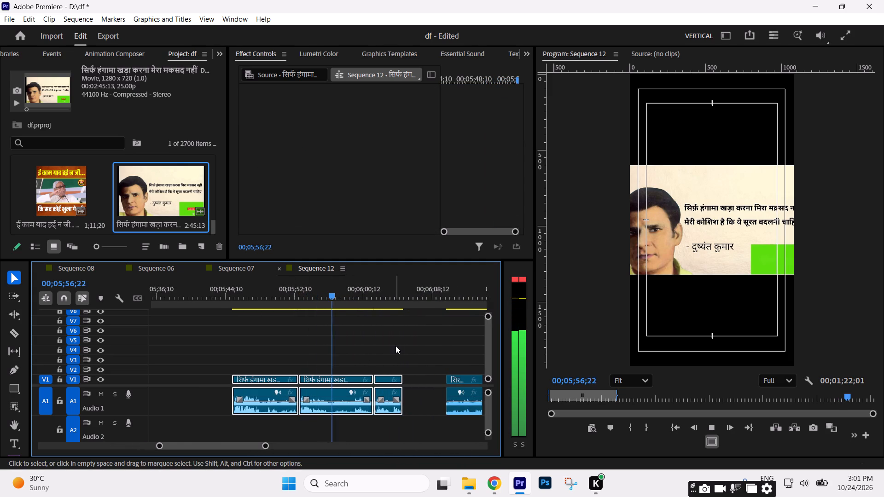
left_click(395, 346)
left_click_drag(263, 445, 269, 444)
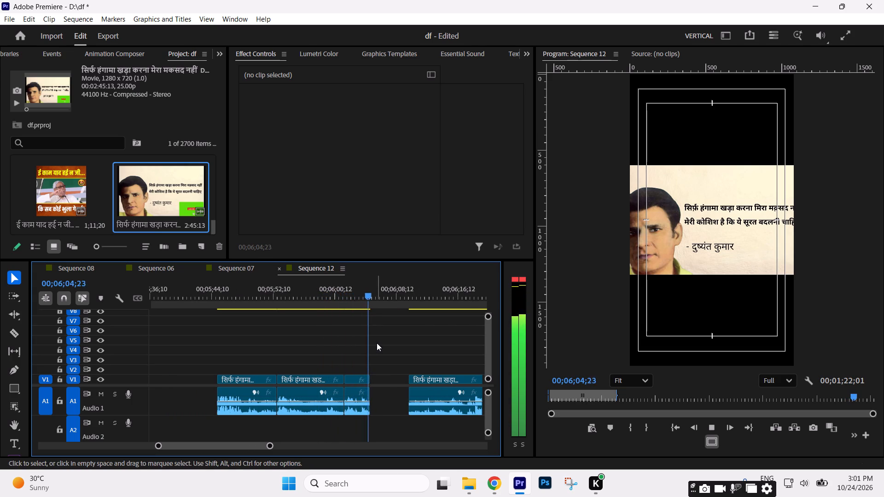
key("space")
left_click(359, 299)
key("space")
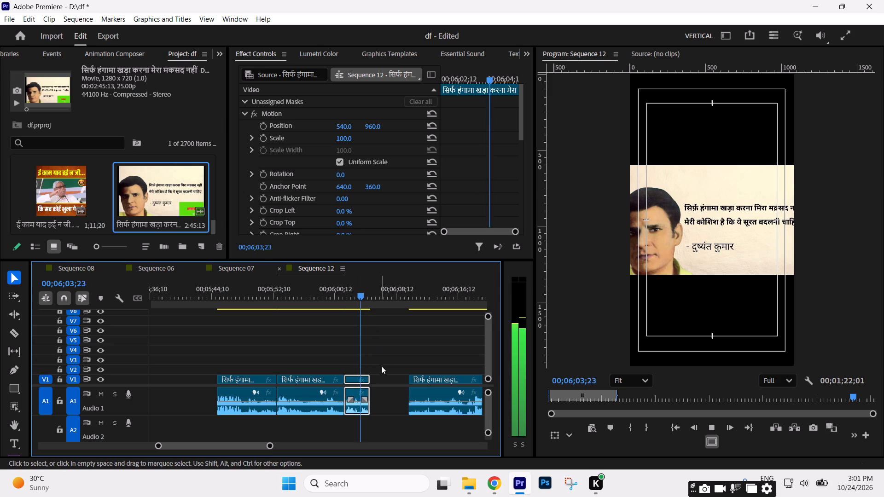
key("space")
left_click(252, 297)
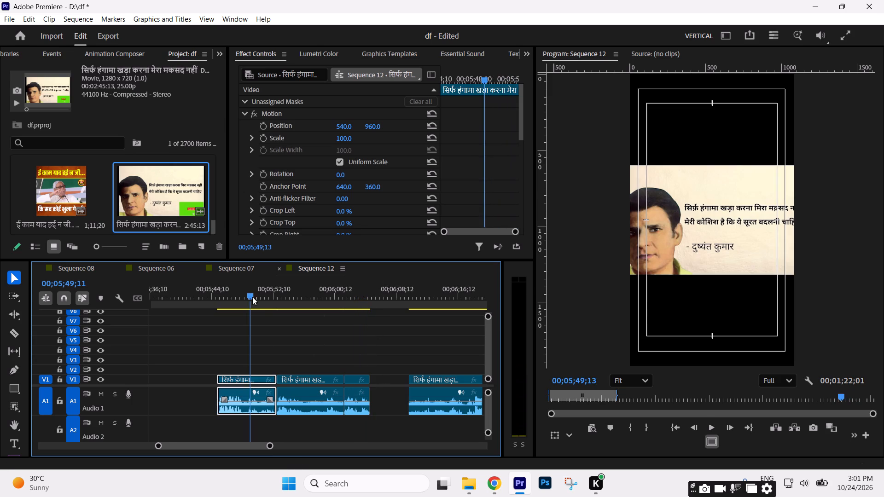
key("space")
left_click(293, 349)
left_click_drag(268, 445, 259, 438)
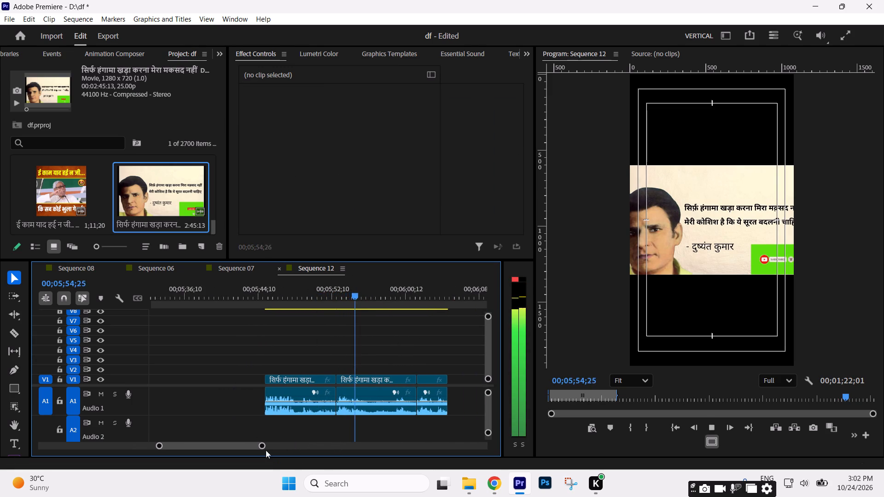
left_click_drag(259, 445, 292, 448)
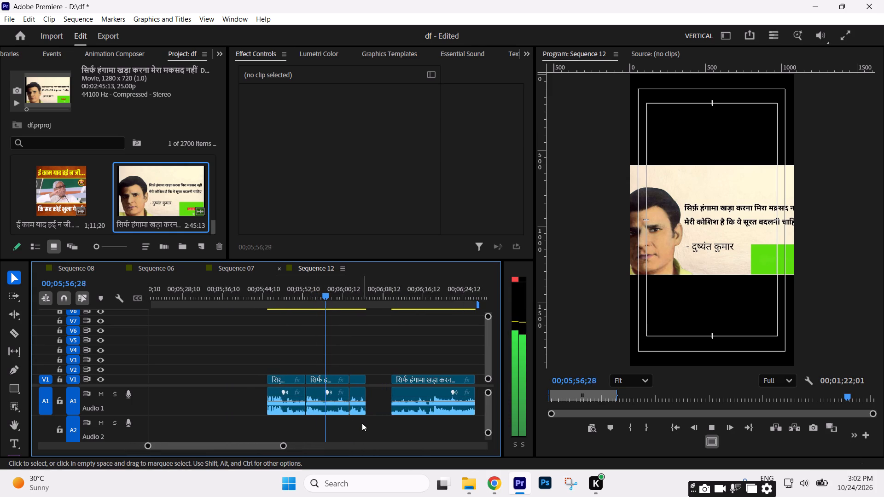
key("space")
Find the DeNoise audio effect and apply it to the three joined poem segments.
left_click_drag(366, 430, 248, 410)
left_click(5, 58)
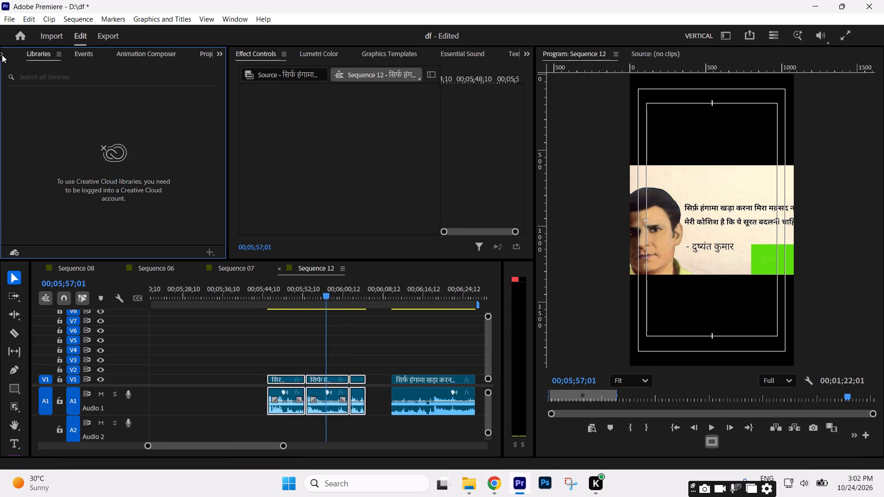
left_click(2, 55)
left_click(11, 59)
left_click(28, 73)
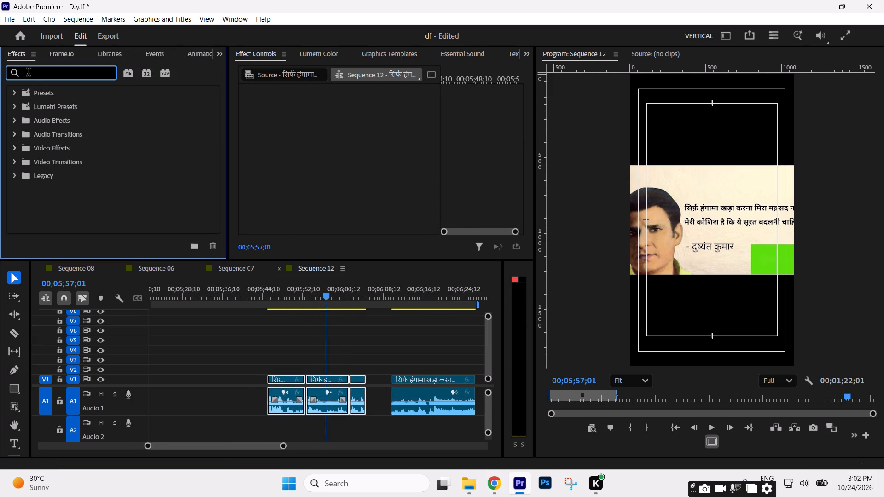
type("de")
key("n")
type("oi")
type("se")
left_click_drag(70, 148, 306, 385)
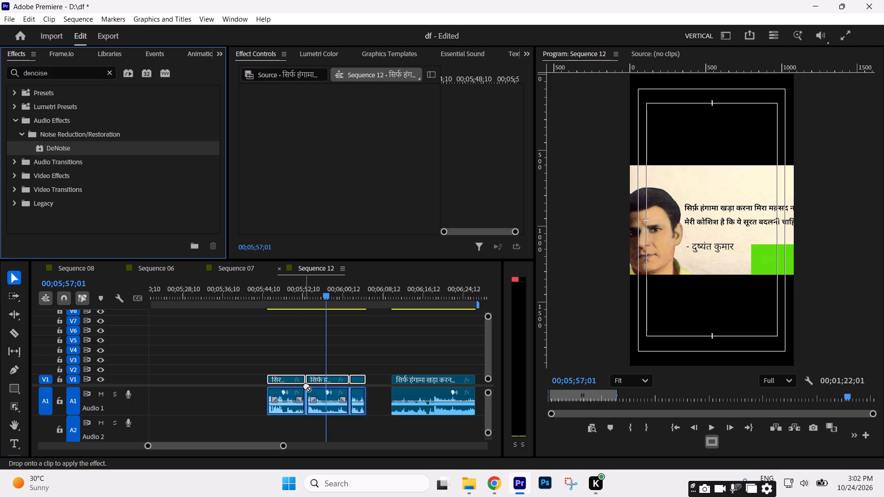
left_click_drag(306, 385, 306, 395)
Play the three joined poem segments from 00;05;45;03 to hear them with DeNoise applied.
left_click(273, 300)
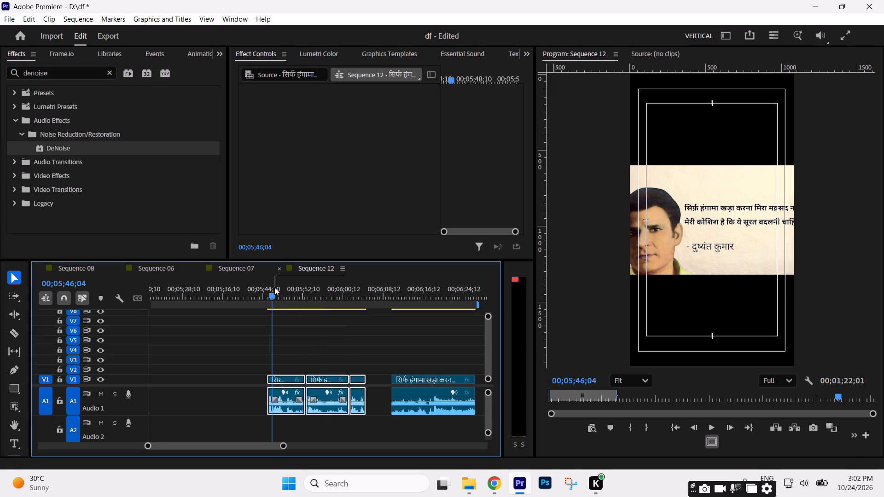
key("Up")
key("space")
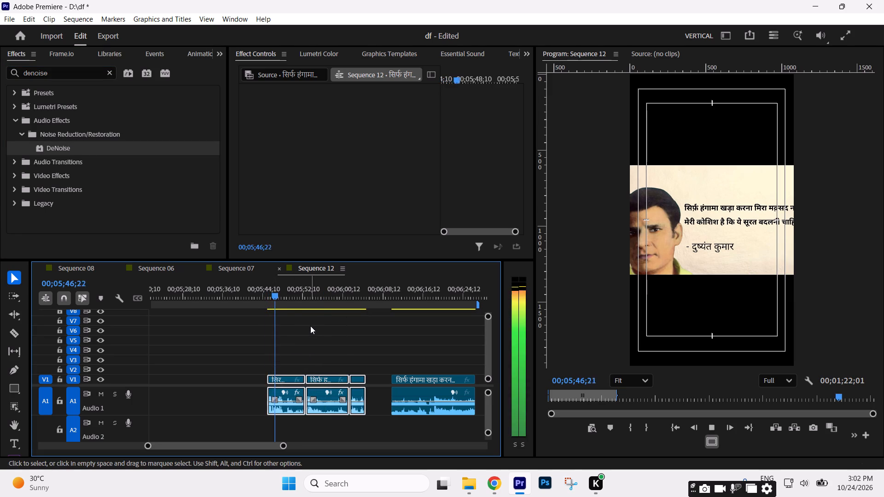
left_click(491, 432)
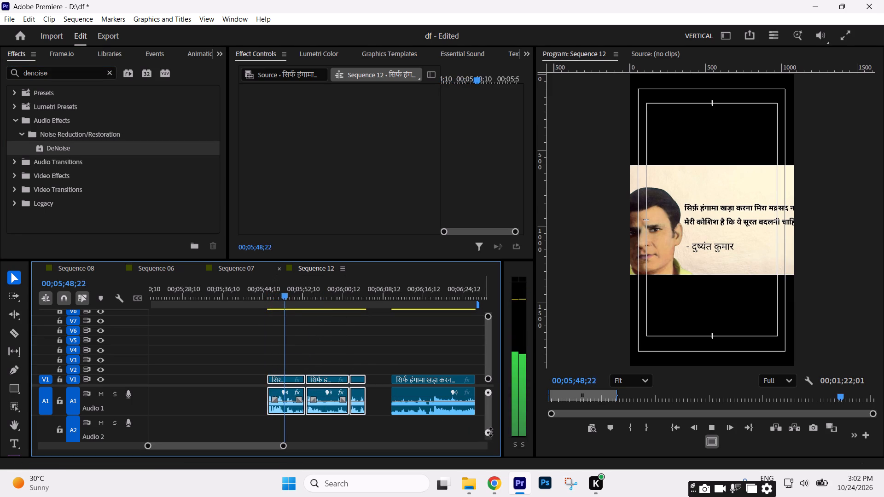
left_click(370, 427)
left_click_drag(283, 445, 267, 448)
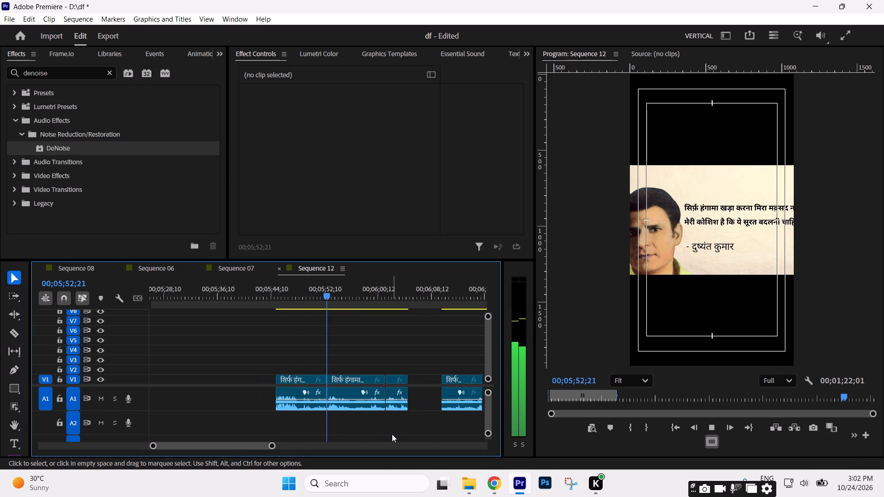
left_click_drag(269, 447, 307, 446)
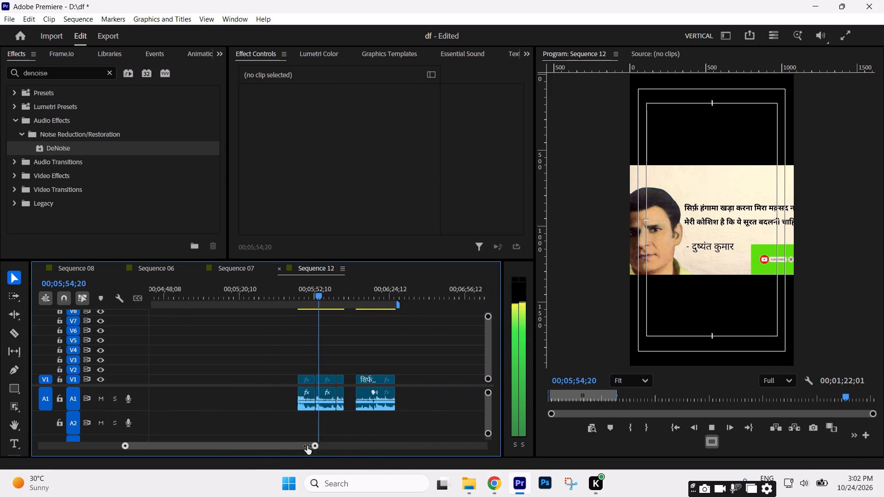
left_click_drag(307, 446, 253, 444)
left_click(408, 424)
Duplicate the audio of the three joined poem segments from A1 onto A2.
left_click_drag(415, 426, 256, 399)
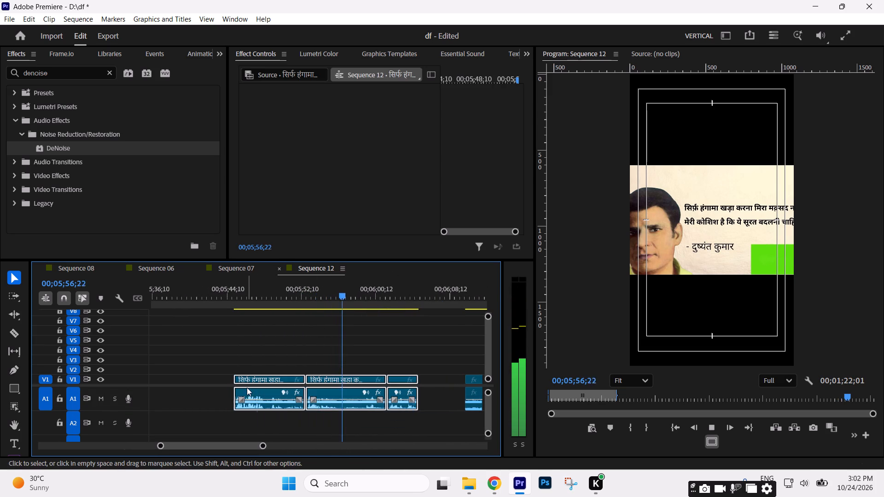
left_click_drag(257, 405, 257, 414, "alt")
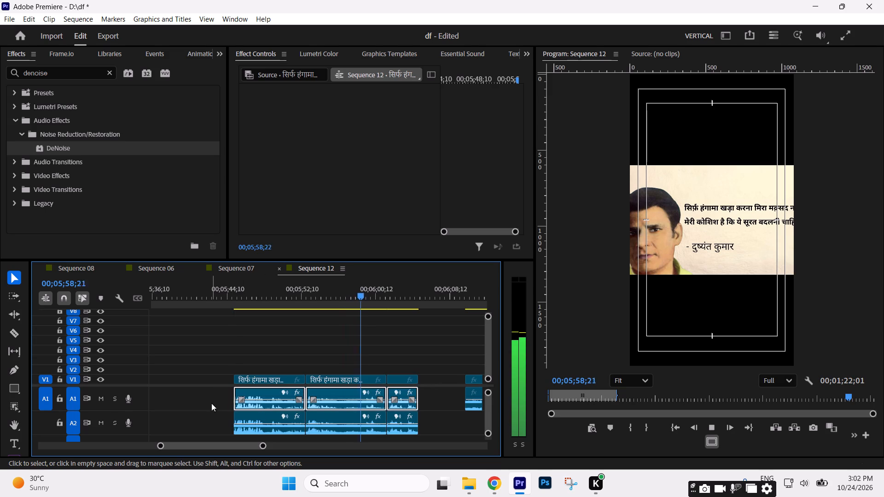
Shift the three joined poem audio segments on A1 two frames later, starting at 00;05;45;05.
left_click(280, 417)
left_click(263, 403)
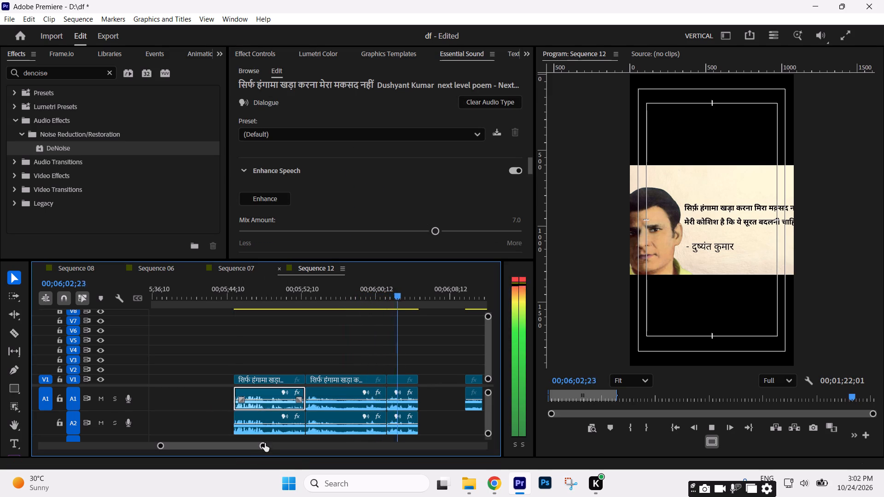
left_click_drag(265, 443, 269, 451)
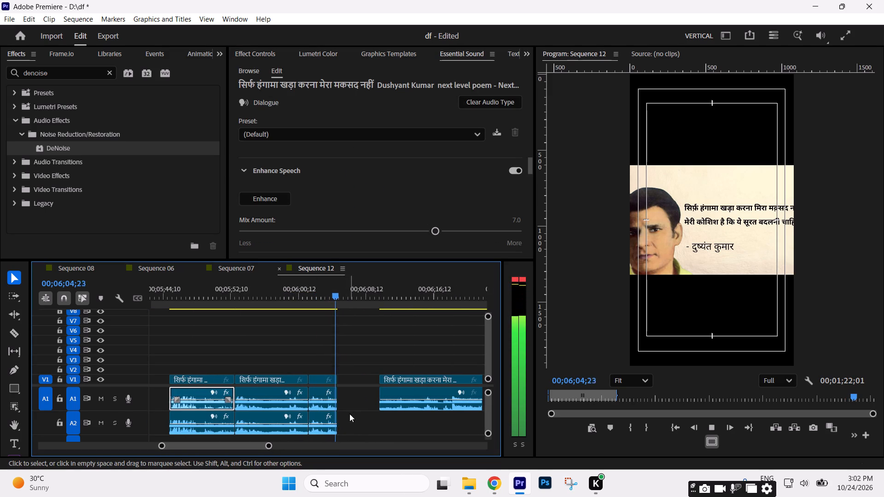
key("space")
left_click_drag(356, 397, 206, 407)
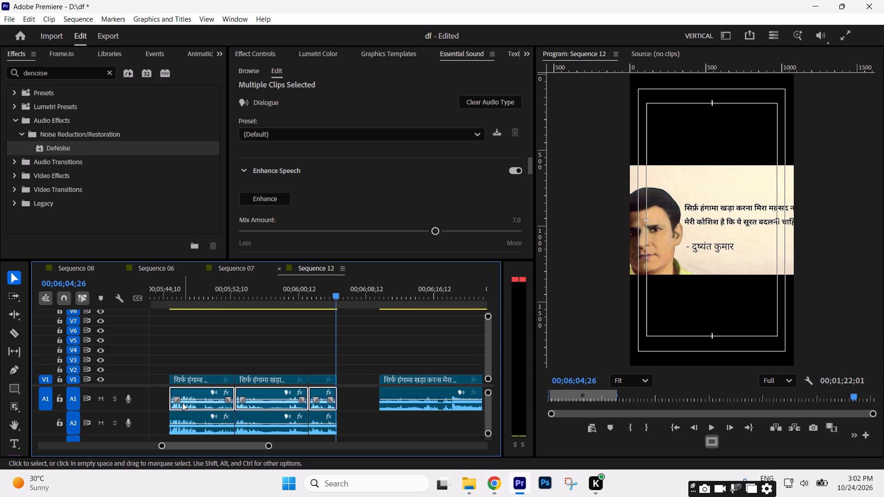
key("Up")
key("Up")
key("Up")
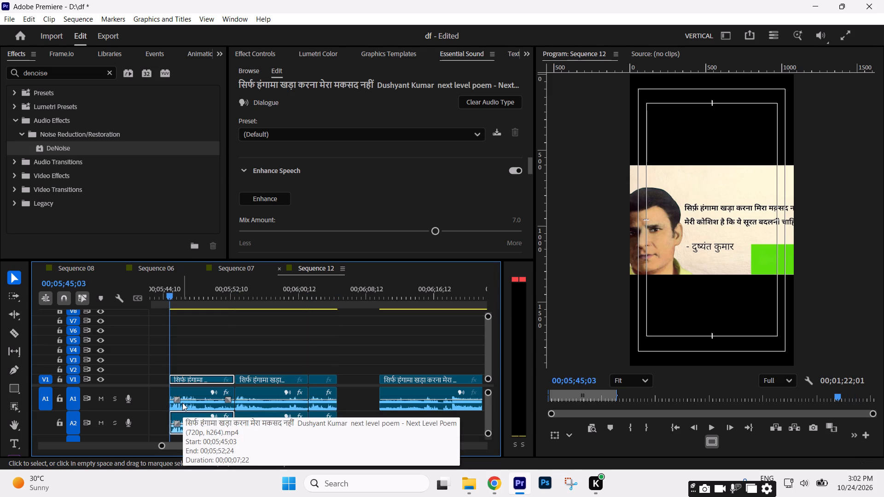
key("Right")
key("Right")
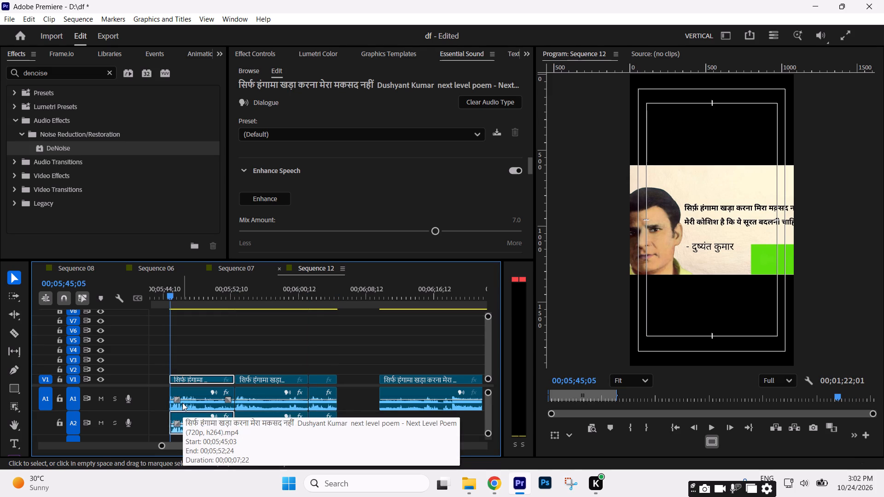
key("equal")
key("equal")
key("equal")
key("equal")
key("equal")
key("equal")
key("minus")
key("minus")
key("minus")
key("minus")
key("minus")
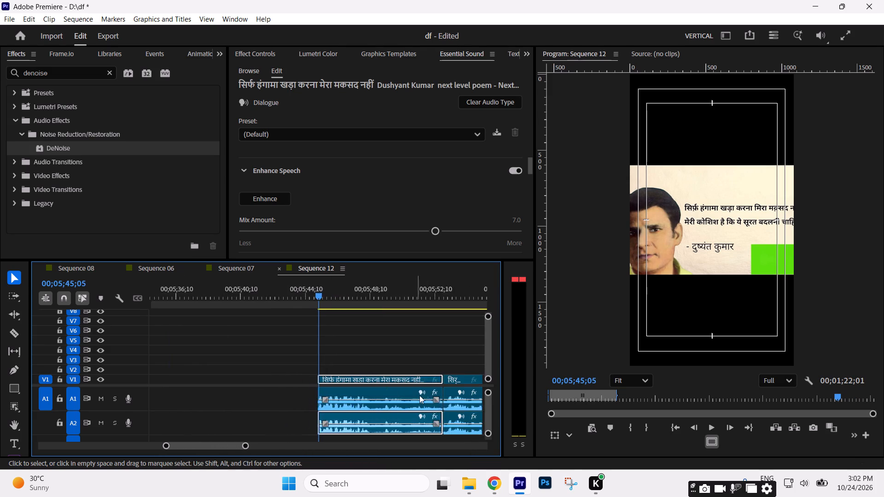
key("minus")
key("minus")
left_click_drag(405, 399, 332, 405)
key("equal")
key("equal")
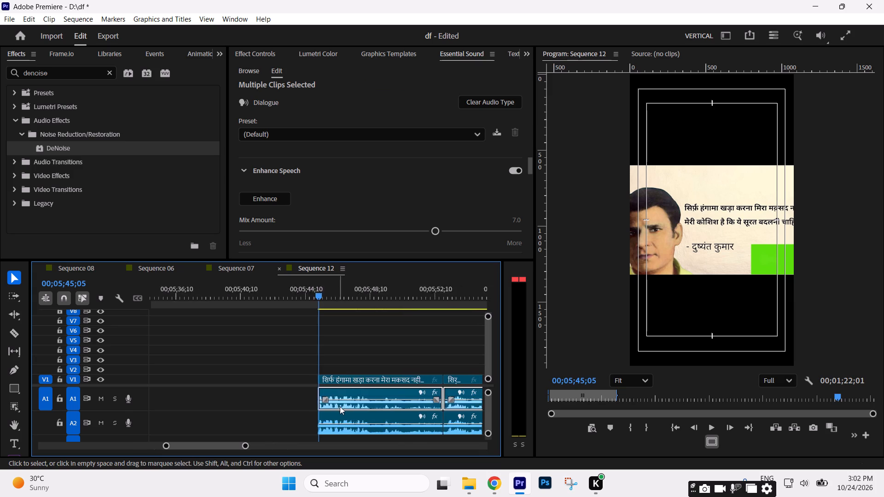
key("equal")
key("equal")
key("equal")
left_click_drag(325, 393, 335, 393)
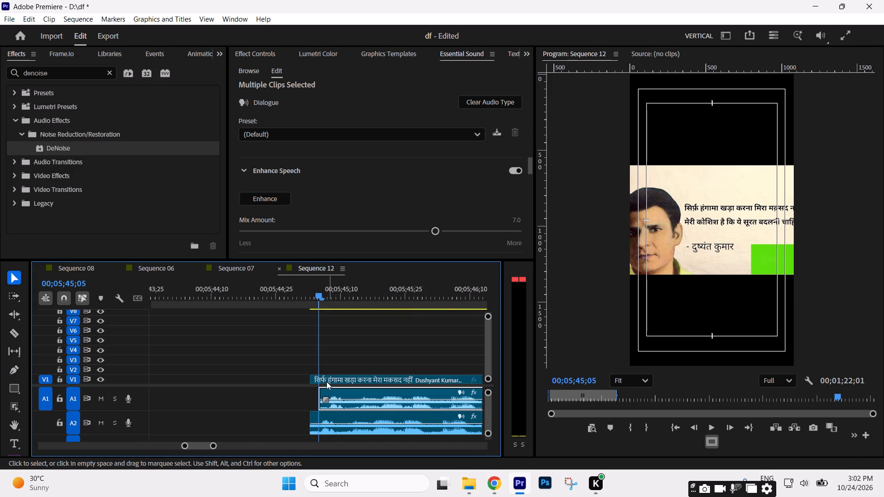
Listen to the offset A1 and A2 audio layers of the joined segments from the start of the first segment.
left_click(303, 294)
key("Down")
key("space")
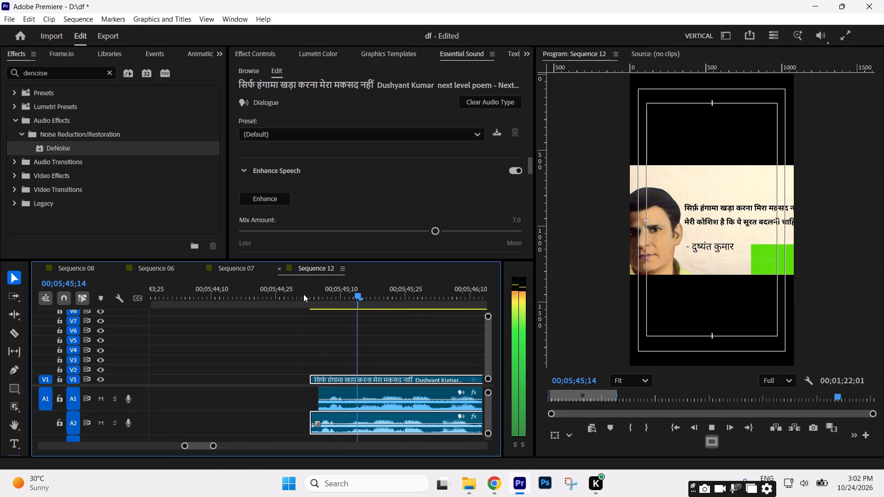
left_click_drag(214, 444, 265, 443)
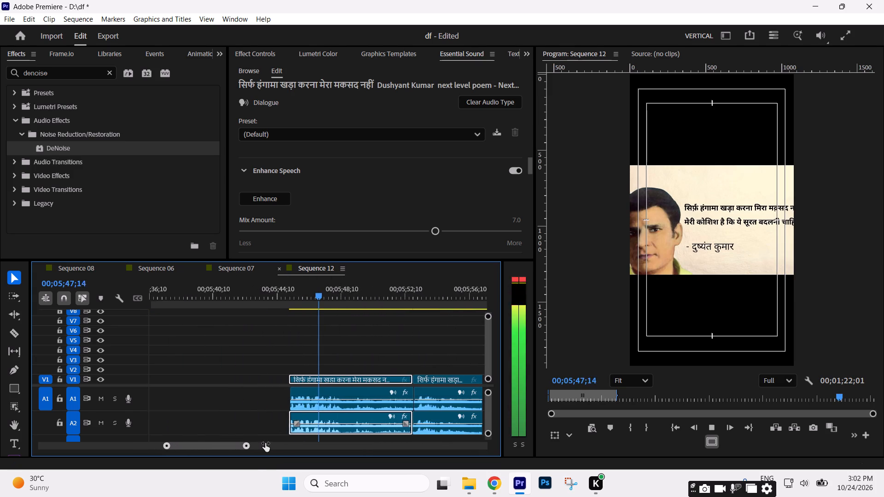
left_click_drag(265, 443, 281, 440)
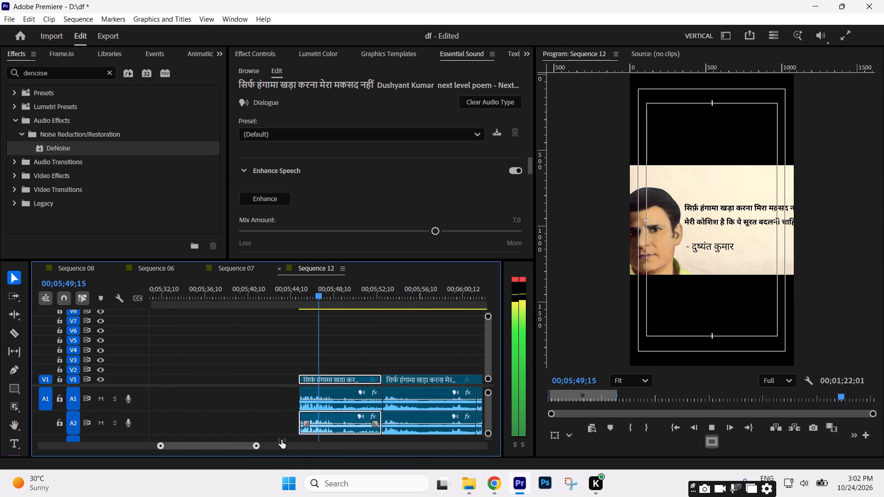
left_click_drag(281, 440, 308, 439)
left_click_drag(446, 399, 336, 410)
left_click_drag(273, 445, 237, 445)
key("space")
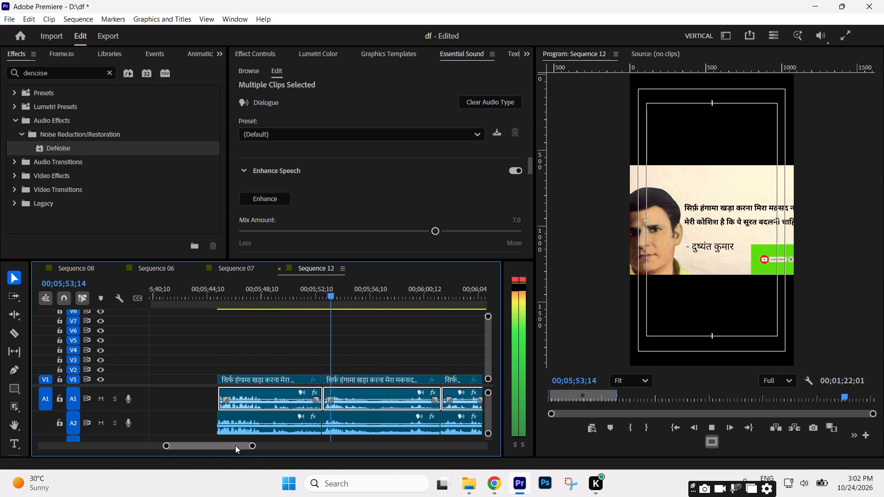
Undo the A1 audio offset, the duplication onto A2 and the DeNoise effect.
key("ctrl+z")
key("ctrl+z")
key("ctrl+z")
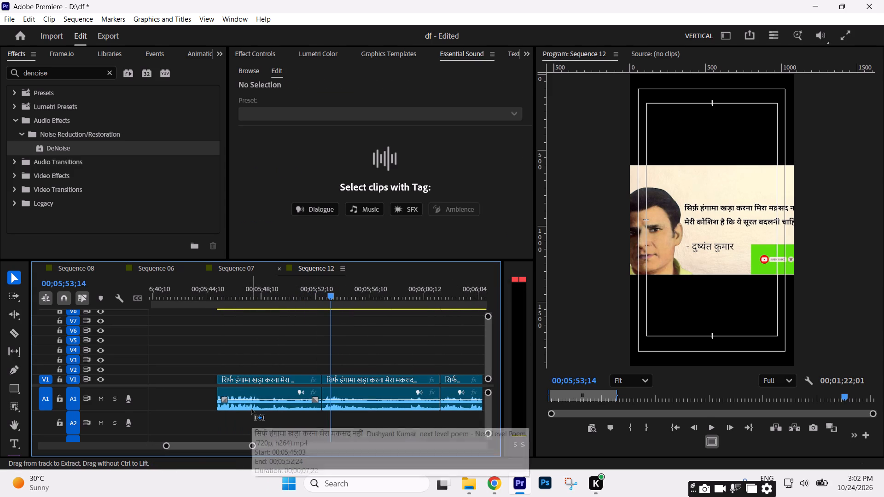
Check which audio effects are applied to the second poem segment.
left_click(391, 395)
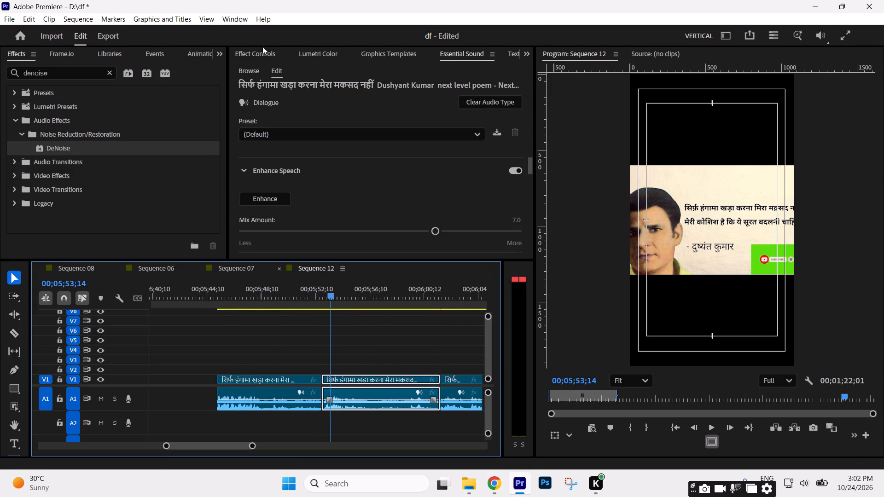
left_click(254, 53)
scroll(480, 173, "down", 20)
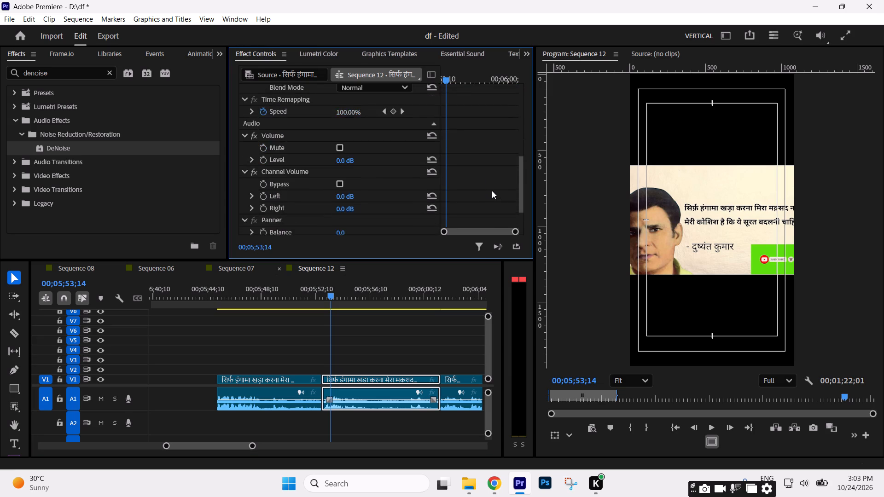
scroll(492, 191, "down", 2)
Duplicate the audio of the three joined poem segments from A1 onto A2 without DeNoise.
left_click_drag(250, 446, 305, 446)
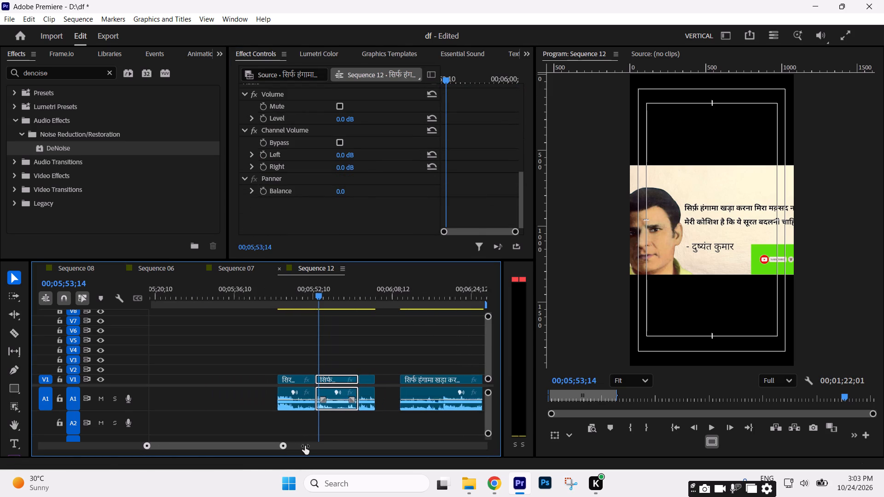
left_click_drag(305, 446, 305, 446)
left_click_drag(372, 427, 296, 408)
left_click_drag(301, 405, 301, 413, "alt")
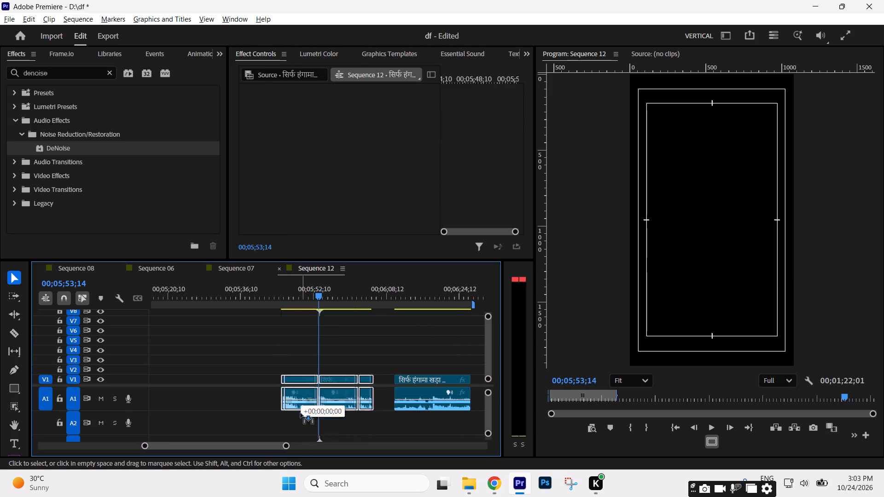
left_click_drag(301, 413, 301, 414, "alt")
Shift the three joined poem audio segments on A1 two frames later, starting at 00;05;45;05.
left_click(287, 295)
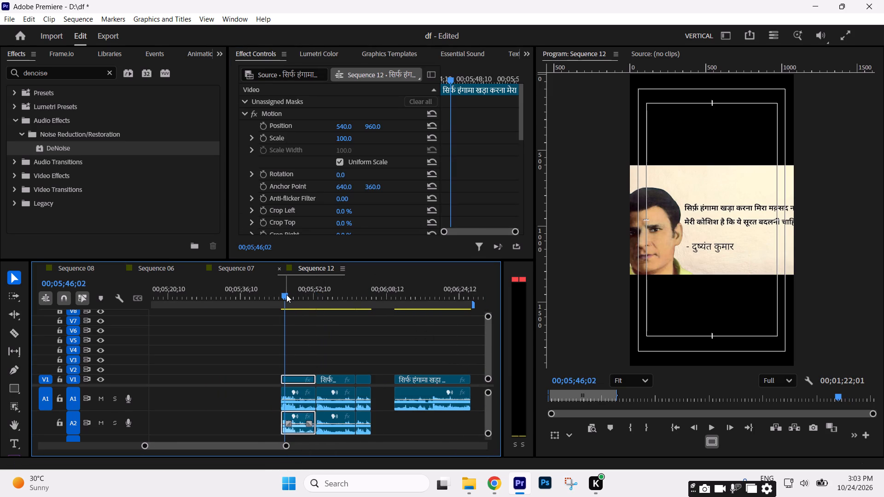
key("equal")
type("==")
key("Up")
key("Right")
key("Right")
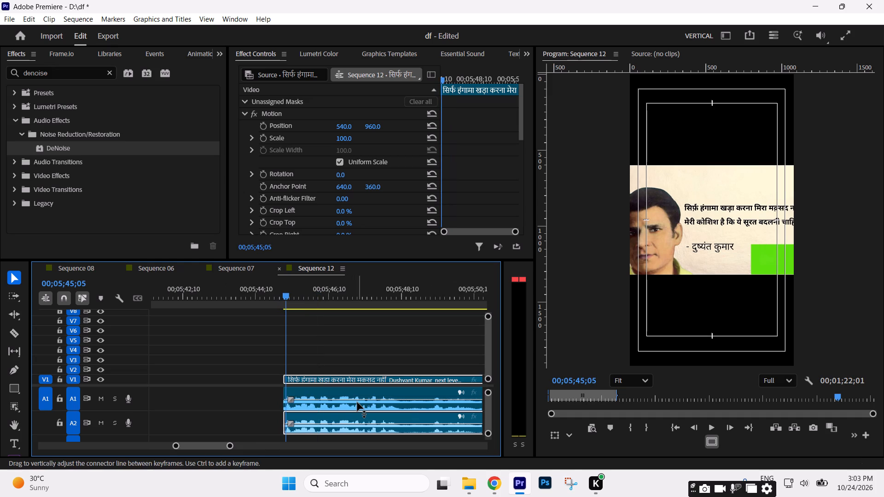
key("minus")
key("minus")
key("minus")
left_click_drag(414, 397, 333, 405)
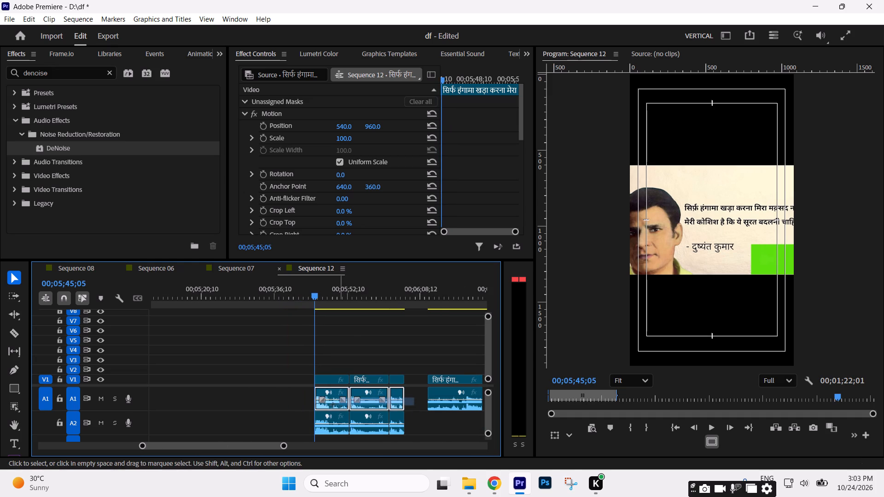
left_click_drag(333, 405, 328, 405)
type("====")
key("equal")
key("equal")
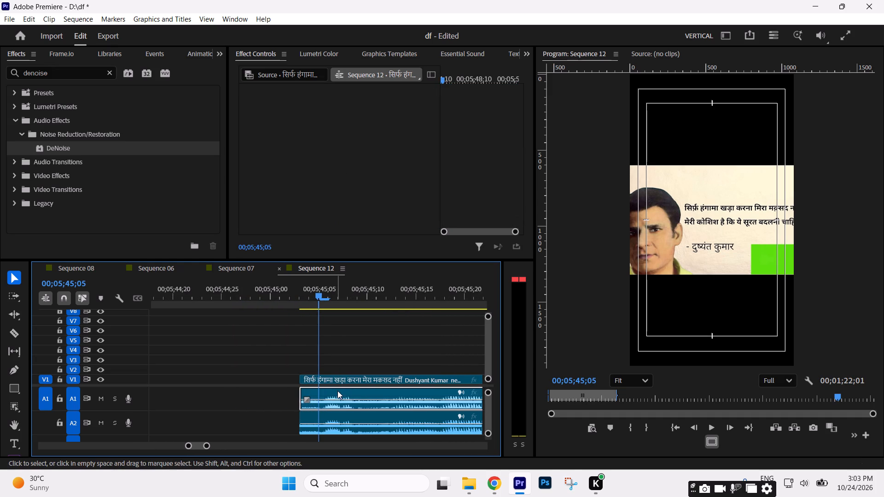
left_click_drag(337, 391, 357, 390)
key("minus")
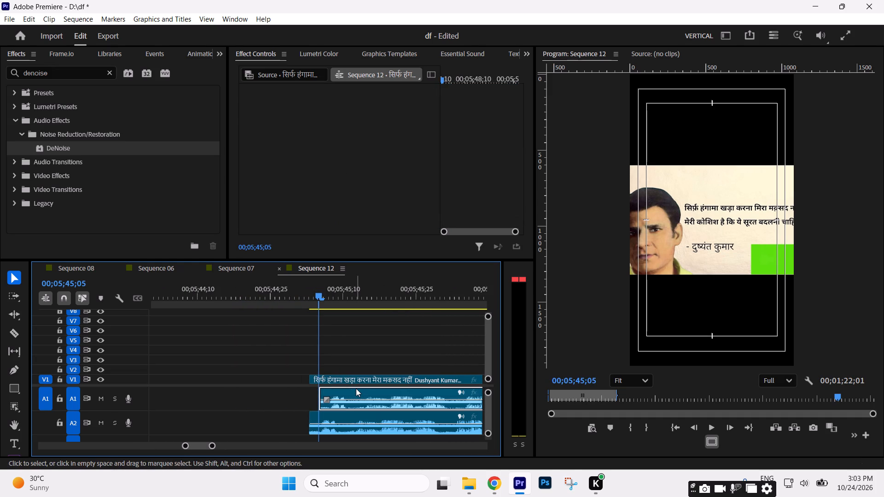
Mark the sequence In point at 00;05;45;03, the start of the first poem segment.
key("Up")
key("Right")
key("Right")
key("Up")
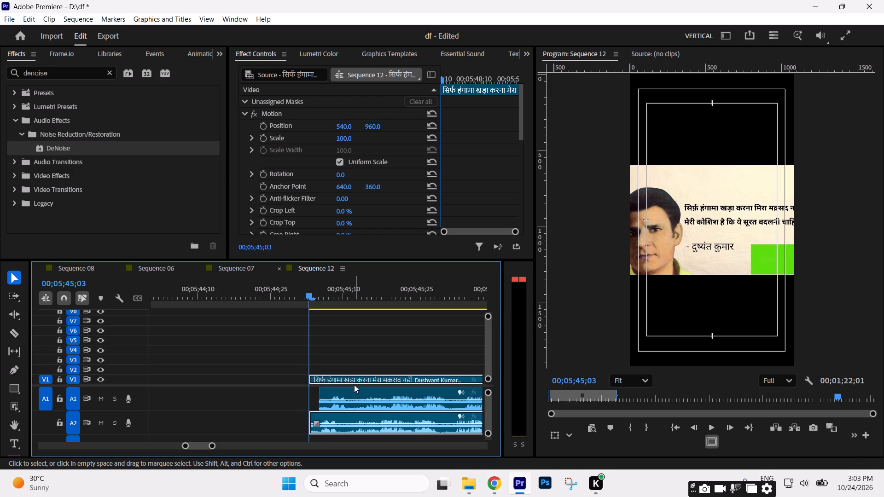
type("---")
key("i")
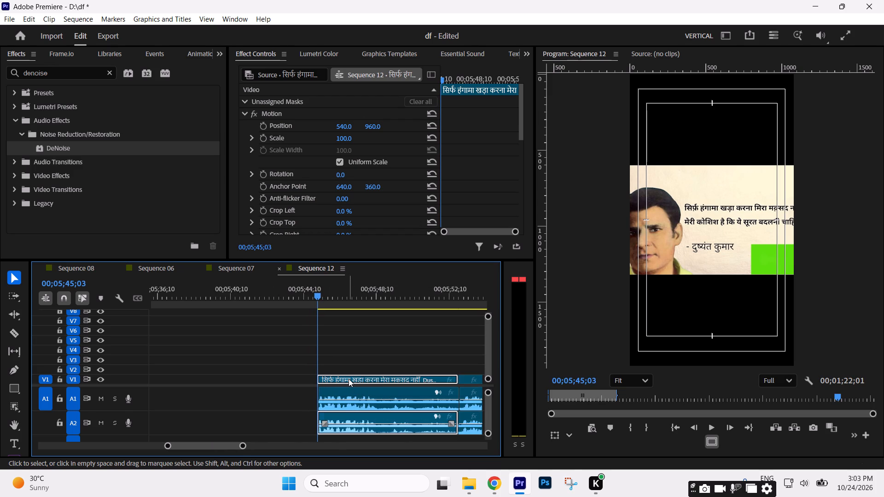
Unlink the three joined poem segments' video on V1 from its audio and delete the video.
type("--")
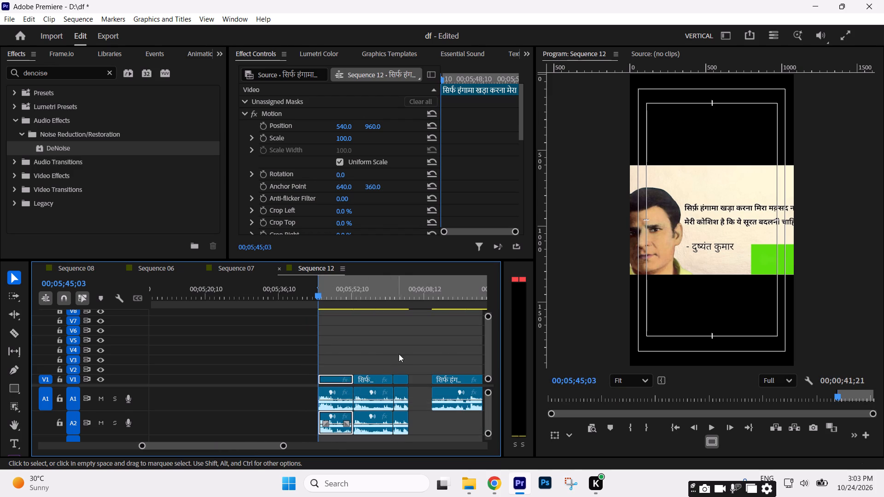
left_click_drag(401, 357, 331, 375)
key("ctrl+l")
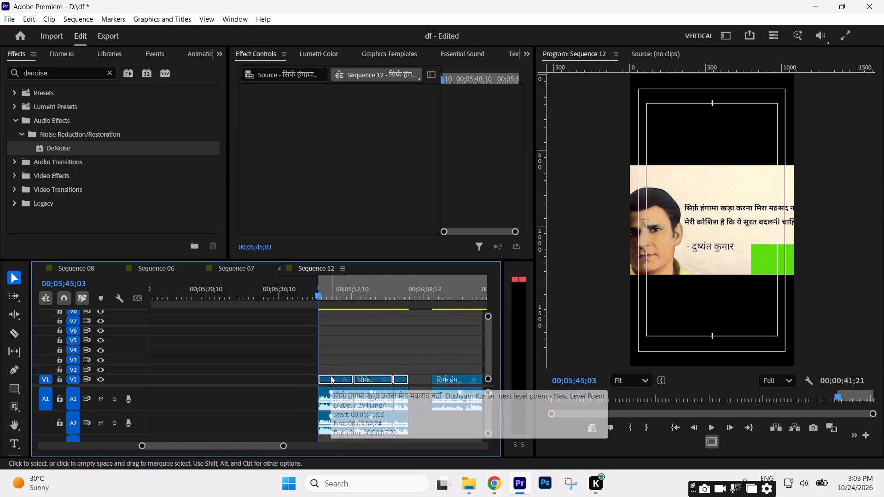
key("Delete")
Play the layered poem audio from 00;05;45;03 and undo the accidental level change on the first A1 segment.
key("space")
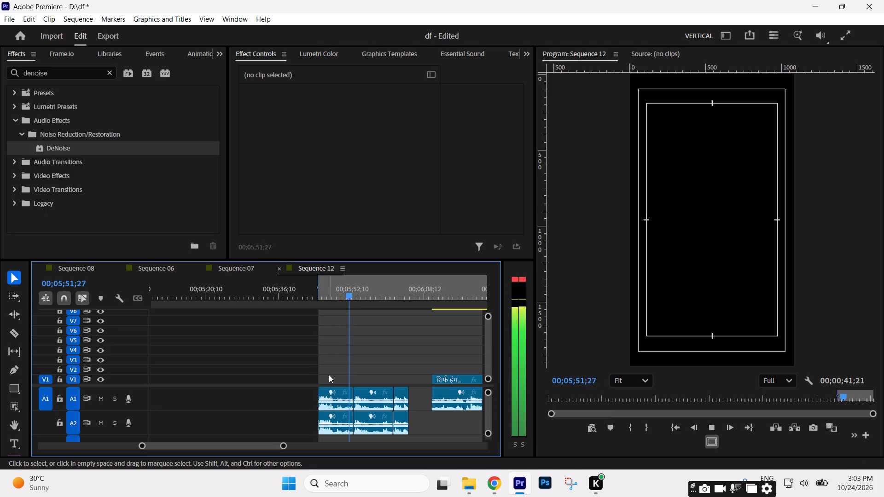
left_click(333, 401)
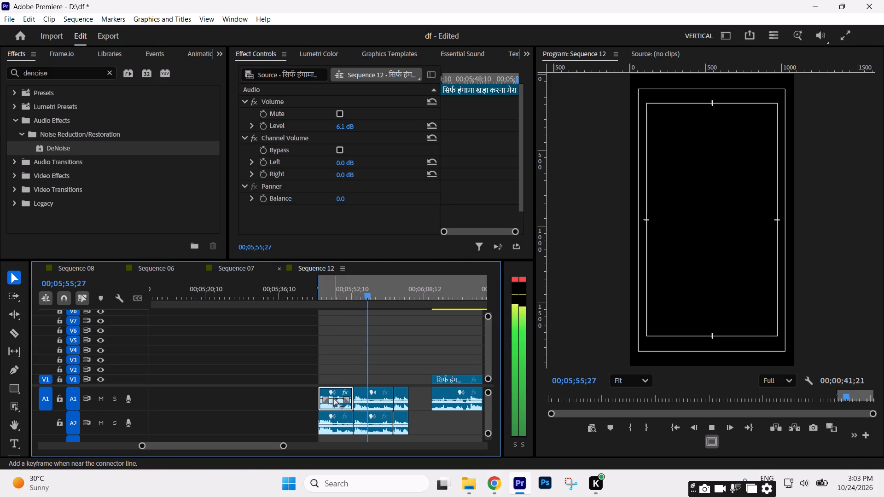
key("ctrl+z")
Duplicate the three joined poem audio segments from A2 onto A3 at the same time position.
left_click_drag(487, 432, 488, 447)
left_click_drag(415, 420, 393, 416)
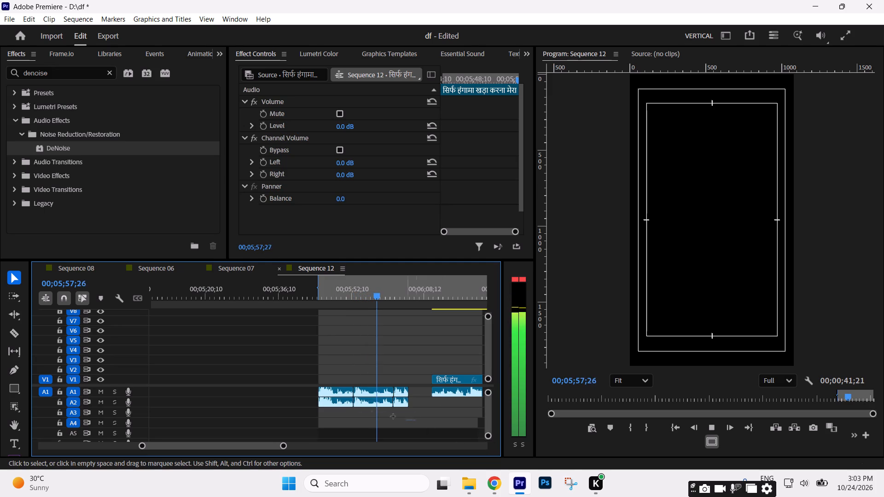
left_click_drag(393, 416, 323, 403)
left_click_drag(333, 404, 333, 408, "alt")
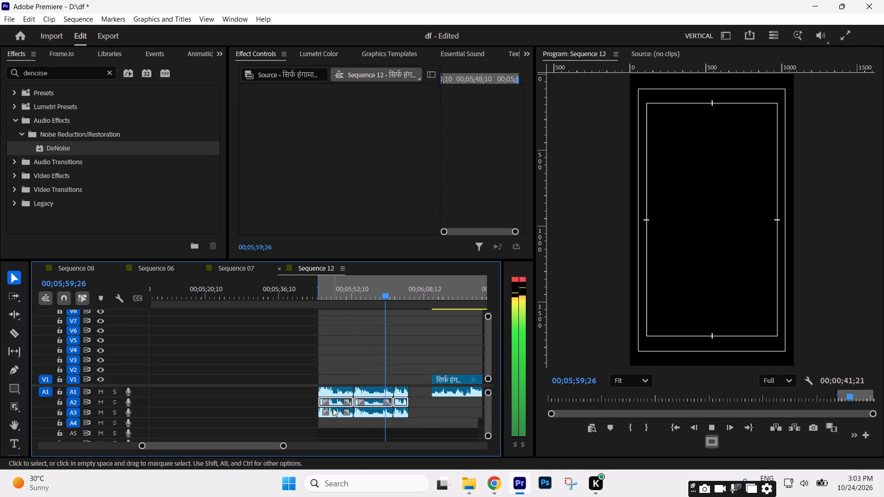
left_click(370, 345)
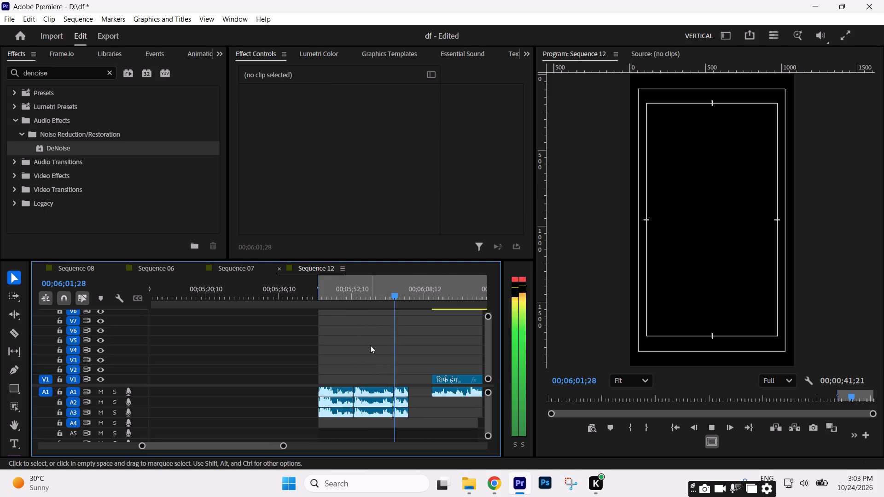
Stop playback and cut all the joined poem audio segments from A1, A2 and A3.
left_click_drag(284, 445, 260, 437)
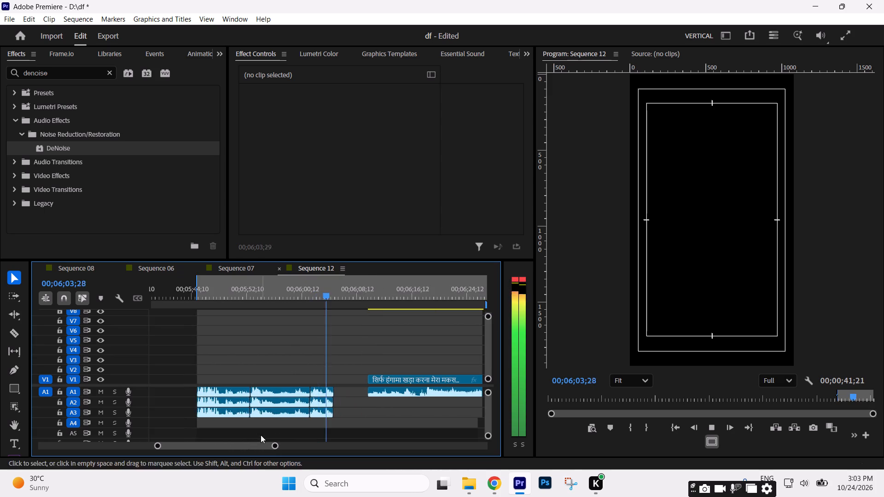
key("space")
left_click_drag(349, 362, 309, 390)
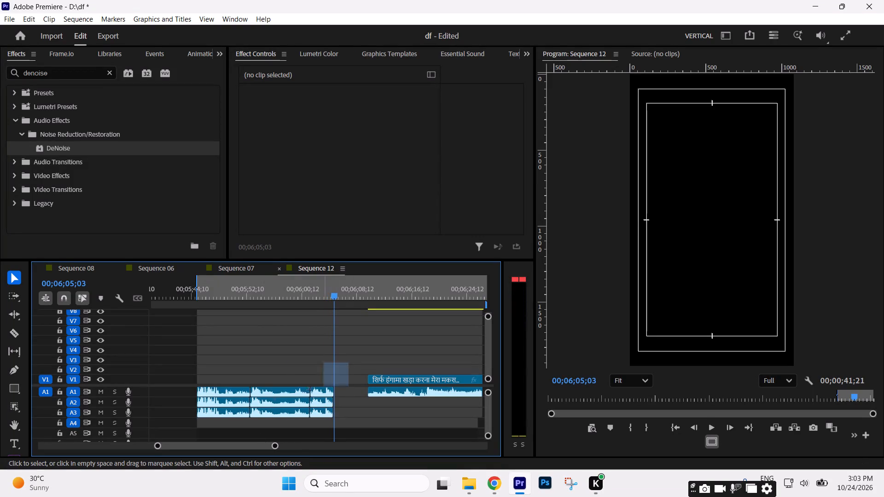
left_click_drag(309, 390, 203, 414)
key("ctrl+x")
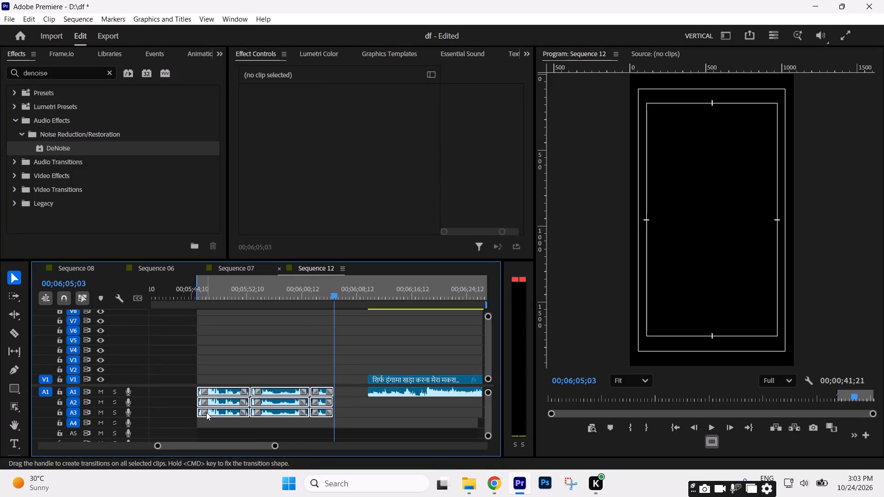
Move all the older edited clips on every track from the sequence start to about 13 minutes in, past the remaining poem clip.
key("minus")
key("minus")
key("minus")
key("minus")
key("minus")
key("minus")
key("minus")
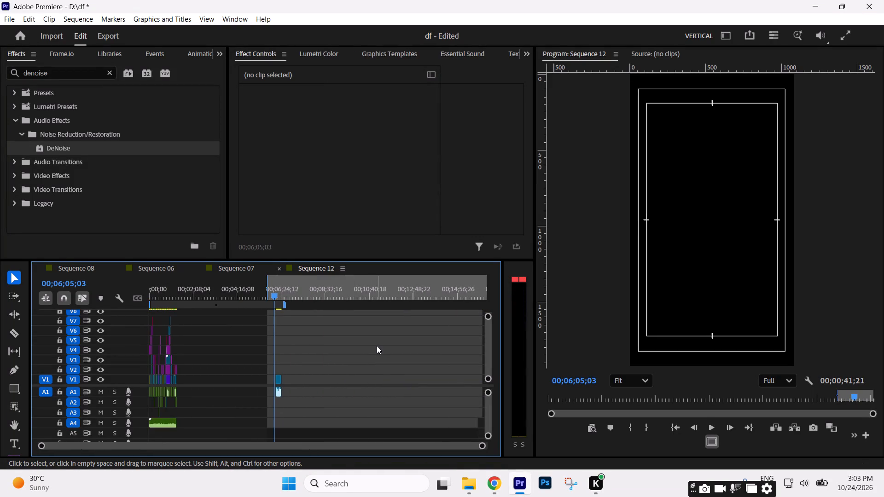
left_click_drag(334, 261, 326, 234)
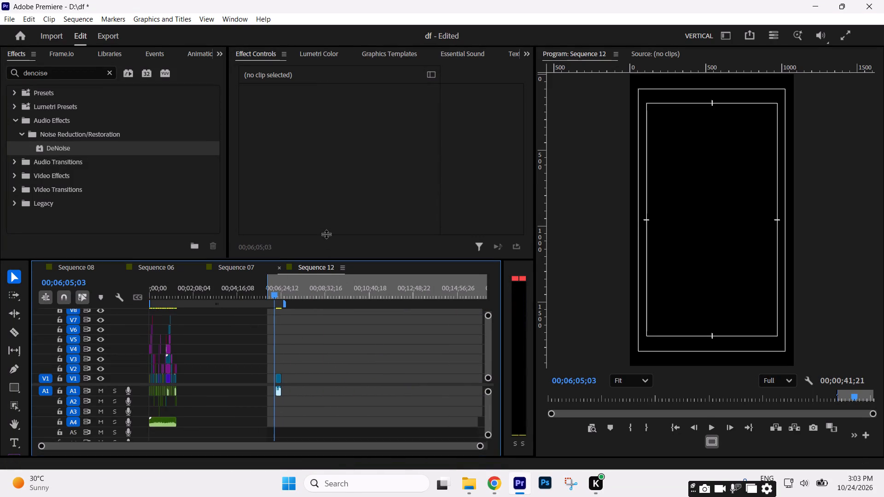
left_click_drag(326, 234, 317, 196)
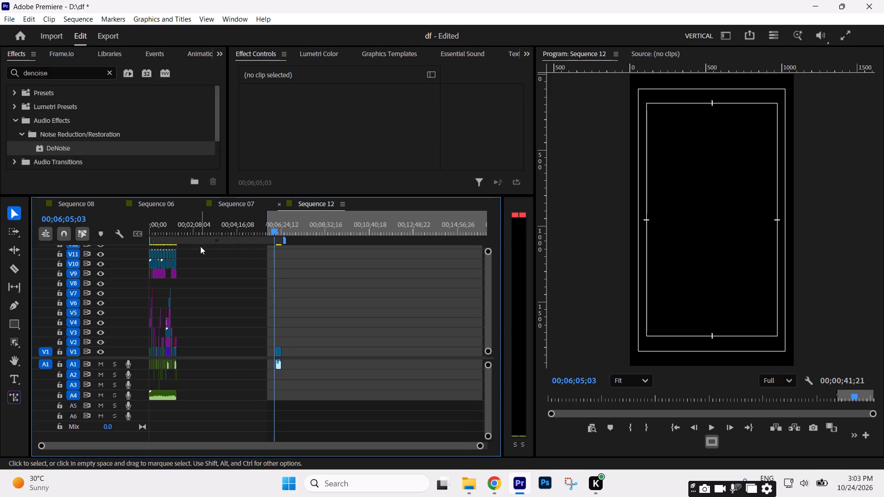
left_click_drag(200, 246, 108, 428)
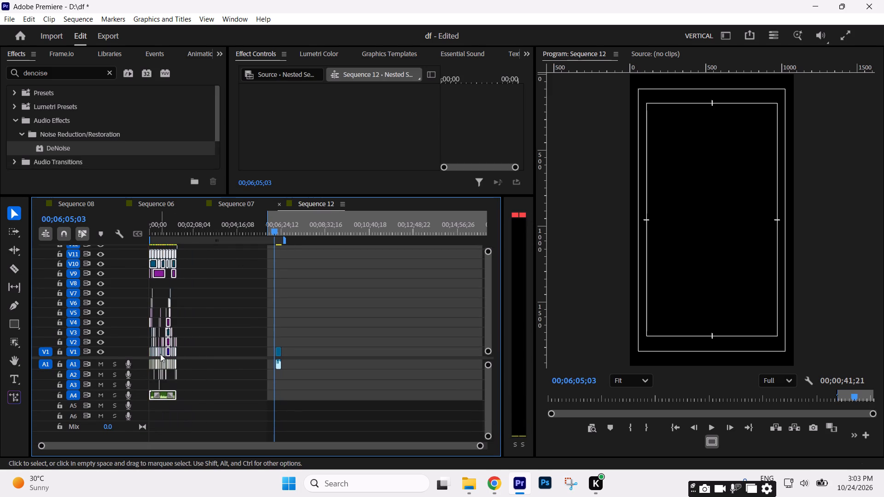
left_click_drag(160, 354, 439, 364)
Paste the cut poem audio segments onto A1, A2 and A3 at 00;00;00;00.
left_click_drag(249, 238, 0, 288)
key("equal")
type("==--")
key("minus")
key("minus")
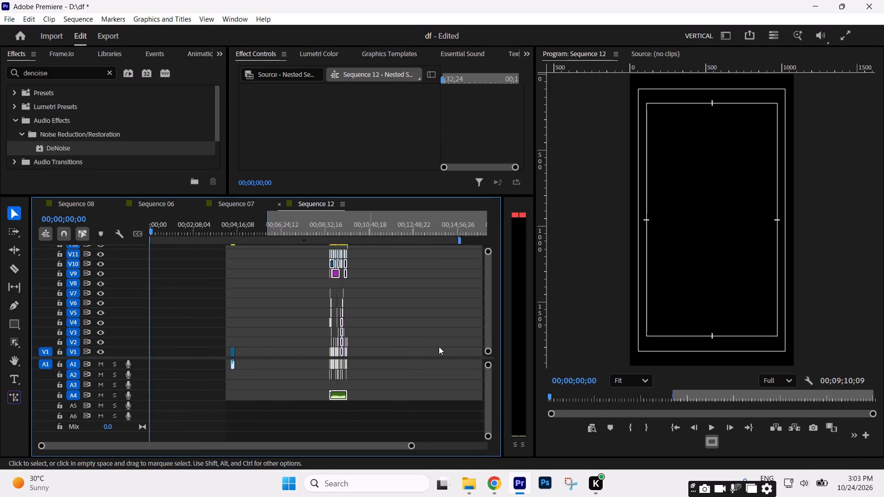
left_click_drag(123, 358, 123, 379)
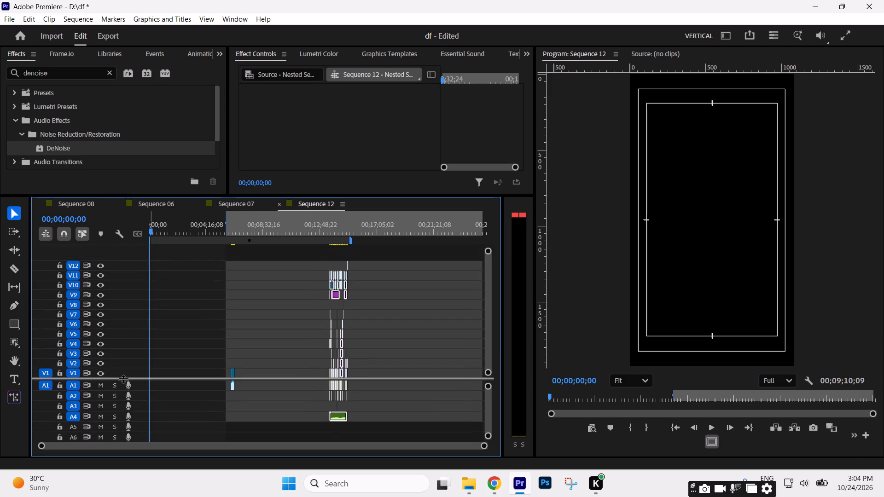
left_click_drag(123, 379, 123, 373)
left_click_drag(490, 364, 489, 377)
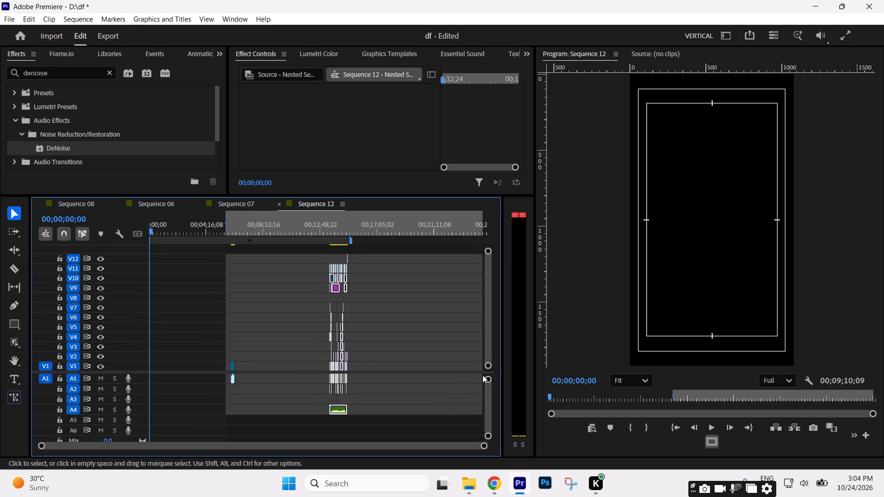
left_click_drag(171, 230, 12, 260)
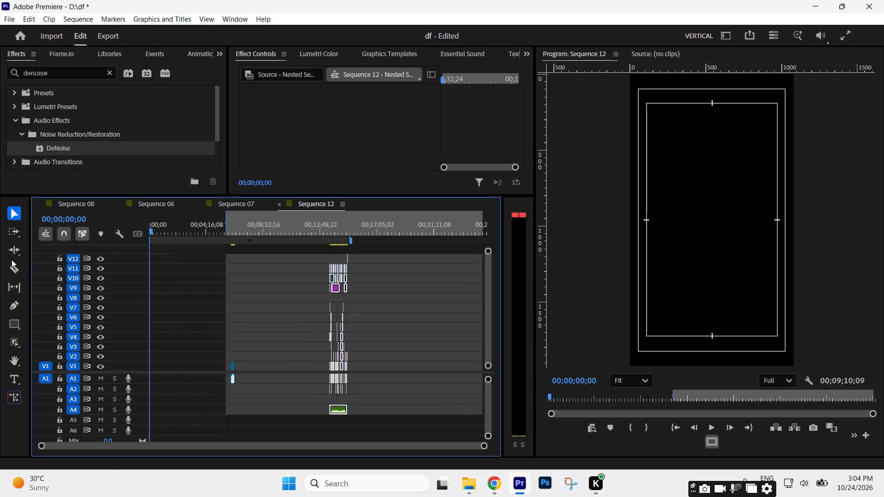
key("ctrl+v")
left_click_drag(152, 227, 88, 236)
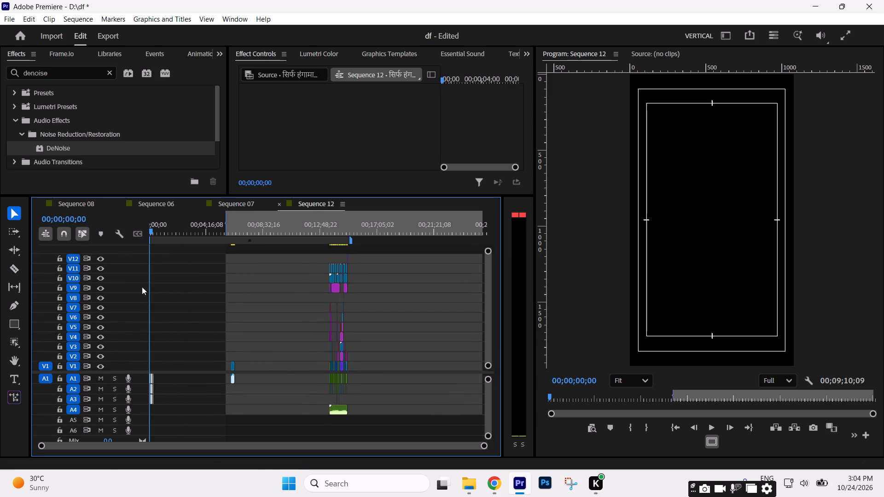
left_click(221, 302)
Play the pasted poem audio from the sequence start through to its end to check how it sounds.
left_click_drag(484, 448, 198, 448)
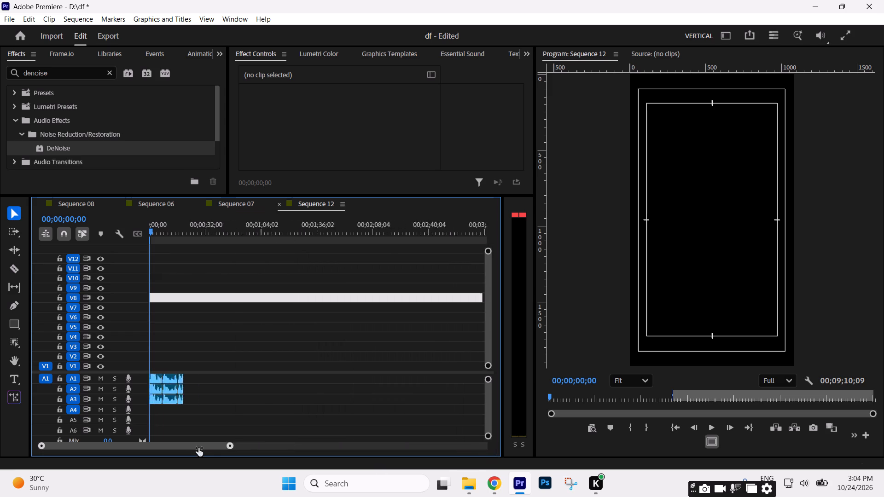
left_click_drag(198, 448, 328, 443)
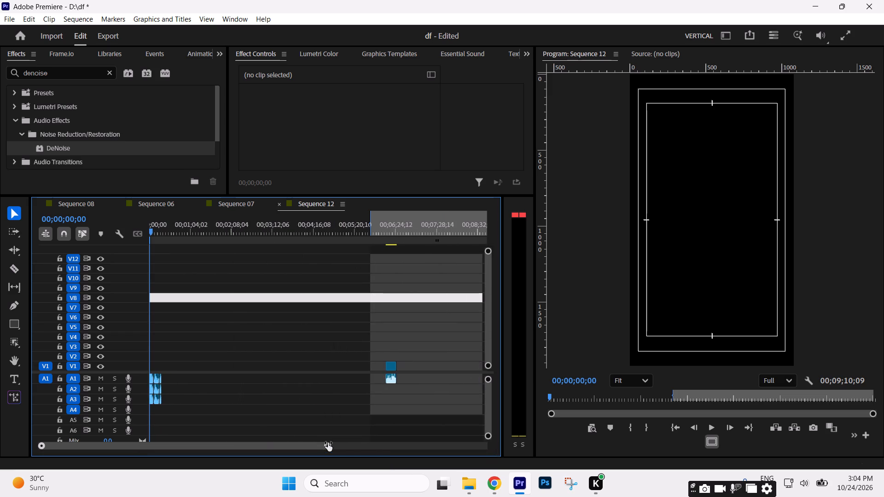
left_click_drag(328, 443, 235, 444)
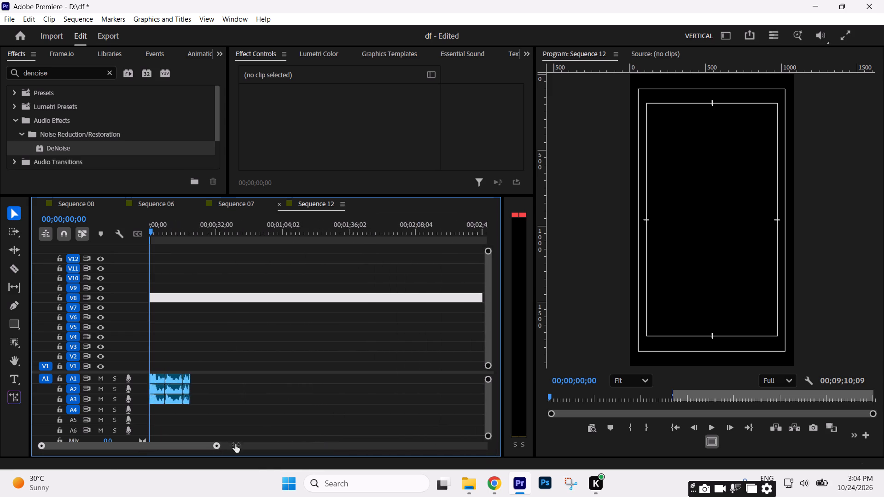
left_click_drag(235, 444, 303, 444)
key("space")
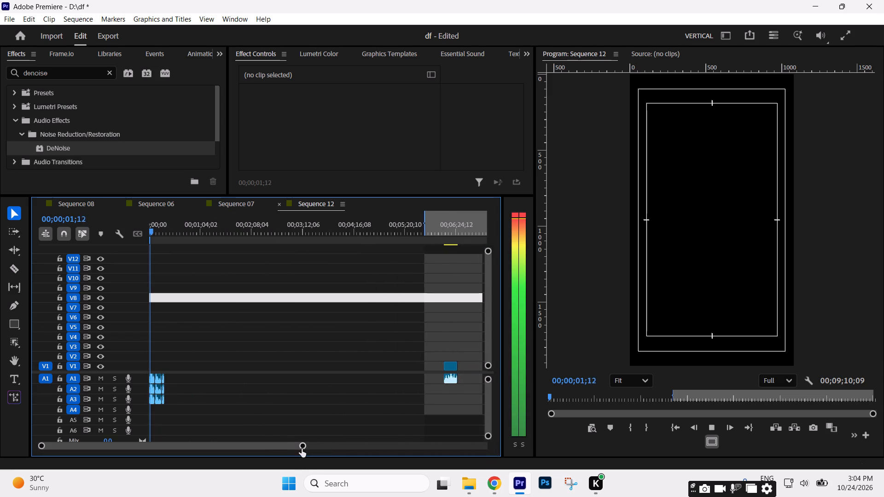
left_click_drag(302, 449, 205, 451)
left_click(300, 379)
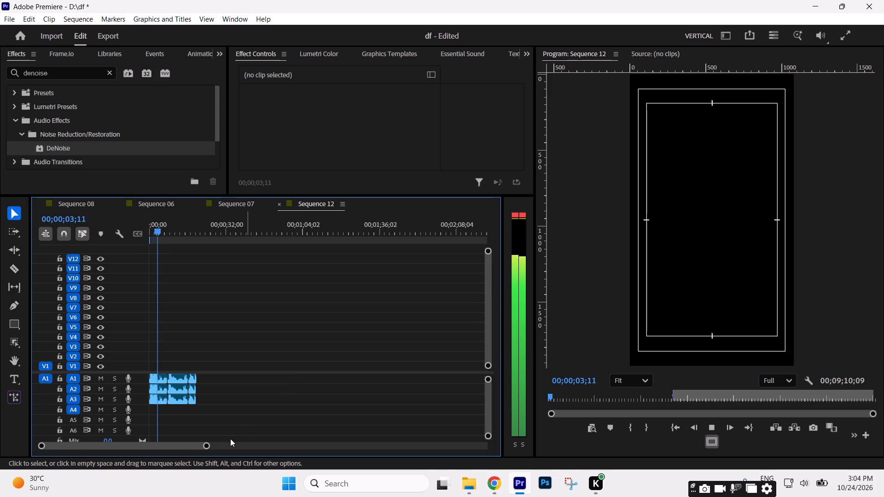
left_click_drag(207, 446, 192, 446)
left_click_drag(489, 435, 489, 452)
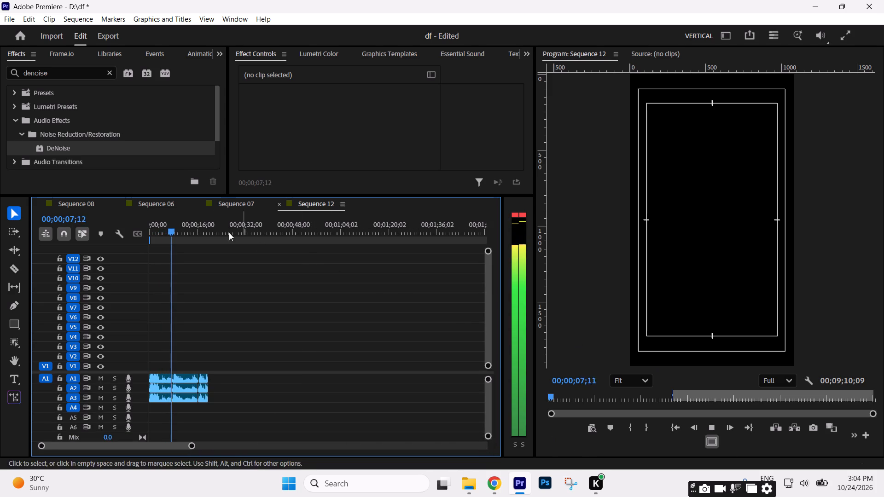
left_click_drag(182, 195, 194, 256)
left_click(316, 374)
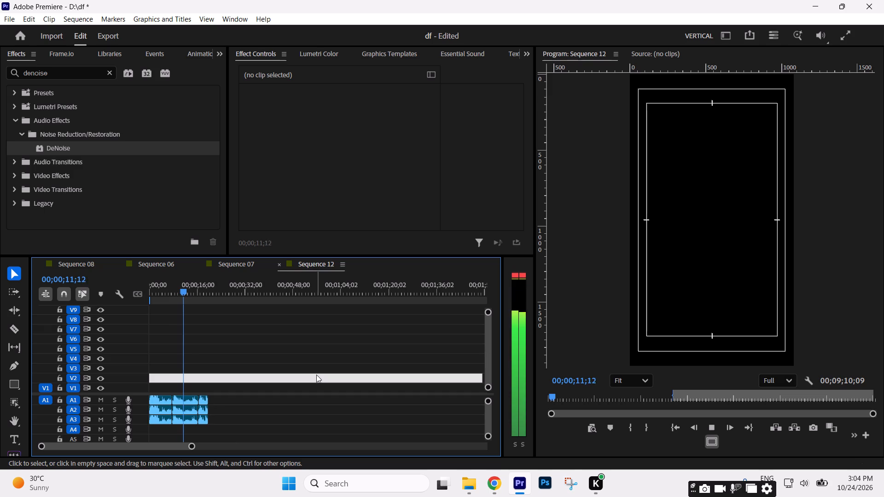
left_click_drag(190, 448, 128, 444)
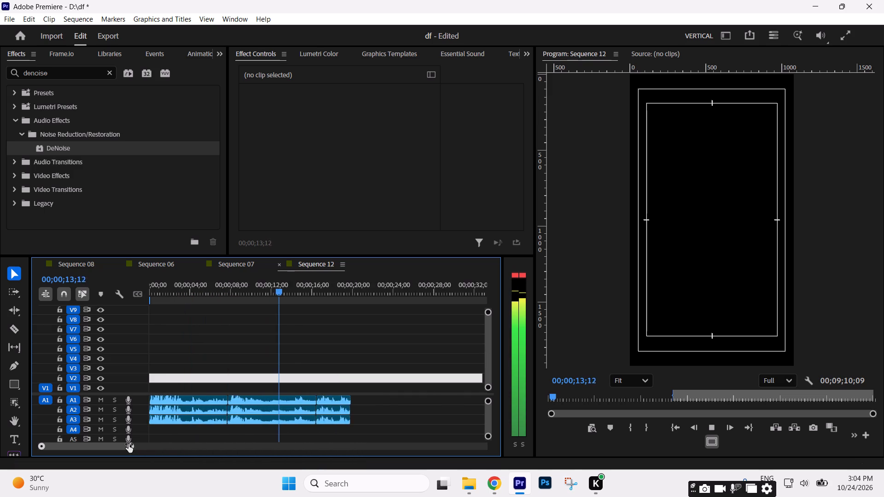
left_click_drag(128, 444, 167, 443)
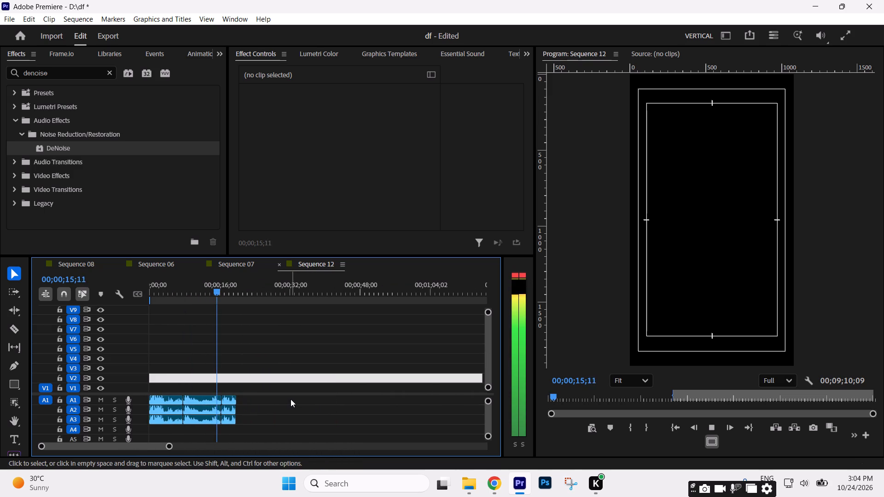
left_click(291, 399)
left_click(315, 399)
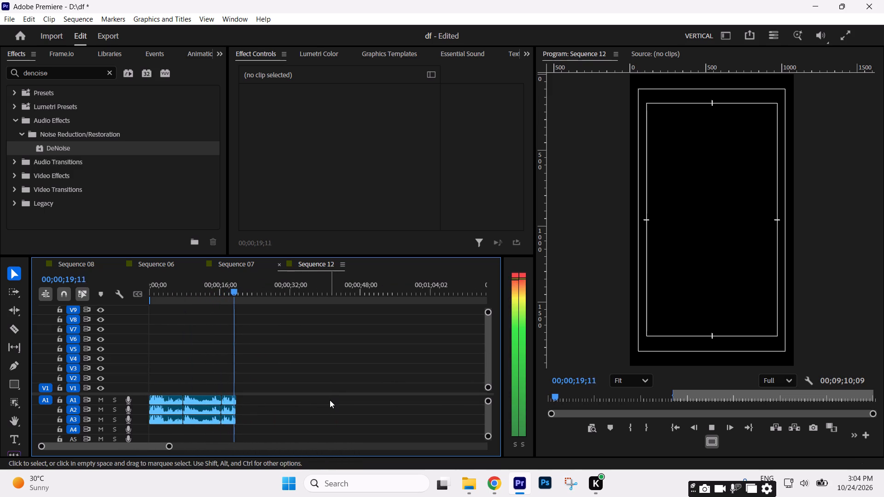
key("space")
key("space")
key("space")
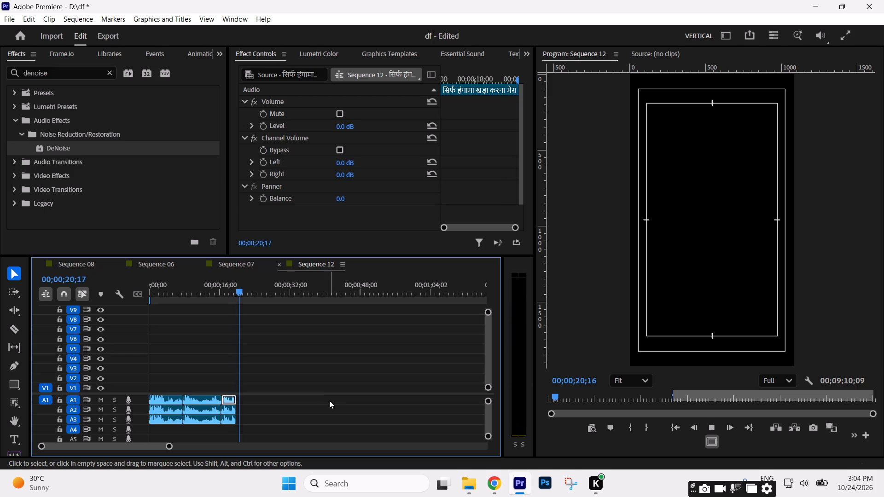
Replay the layered poem audio from 00;00;00;00 through the first segment, stopping at the second segment.
left_click_drag(231, 286, 102, 301)
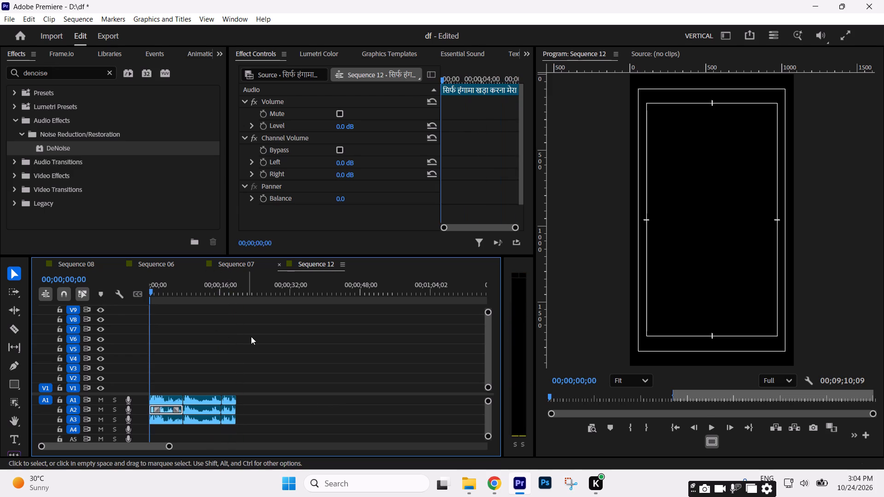
left_click(251, 336)
key("space")
left_click_drag(170, 447, 141, 447)
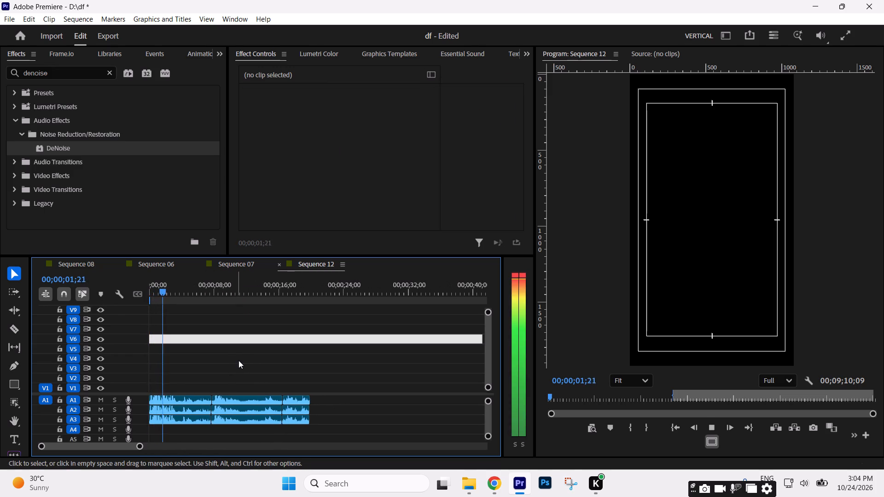
left_click(241, 358)
left_click(260, 358)
key("space")
key("space")
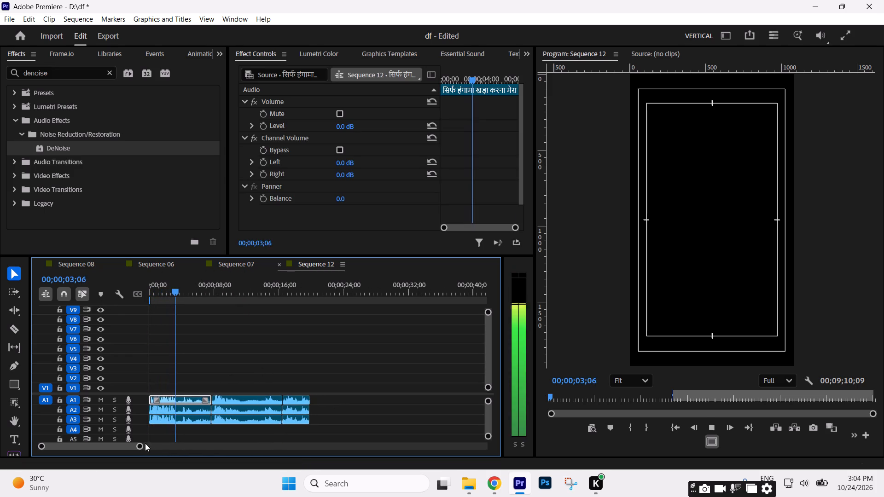
left_click_drag(139, 446, 160, 445)
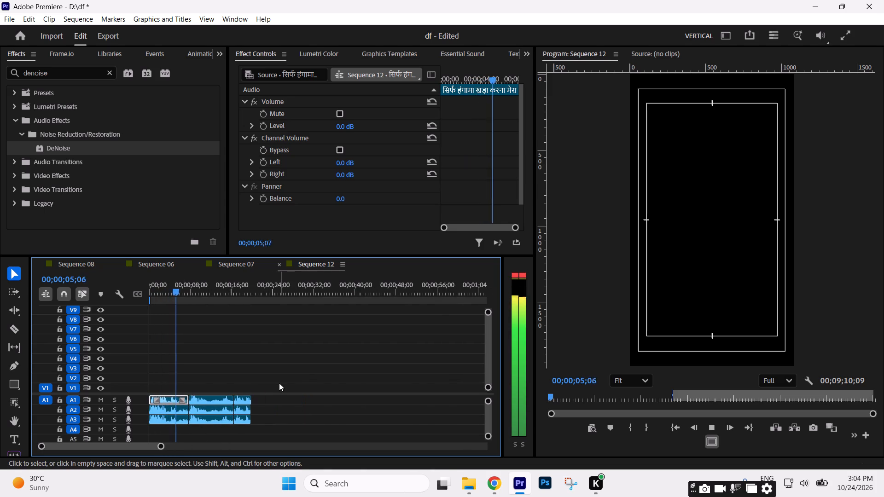
left_click(163, 445)
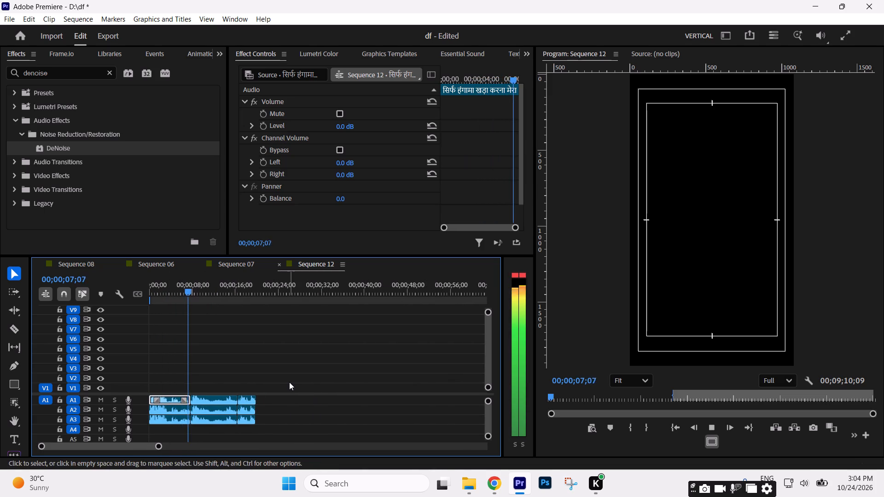
key("space")
Import the old tv effect black screen and Smoke PNG videos from the Transition > EFFECT folder on New Volume (E:).
left_click_drag(220, 52, 220, 70)
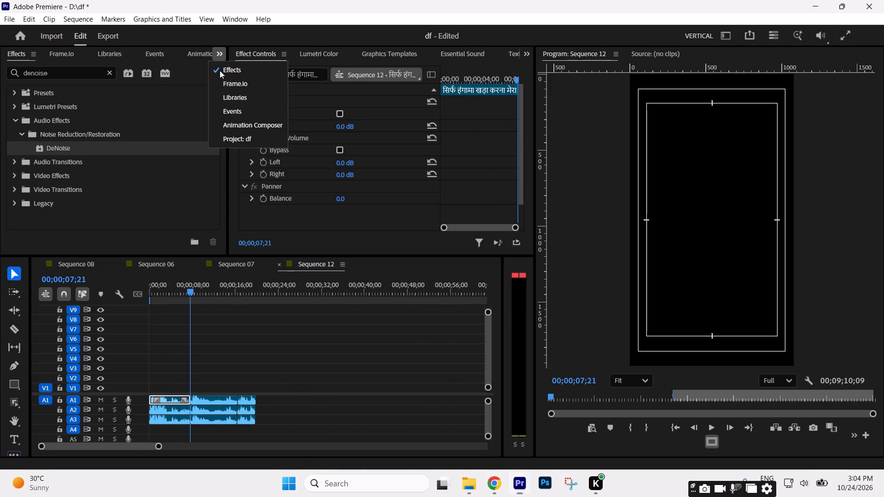
left_click_drag(220, 70, 220, 138)
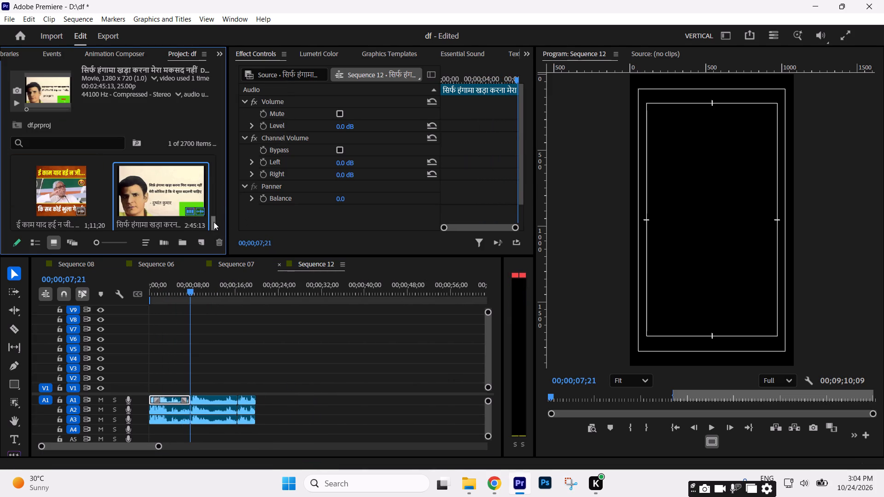
left_click_drag(214, 222, 214, 249)
left_click(112, 208)
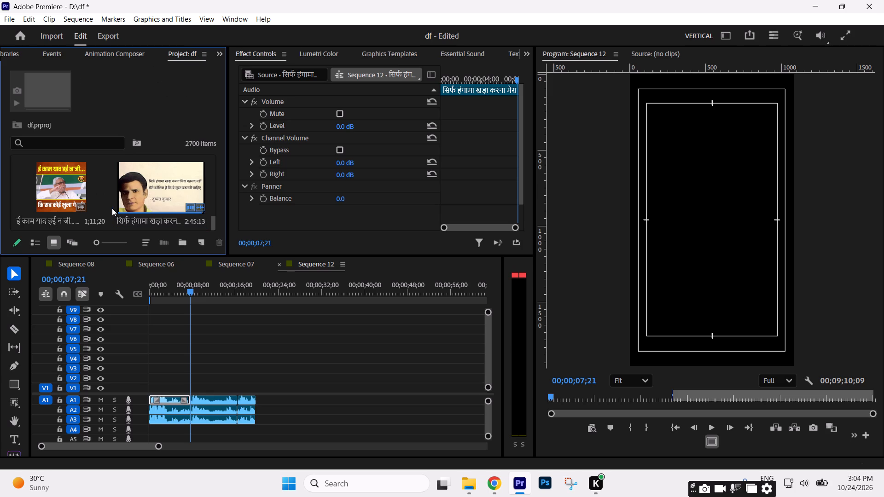
left_click(112, 208)
scroll(131, 285, "down", 4)
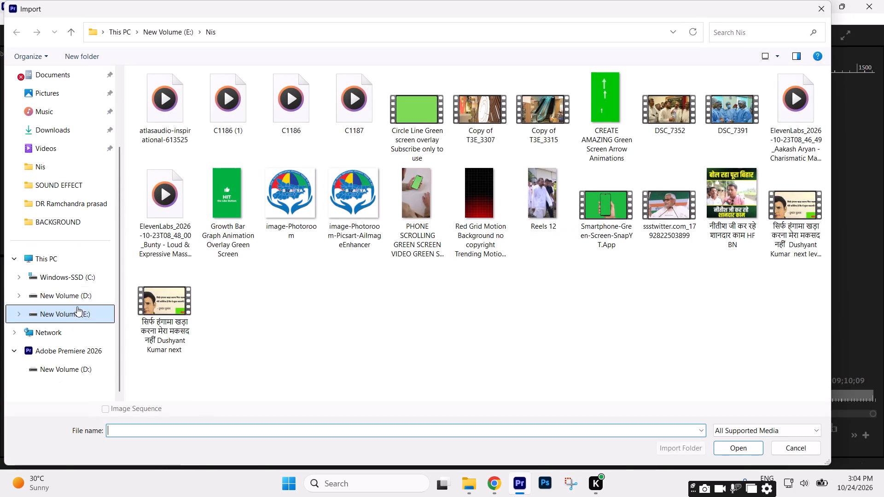
left_click(87, 312)
left_click(76, 295)
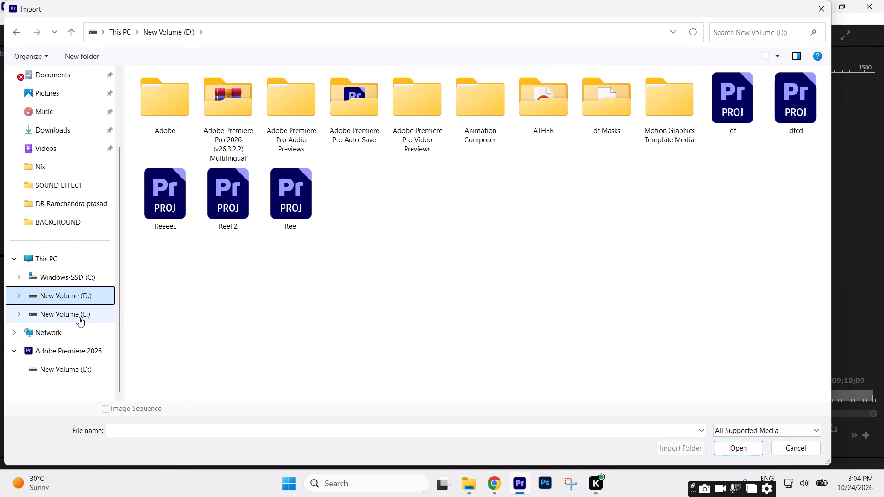
left_click(79, 317)
double_click(414, 111)
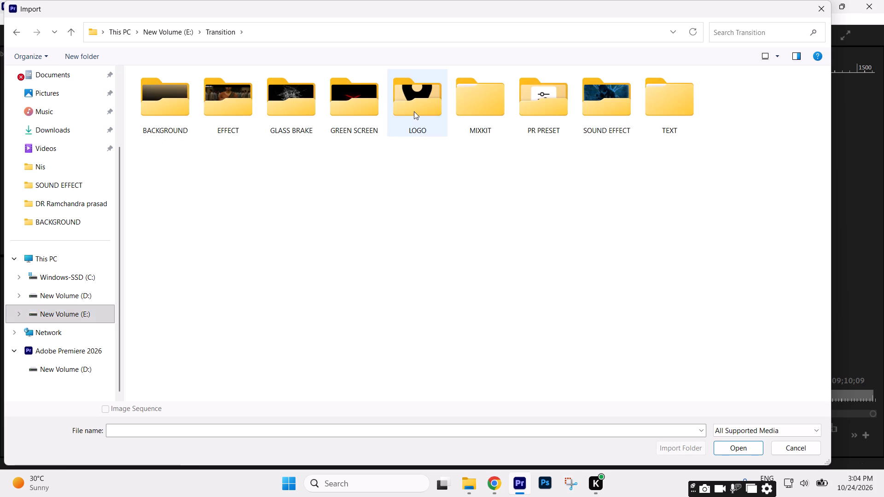
double_click(175, 95)
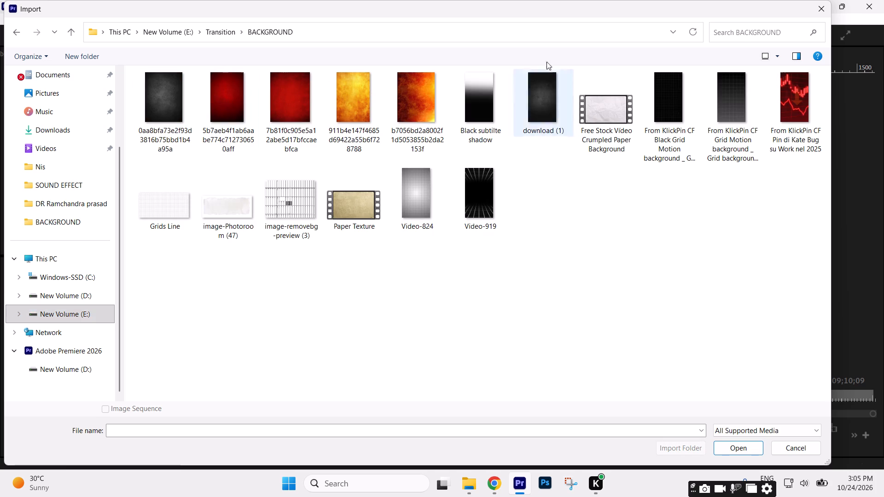
left_click(545, 107)
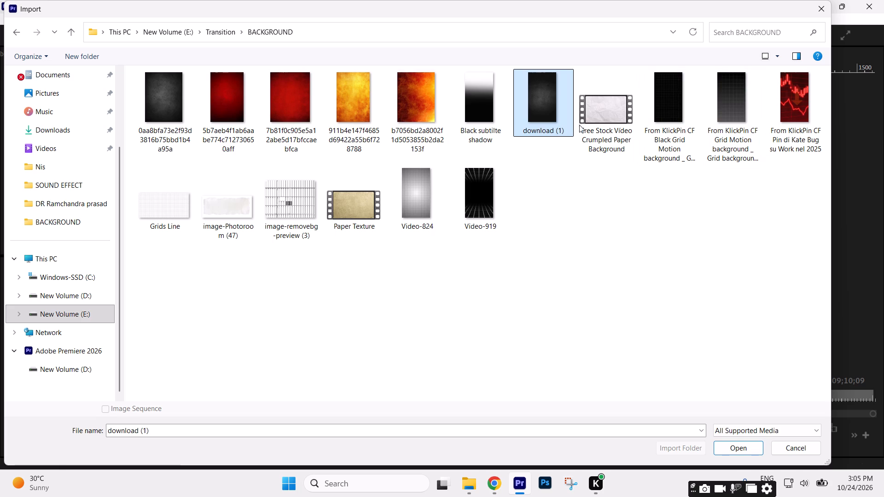
left_click(76, 28)
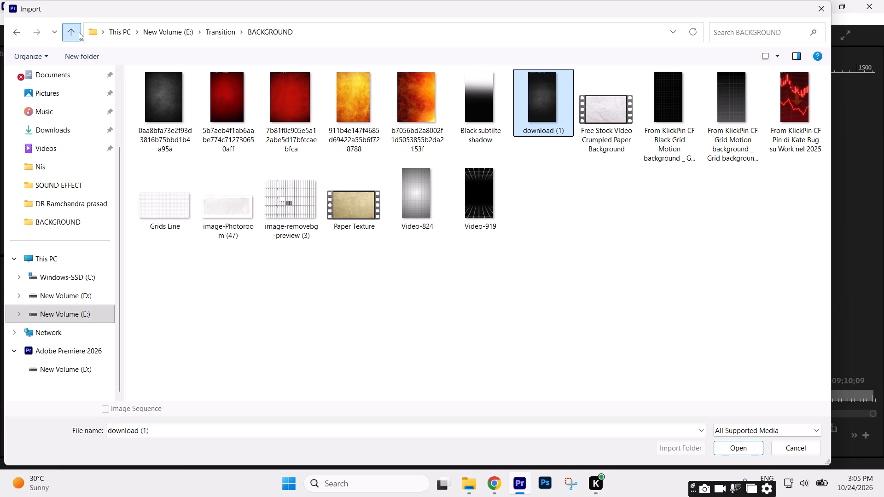
double_click(236, 120)
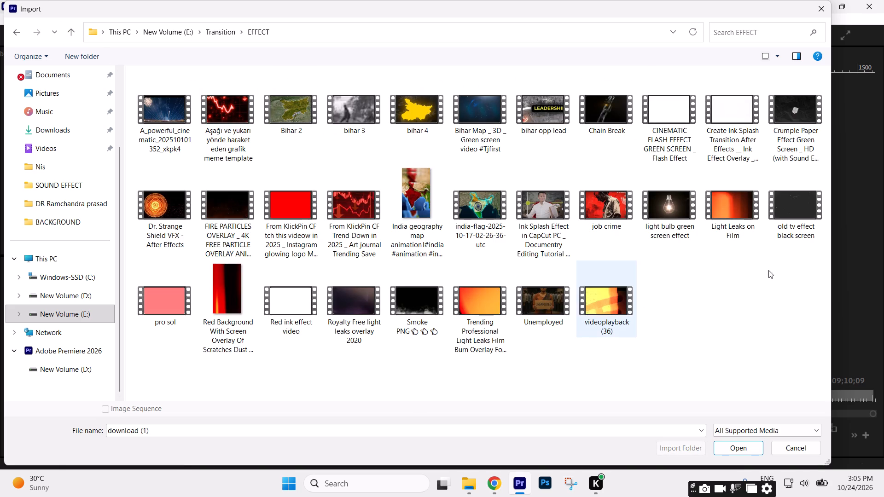
left_click(743, 223)
left_click(788, 224)
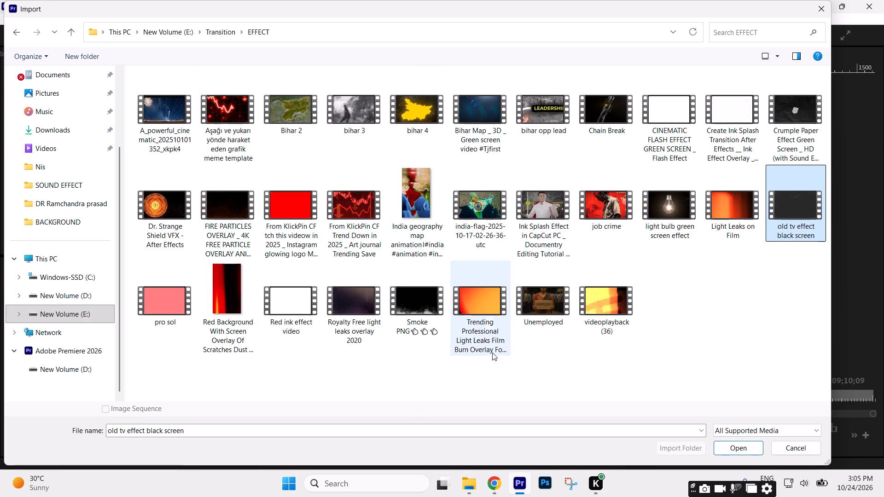
left_click(416, 325, "ctrl")
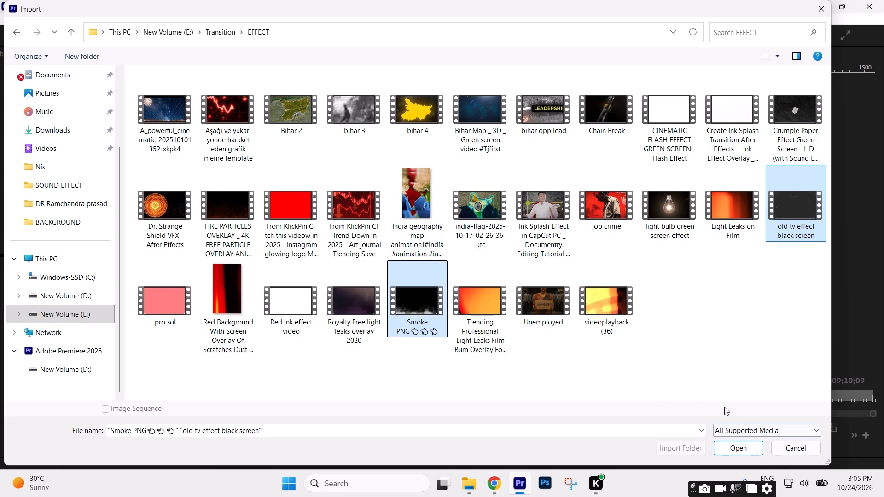
left_click(729, 451)
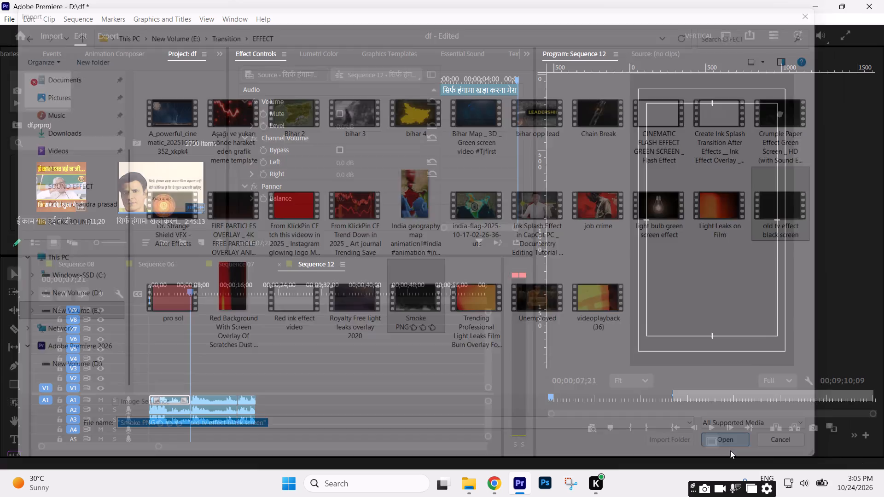
Place both imported overlay clips on V1 from about 23 seconds, past the poem audio, and unlink their audio.
left_click_drag(70, 194, 333, 388)
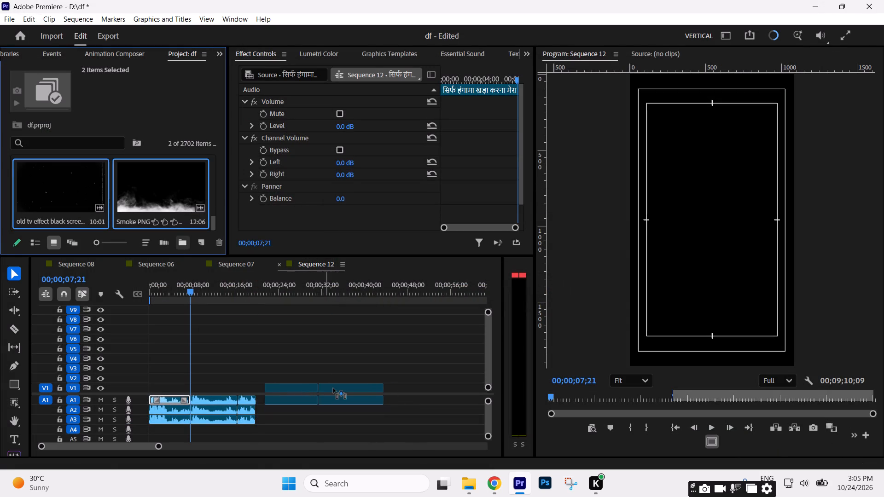
left_click_drag(333, 388, 335, 388)
left_click_drag(287, 363, 384, 394)
key("ctrl+l")
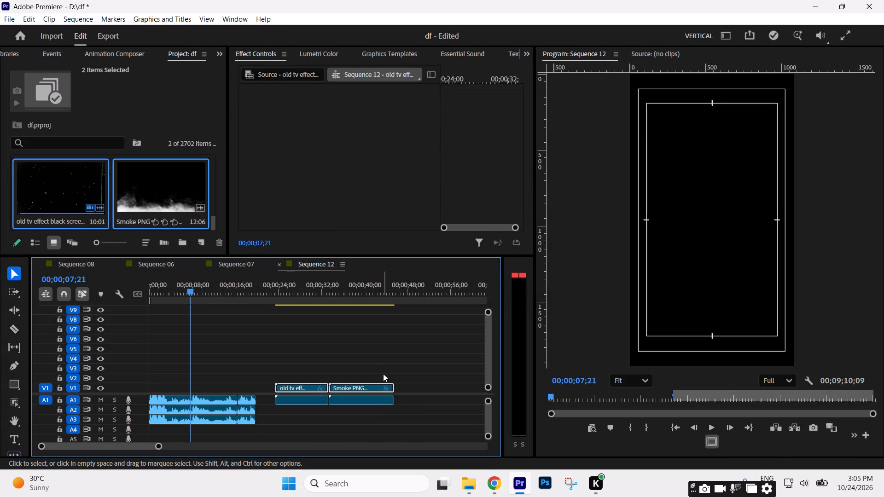
Set the old tv effect clip's rotation to 90° and its scale to 152 so it fills the vertical frame.
scroll(383, 374, "up", 1)
left_click(301, 298)
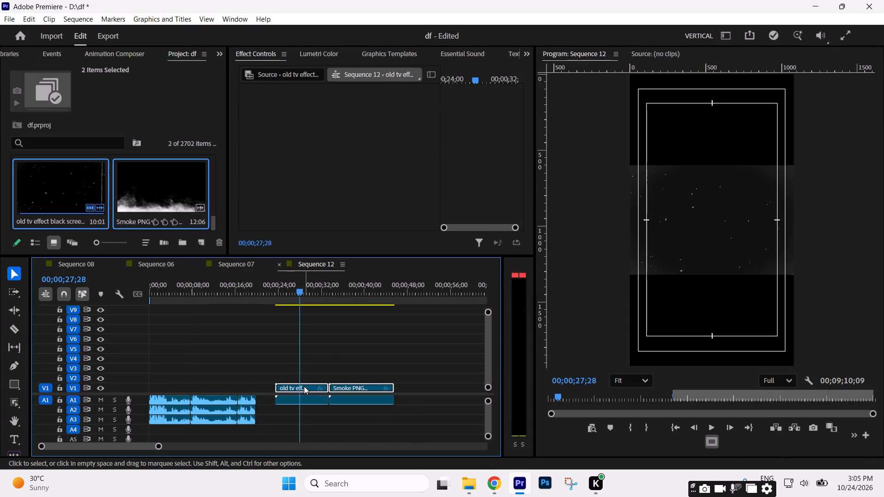
left_click(340, 364)
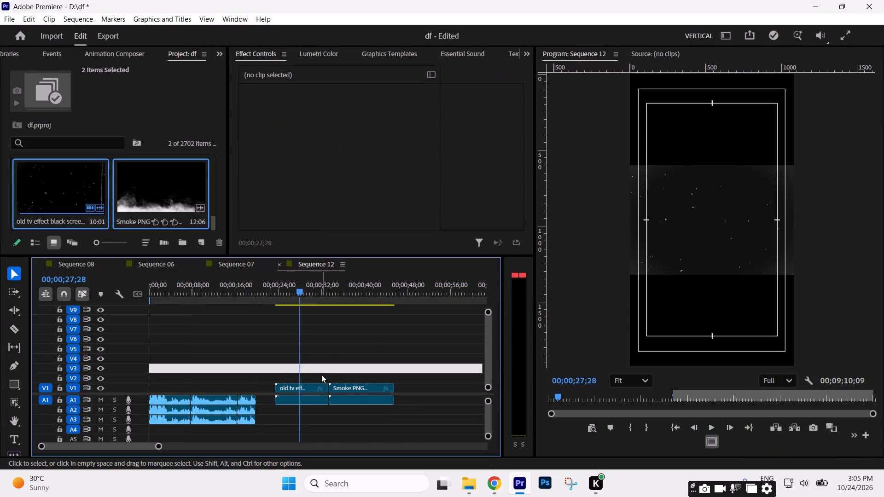
left_click(317, 387)
left_click_drag(341, 176, 341, 174)
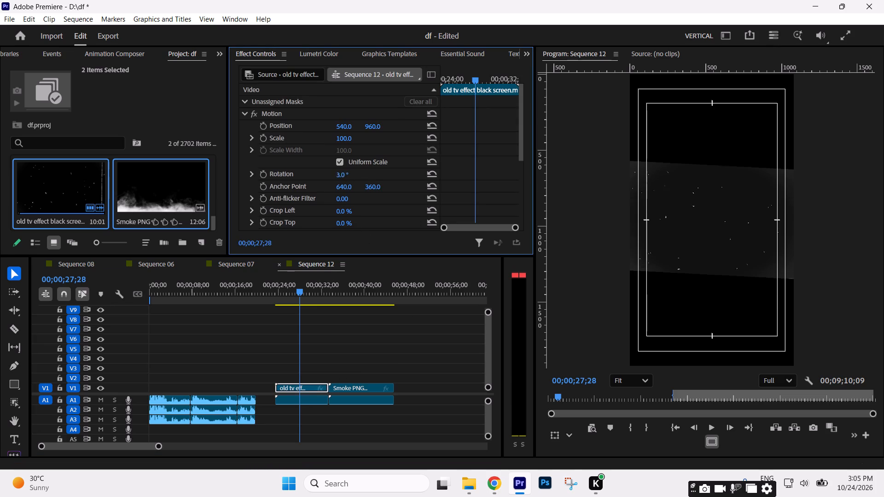
left_click_drag(341, 174, 388, 171)
left_click(342, 175)
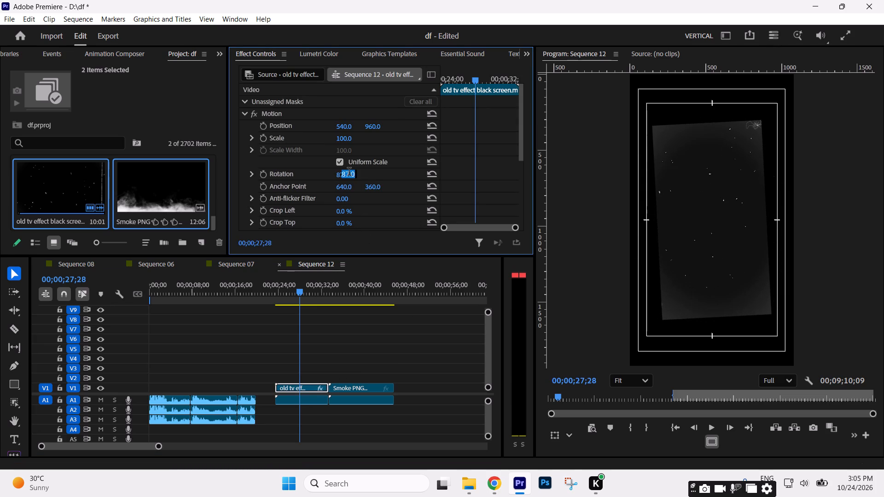
type("90")
key("Return")
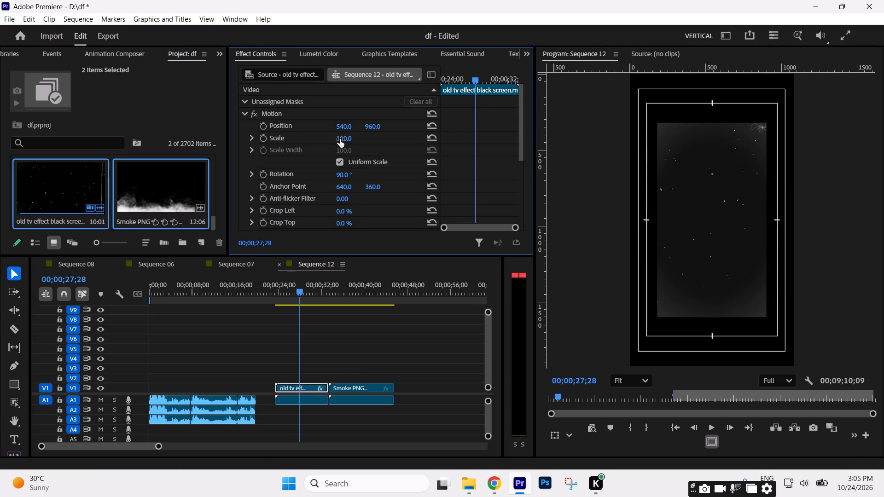
left_click_drag(342, 138, 371, 131)
Move the old tv effect clip to 00;00;00;00 on V1, above the poem audio.
left_click_drag(310, 386, 158, 381)
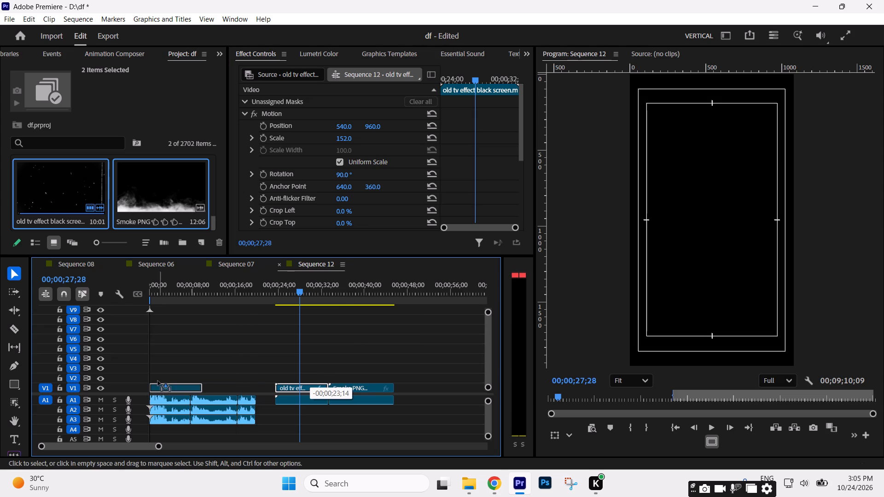
left_click_drag(158, 381, 158, 383)
Set the old tv effect clip's blend mode to Screen.
left_click(162, 290)
scroll(489, 179, "down", 9)
left_click_drag(385, 181, 378, 321)
Play the opening seconds in short bursts to check the old tv effect overlay against the poem audio.
key("space")
key("space")
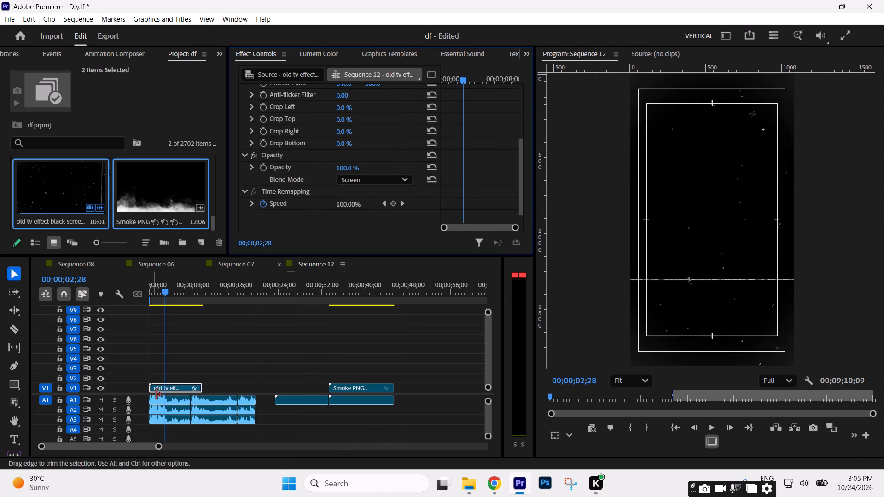
key("space")
key("space")
key("space")
key("space")
key("space")
key("space")
key("space")
key("space")
key("space")
key("space")
key("space")
key("space")
key("space")
key("space")
key("space")
key("space")
key("space")
key("space")
key("space")
key("space")
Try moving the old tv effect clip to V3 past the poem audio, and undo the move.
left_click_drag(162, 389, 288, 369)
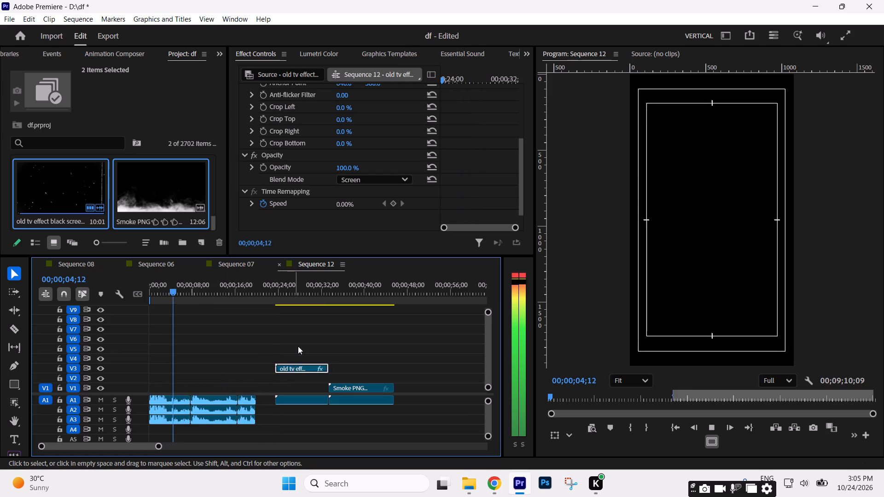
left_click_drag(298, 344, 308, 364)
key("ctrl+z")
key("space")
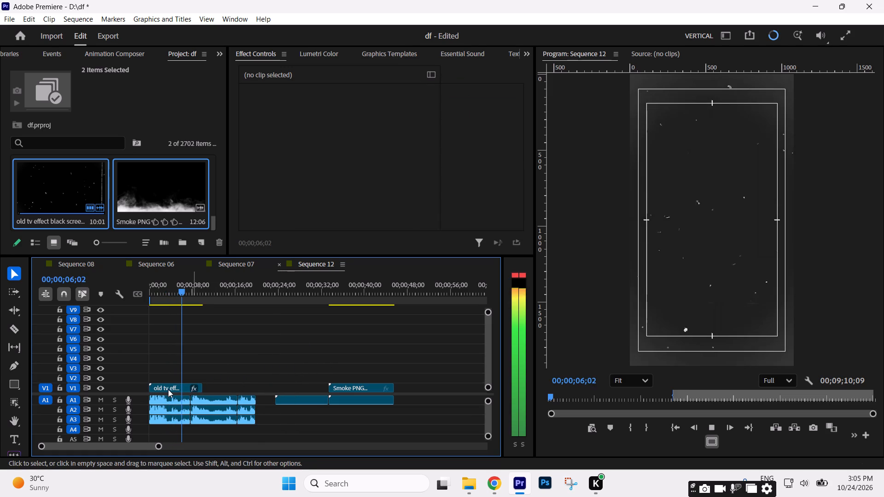
Set the old tv effect clip's opacity to 70%.
left_click(168, 389)
scroll(476, 169, "down", 5)
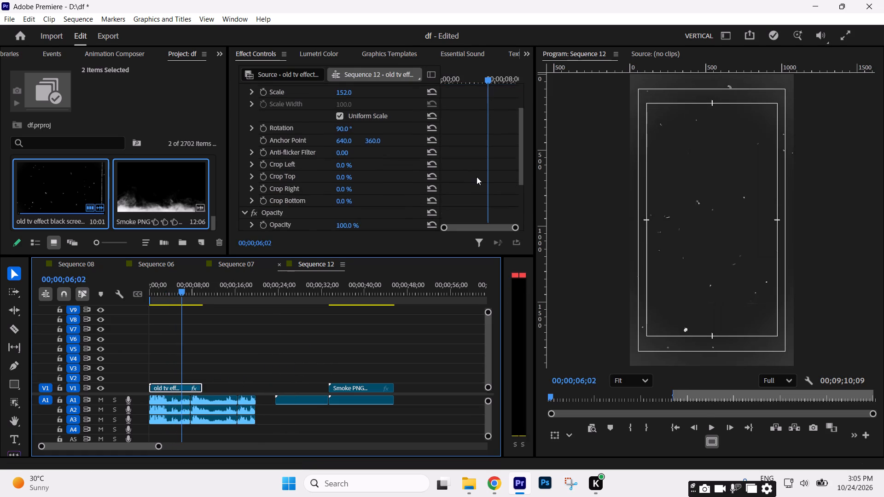
scroll(477, 177, "down", 4)
left_click_drag(347, 169, 329, 169)
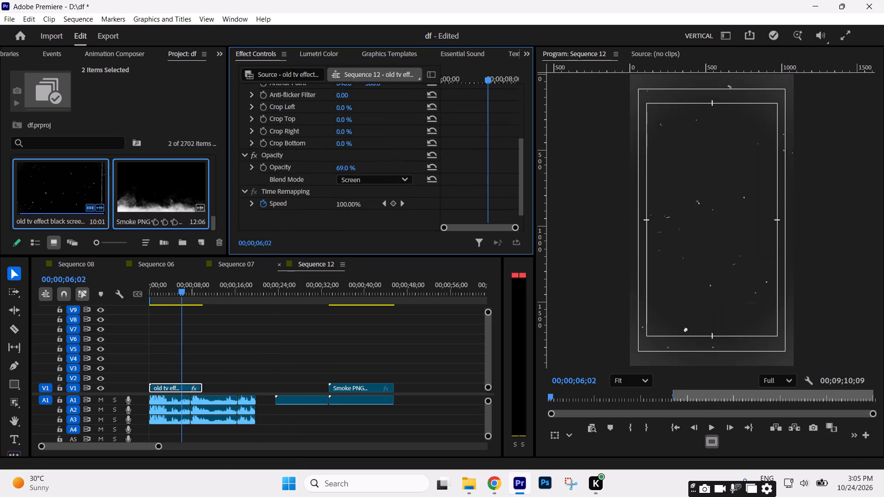
left_click_drag(329, 169, 316, 169)
left_click(346, 169)
type("70")
key("Return")
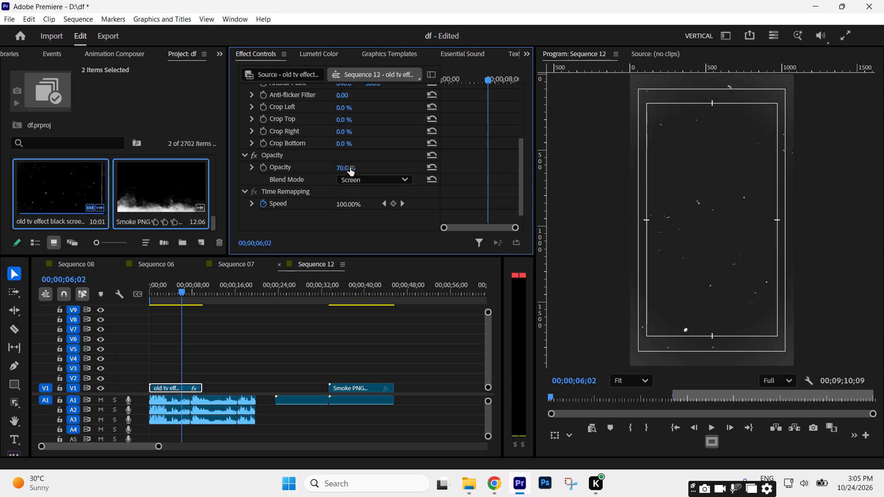
Play the first moments from 00;00;00;00 to check the overlay with the poem audio.
left_click(226, 361)
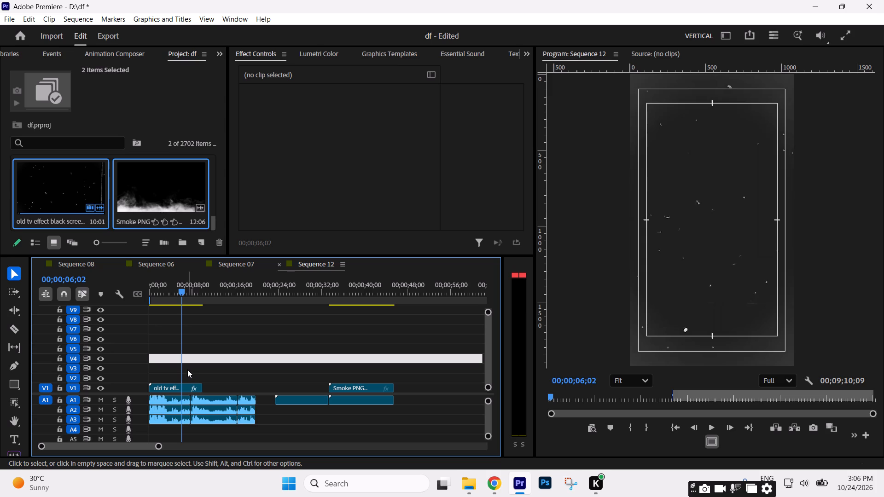
left_click(220, 355)
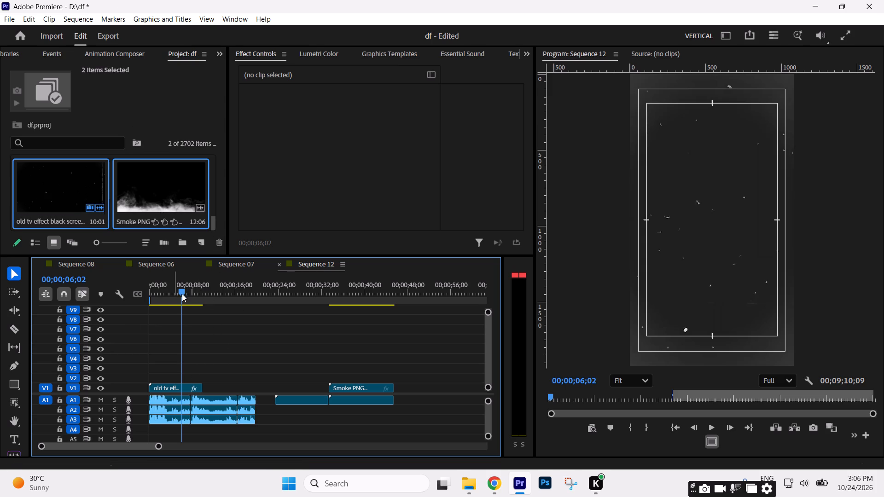
left_click_drag(181, 293, 82, 313)
left_click(249, 362)
key("space")
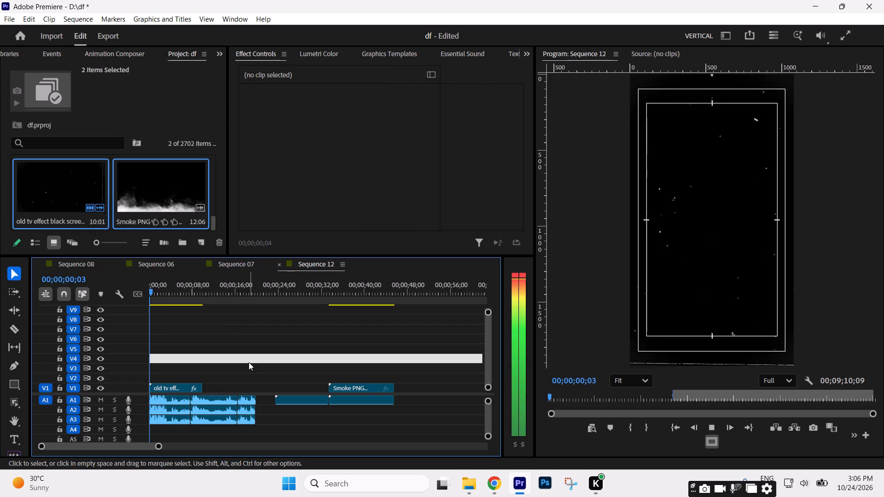
key("space")
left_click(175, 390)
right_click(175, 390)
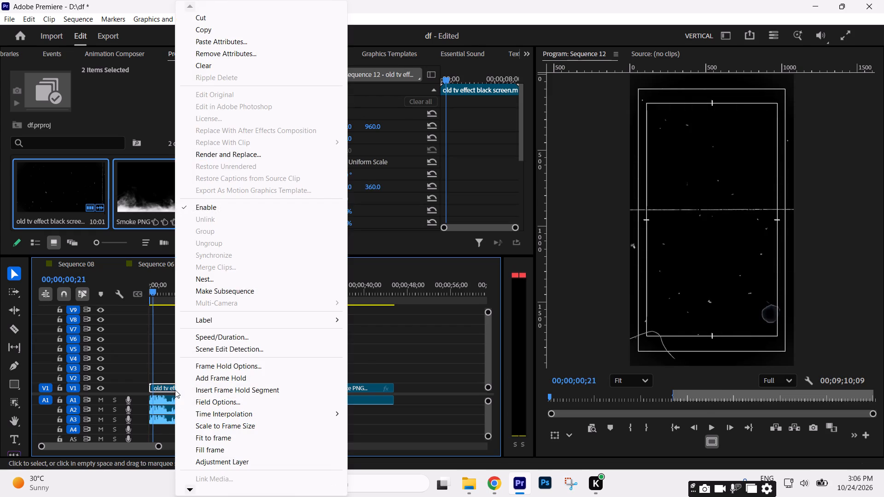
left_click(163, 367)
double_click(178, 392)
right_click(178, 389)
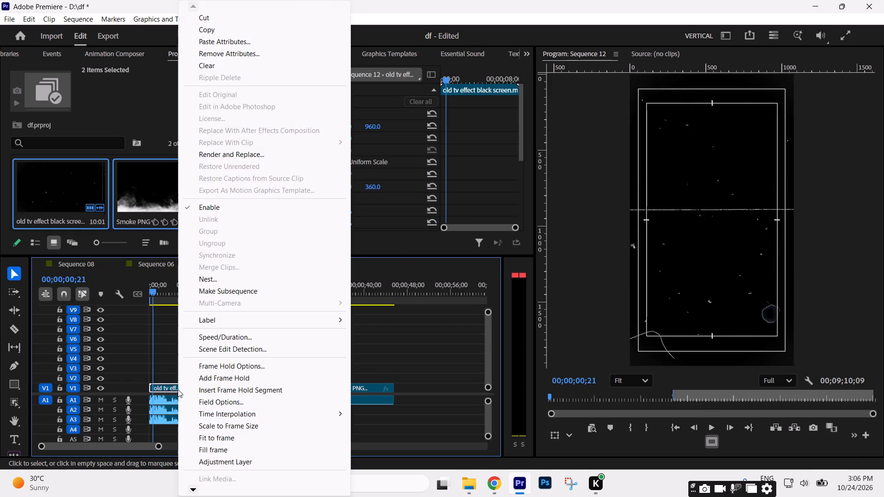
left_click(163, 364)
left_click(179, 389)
Play and scrub the first five seconds to check the old tv effect overlay against the poem audio.
key("space")
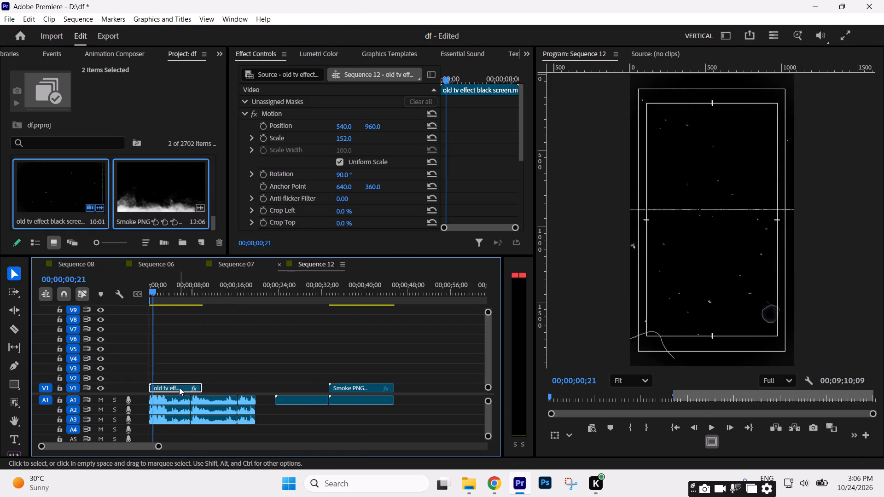
key("space")
key("space")
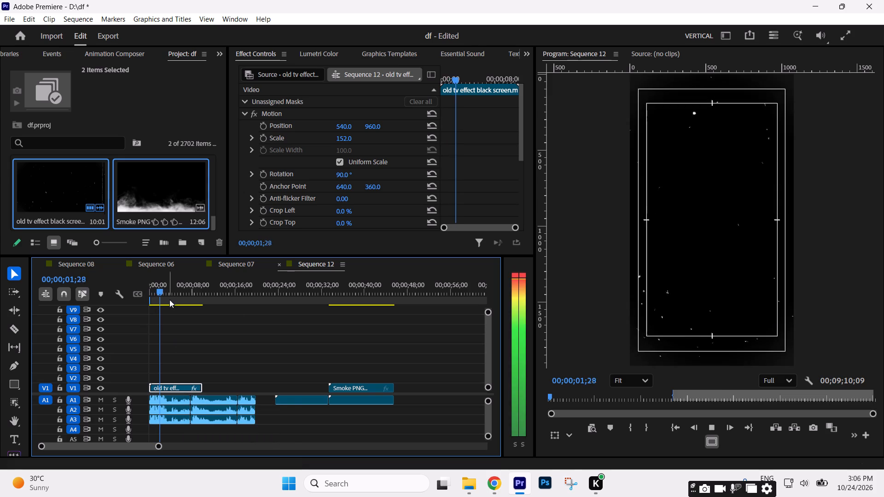
key("space")
left_click_drag(165, 286, 169, 292)
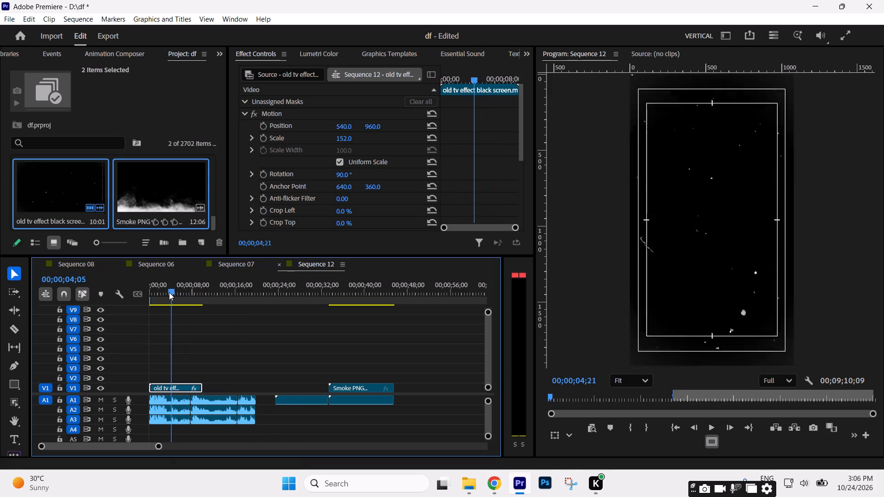
left_click_drag(169, 292, 173, 298)
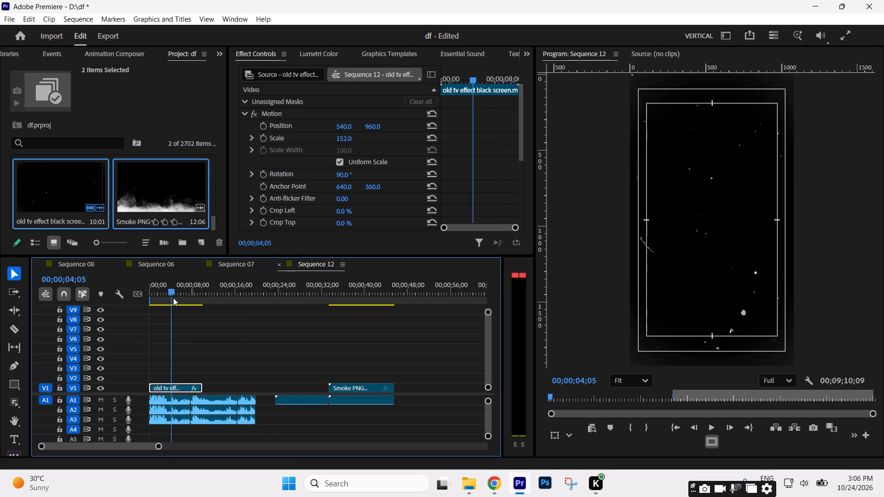
left_click_drag(173, 298, 163, 300)
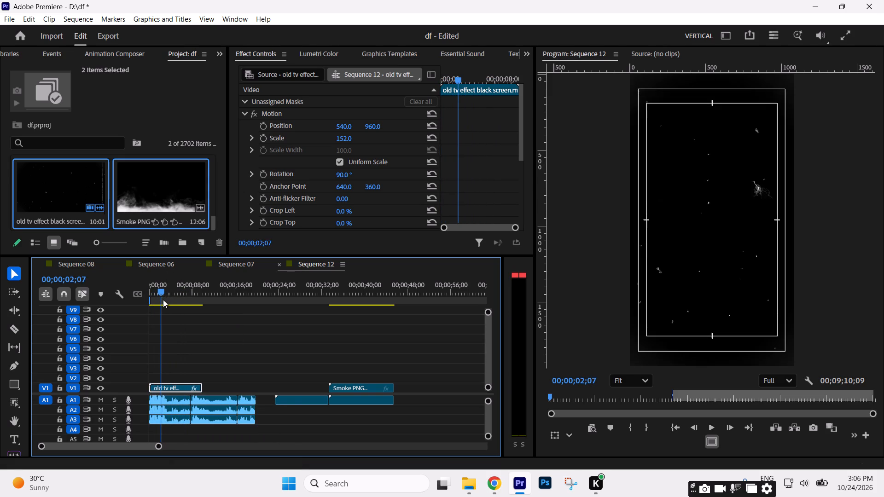
left_click_drag(163, 300, 164, 300)
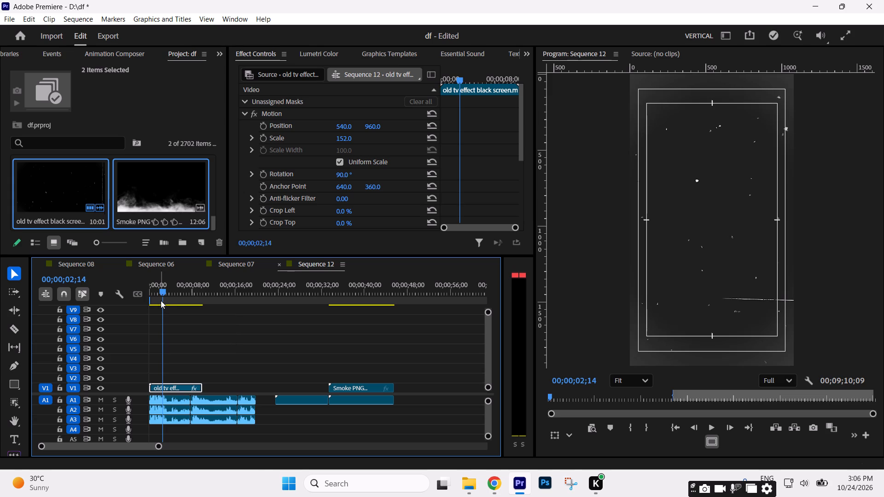
left_click(250, 363)
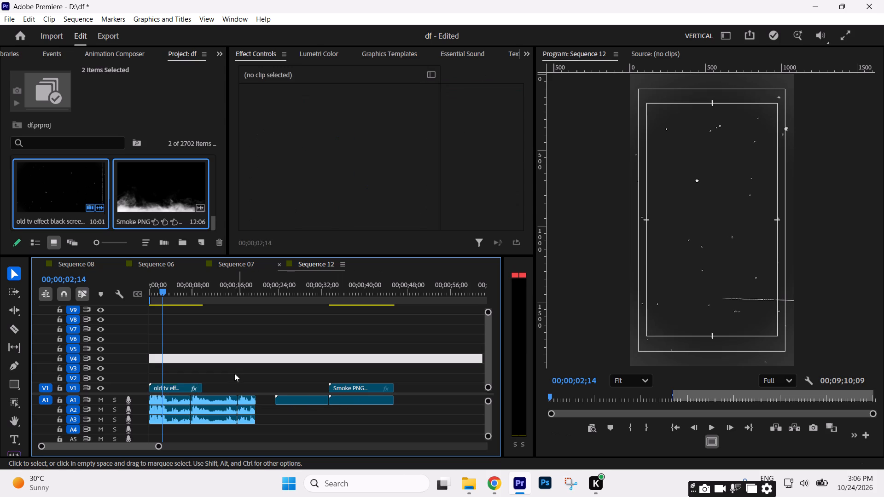
left_click(174, 389)
key("space")
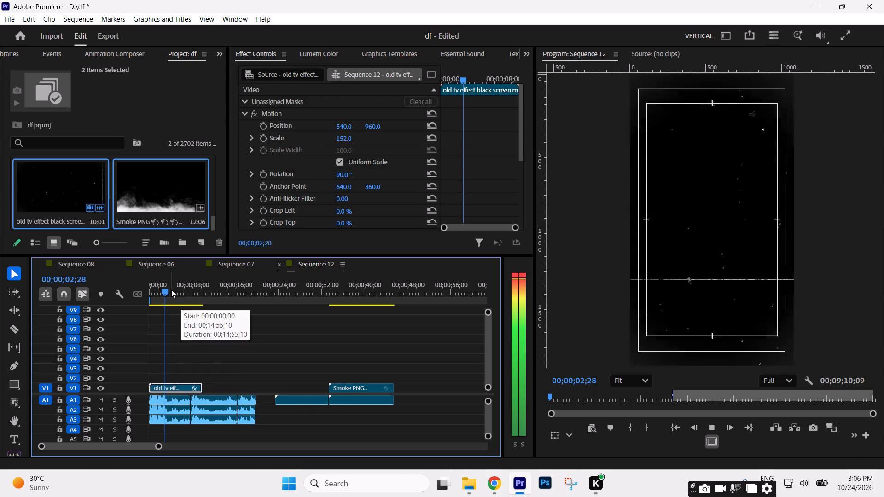
left_click_drag(171, 289, 126, 311)
key("space")
key("space")
left_click(174, 292)
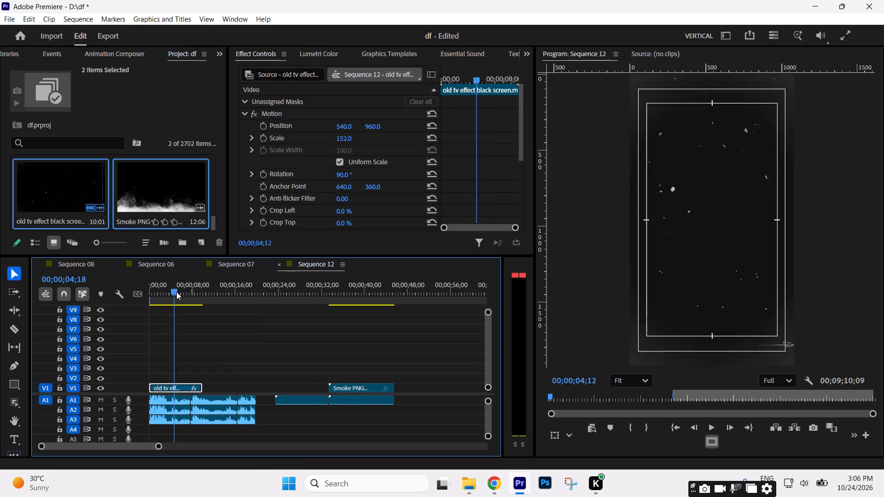
left_click_drag(177, 292, 171, 296)
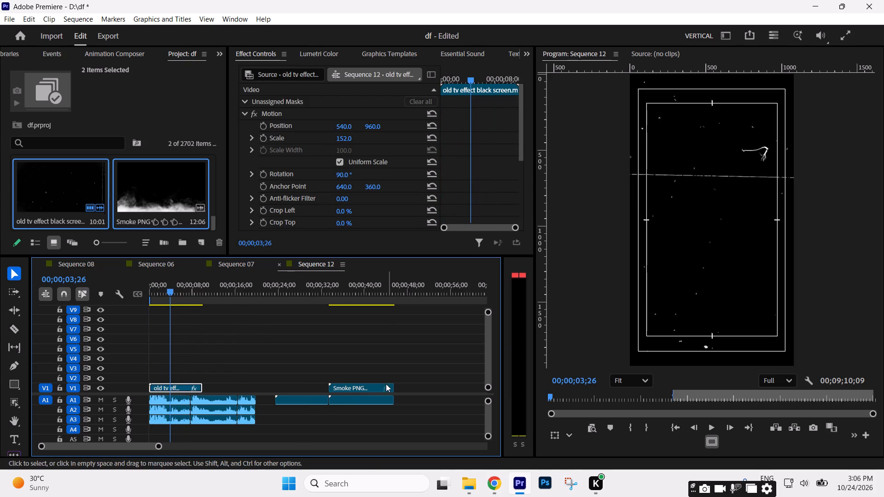
Preview the Smoke PNG clip and move it onto V2 at the sequence start, above the old tv effect clip.
left_click_drag(340, 291, 348, 295)
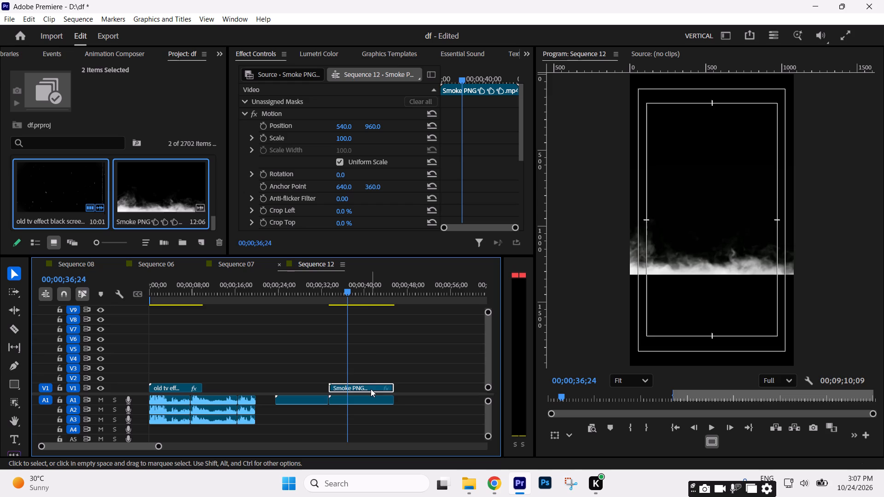
left_click_drag(371, 389, 183, 376)
Set the smoke clip's scale to 101 and its vertical position to 1572 so the smoke sits at the frame's bottom edge.
left_click(170, 295)
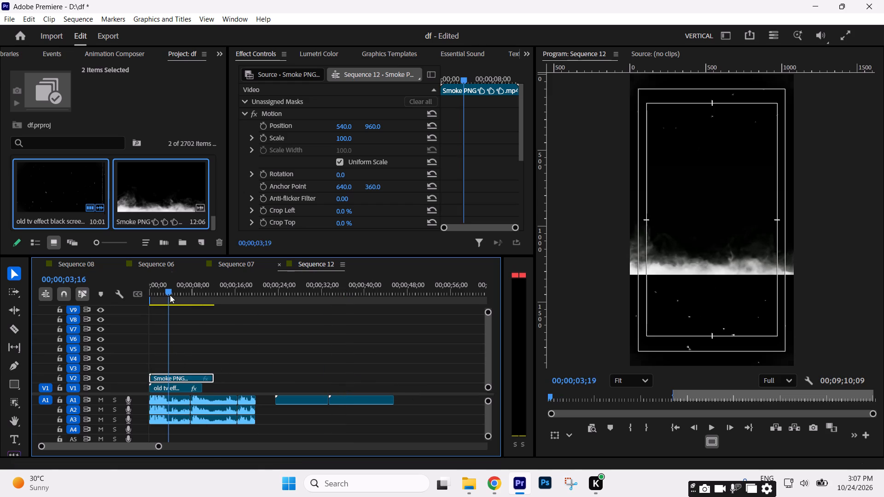
left_click_drag(347, 142, 330, 144)
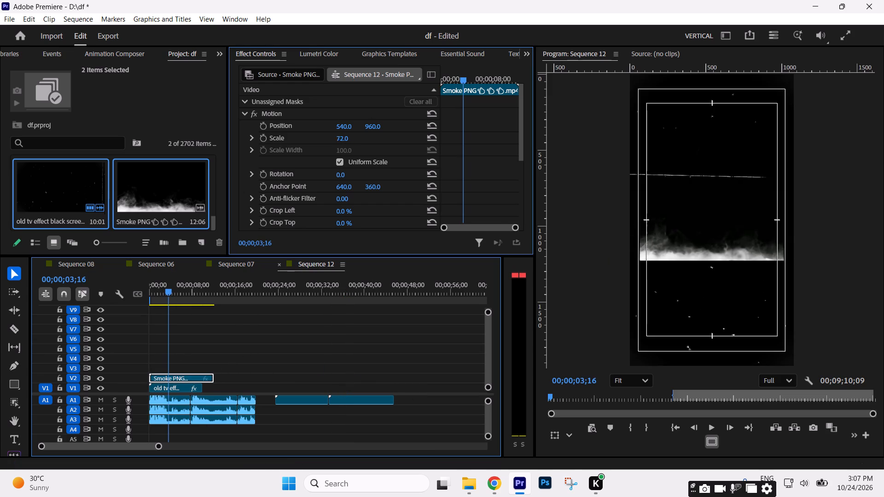
left_click_drag(330, 144, 339, 145)
left_click_drag(374, 128, 448, 134)
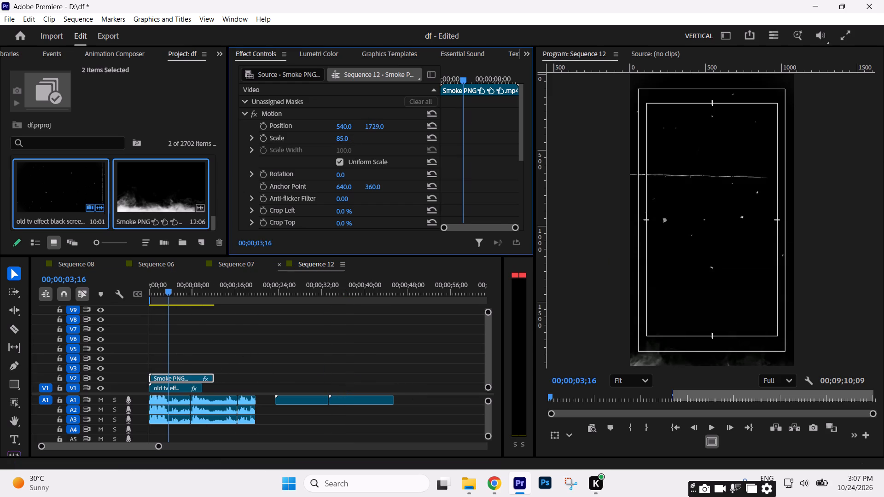
left_click_drag(448, 134, 435, 139)
left_click_drag(347, 140, 354, 137)
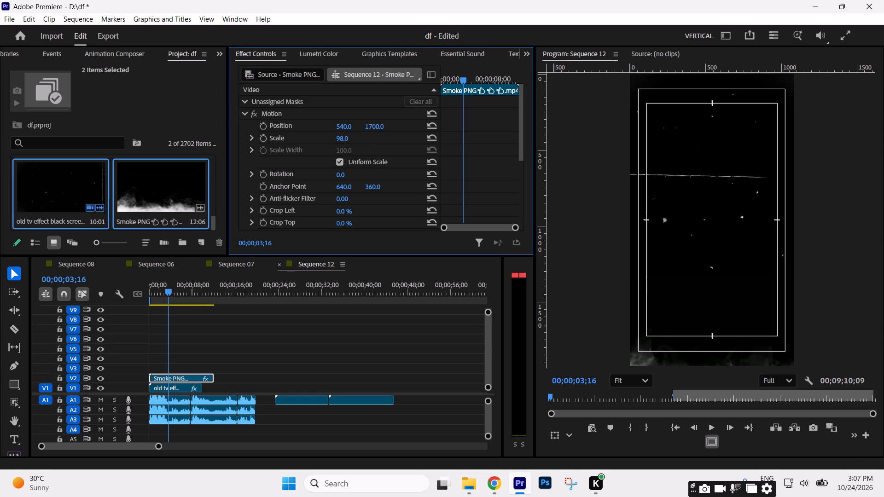
left_click_drag(354, 137, 355, 137)
left_click_drag(371, 125, 253, 204)
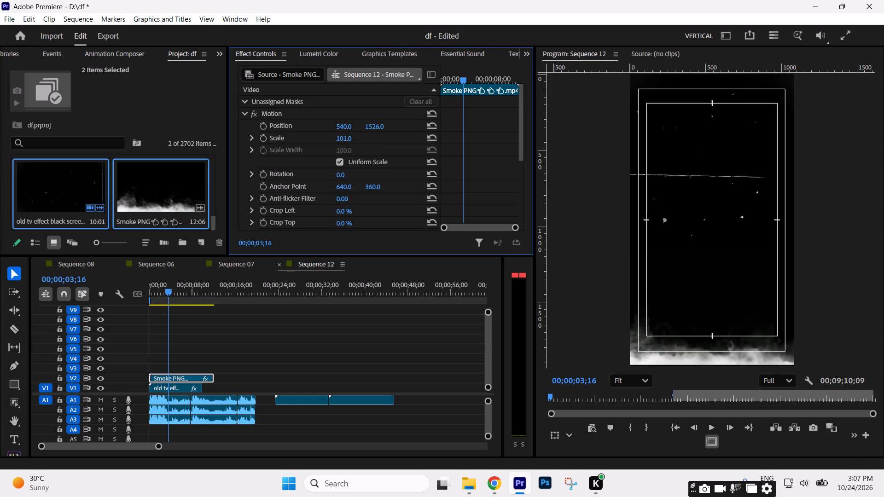
left_click_drag(253, 204, 262, 135)
Set the smoke clip's blend mode to Screen.
scroll(464, 189, "down", 11)
left_click_drag(386, 165, 361, 296)
Play from the sequence start to check the smoke and old tv overlays together with the poem audio.
key("space")
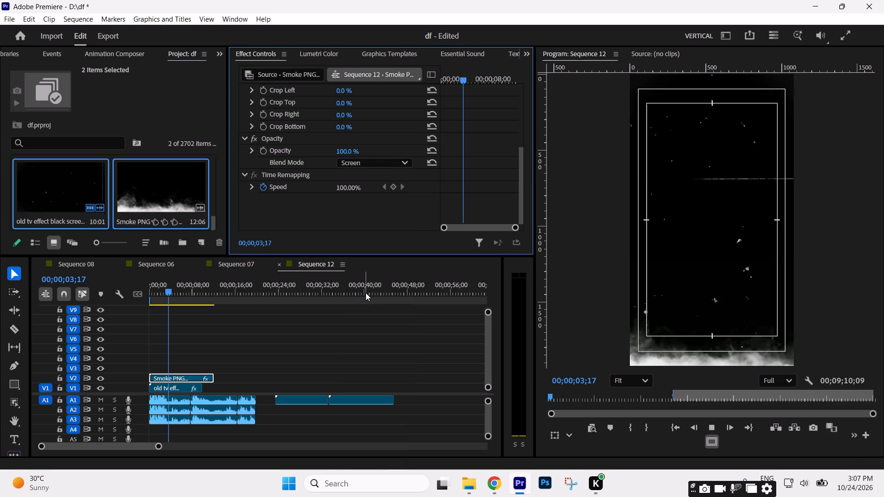
key("space")
left_click_drag(170, 291, 163, 290)
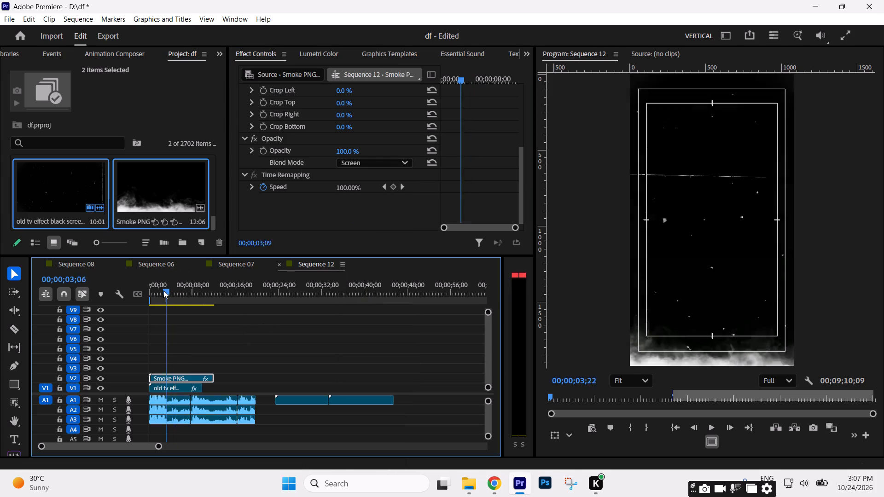
left_click_drag(163, 290, 127, 294)
key("space")
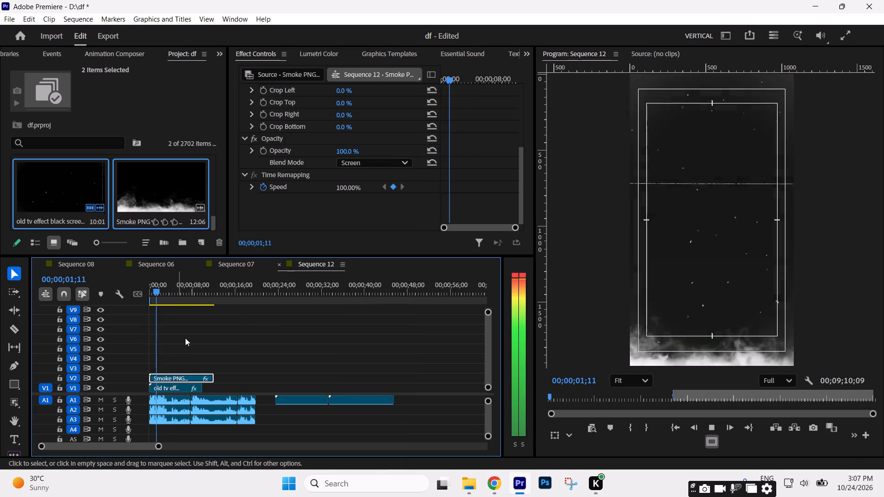
left_click(232, 324)
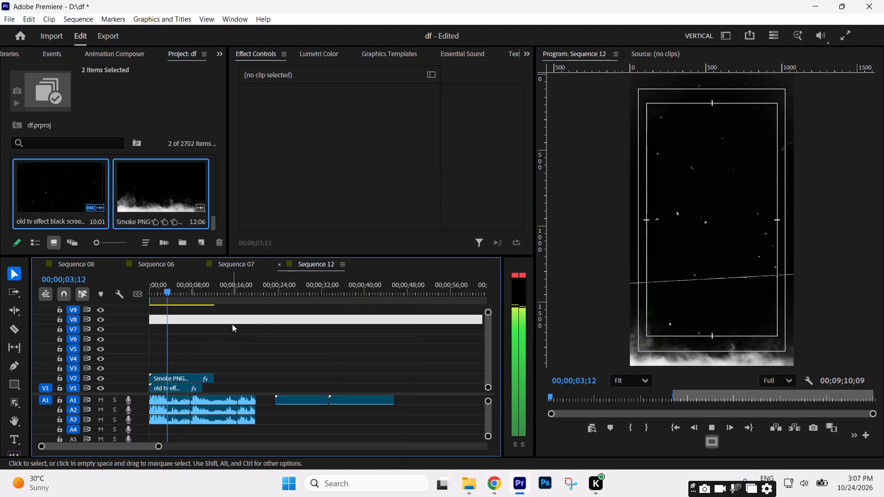
key("space")
key("space")
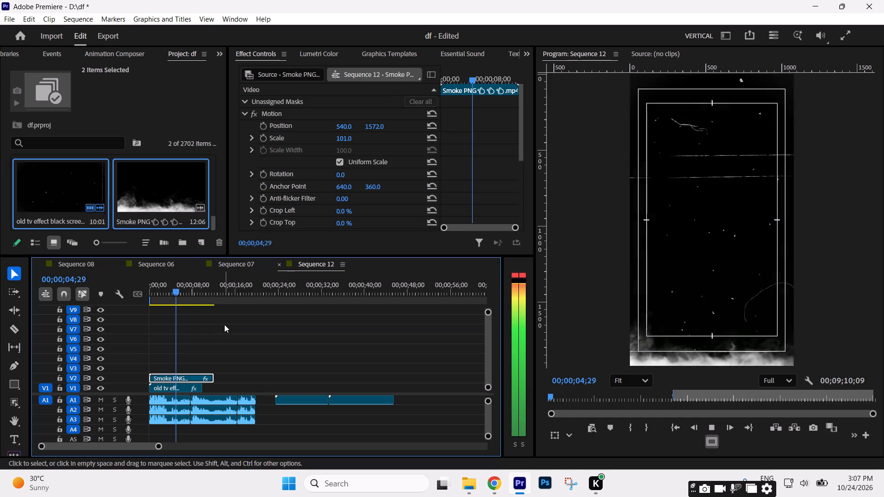
key("space")
Split the poem audio clips on A1, A2 and A3 at 00;00;03;19.
left_click_drag(183, 291, 171, 292)
key("c")
left_click(170, 403)
left_click(169, 412)
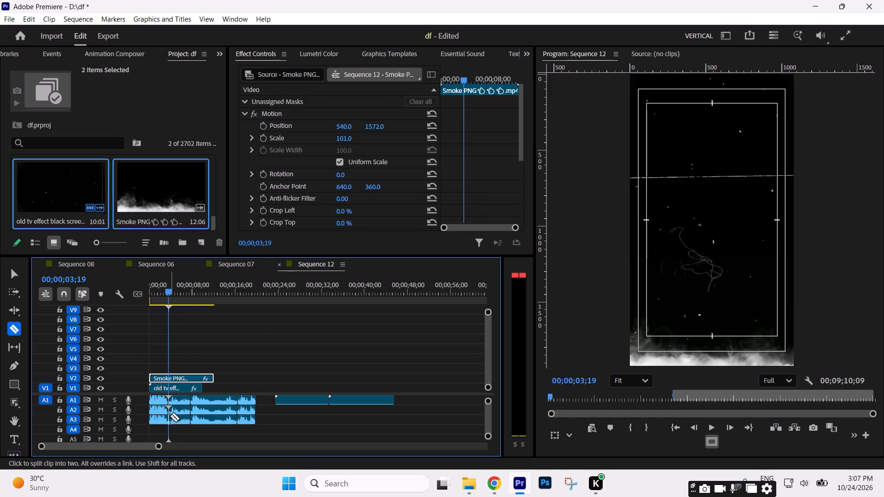
left_click(170, 421)
key("v")
Listen on for the next break in the poem and split the audio clips on A1, A2 and A3 at 00;00;11;07.
key("space")
left_click(319, 358)
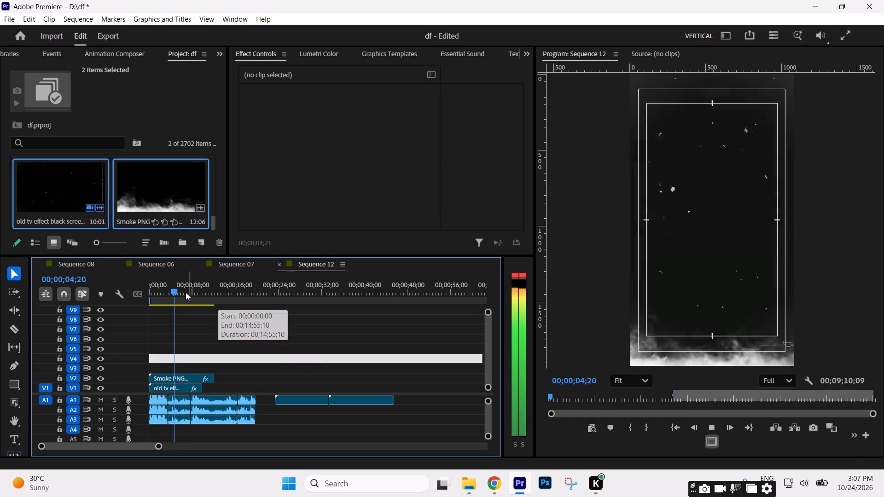
left_click(182, 292)
key("space")
left_click(271, 341)
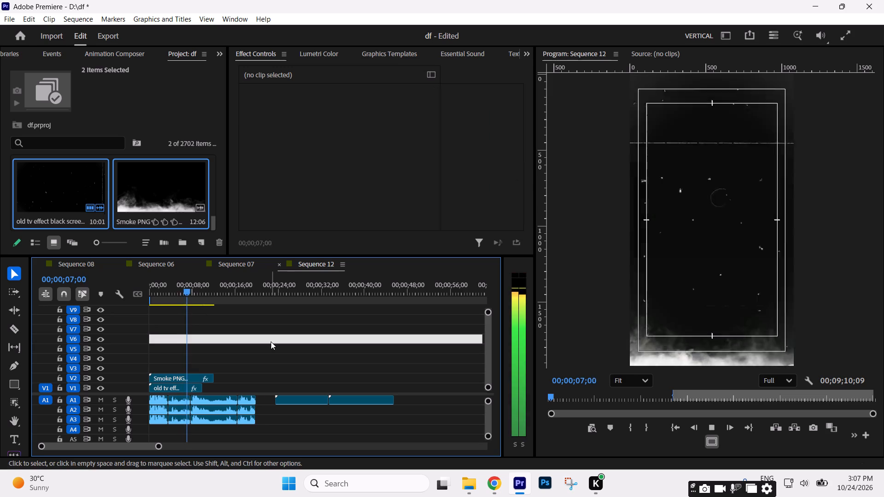
left_click(271, 341)
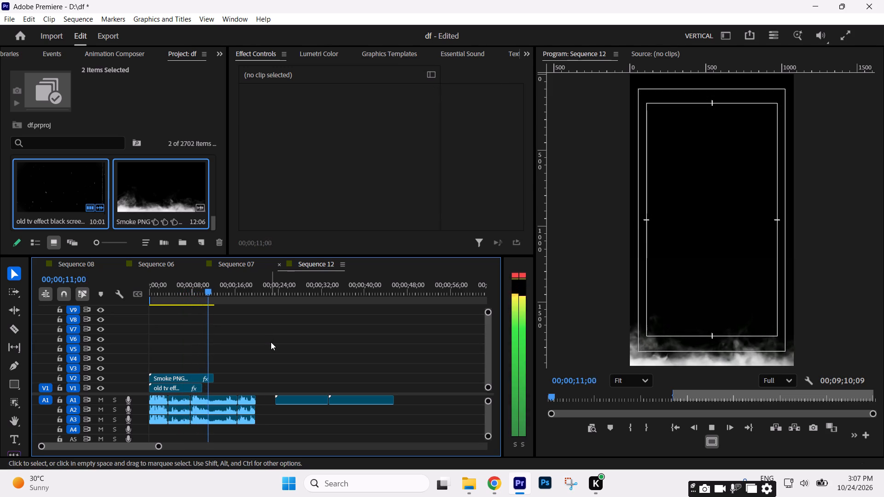
key("space")
key("c")
left_click(212, 394)
left_click(212, 399)
left_click(211, 409)
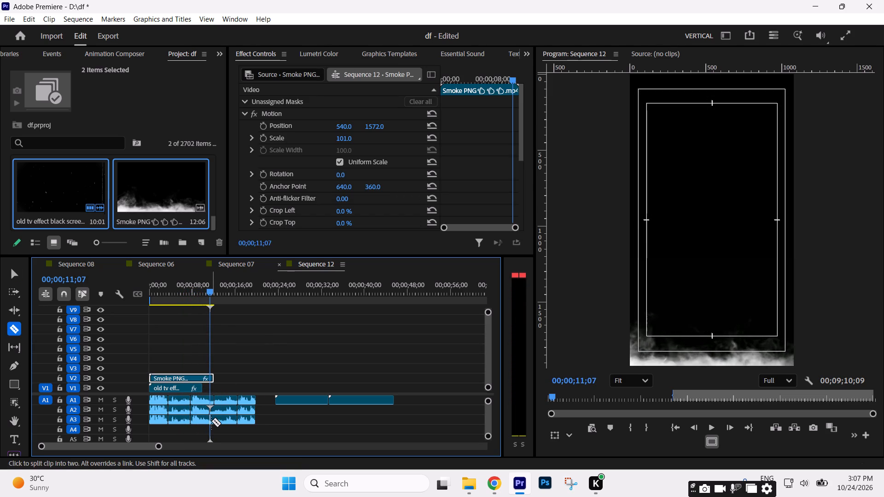
left_click(211, 421)
left_click(211, 414)
left_click(211, 399)
left_click(211, 421)
key("v")
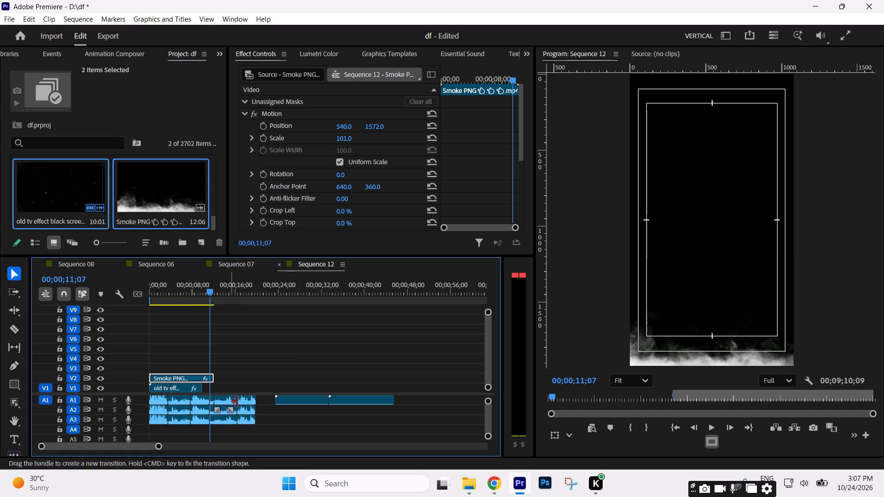
Play the poem audio around and beyond the split at 00;00;11;07, with the timeline zoomed in on the opening section.
left_click(297, 356)
key("space")
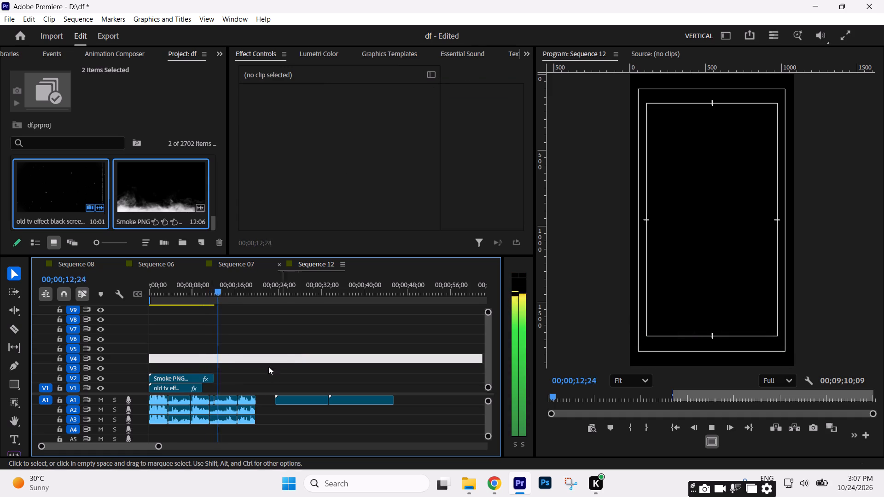
left_click_drag(161, 445, 128, 445)
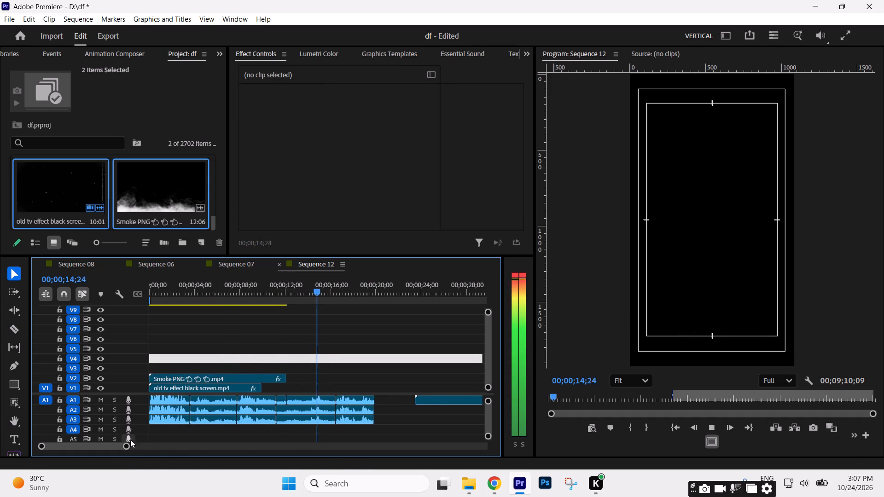
left_click(267, 288)
key("space")
left_click(351, 357)
key("space")
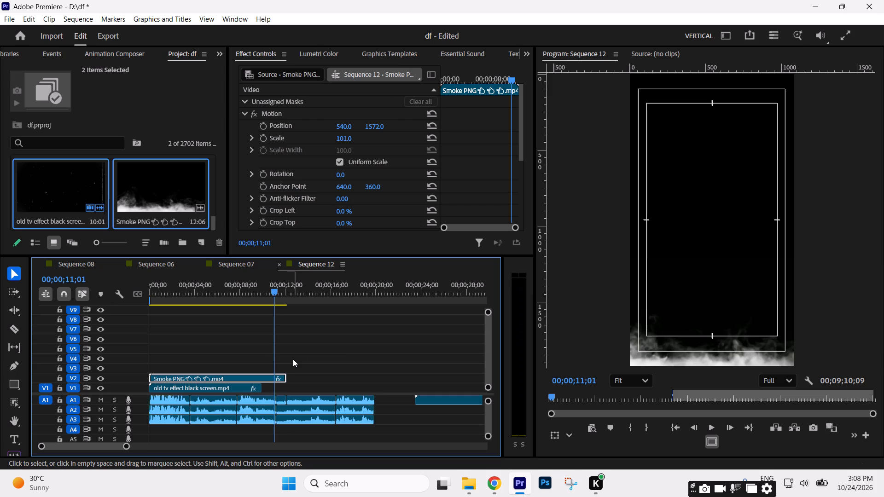
key("space")
key("space")
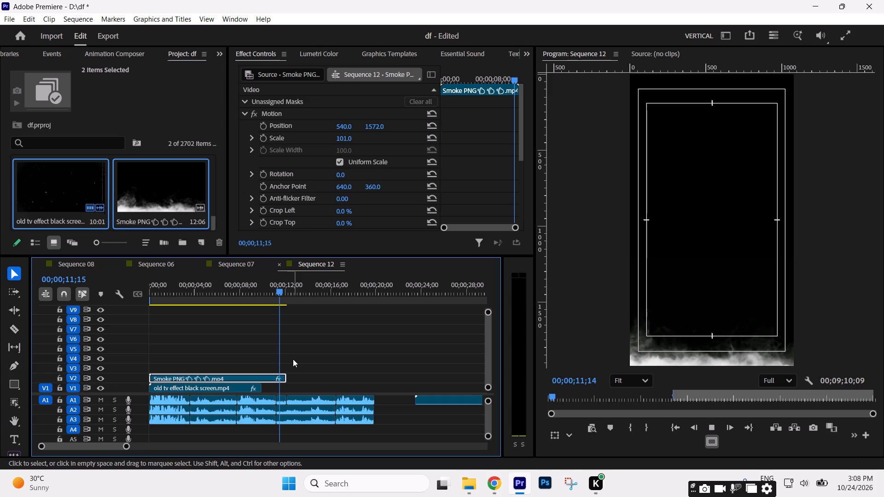
Play from the split at 00;00;03;19 through the end of the poem audio, and return the playhead to about 00;00;10;11.
key("Up")
key("Up")
key("Up")
key("Up")
key("Up")
key("Up")
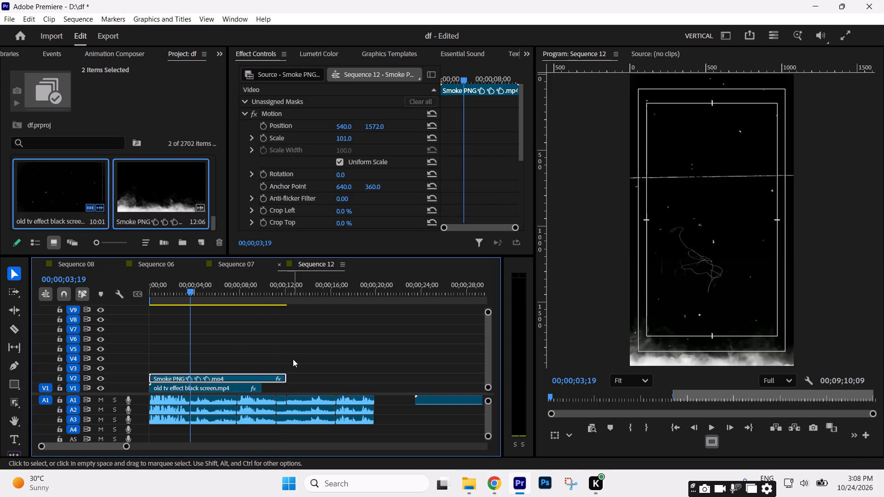
key("space")
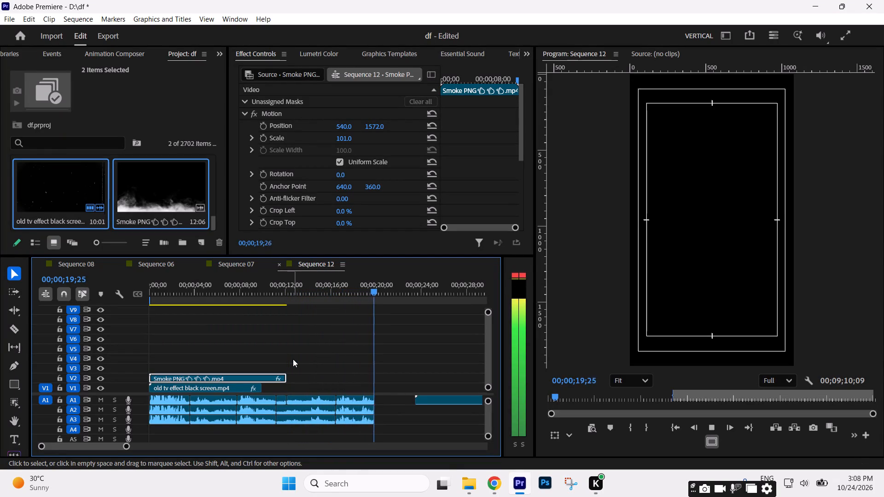
key("space")
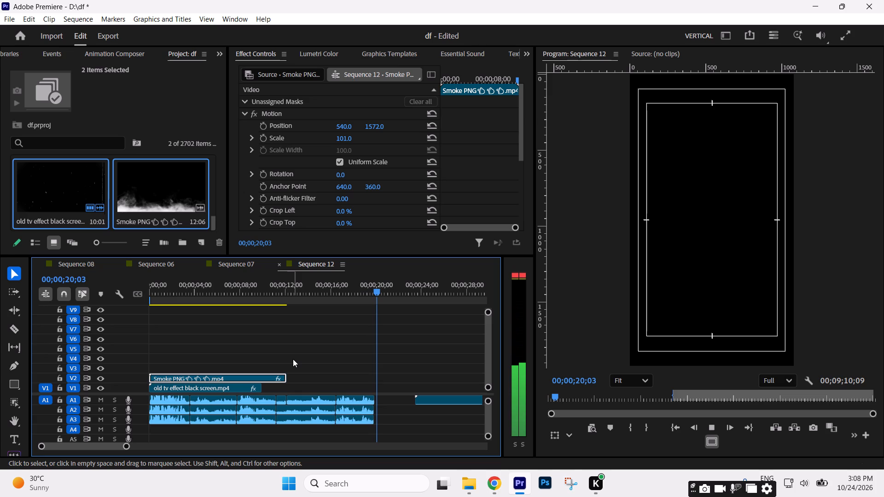
left_click(268, 286)
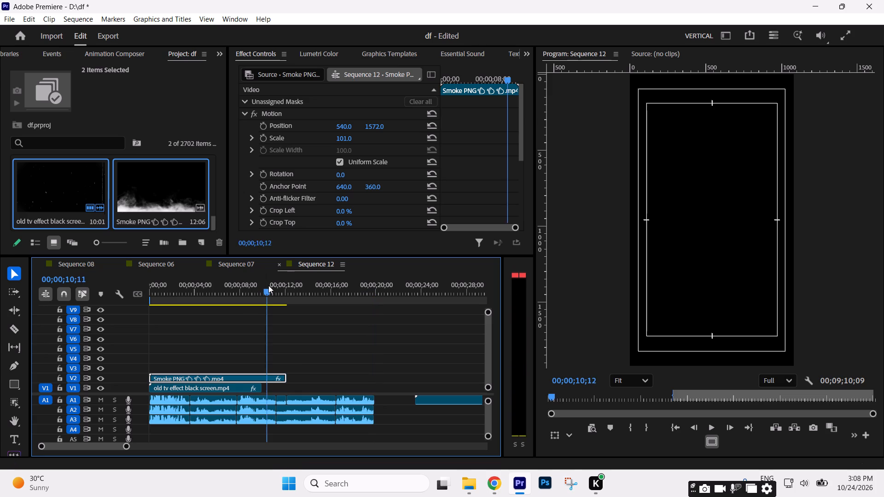
Find the next break in the poem and split the audio clips on A1, A2 and A3 at 00;00;11;24.
key("space")
key("space")
left_click_drag(129, 447, 98, 445)
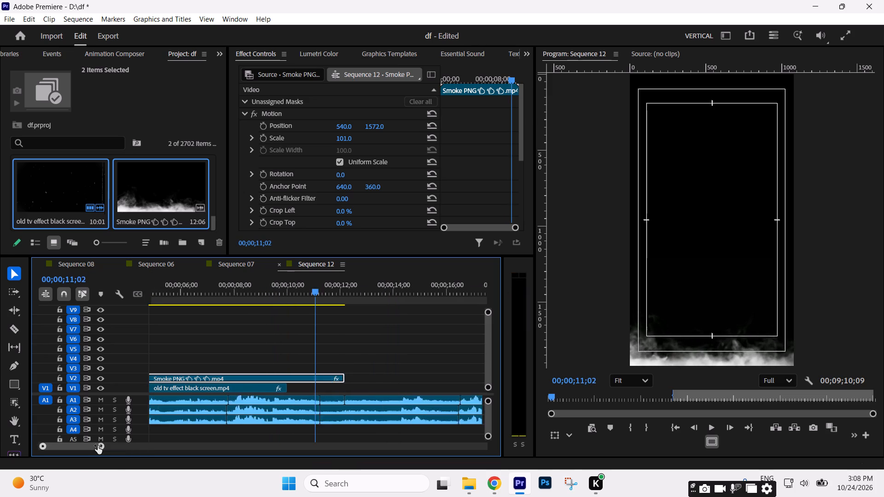
left_click_drag(98, 445, 90, 445)
key("space")
key("space")
key("space")
key("space")
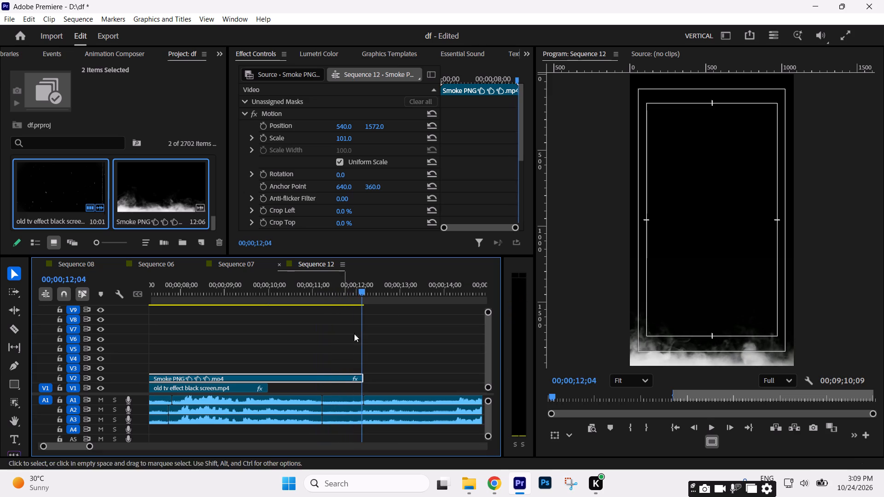
left_click_drag(357, 297, 348, 303)
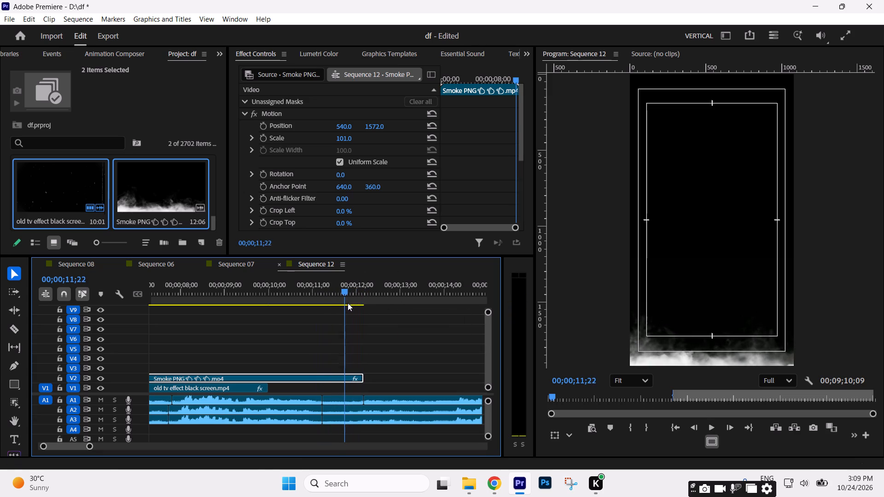
left_click_drag(348, 303, 348, 303)
key("minus")
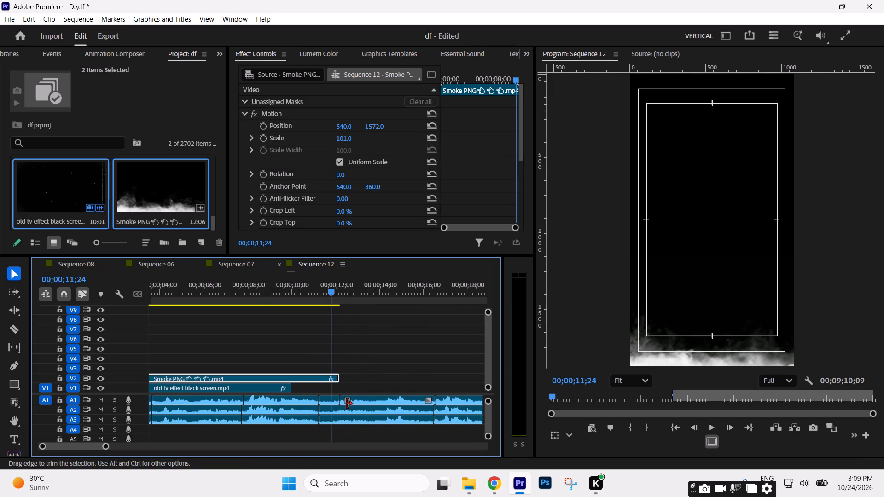
key("c")
left_click(331, 401)
left_click(331, 407)
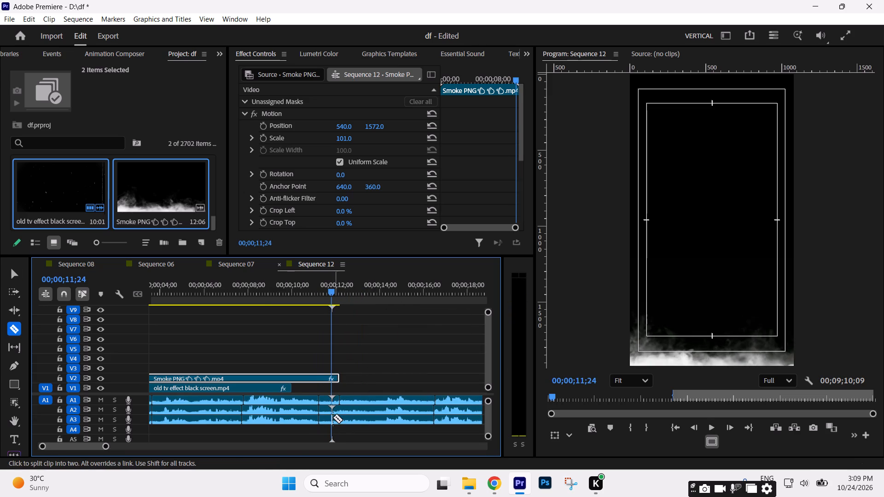
left_click(332, 417)
key("v")
Delete the poem audio segments on A1, A2 and A3 between 00;00;11;24 and the next split, together with the smoke clip on V2.
key("space")
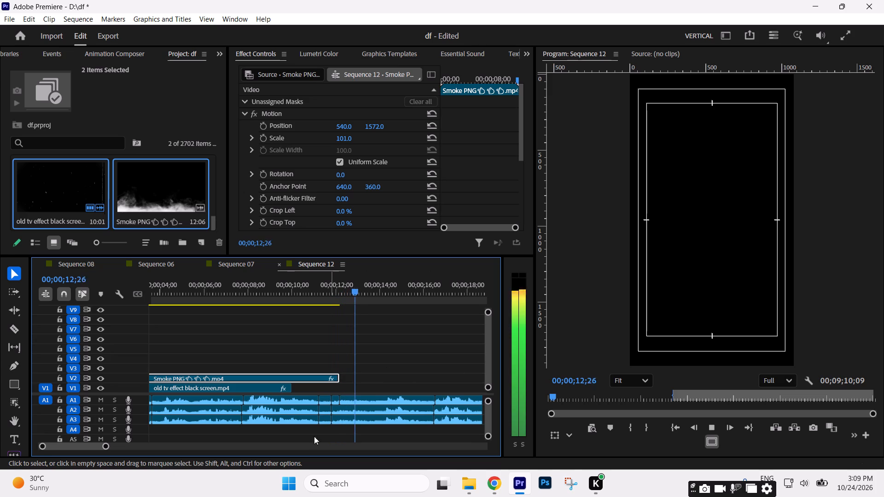
left_click(106, 447)
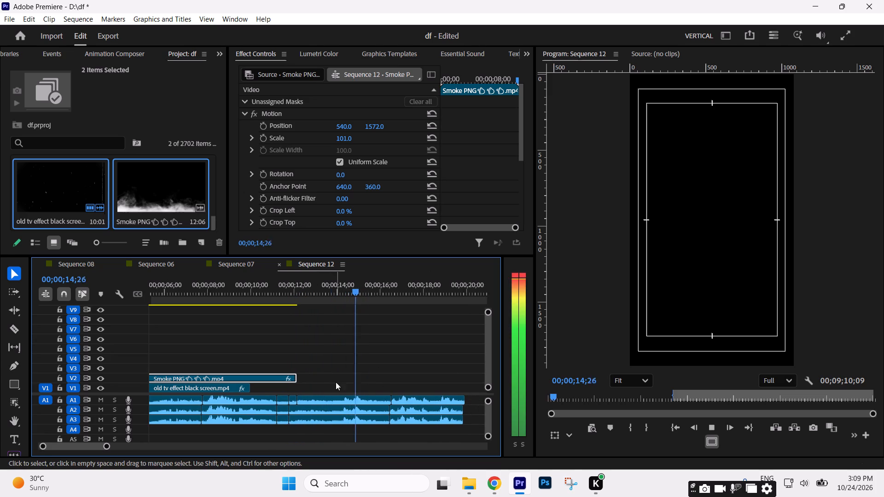
left_click_drag(334, 378, 295, 424)
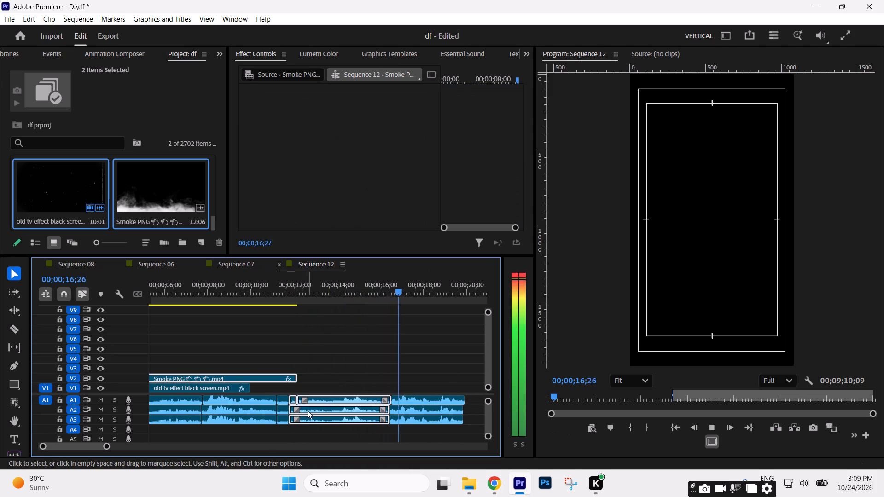
key("Delete")
key("Up")
key("space")
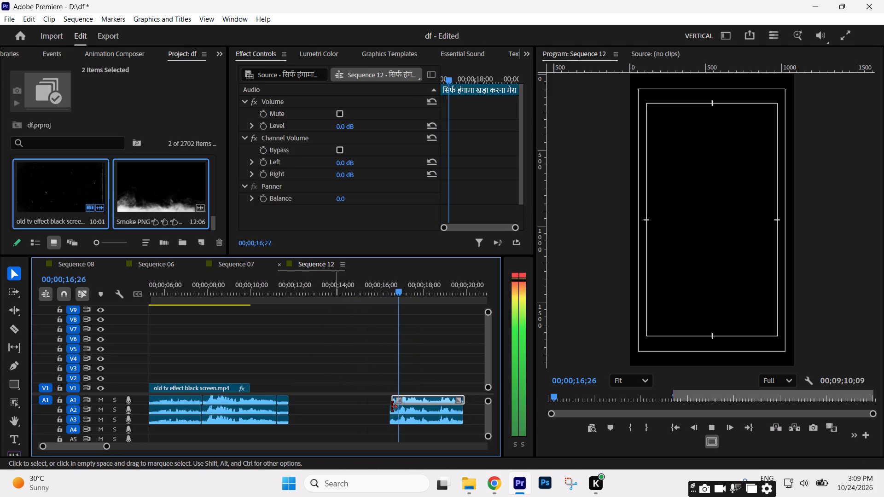
key("space")
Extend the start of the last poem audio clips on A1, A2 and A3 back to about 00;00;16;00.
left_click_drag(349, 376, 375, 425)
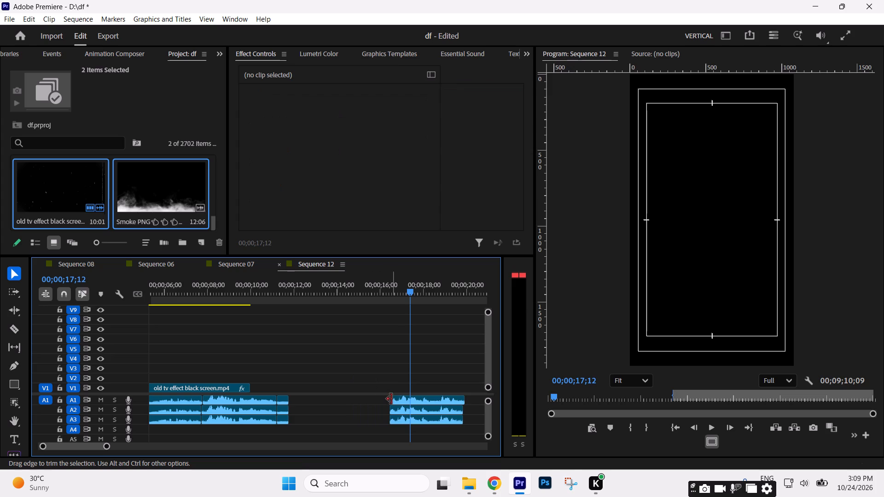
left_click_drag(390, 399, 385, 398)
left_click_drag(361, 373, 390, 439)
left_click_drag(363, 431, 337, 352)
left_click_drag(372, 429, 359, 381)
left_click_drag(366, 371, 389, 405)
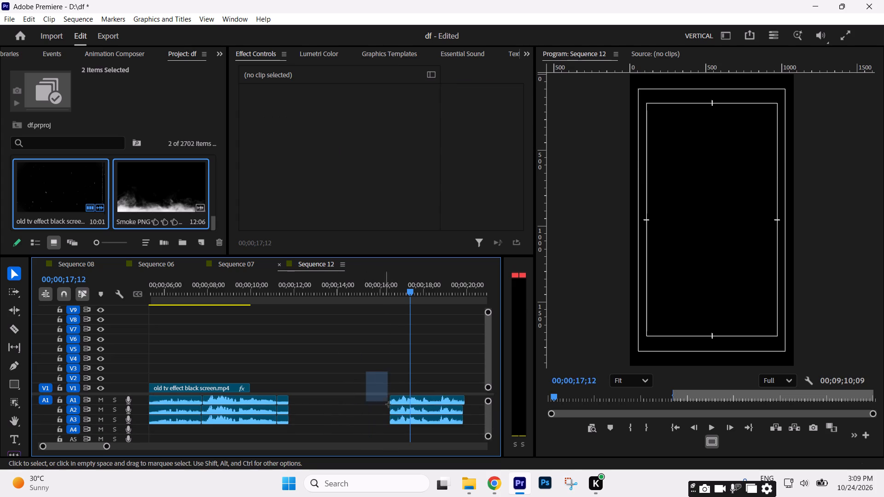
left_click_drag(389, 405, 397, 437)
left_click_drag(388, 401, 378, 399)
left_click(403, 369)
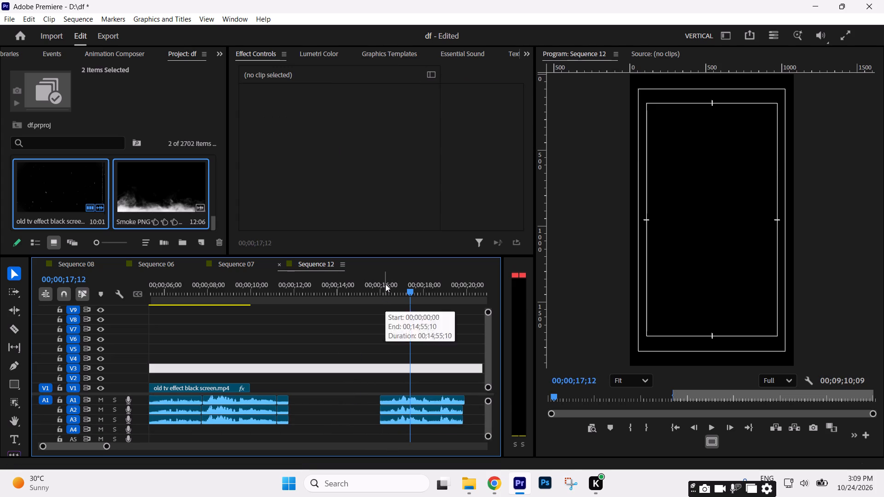
Listen for where the line begins and trim the start of the last poem audio clips on A1, A2 and A3 to 00;00;16;11.
left_click(385, 284)
key("space")
key("space")
left_click_drag(387, 283, 381, 284)
key("space")
key("space")
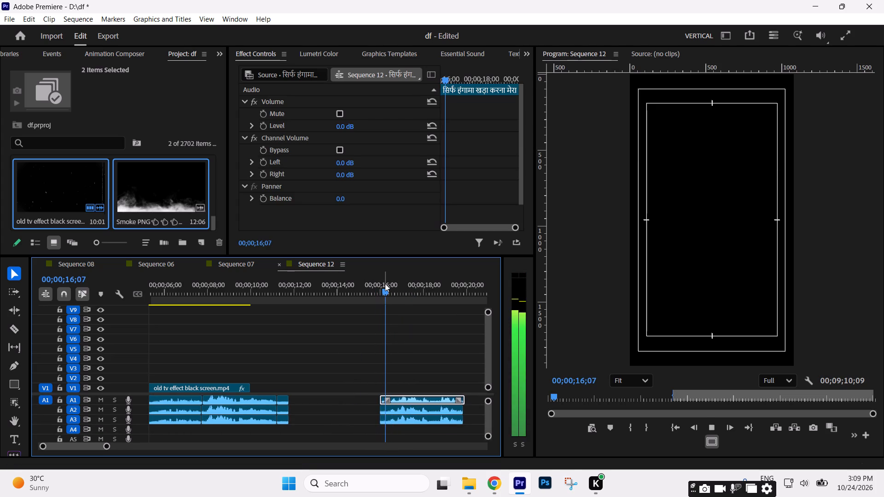
key("space")
key("space")
left_click_drag(399, 283, 390, 283)
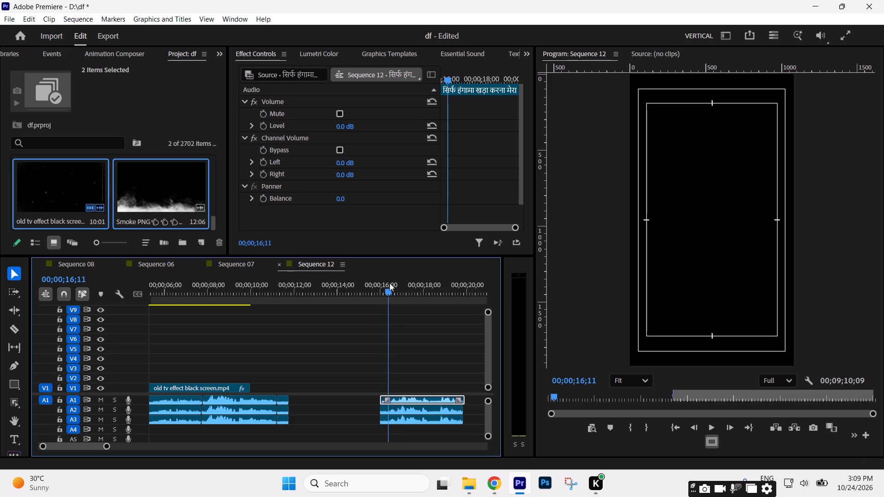
left_click_drag(390, 283, 390, 283)
key("c")
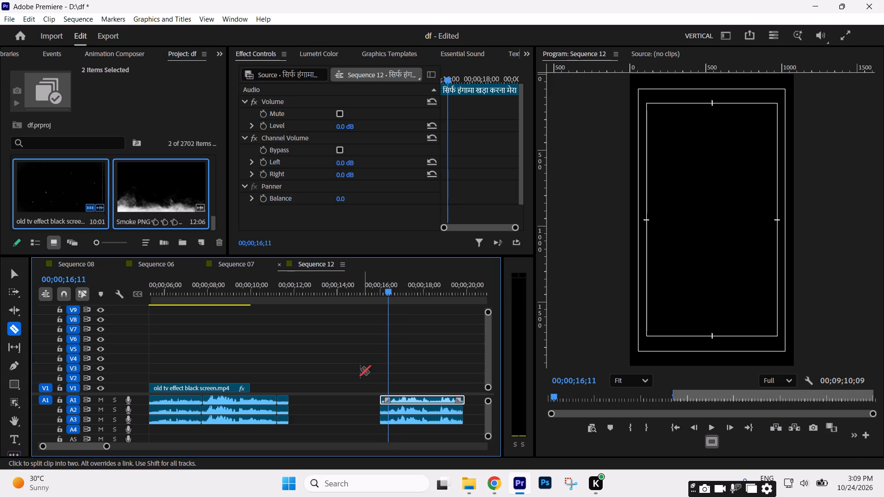
key("v")
left_click_drag(363, 387, 386, 446)
left_click_drag(372, 415, 363, 401)
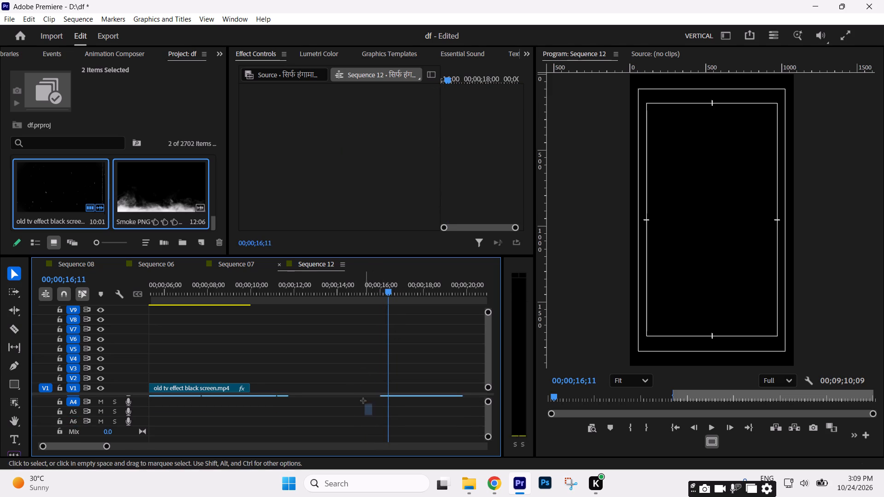
left_click_drag(363, 401, 353, 360)
left_click_drag(357, 380, 385, 430)
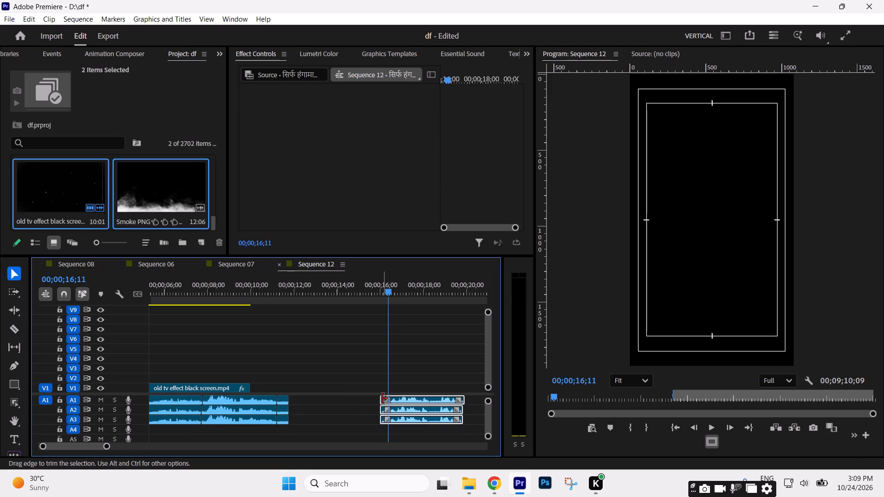
left_click(382, 399)
key("e")
Move the last poem audio clips on A1, A2 and A3 back against the cut at 00;00;11;24 to close the gap.
left_click_drag(423, 366, 458, 428)
key("space")
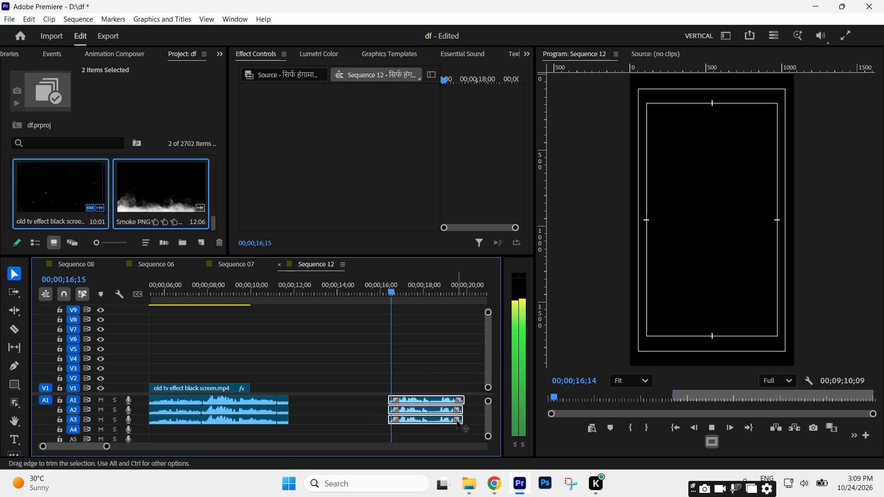
key("space")
left_click_drag(427, 399, 330, 401)
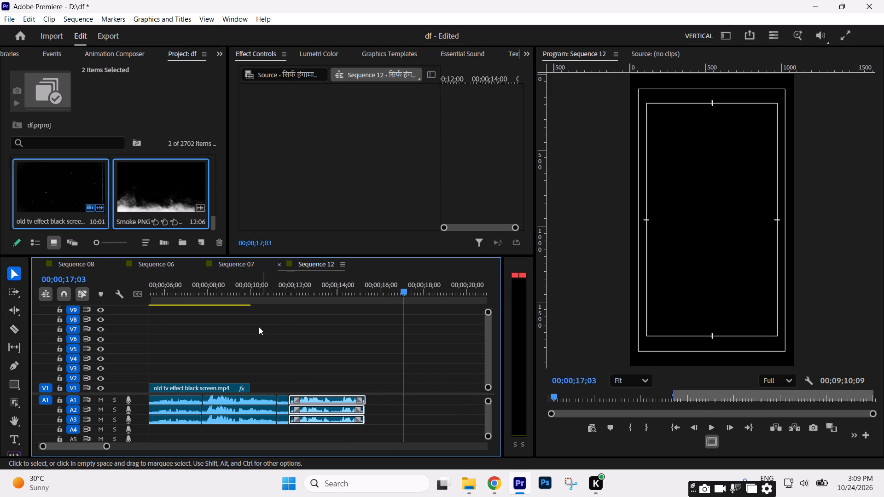
Play the poem audio from just before the new join to its end, and replay the opening of the sequence.
left_click(264, 285)
key("space")
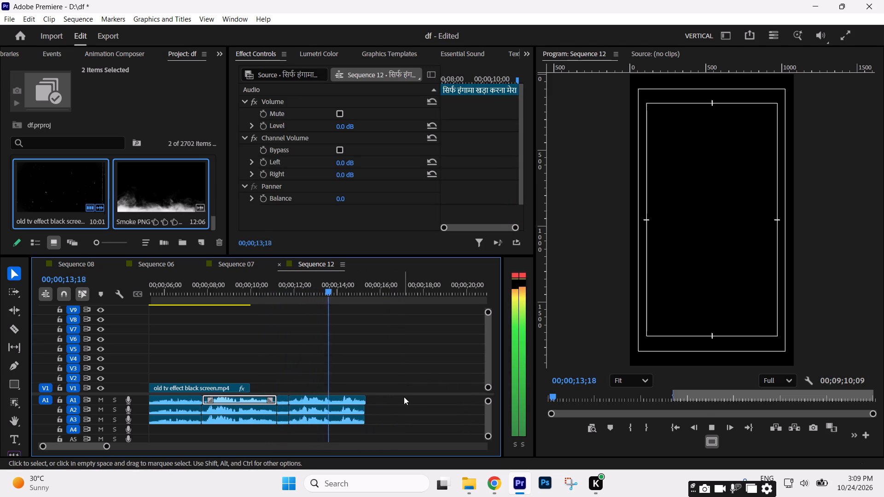
key("space")
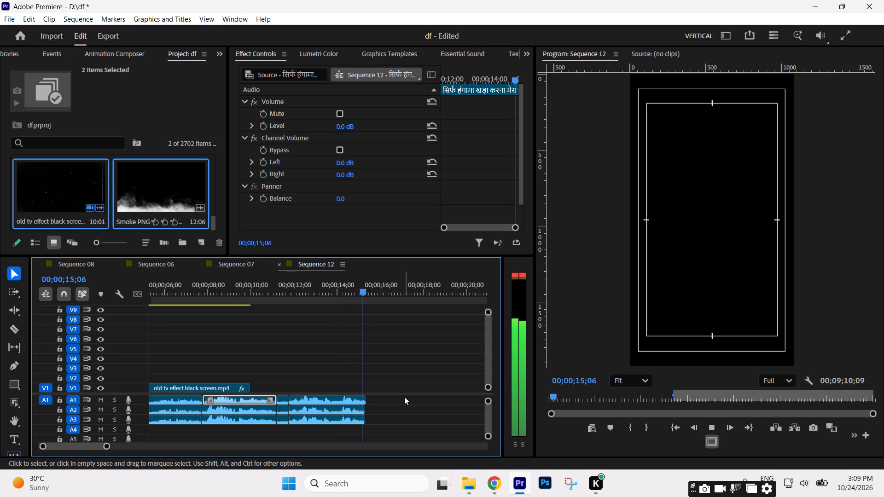
left_click_drag(104, 447, 142, 448)
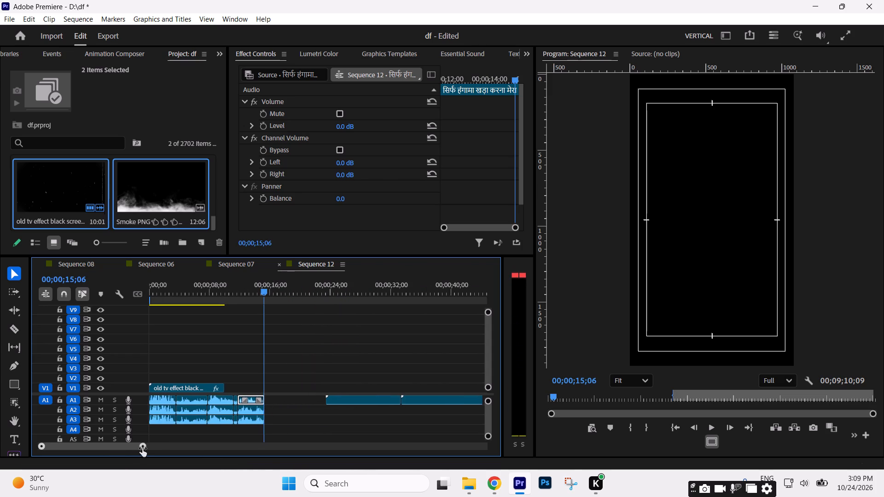
left_click_drag(142, 448, 143, 448)
left_click_drag(201, 295, 115, 306)
left_click(269, 336)
key("space")
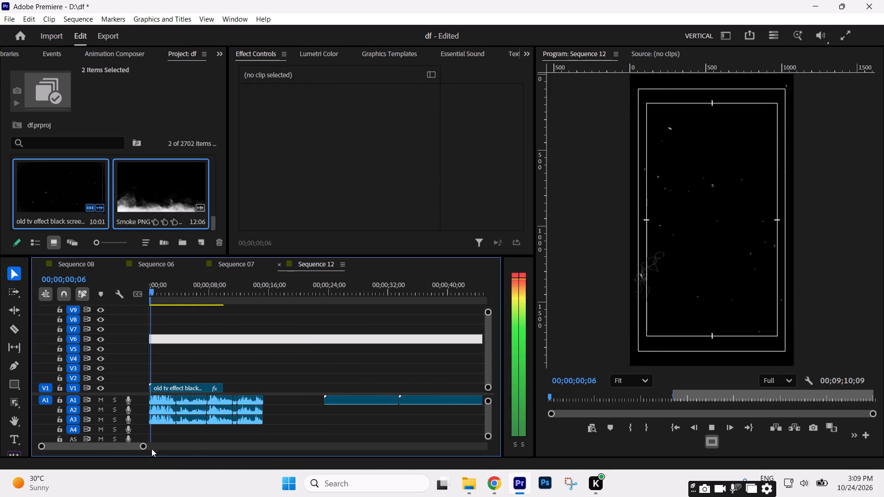
key("space")
left_click_drag(143, 447, 189, 447)
key("space")
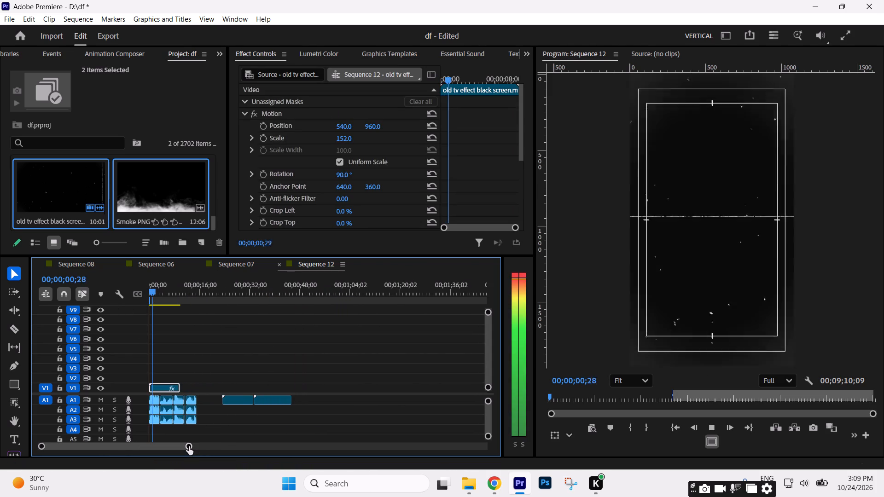
key("space")
Import the FIRE PARTICLES OVERLAY video from the EFFECT folder and place it on V1 at about 00;00;58;11, past the existing clips.
double_click(110, 180)
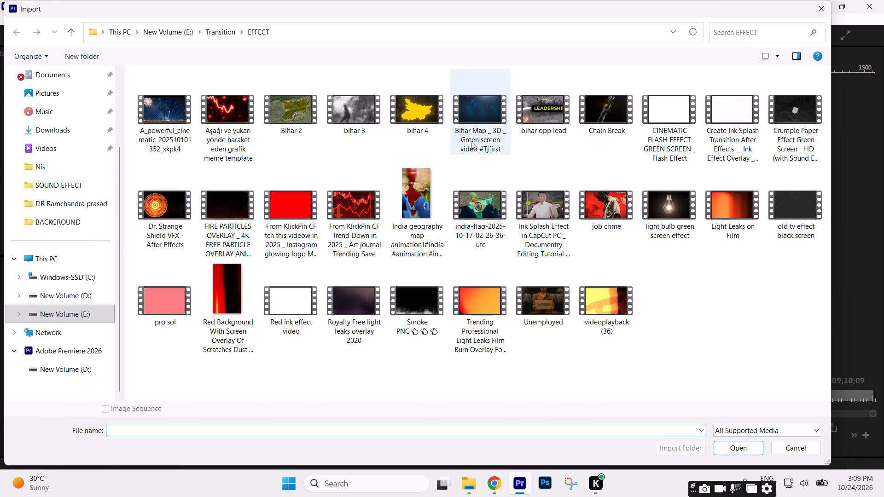
left_click(231, 220)
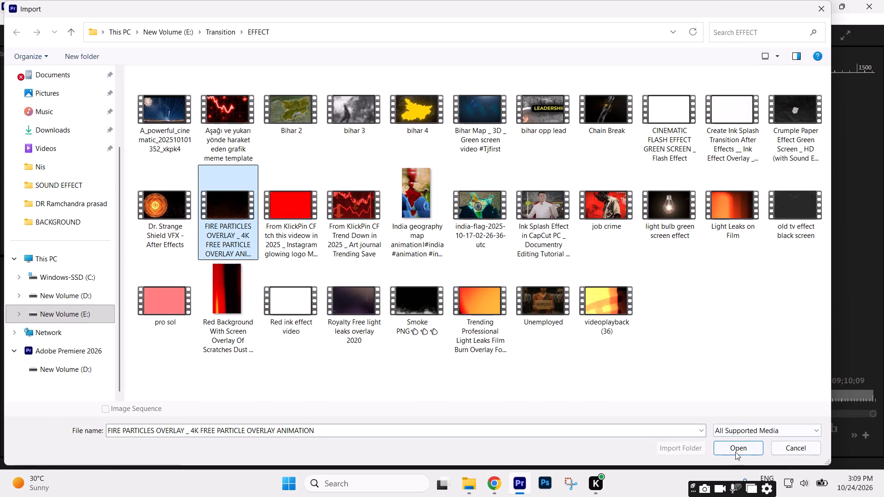
left_click(735, 452)
left_click_drag(49, 199, 332, 391)
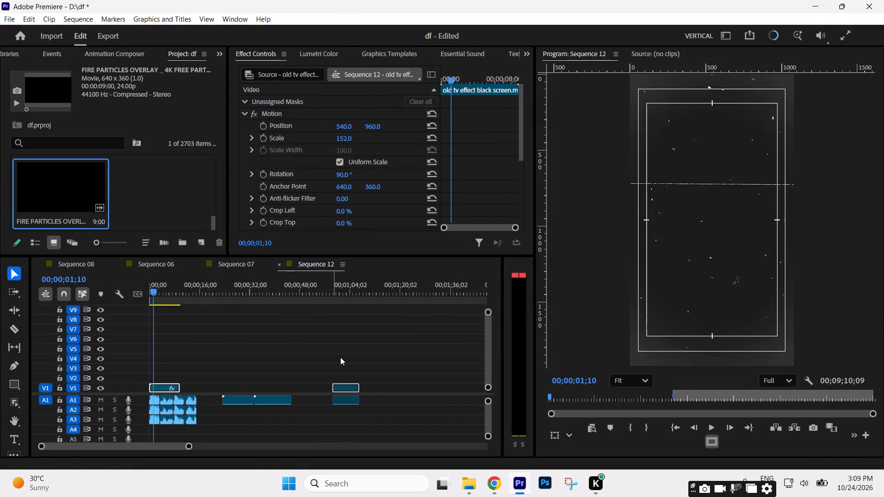
Set the fire particles clip's scale to 547 so it fills the vertical frame.
left_click(342, 290)
left_click_drag(403, 346, 318, 397)
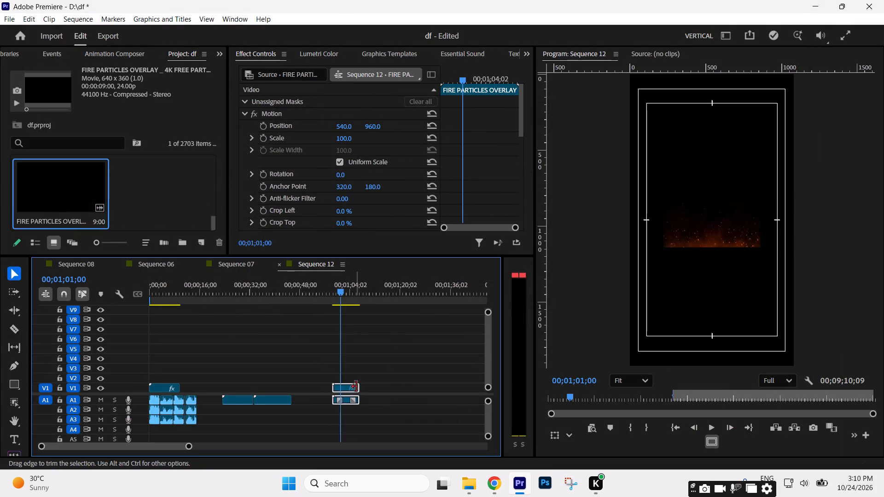
left_click_drag(343, 139, 519, 135)
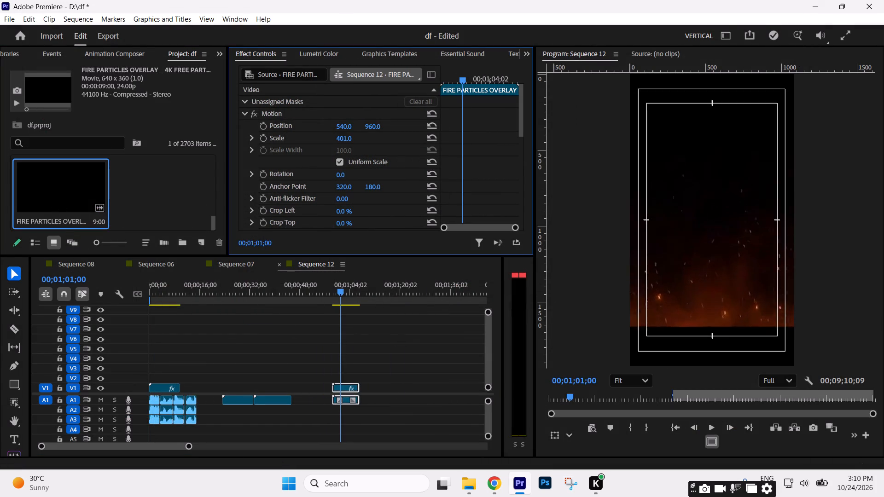
left_click_drag(519, 135, 644, 126)
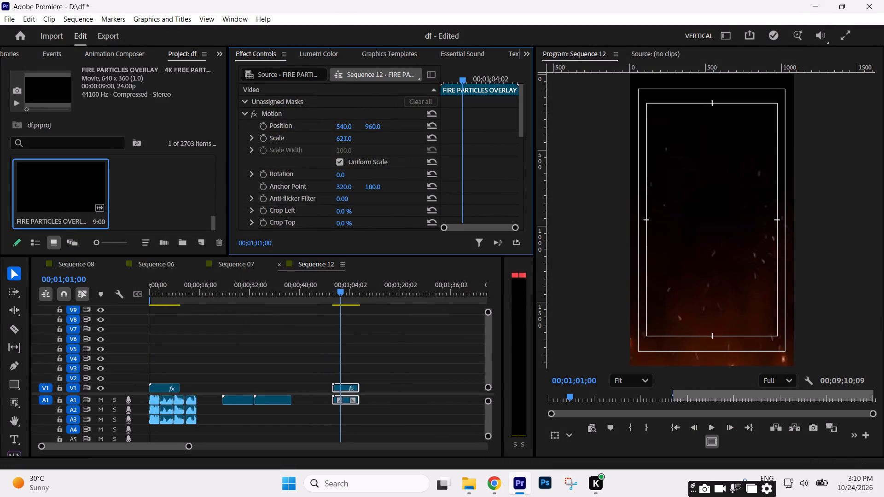
left_click_drag(644, 126, 599, 136)
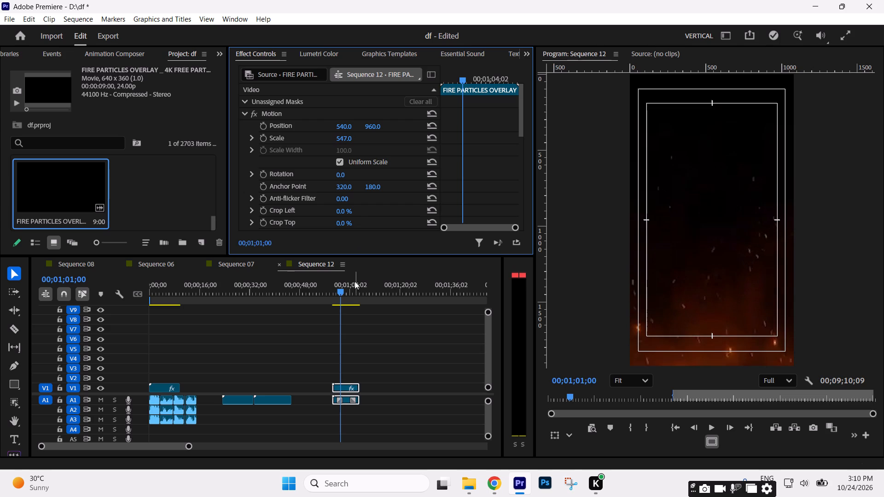
Unlink the fire particles video from its audio and set the video's speed to 60%.
left_click_drag(343, 292, 356, 291)
key("ctrl+l")
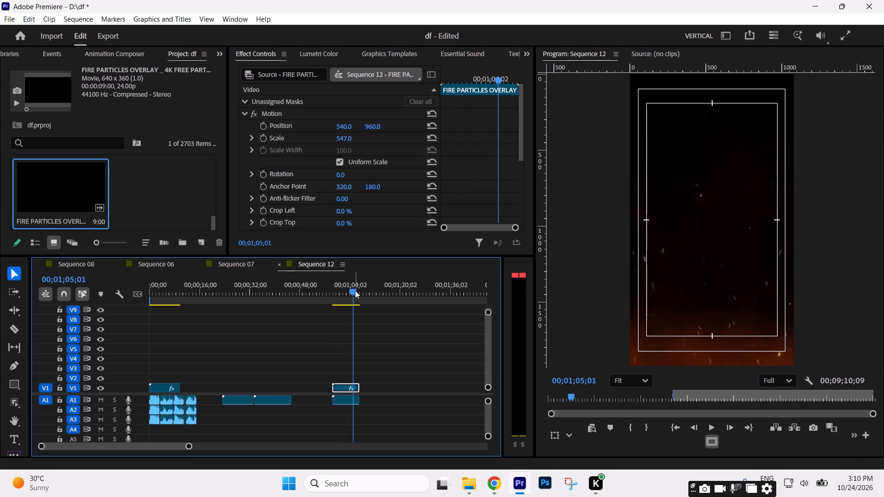
key("ctrl+r")
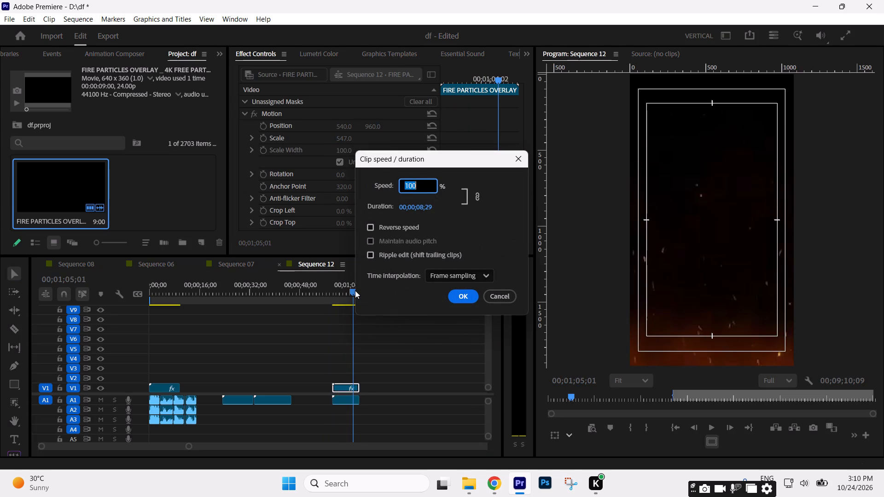
type("60")
key("Return")
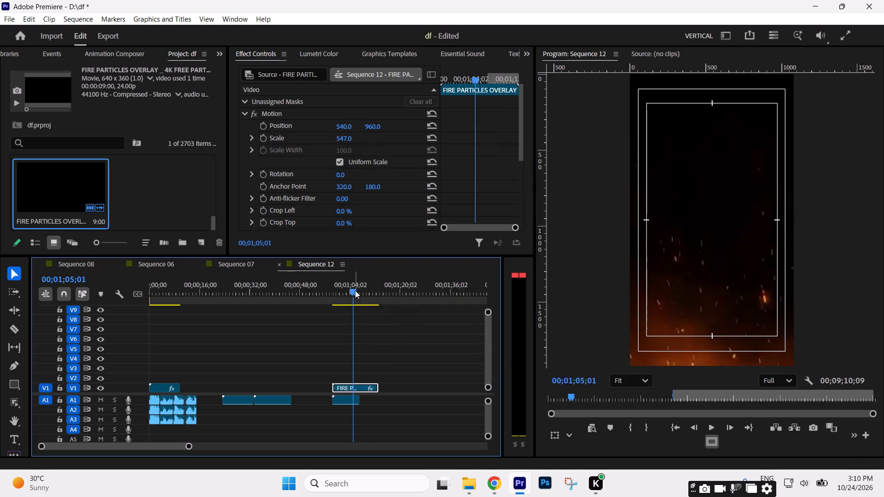
Move the fire particles video to the start of the sequence on V2, above the old TV effect clip.
left_click(385, 364)
left_click_drag(353, 387, 152, 377)
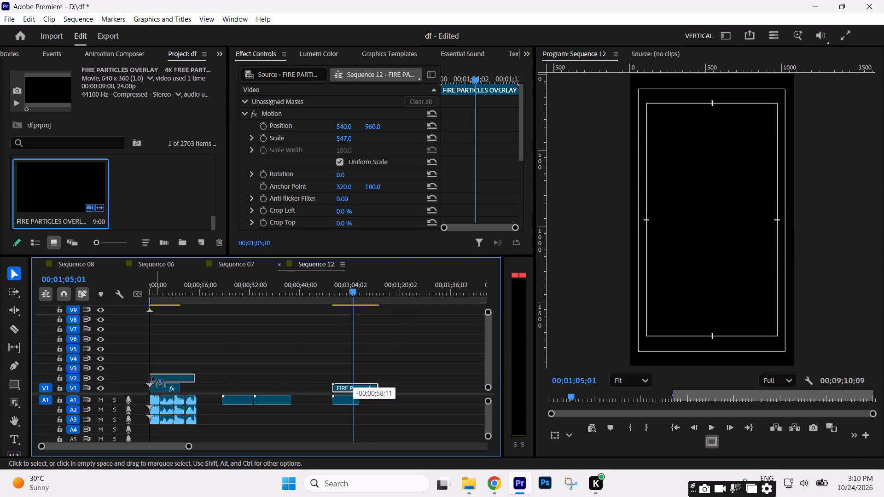
left_click_drag(152, 377, 147, 379)
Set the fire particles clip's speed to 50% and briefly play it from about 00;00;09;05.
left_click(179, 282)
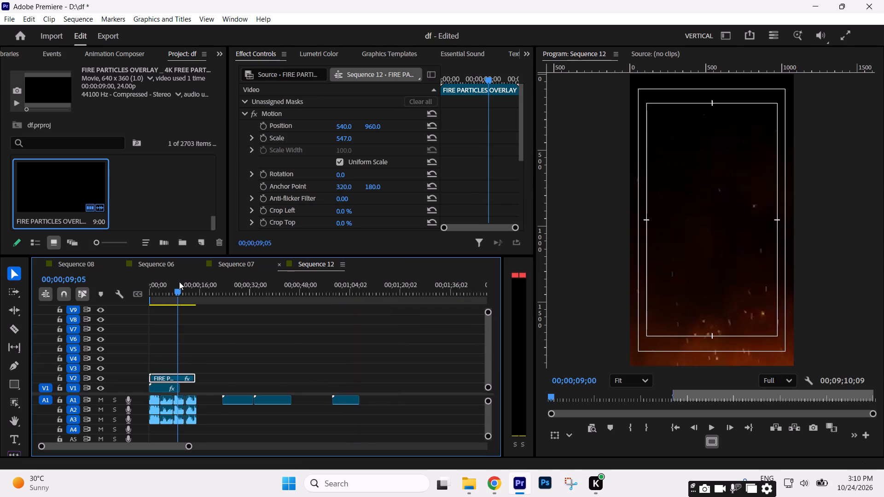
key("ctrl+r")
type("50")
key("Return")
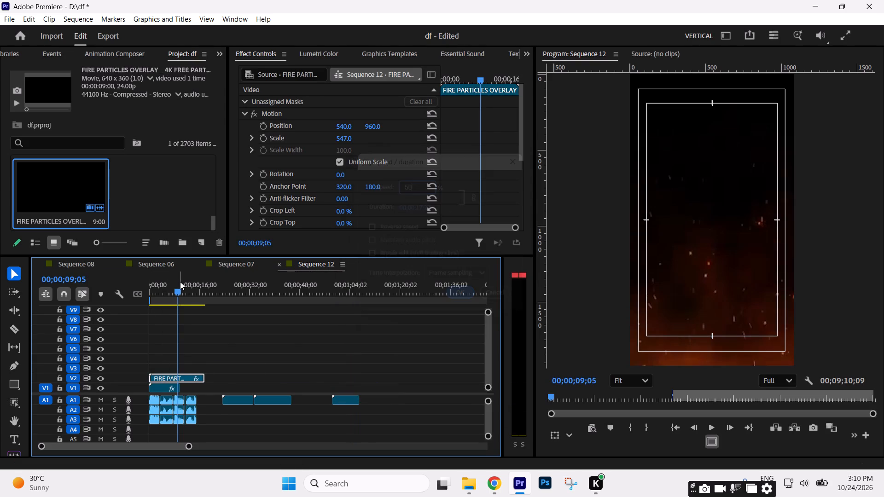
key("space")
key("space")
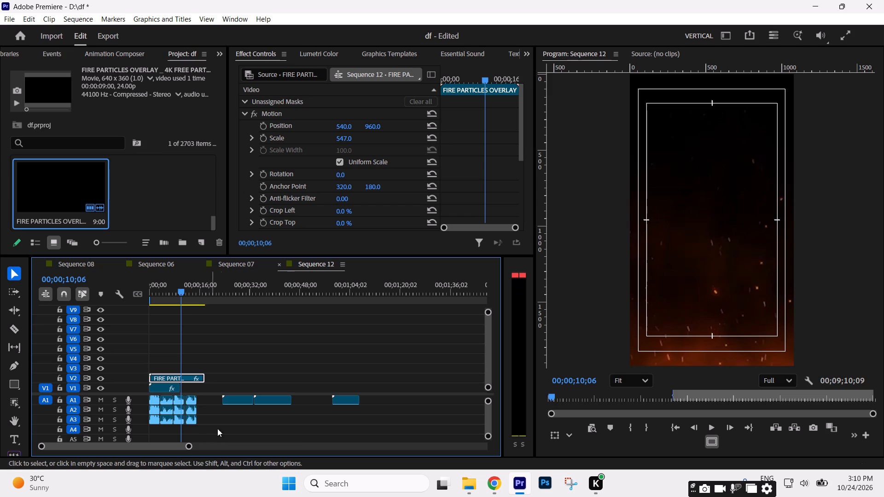
Set the fire particles clip's speed to 55%.
left_click_drag(192, 445, 145, 445)
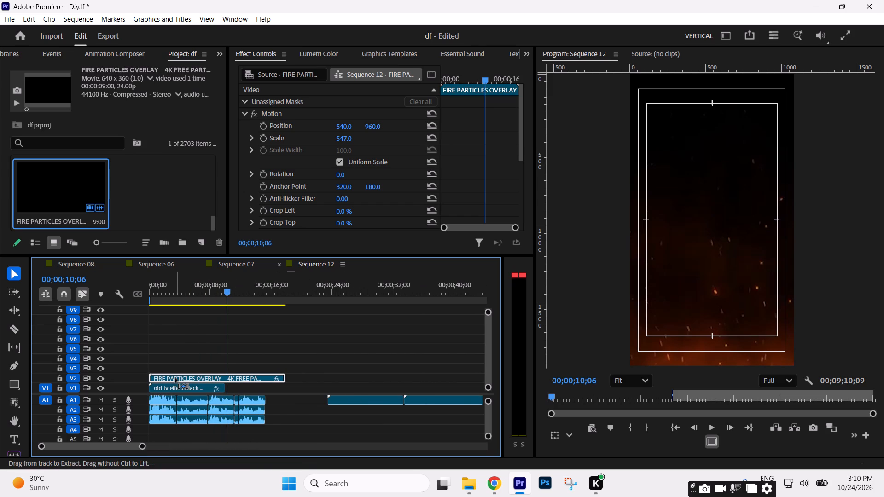
key("ctrl+r")
type("55")
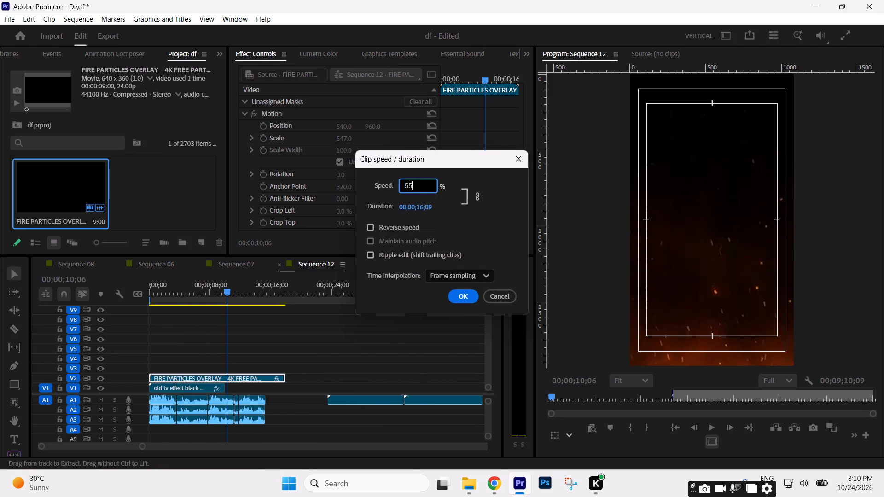
key("Return")
Trim the end of the fire particles clip to match the end of the poem audio.
left_click_drag(277, 377, 272, 379)
left_click(311, 363)
Set the fire particles clip's blend mode to Screen over the old TV effect, checking at about 00;00;04;25.
left_click(185, 295)
left_click(183, 388)
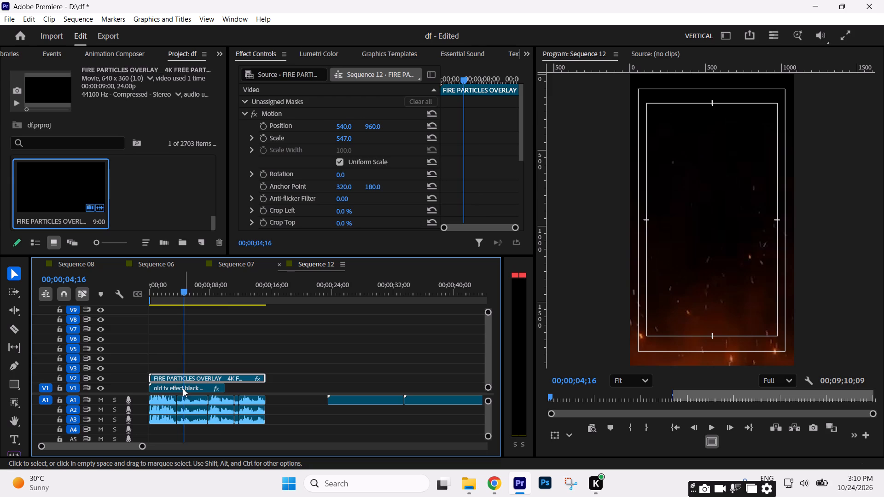
left_click_drag(329, 364, 303, 412)
left_click_drag(296, 384, 285, 420)
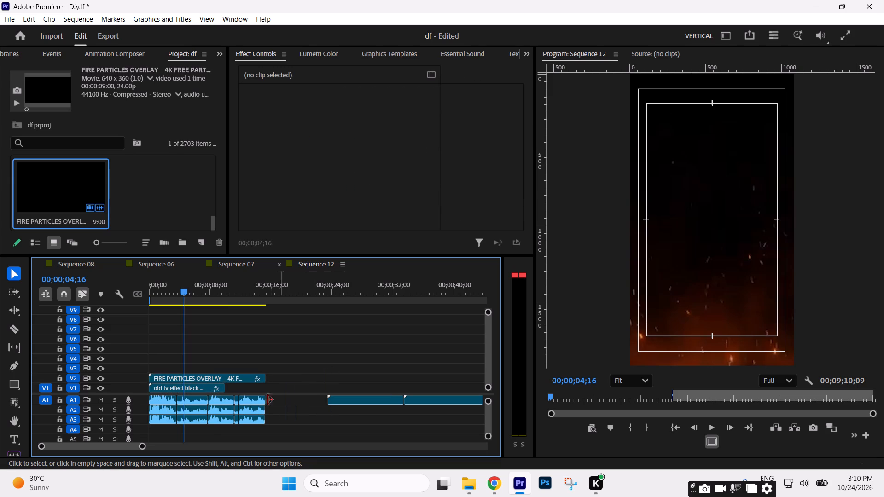
left_click(182, 388)
key("space")
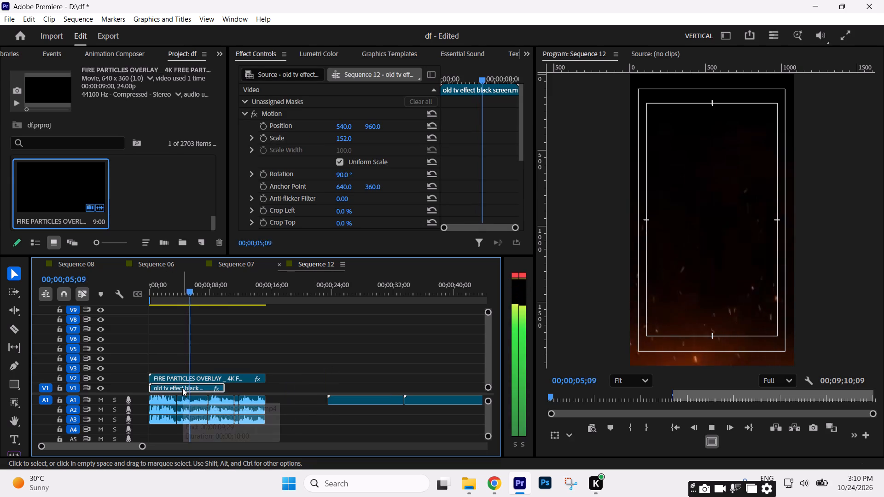
left_click(182, 388)
left_click_drag(190, 295, 188, 304)
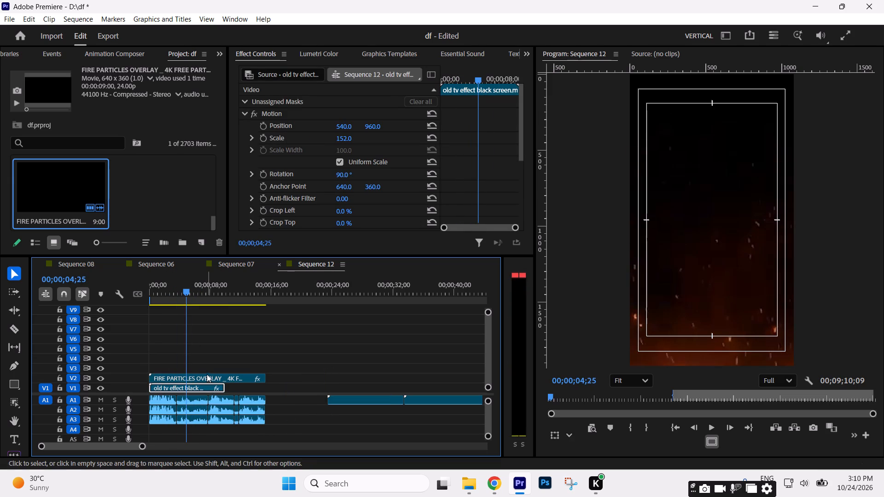
left_click(207, 379)
scroll(470, 192, "down", 10)
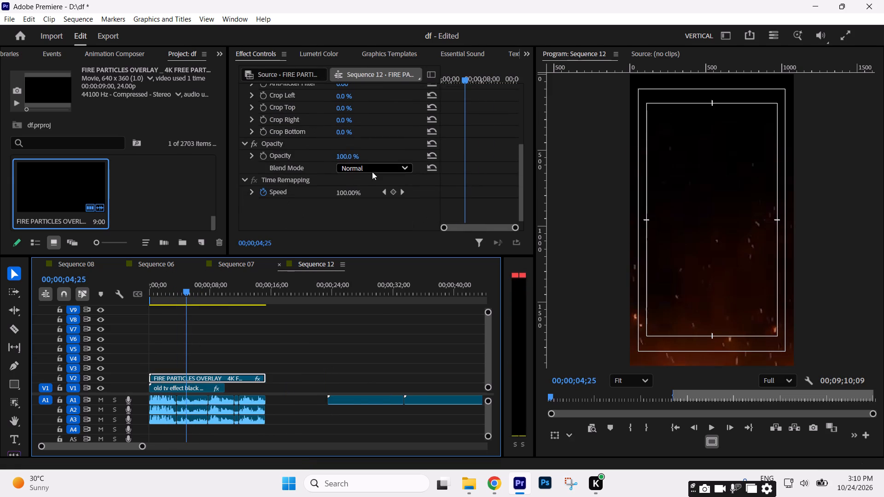
left_click_drag(372, 171, 368, 303)
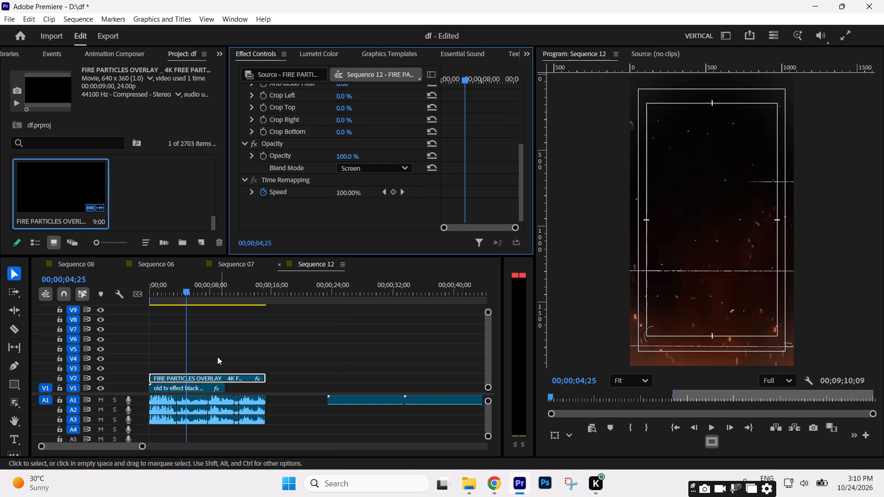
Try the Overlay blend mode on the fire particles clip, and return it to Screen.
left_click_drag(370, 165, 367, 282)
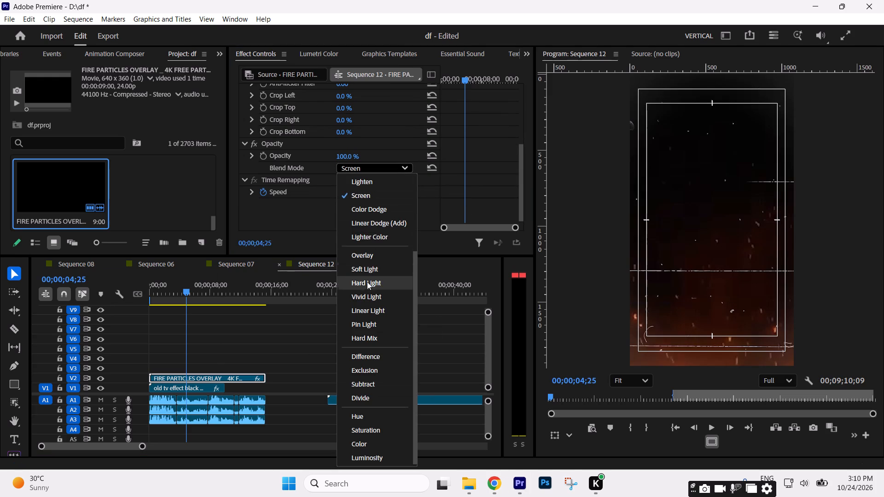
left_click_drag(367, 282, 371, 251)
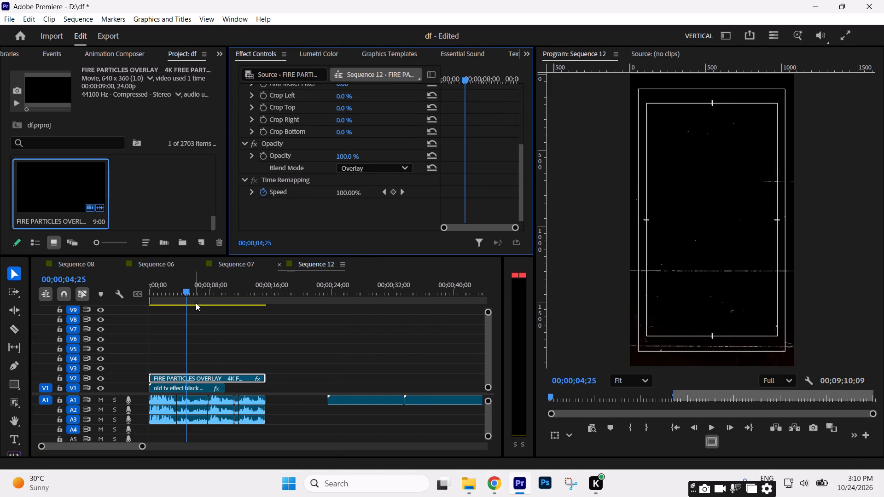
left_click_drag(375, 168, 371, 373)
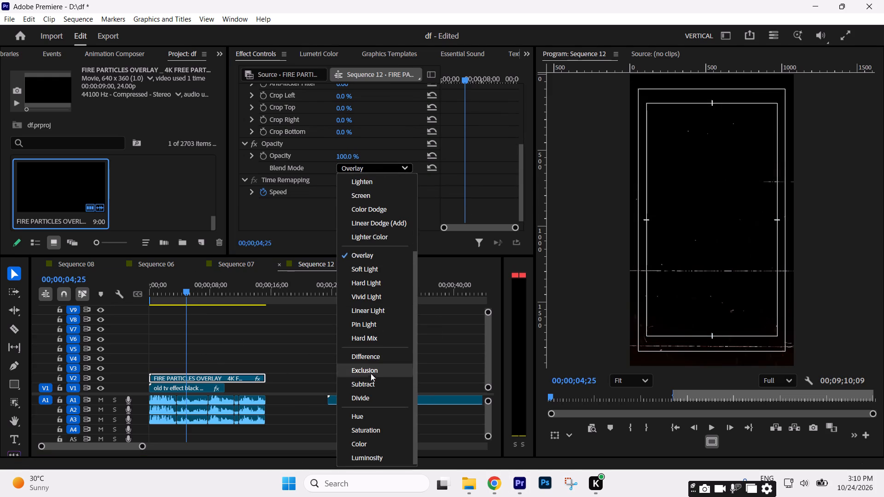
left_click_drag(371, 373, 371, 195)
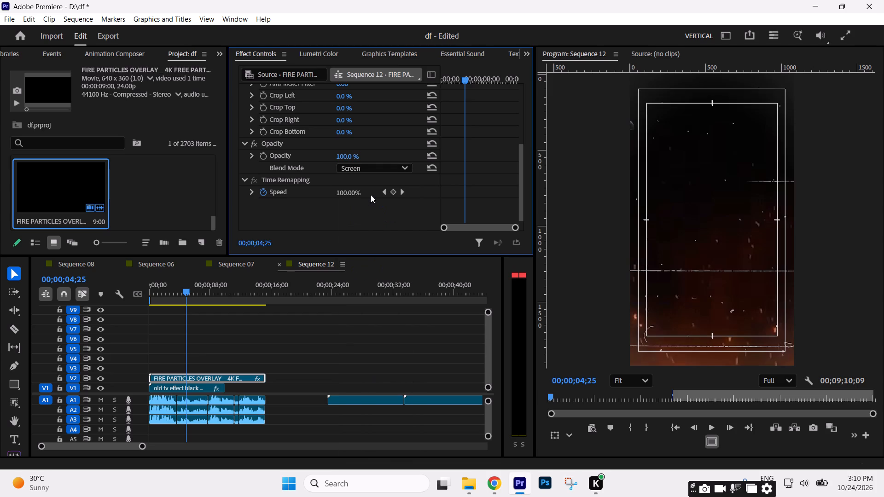
Play the combined overlays and poem audio from the start of the sequence to about 00;00;03;02.
key("space")
key("space")
left_click_drag(186, 289, 95, 305)
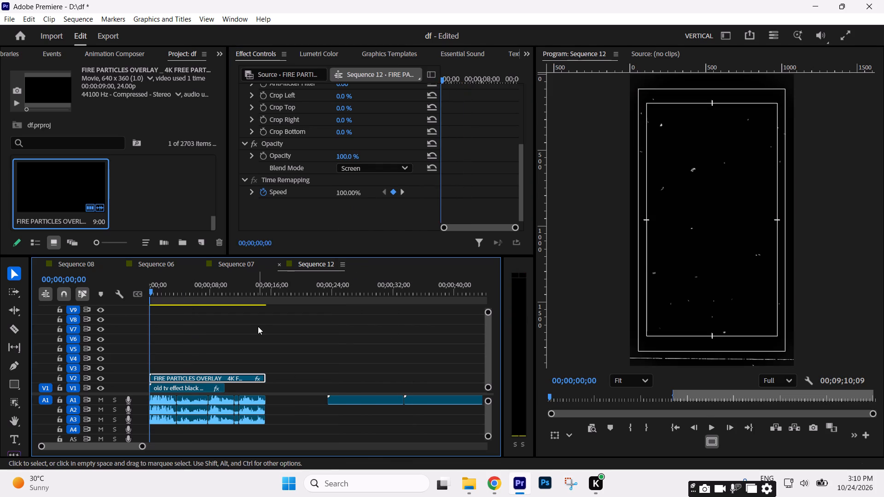
left_click(257, 326)
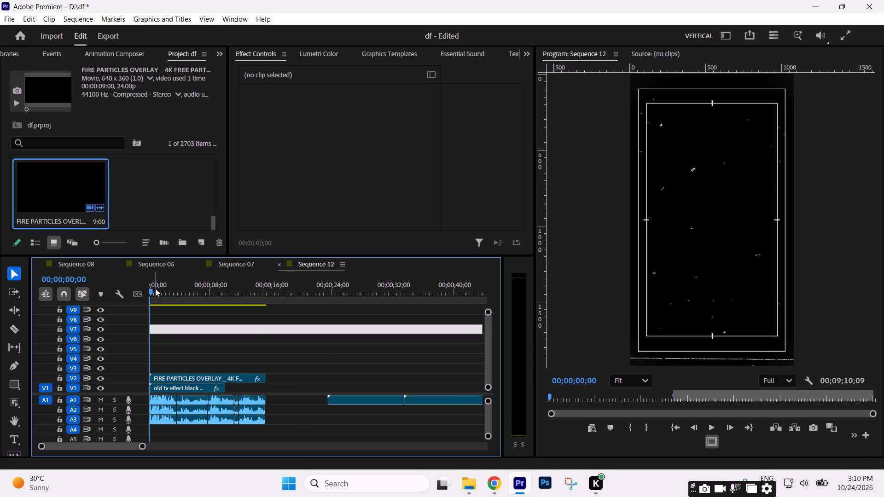
left_click_drag(162, 292, 142, 293)
key("space")
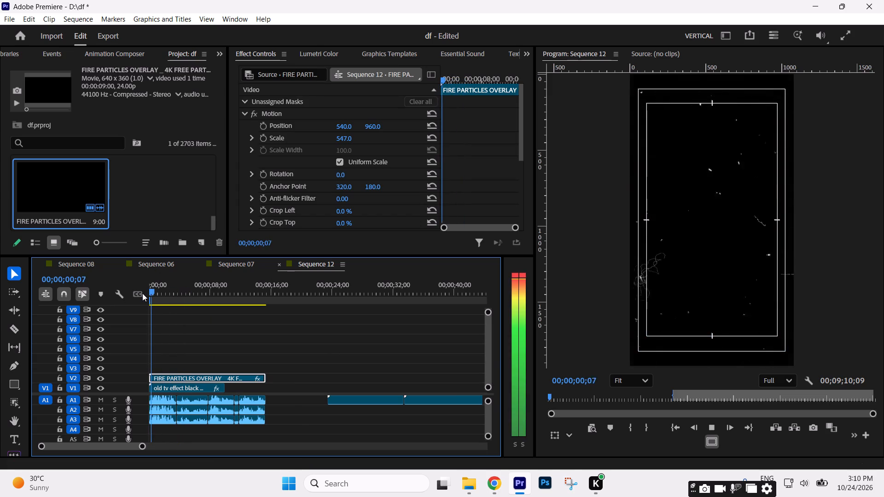
key("space")
left_click(253, 346)
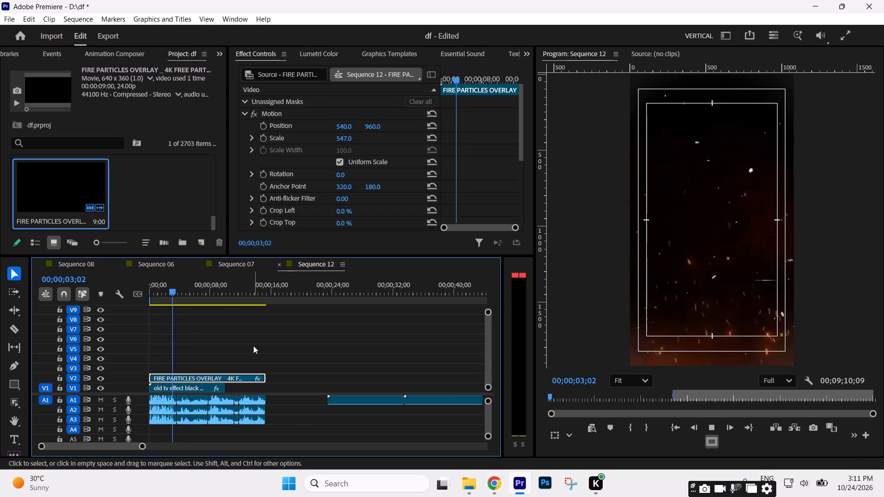
Save the project.
key("ctrl+s")
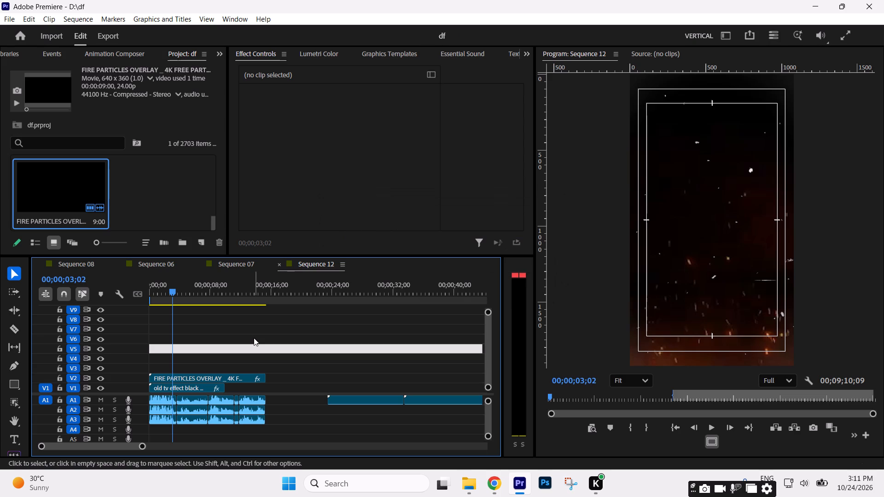
Trim the first 23 frames off the fire particles clip, move it back to the sequence start, and extend its end to the audio's end.
left_click_drag(169, 289, 62, 307)
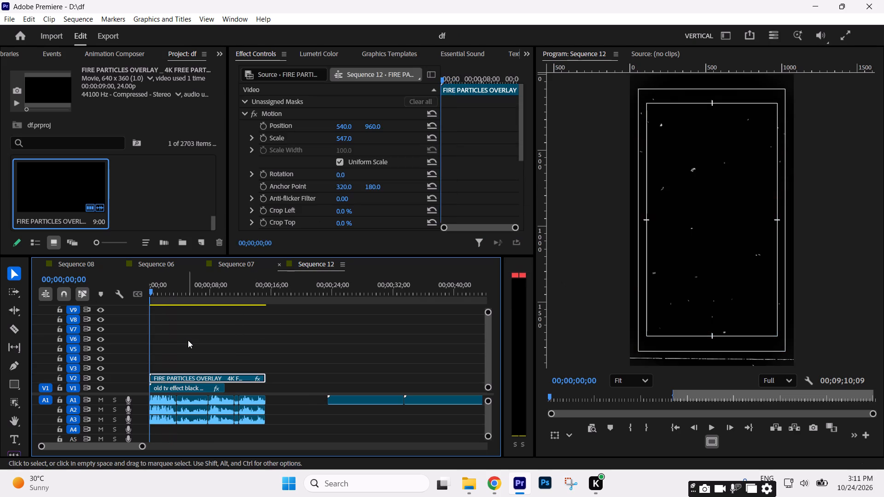
left_click(188, 340)
key("space")
key("space")
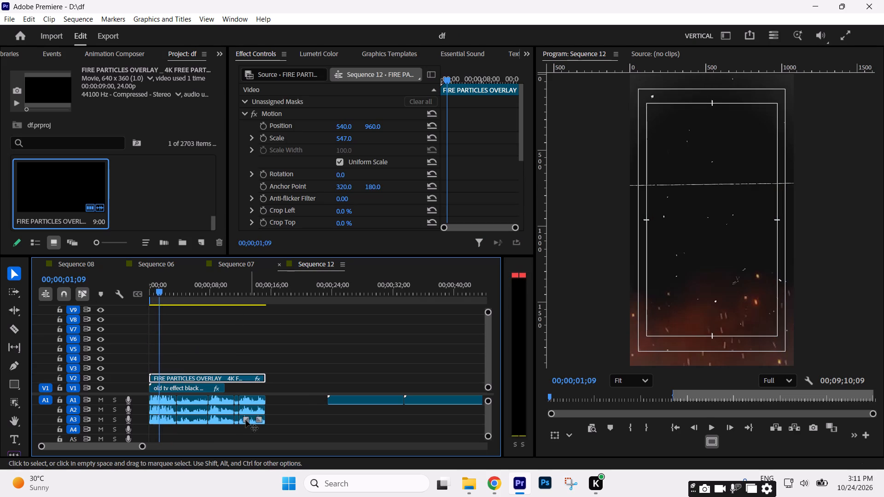
left_click_drag(161, 284, 153, 290)
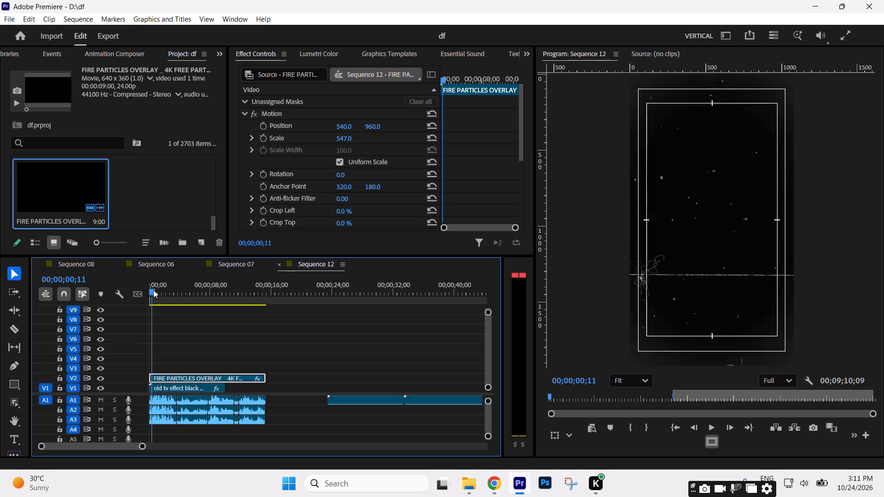
left_click_drag(153, 290, 156, 290)
left_click_drag(154, 379, 159, 376)
left_click_drag(191, 382, 181, 379)
left_click_drag(260, 380, 276, 380)
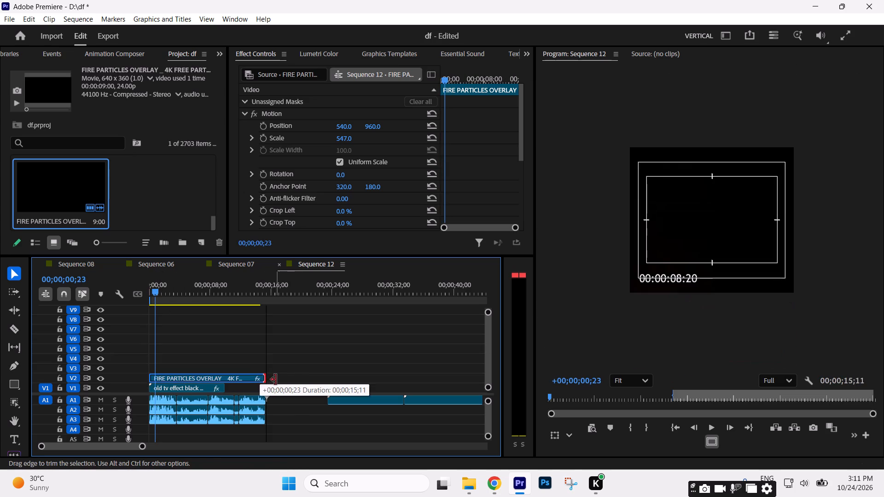
left_click_drag(276, 380, 276, 380)
left_click(293, 376)
Trim the ends of the fire particles clip and the A1 audio to 00;00;15;09, level with A2 and A3.
left_click(253, 296)
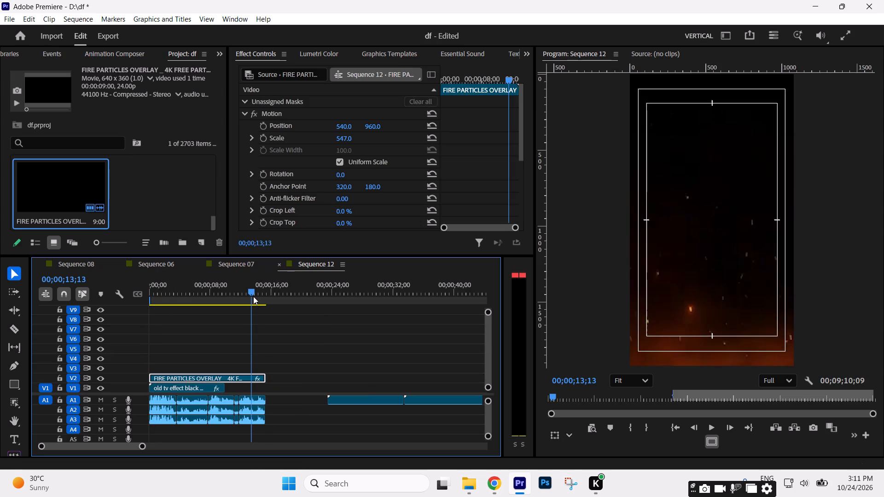
key("Down")
type("====-=-")
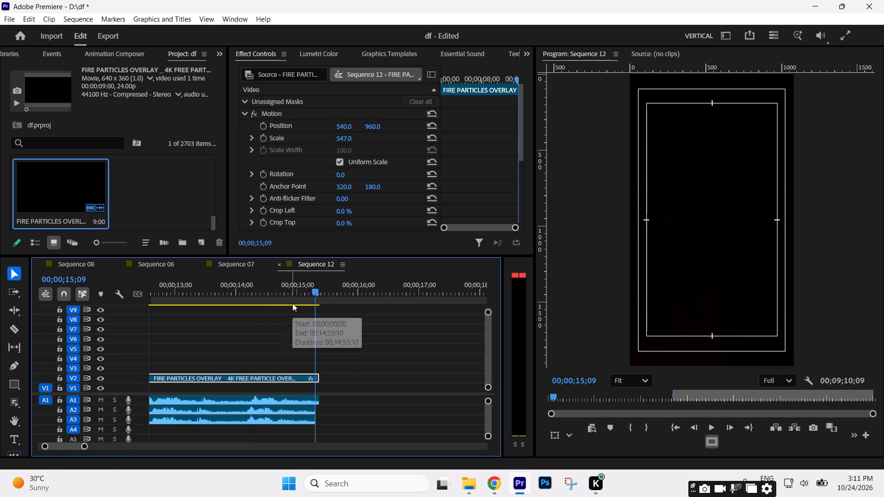
left_click_drag(322, 379, 316, 376)
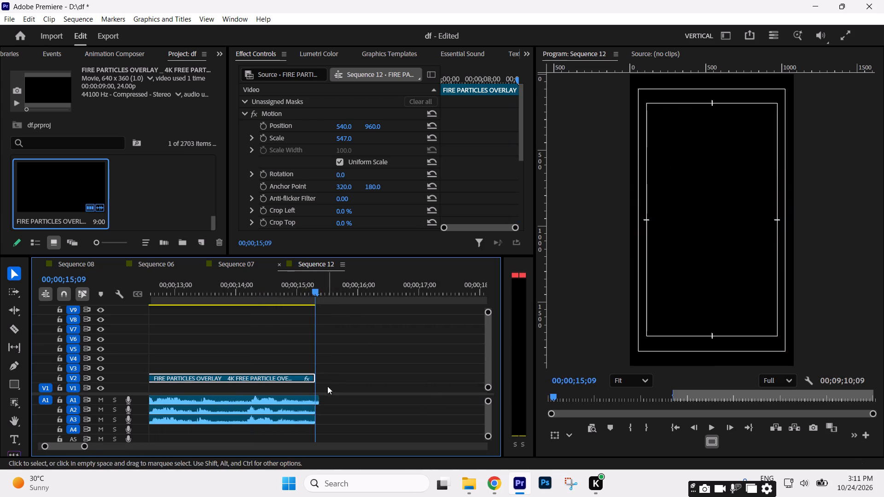
left_click(320, 399)
left_click(356, 371)
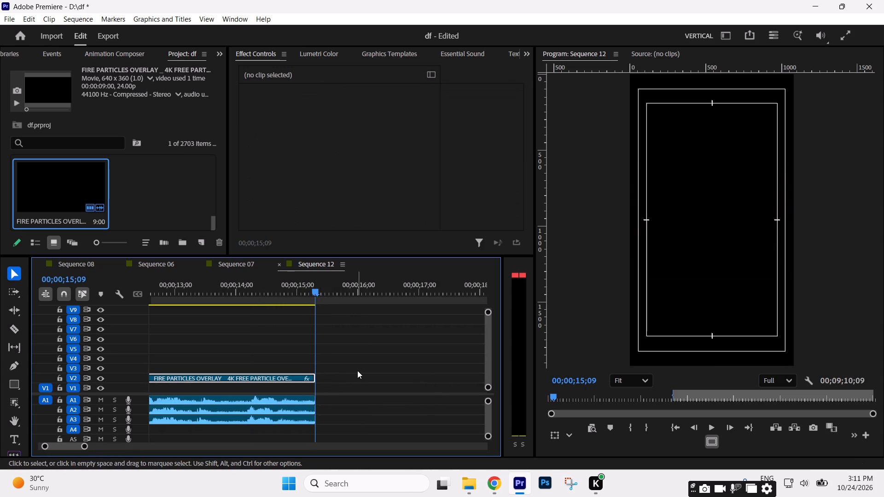
Play the sequence opening from the start to about 00;00;02;24, and check the overlay frame at about 00;00;05;22.
type("----")
key("Home")
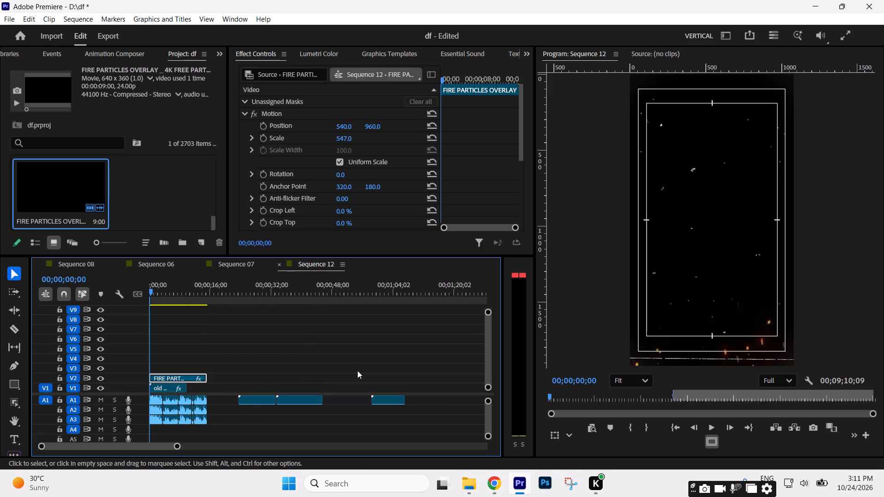
type("===-")
key("space")
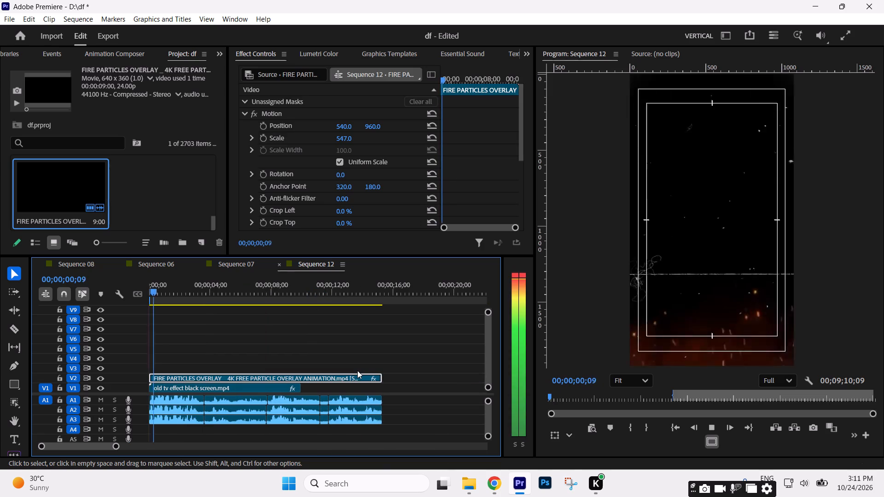
key("space")
key("space")
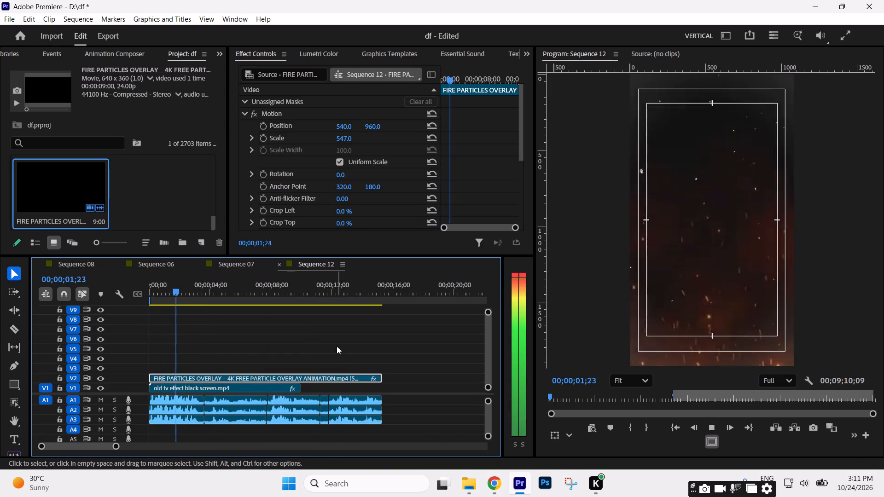
key("space")
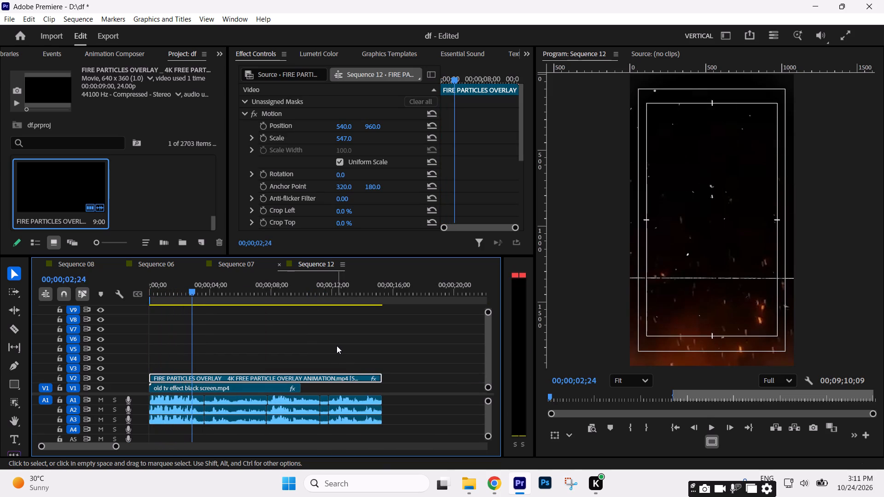
left_click(400, 342)
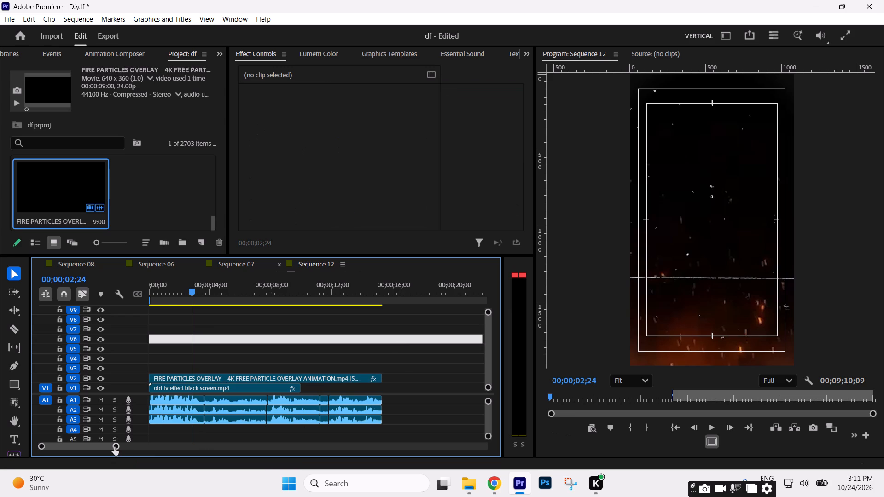
left_click_drag(114, 447, 137, 447)
left_click_drag(198, 288, 198, 288)
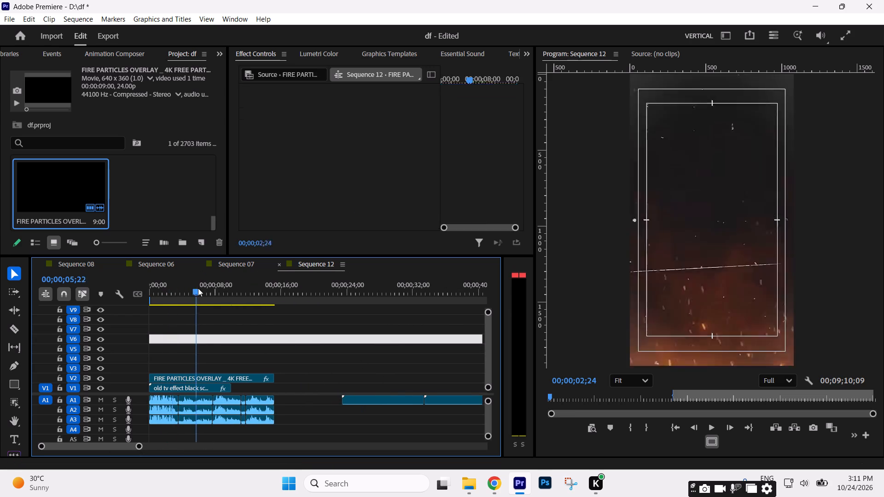
Move the fire particles clip up to V3 and the old TV effect clip up to V2, keeping both at the sequence start.
left_click_drag(198, 288, 196, 298)
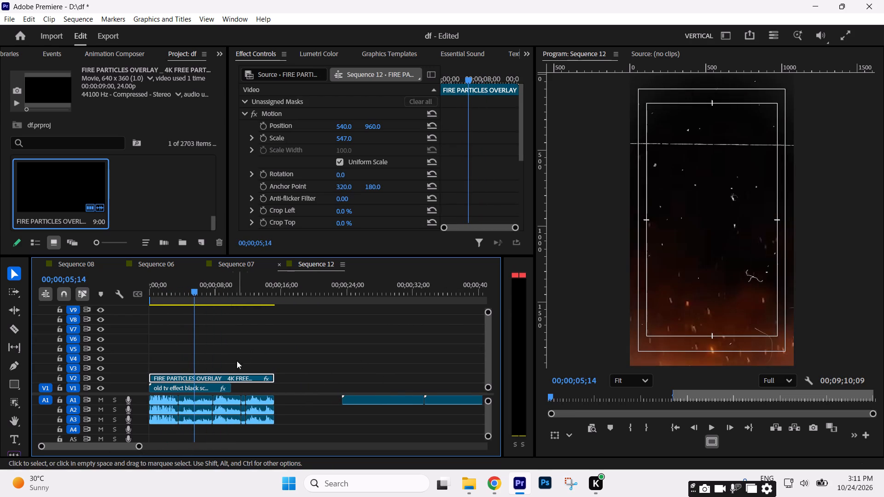
left_click_drag(223, 375, 220, 364)
left_click_drag(211, 388, 209, 381)
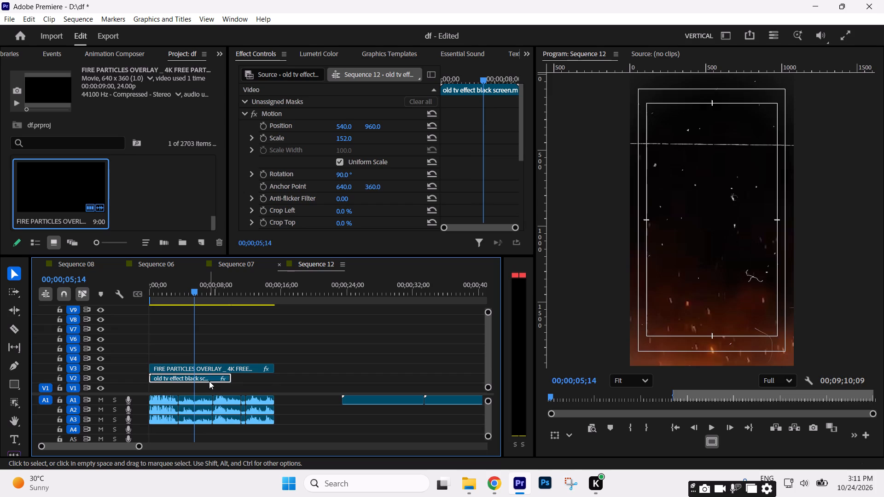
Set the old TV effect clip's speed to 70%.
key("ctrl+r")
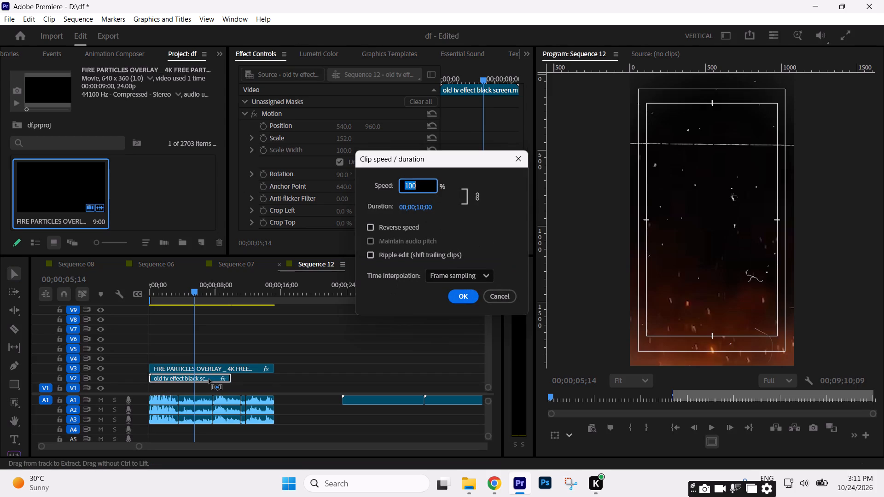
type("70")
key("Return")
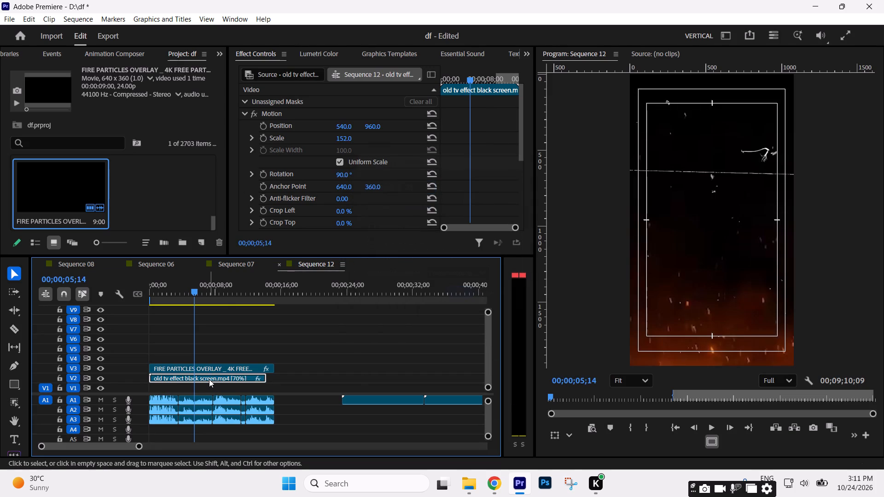
Set the old TV effect clip's speed to 60% and trim its end level with the fire particles clip.
key("ctrl+r")
type("60")
key("Return")
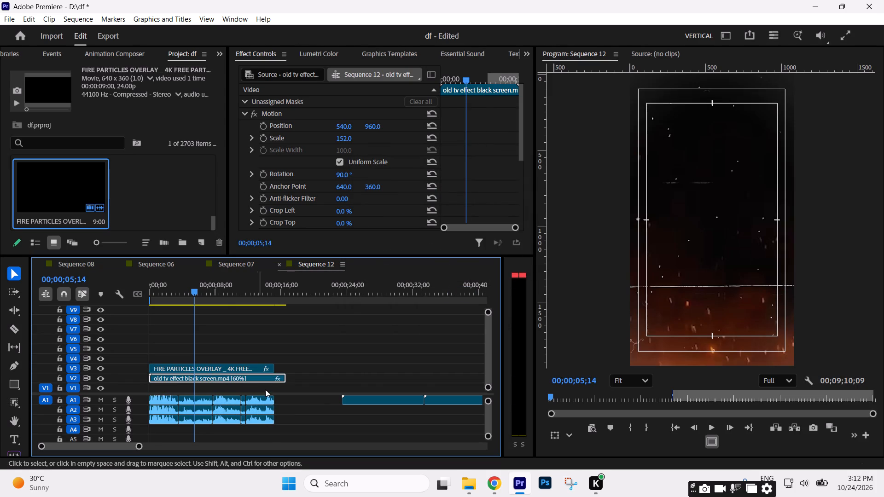
left_click_drag(288, 379, 278, 378)
left_click(313, 363)
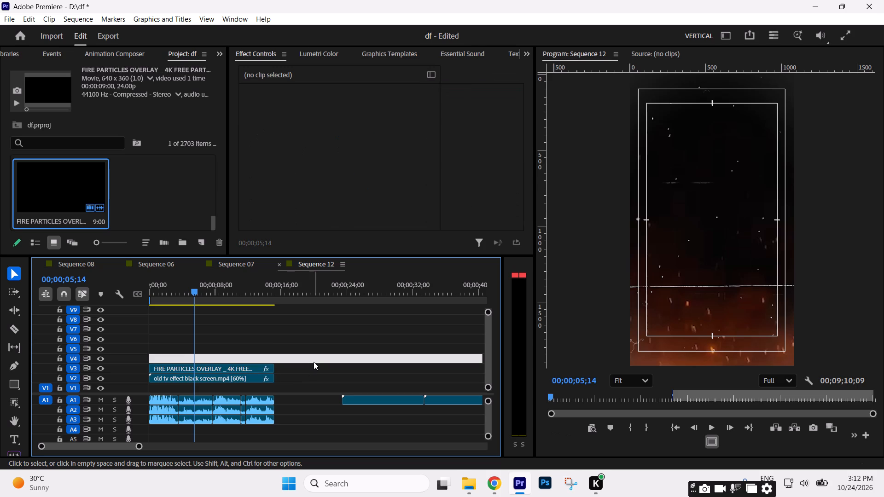
Save the project.
key("ctrl+s")
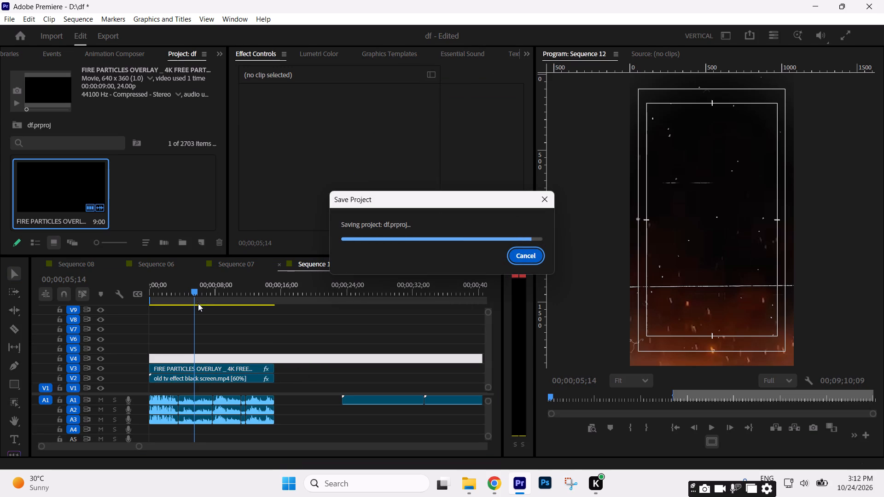
Play the overlays from the sequence start to about 00;00;01;24, saving the project before playback.
left_click_drag(204, 294, 64, 309)
left_click(232, 324)
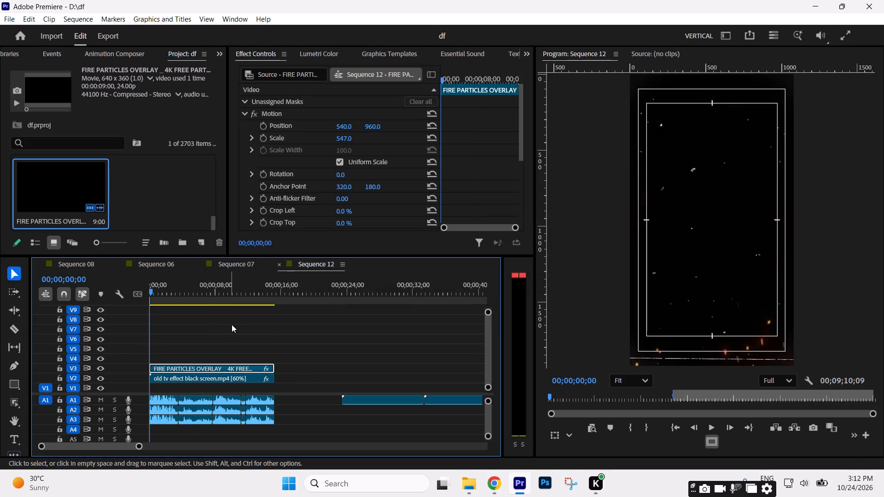
key("ctrl+s")
key("space")
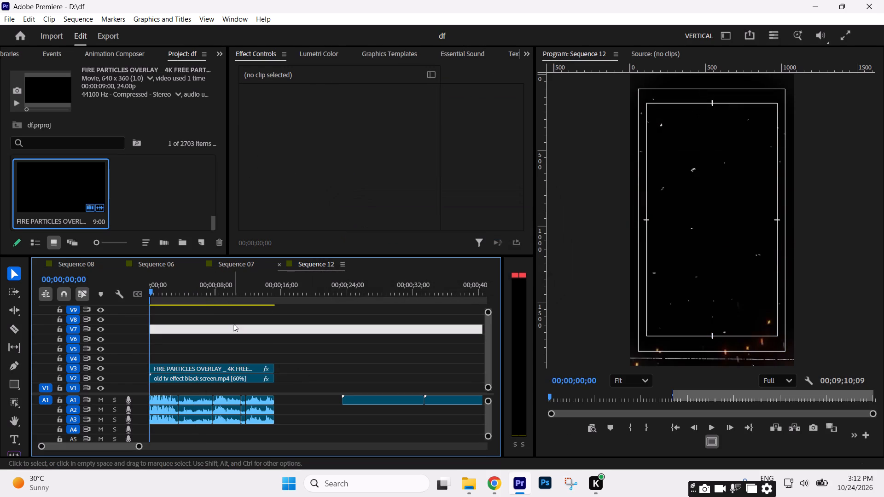
key("space")
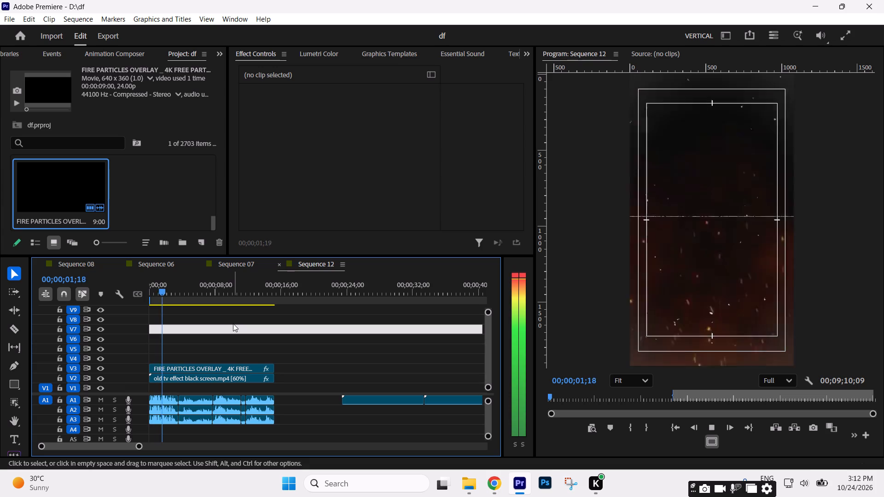
key("space")
Save the project.
left_click(234, 345)
key("ctrl+s")
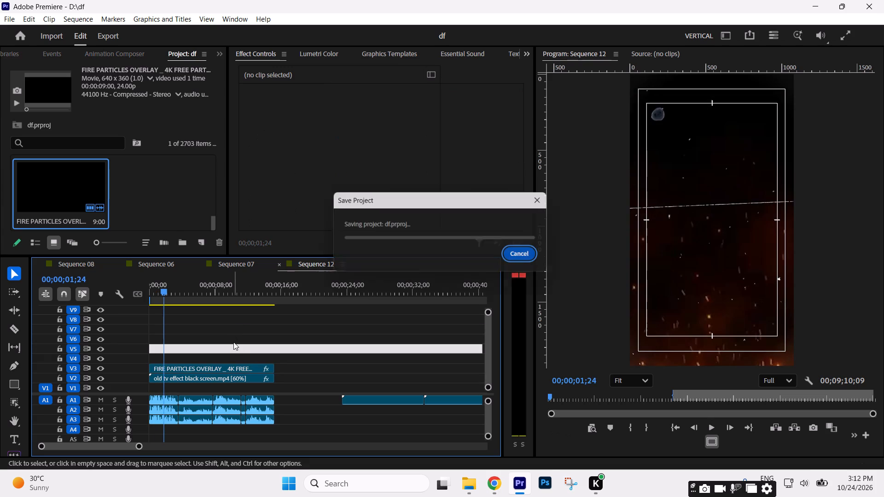
left_click(234, 344)
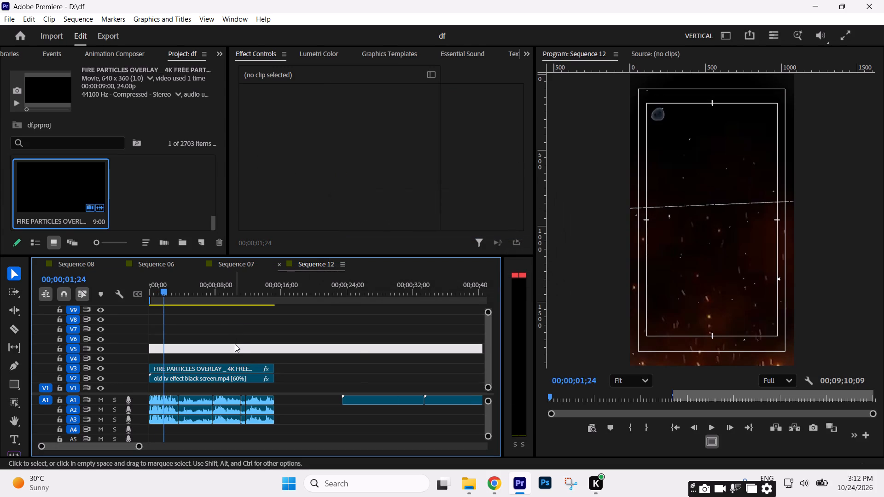
Import the Smoke PNG clip from the EFFECT folder into the project.
left_click_drag(170, 284, 192, 303)
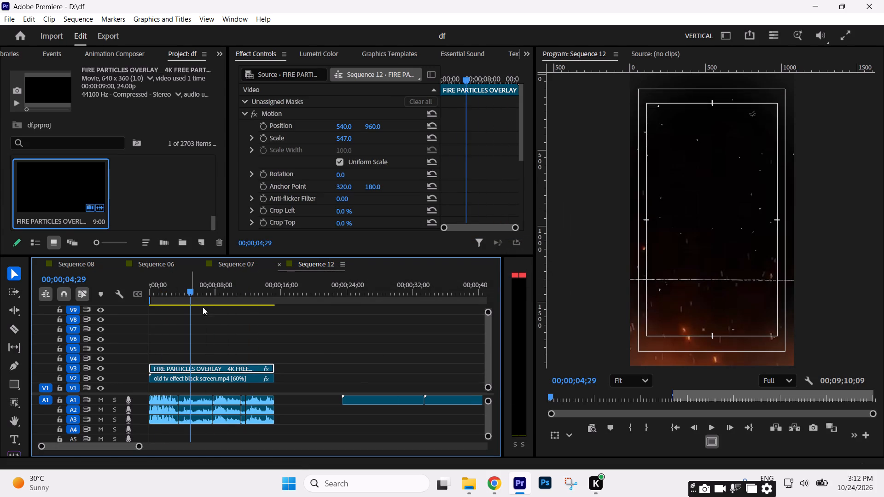
left_click(173, 190)
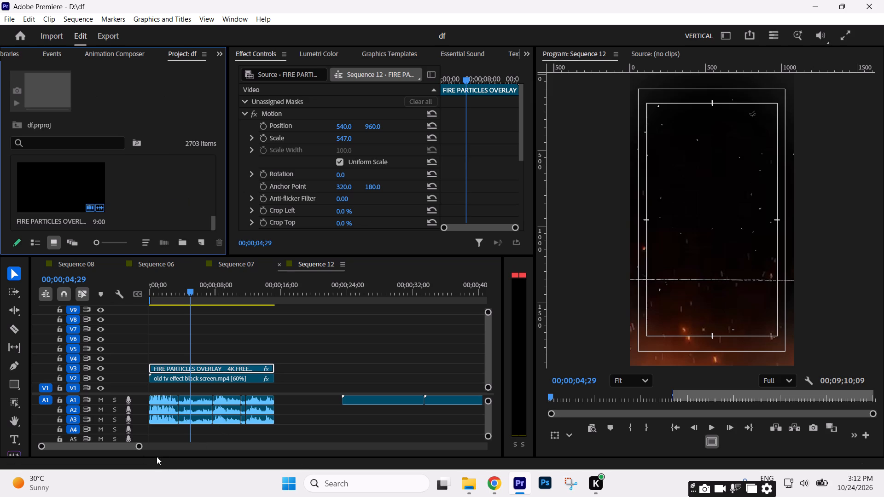
left_click_drag(140, 446, 212, 445)
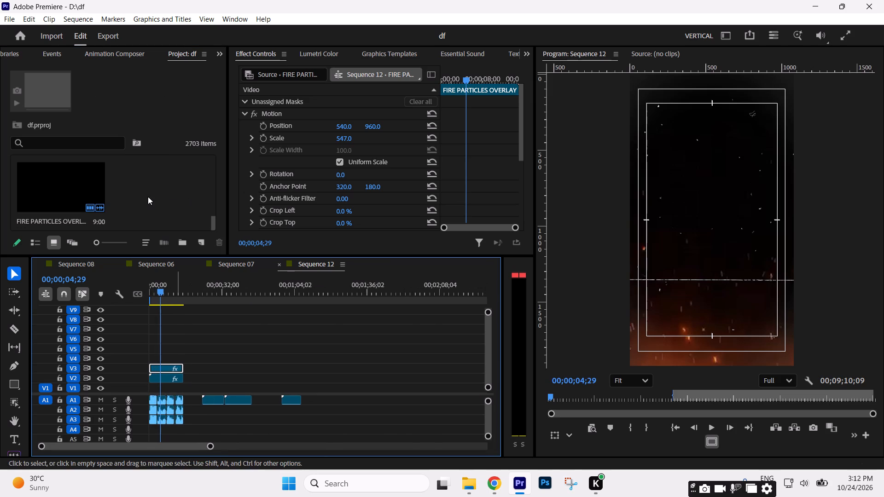
double_click(148, 196)
left_click(356, 299)
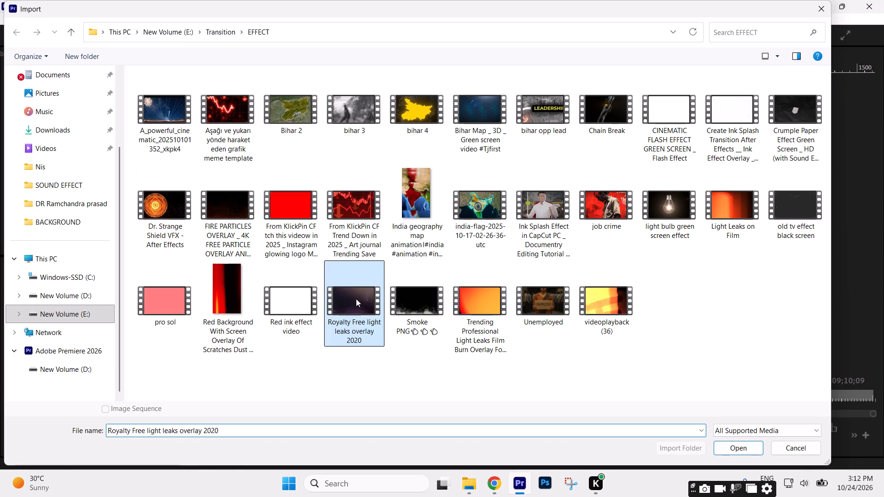
left_click(459, 316)
left_click(422, 315)
left_click(739, 453)
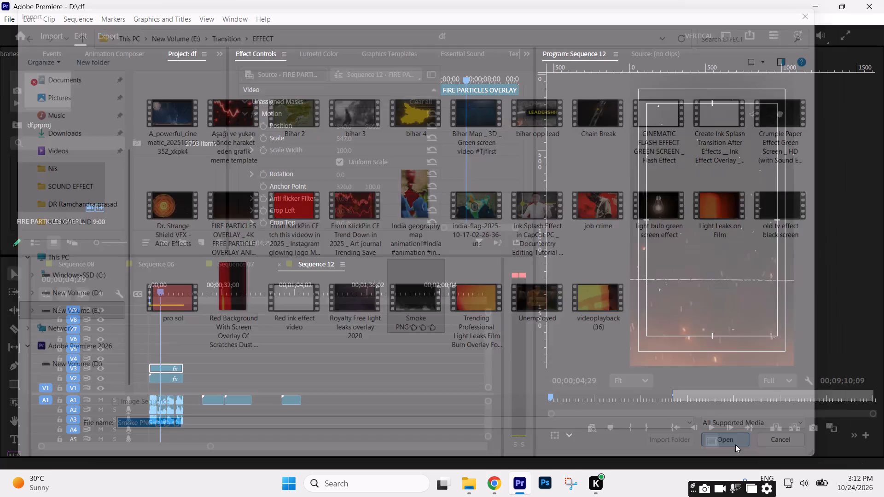
Add the Smoke PNG clip to the sequence, unlink its audio, and move its video to the sequence start on V1.
left_click_drag(155, 202, 334, 365)
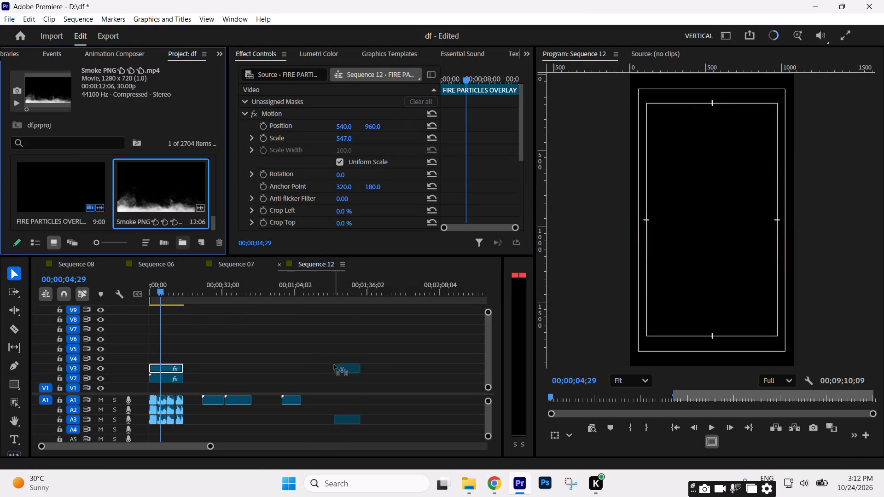
left_click_drag(334, 365, 335, 388)
left_click_drag(329, 351, 372, 389)
key("ctrl+l")
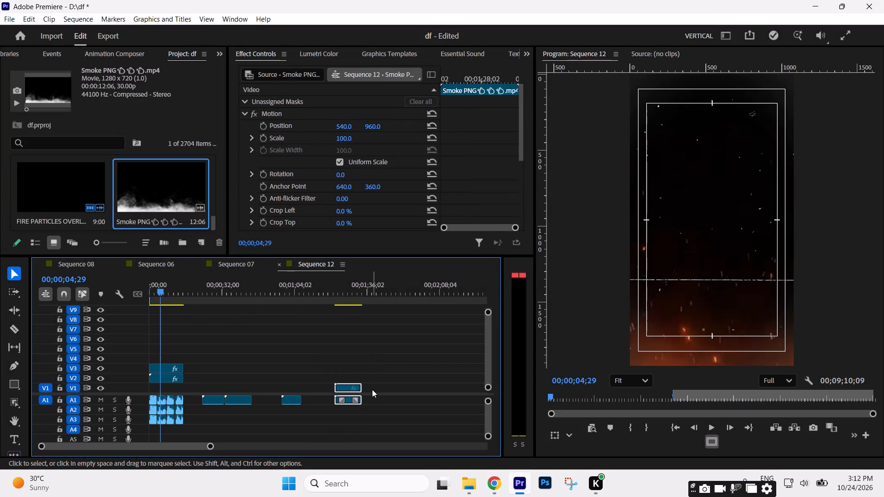
left_click(381, 340)
left_click_drag(347, 388, 151, 393)
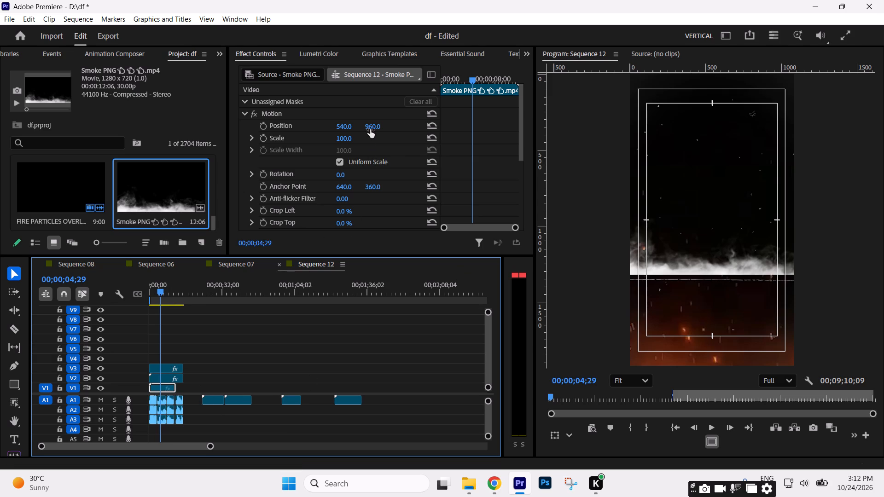
Lower the smoke to the bottom of the frame by setting its vertical position to 1563.
left_click_drag(370, 129, 400, 88)
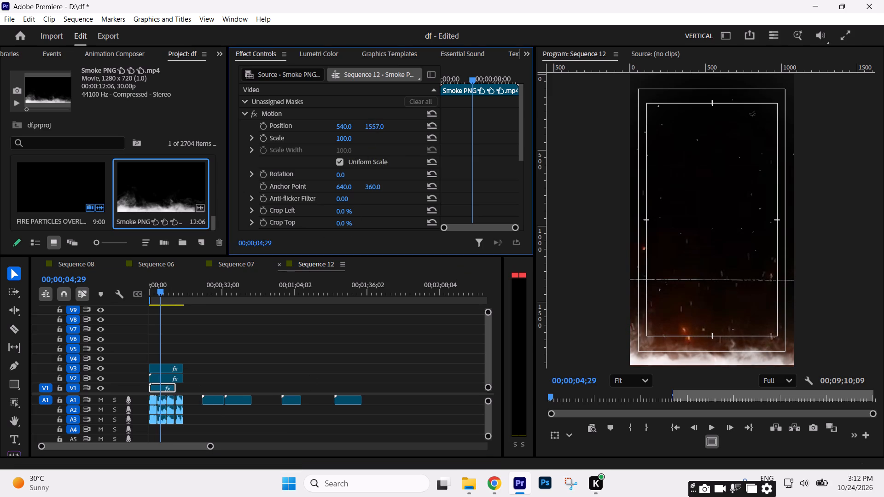
left_click_drag(400, 88, 401, 85)
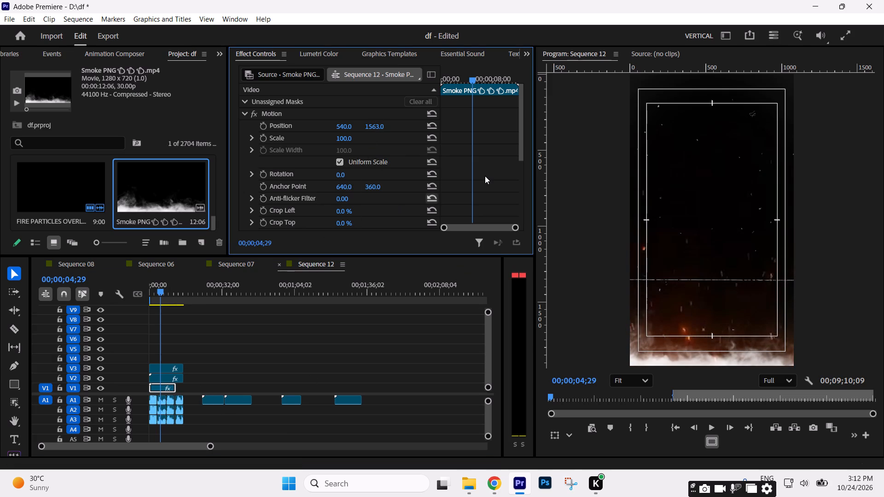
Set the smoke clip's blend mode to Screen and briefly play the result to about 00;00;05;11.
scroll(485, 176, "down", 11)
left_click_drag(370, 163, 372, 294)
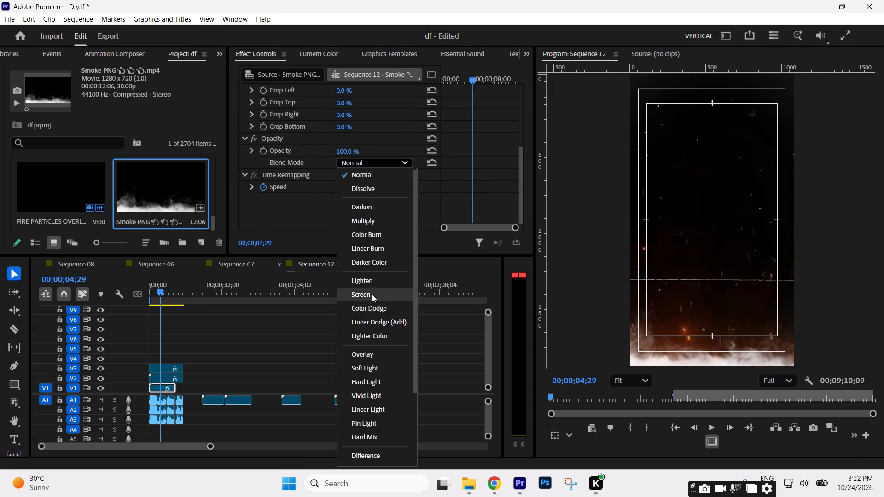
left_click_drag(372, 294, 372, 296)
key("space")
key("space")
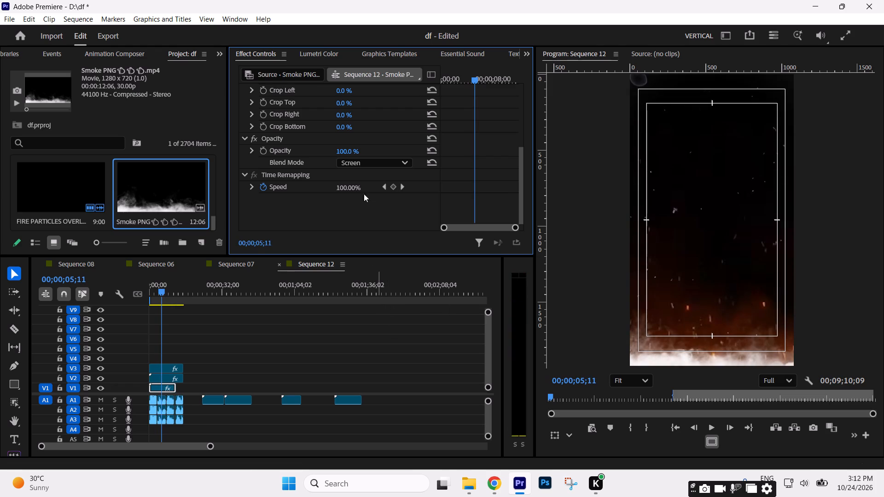
Reduce the smoke clip's opacity to 44% and set its blend mode to Overlay.
left_click_drag(345, 152, 313, 159)
left_click_drag(381, 166, 366, 257)
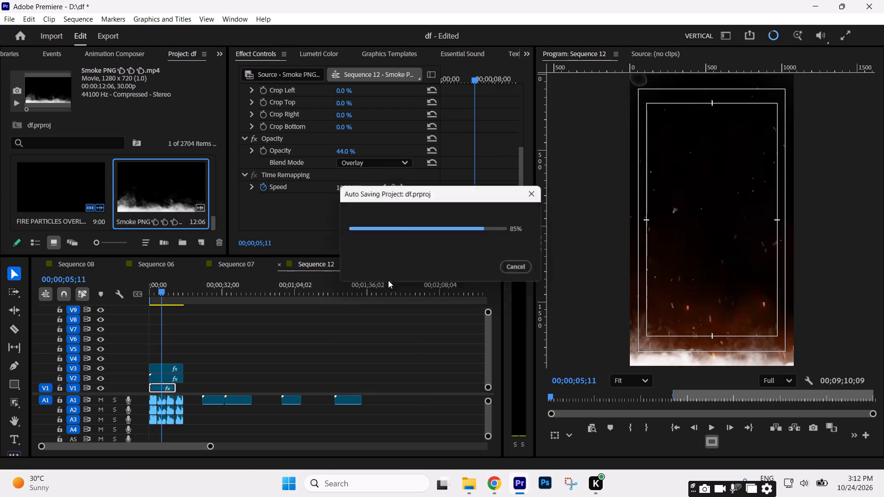
Move the smoke clip from V1 to V4, above the other overlays, at the sequence start.
left_click_drag(165, 389, 163, 355)
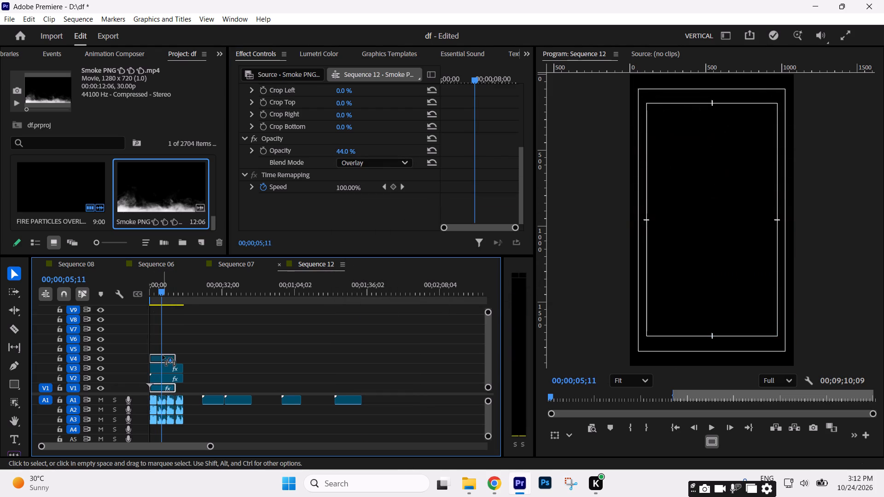
left_click_drag(163, 355, 162, 355)
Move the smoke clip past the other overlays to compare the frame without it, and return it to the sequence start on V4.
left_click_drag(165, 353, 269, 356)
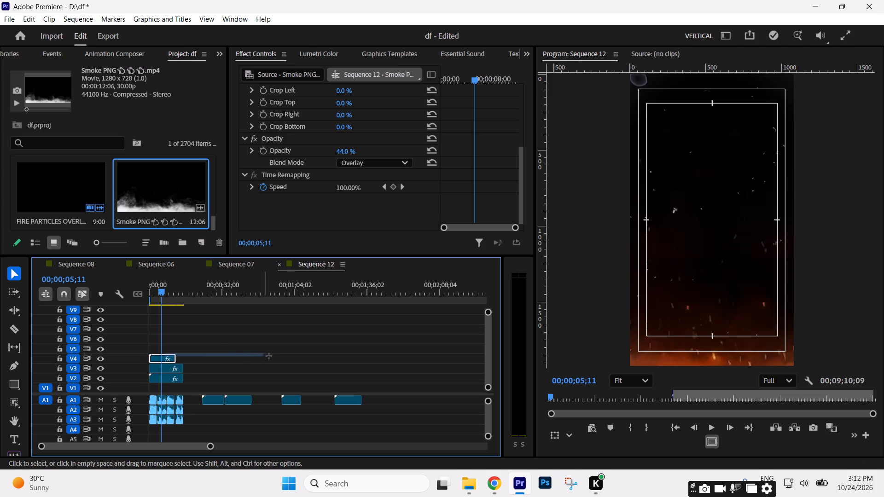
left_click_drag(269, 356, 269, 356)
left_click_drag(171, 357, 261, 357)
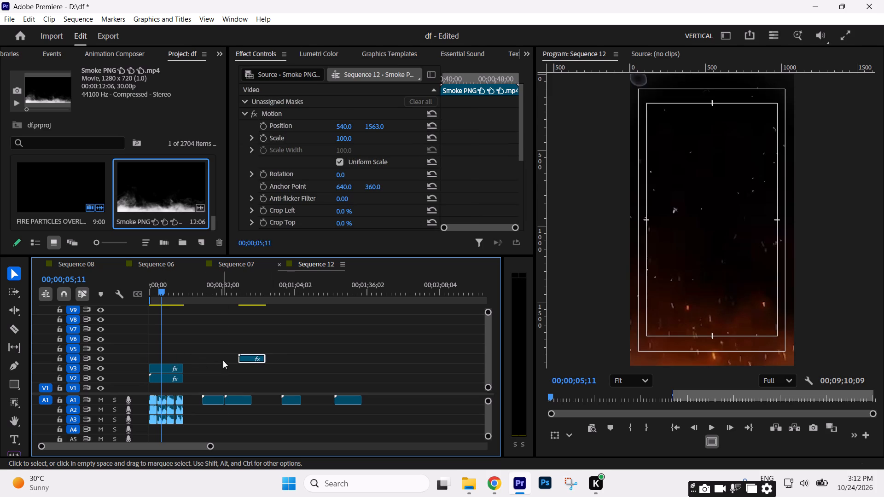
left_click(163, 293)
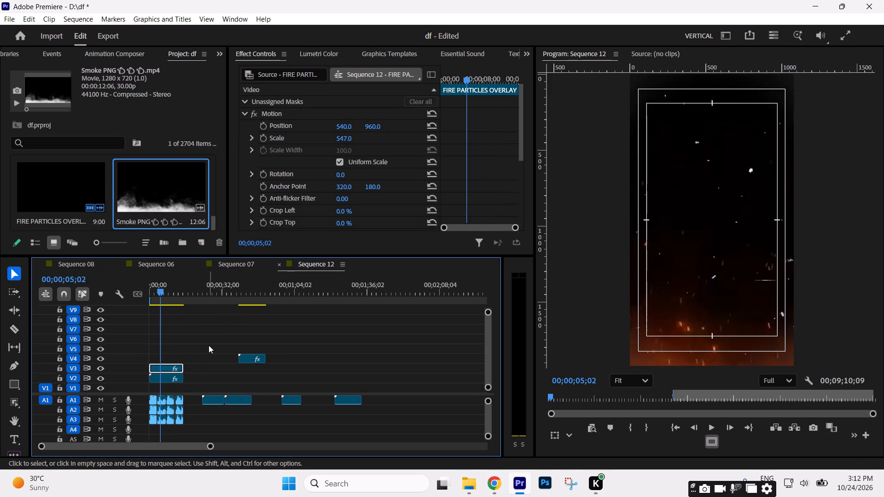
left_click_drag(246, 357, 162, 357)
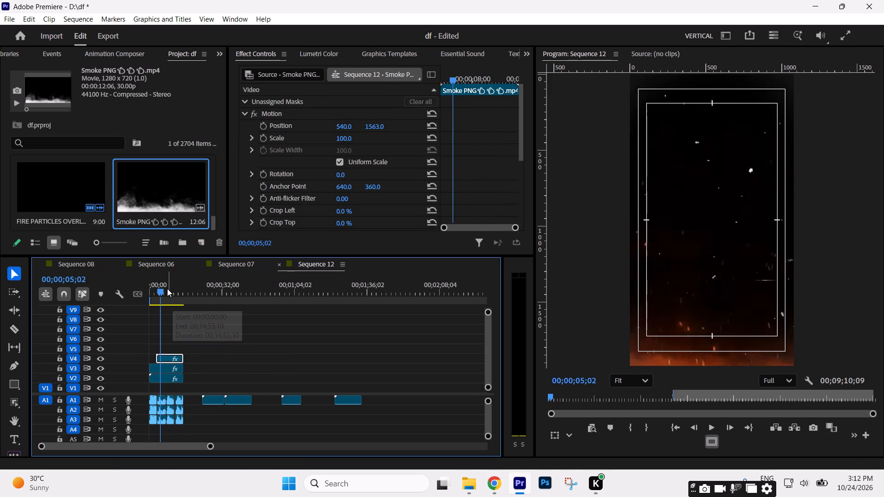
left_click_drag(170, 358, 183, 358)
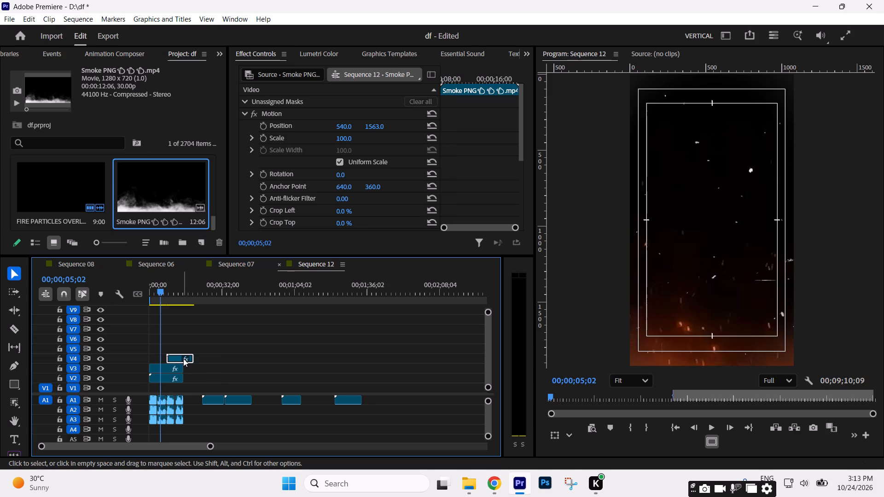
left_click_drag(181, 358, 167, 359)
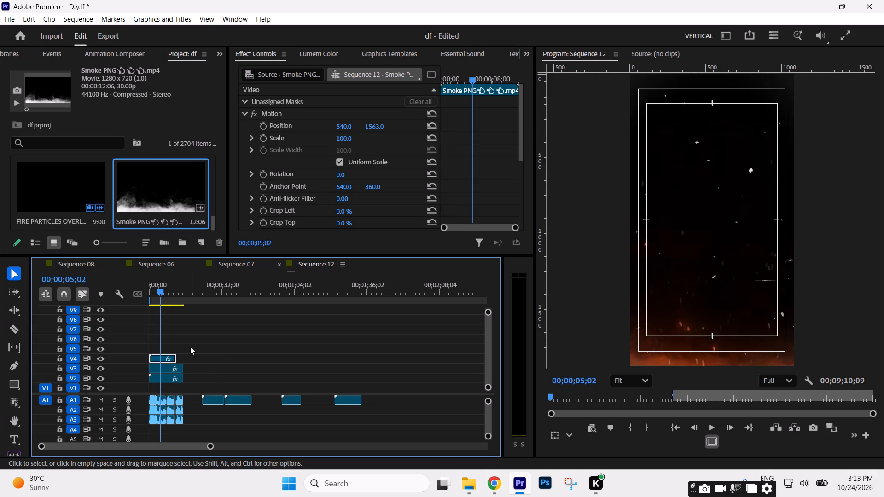
Play the combined smoke, fire and old-TV overlays from 00;00;05;02 to about 00;00;06;02.
key("space")
key("space")
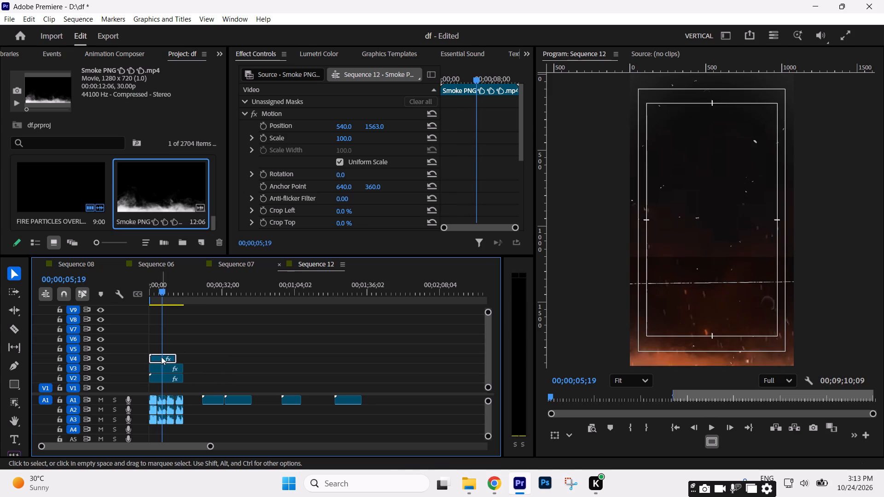
key("space")
key("space")
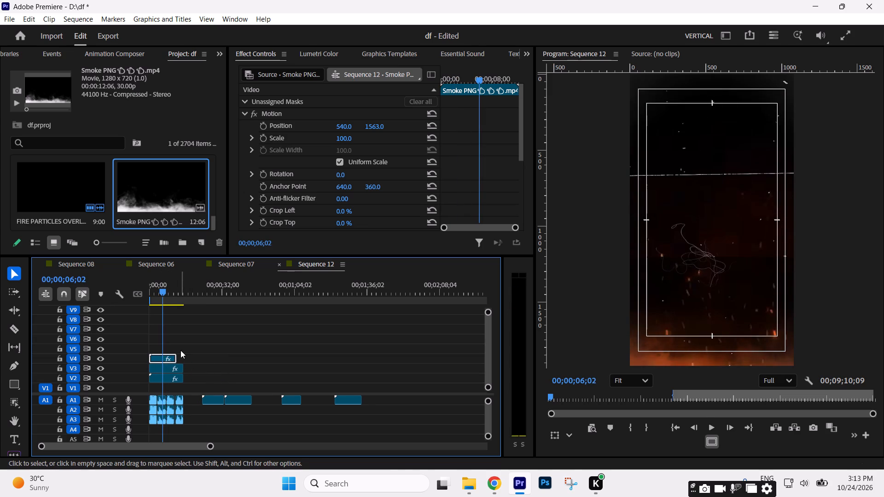
Play the combined smoke, fire and old-TV overlays from 00;00;06;02 to about 00;00;06;14.
left_click_drag(181, 355, 198, 353)
left_click(259, 348)
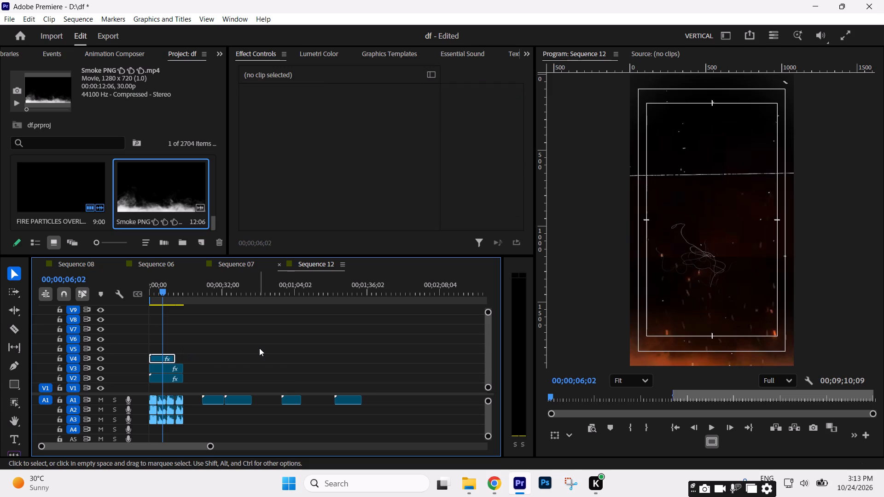
key("space")
key("space")
left_click_drag(213, 448, 142, 451)
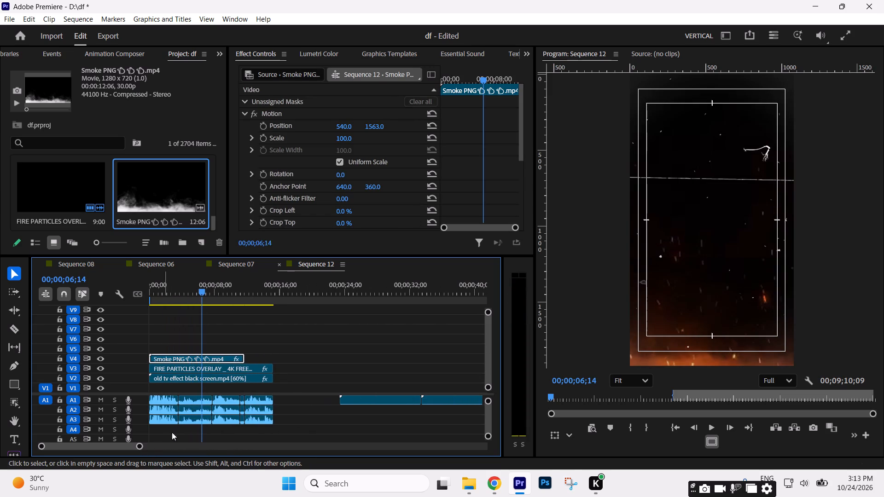
left_click_drag(204, 356, 182, 358)
left_click_drag(244, 333, 244, 334)
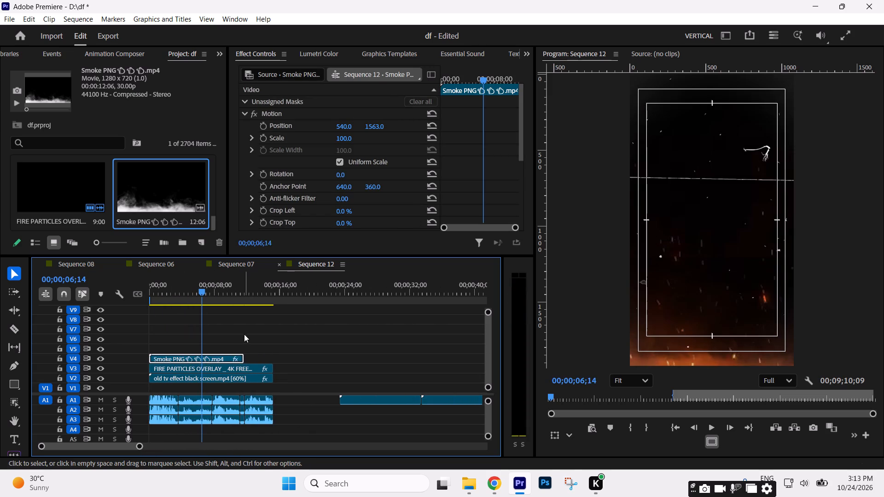
left_click_drag(244, 334, 177, 390)
left_click_drag(141, 446, 87, 438)
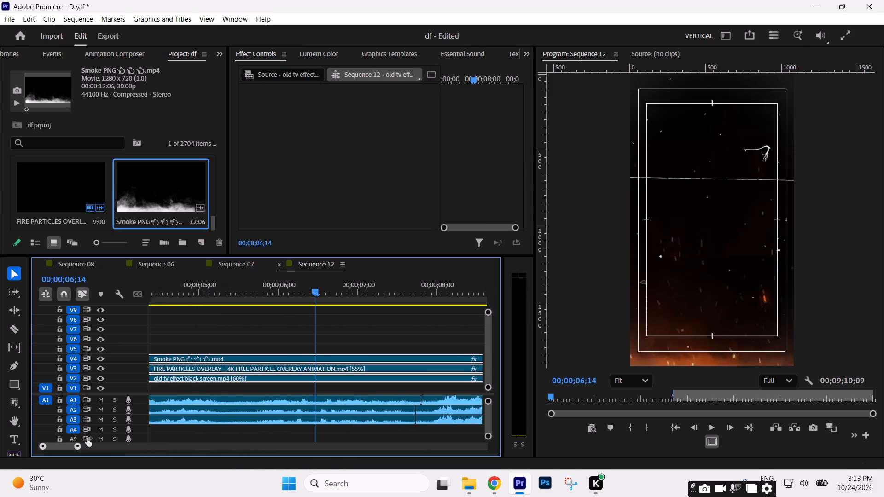
left_click_drag(87, 438, 121, 436)
left_click_drag(218, 368, 195, 369)
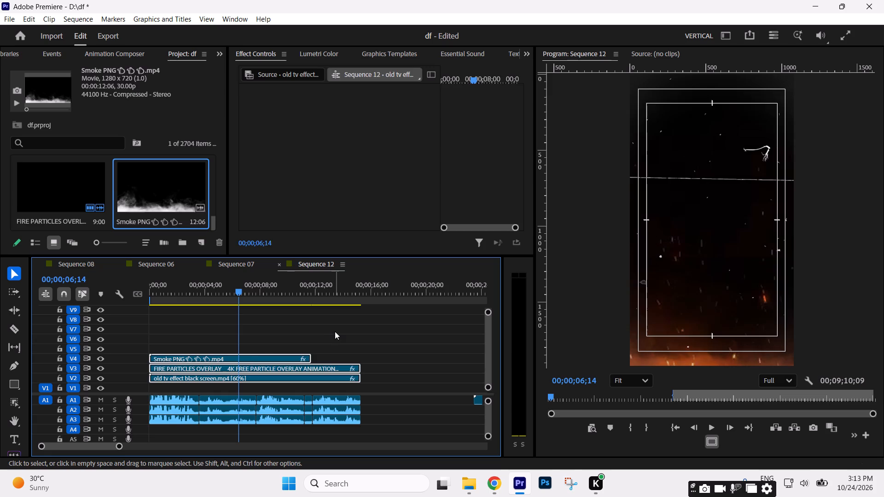
Scrub the combined overlays to about 00;00;09;10, and play them from 00;00;08;22 to 00;00;09;05.
left_click(335, 331)
left_click(280, 358)
left_click_drag(249, 294, 281, 295)
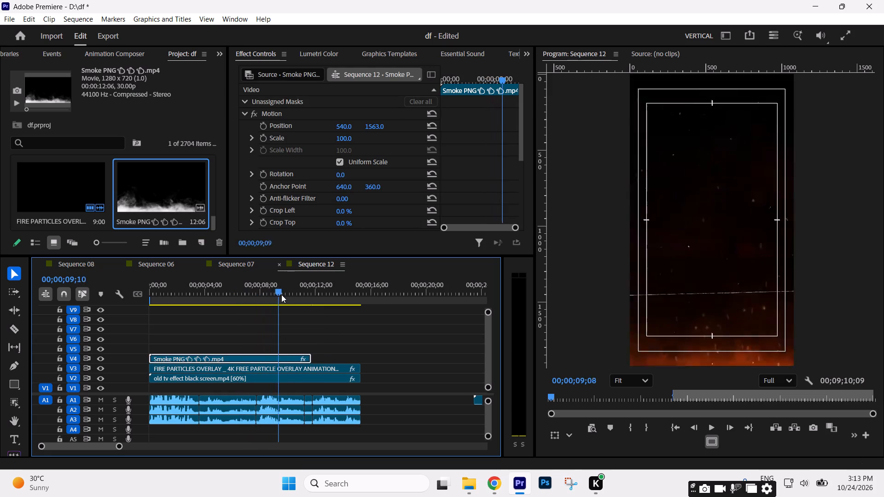
left_click_drag(281, 295, 286, 295)
left_click_drag(286, 295, 272, 295)
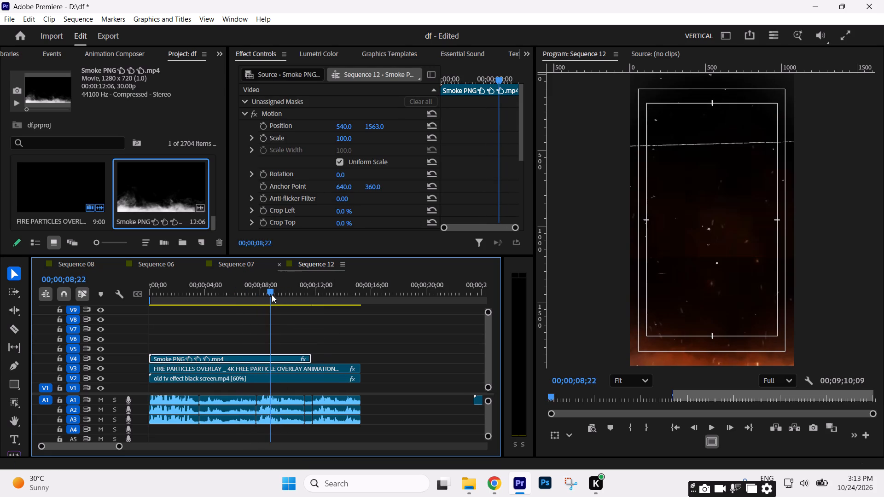
left_click_drag(365, 346, 273, 358)
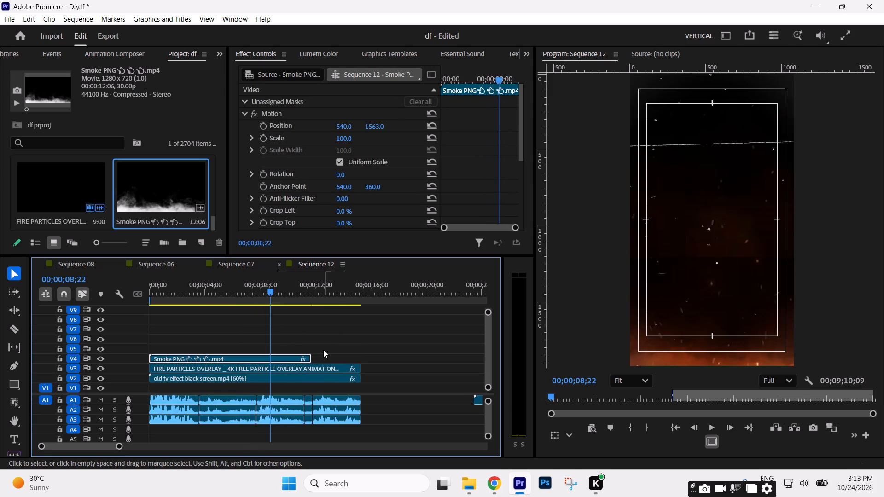
key("space")
key("space")
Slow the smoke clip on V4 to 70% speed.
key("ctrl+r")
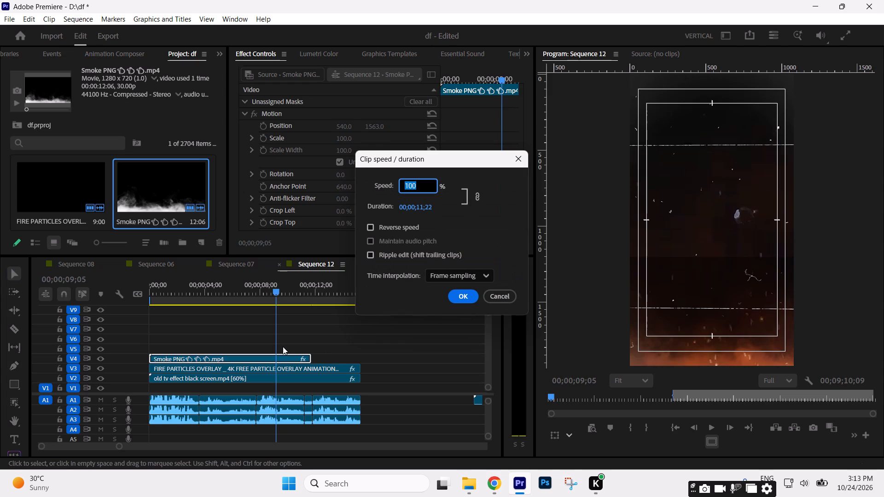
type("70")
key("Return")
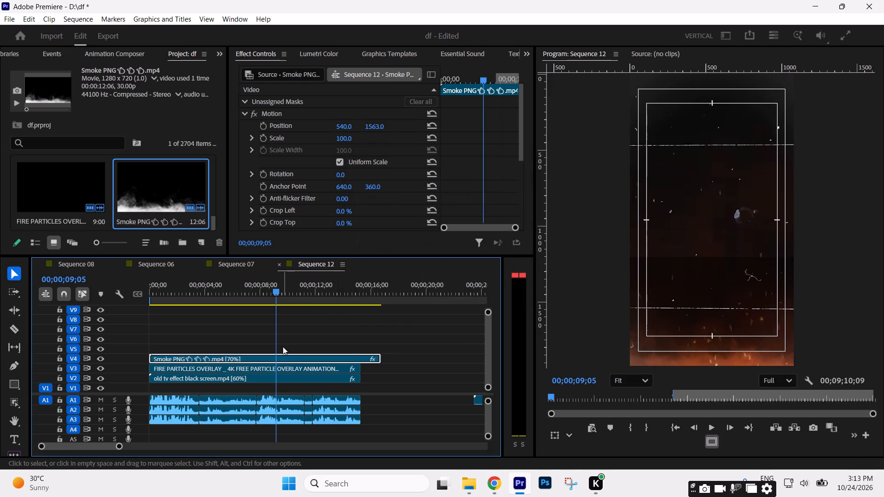
Set the smoke clip's speed to 75%.
key("ctrl+r")
type("75")
key("Return")
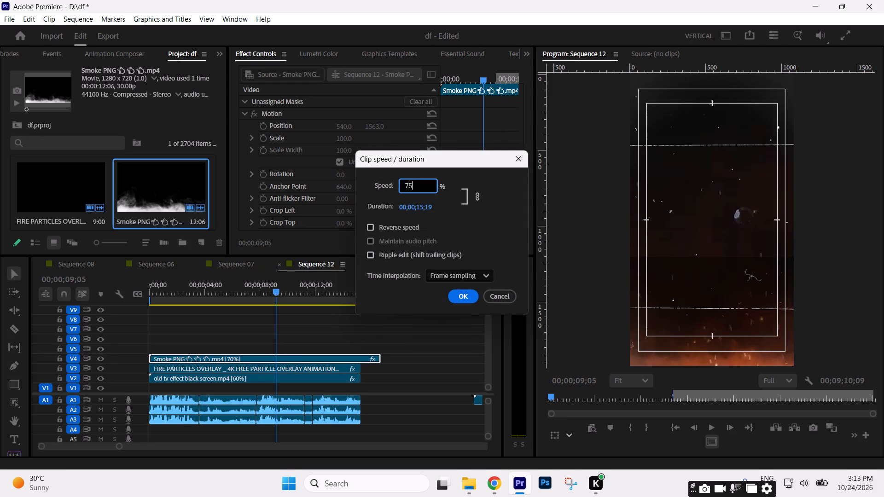
Trim the smoke clip's end to line up with the ends of the fire and old-TV overlays, and save the project.
left_click_drag(371, 357, 363, 359)
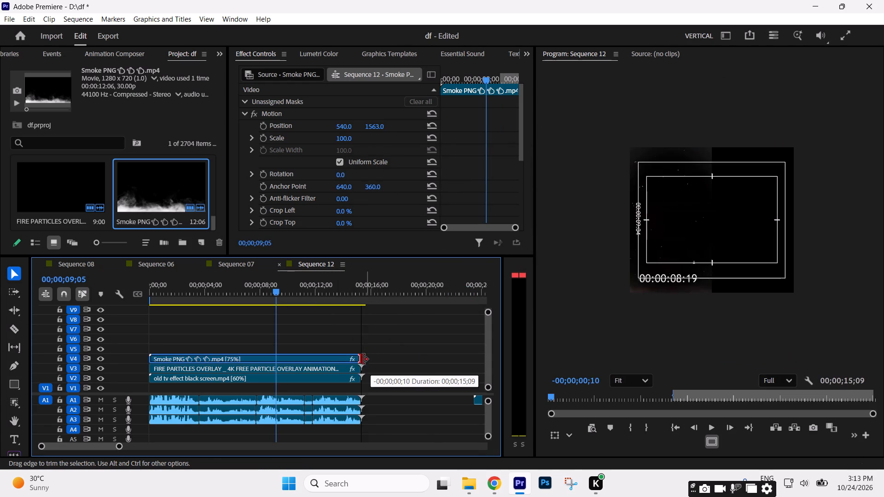
left_click_drag(363, 359, 361, 359)
left_click(362, 353)
left_click(359, 357)
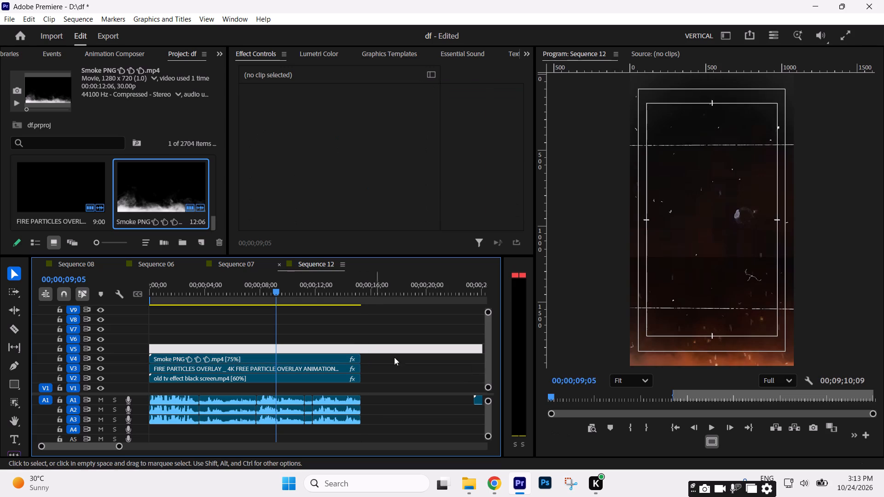
left_click(406, 357)
left_click(404, 360)
key("ctrl+s")
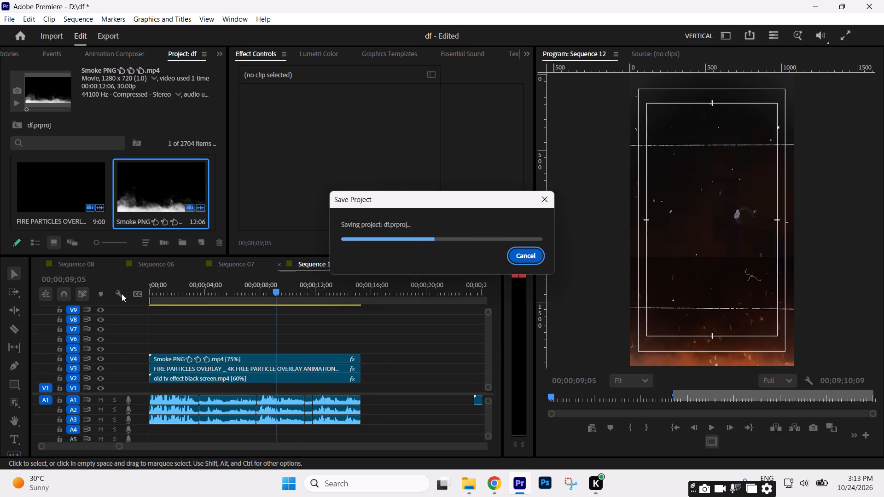
Play the whole layered overlay section from the sequence start to its end at 00;00;15;10.
left_click_drag(200, 293, 8, 315)
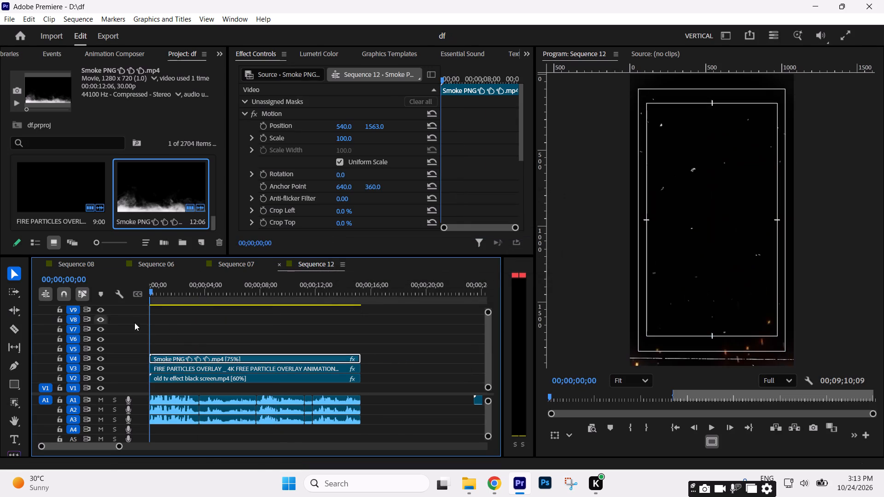
left_click(245, 329)
key("space")
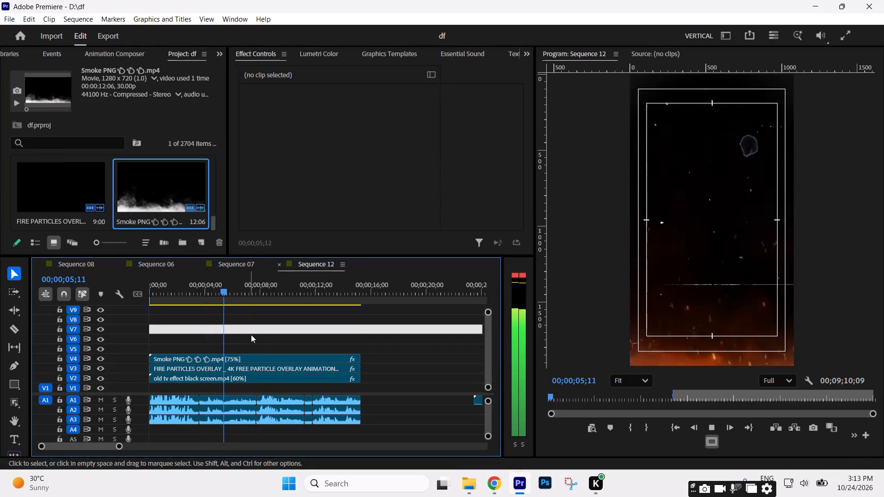
left_click(279, 335)
left_click(288, 337)
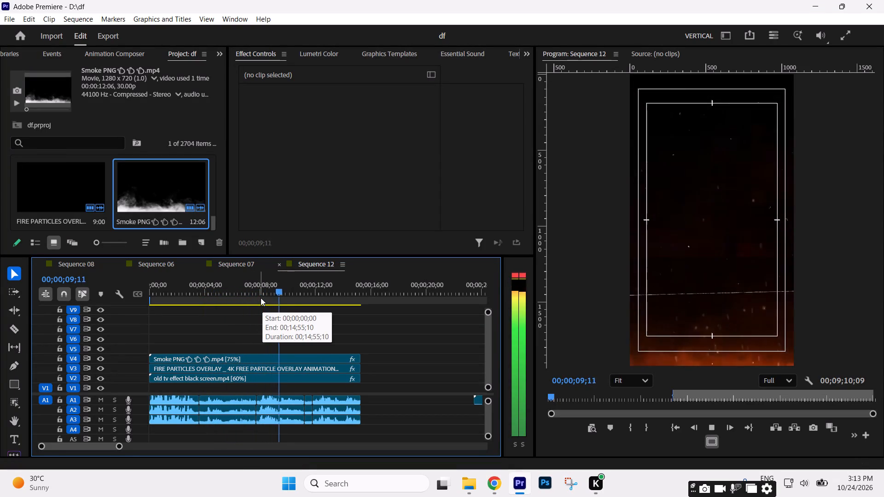
left_click(327, 317)
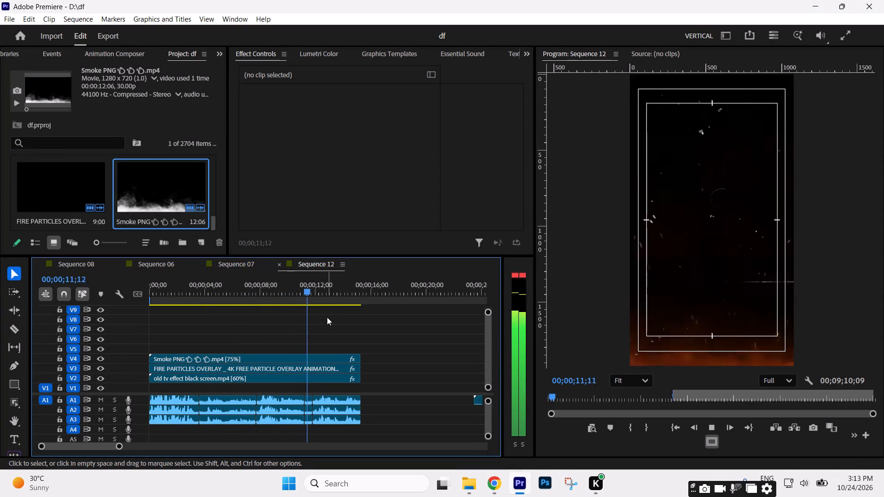
left_click(337, 319)
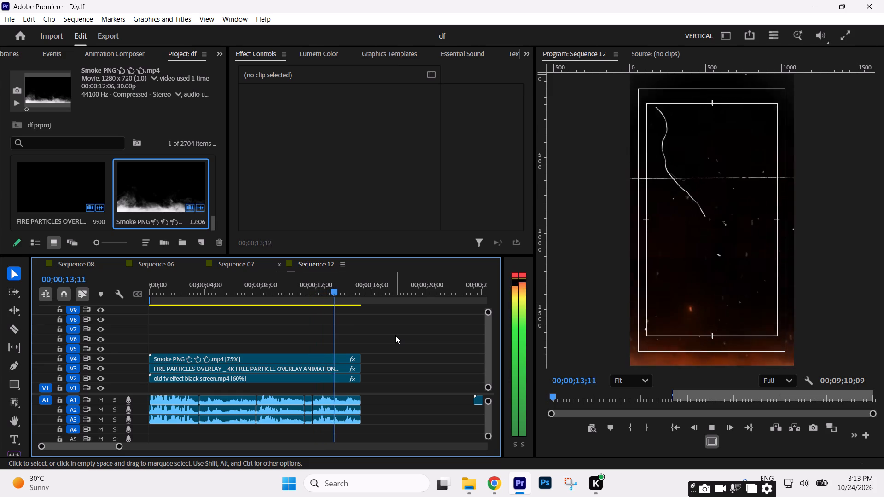
key("space")
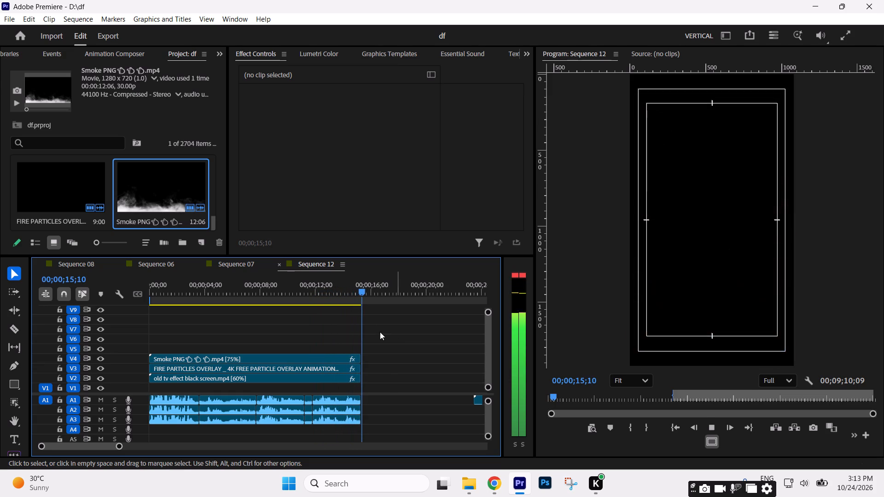
Return the playhead to the start of the sequence and save the project.
left_click_drag(334, 296, 98, 317)
left_click(410, 356)
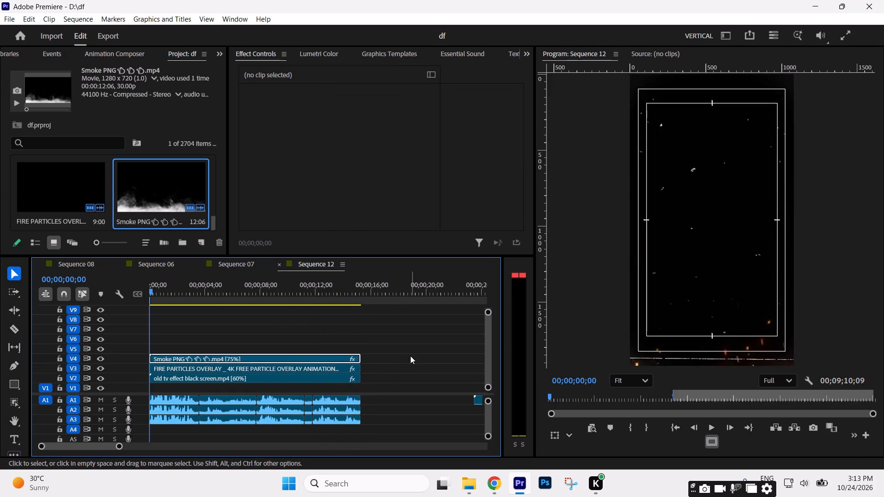
left_click(410, 362)
key("ctrl+s")
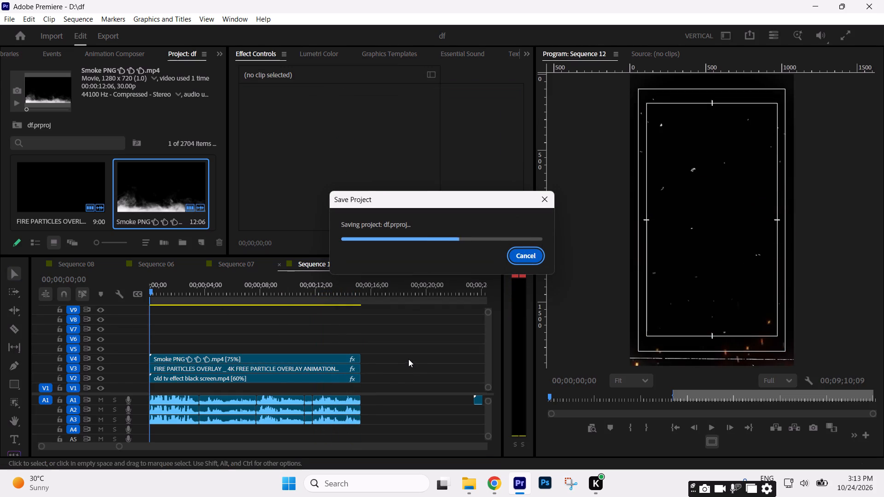
Copy the बिहार की स्वास्थ्य व्यवस्था में title clip on V4 in the finished edit at 00;13;33;29.
left_click_drag(119, 446, 346, 448)
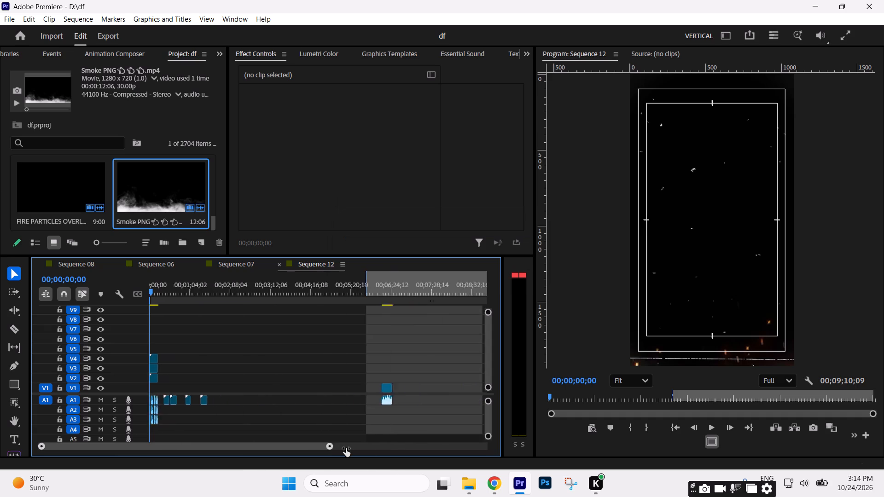
left_click_drag(346, 448, 439, 448)
left_click(385, 293)
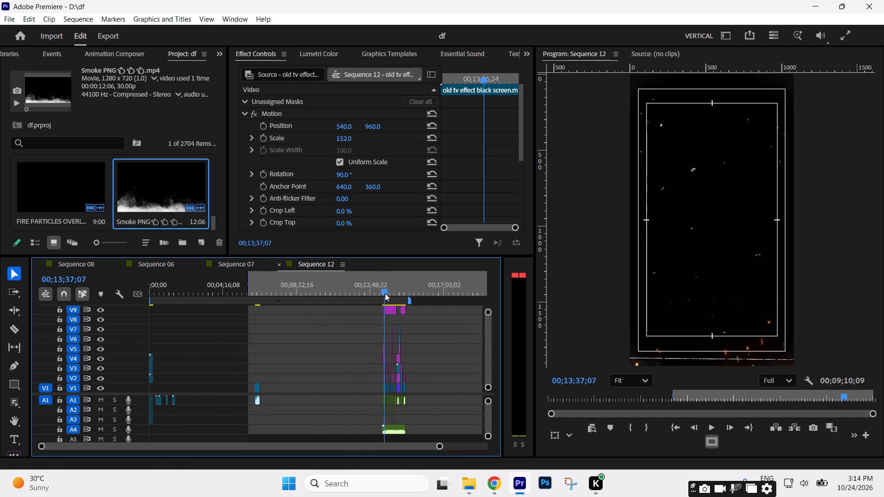
left_click_drag(438, 445, 113, 446)
left_click_drag(245, 280, 264, 290)
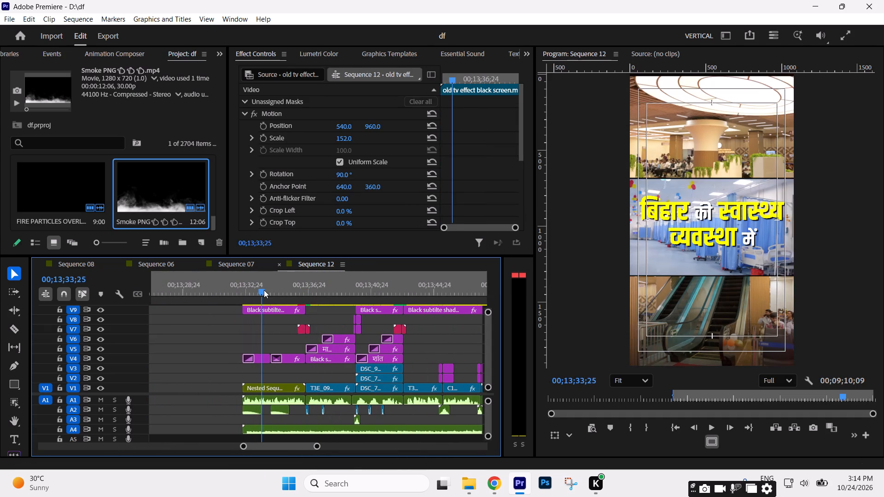
left_click_drag(264, 290, 265, 289)
left_click(262, 360)
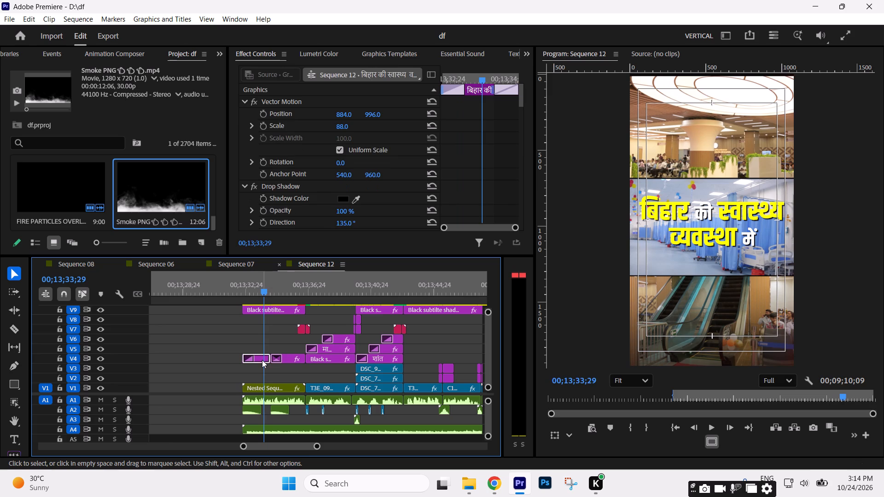
key("ctrl+c")
Park the playhead at 00;00;20;02 near the sequence start, and delete the four leftover A1 clips after the poem audio.
type("--")
key("minus")
key("minus")
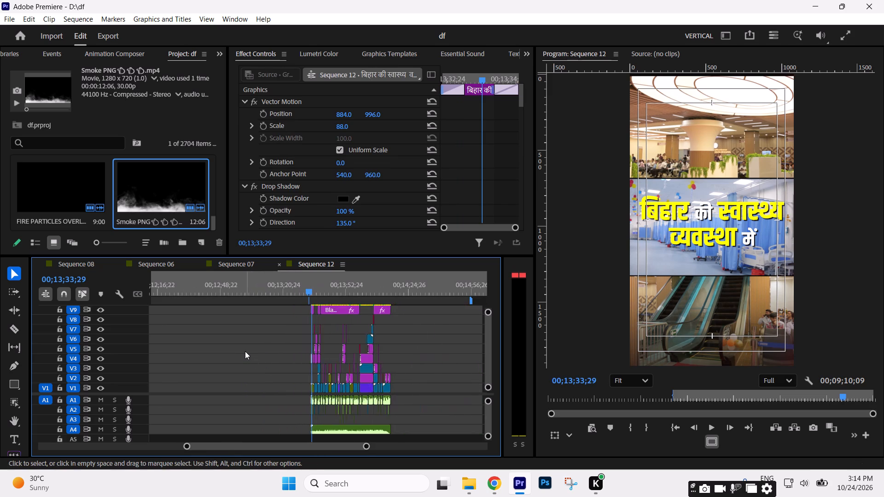
key("minus")
key("minus")
key("minus")
key("minus")
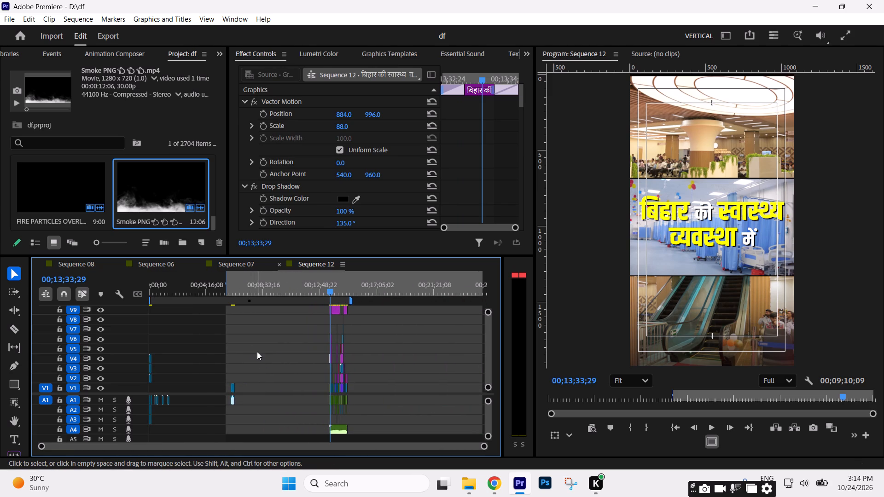
left_click_drag(224, 287, 0, 315)
type("==")
key("equal")
key("equal")
key("equal")
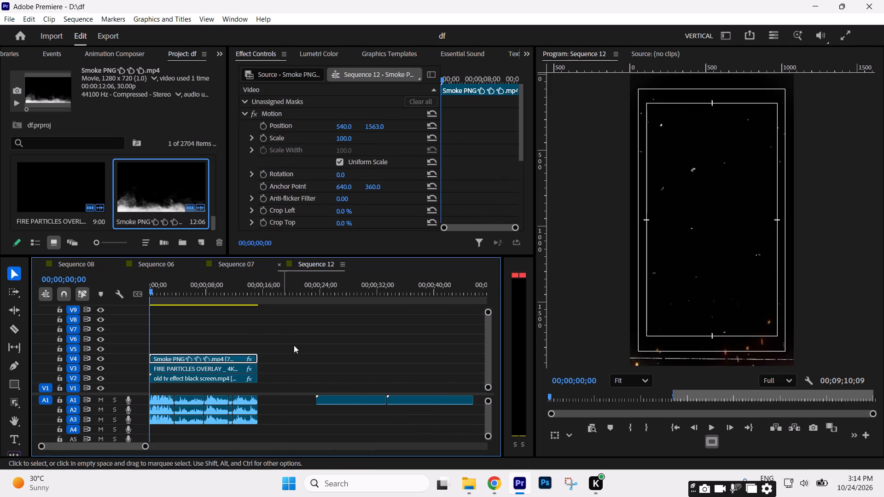
key("minus")
left_click(222, 293)
key("minus")
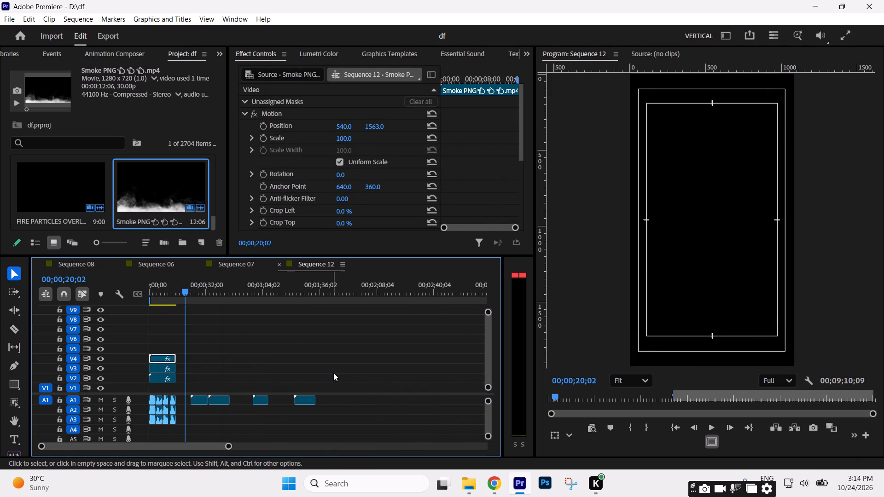
left_click_drag(334, 373, 196, 410)
key("Delete")
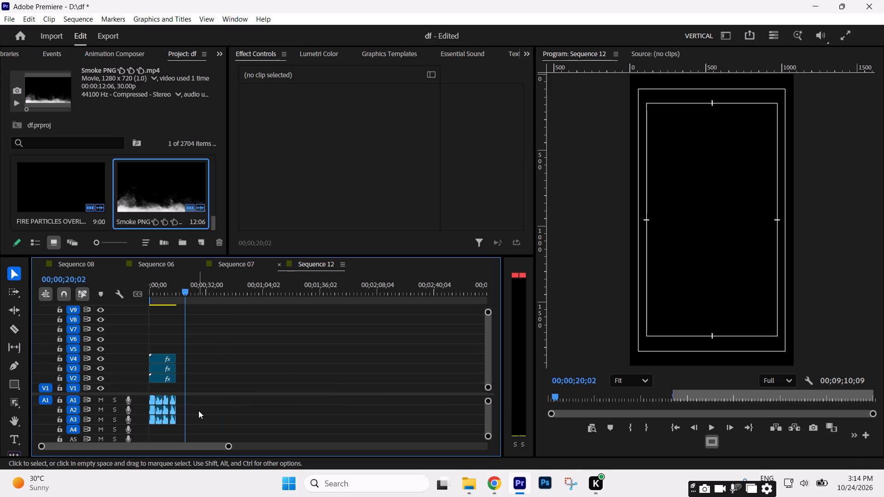
Paste the copied title on V4 at 00;00;20;02 and extend its end to about 00;00;41.
key("ctrl+v")
left_click_drag(192, 359, 227, 357)
left_click(252, 352)
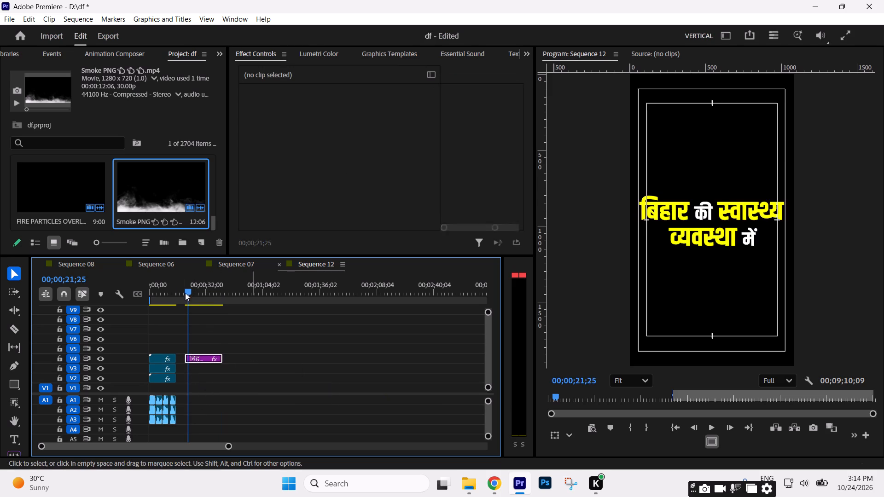
Play the poem audio and overlays from the sequence start to 00;00;03;10.
left_click_drag(181, 287, 6, 315)
key("space")
left_click_drag(227, 445, 146, 449)
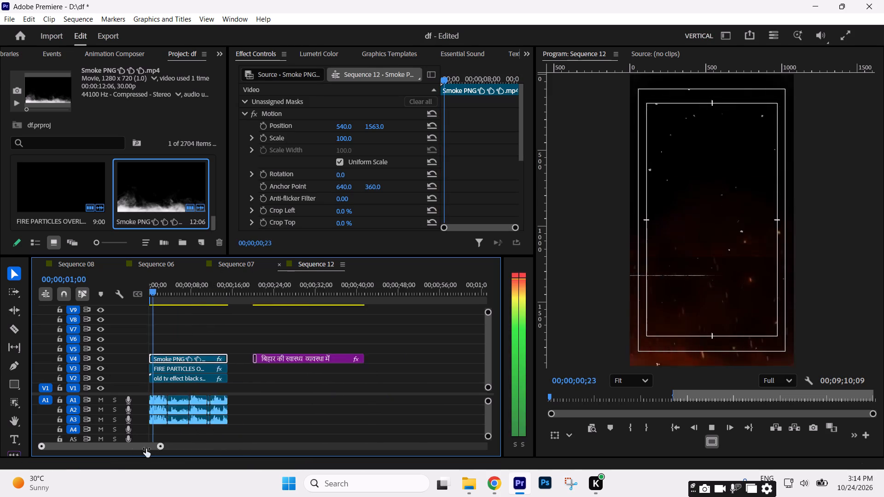
left_click_drag(146, 449, 138, 446)
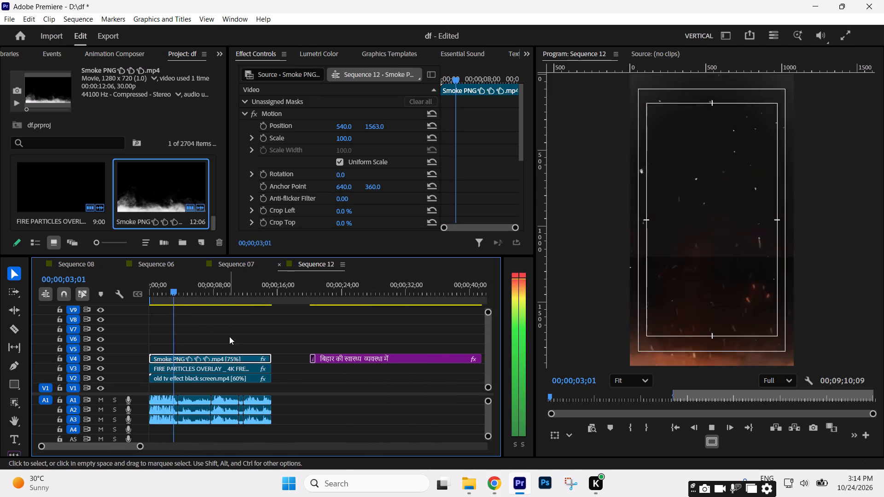
key("space")
Save the project.
key("ctrl+s")
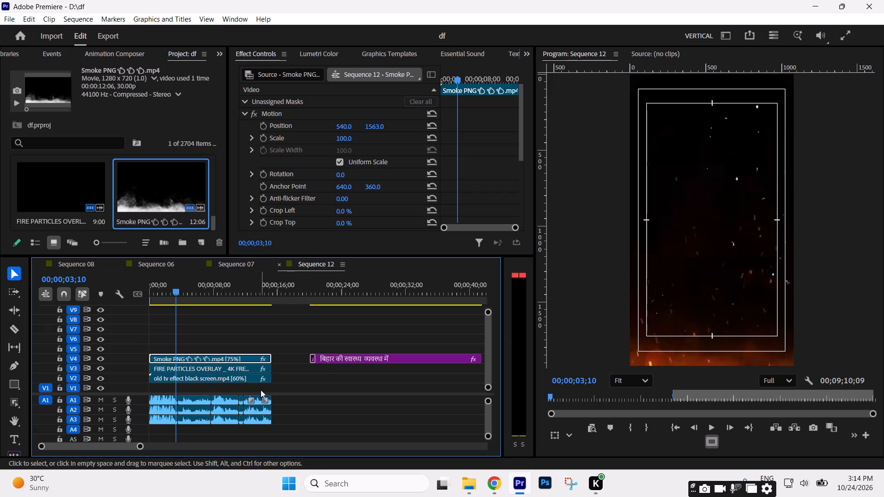
Play the poem audio and overlays from the sequence start to 00;00;05;24.
left_click_drag(178, 293, 47, 293)
left_click(181, 323)
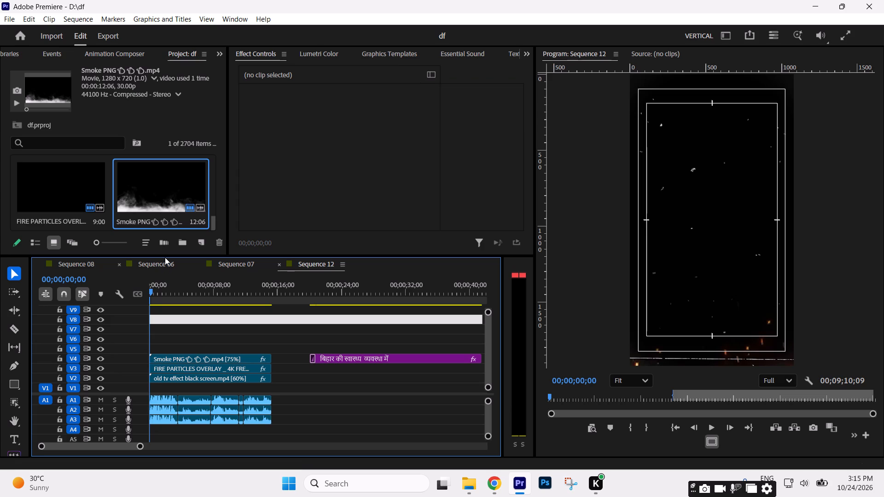
key("space")
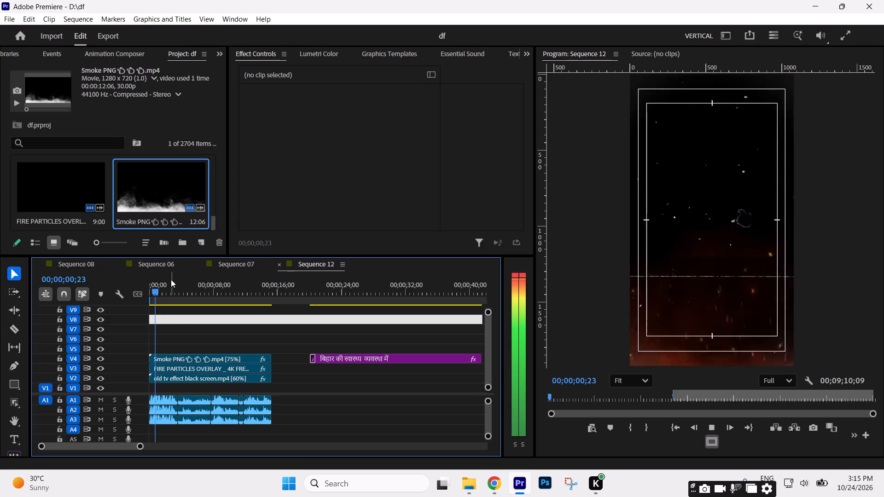
left_click(225, 325)
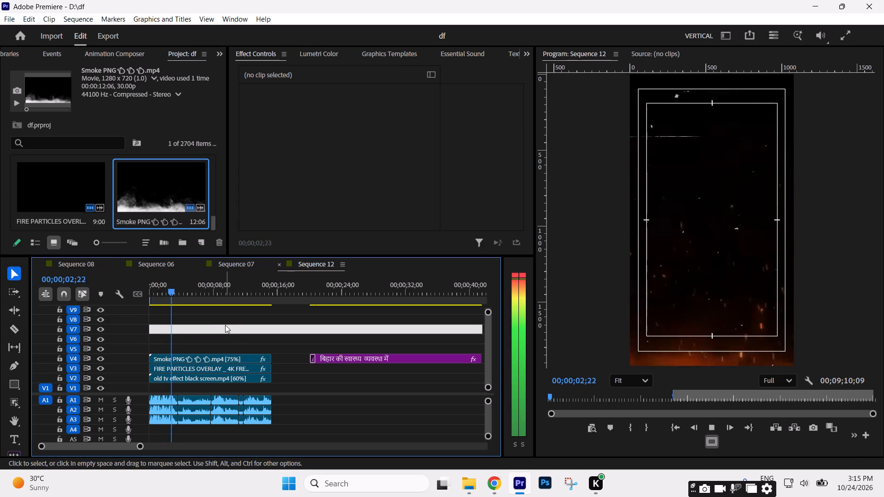
left_click(227, 327)
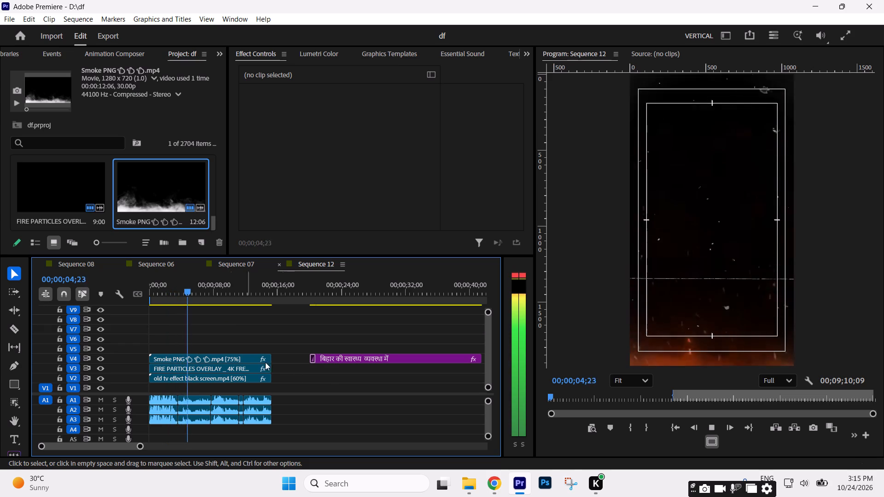
key("space")
Save the project.
key("ctrl+s")
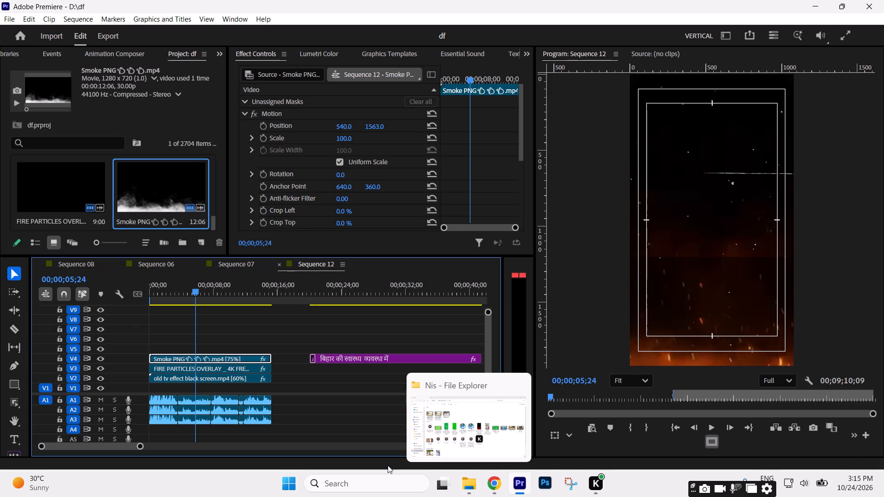
Replay the opening from the sequence start, pausing along the way, up to 00;00;07;11 to review the audio and overlays.
left_click_drag(190, 296, 47, 296)
key("space")
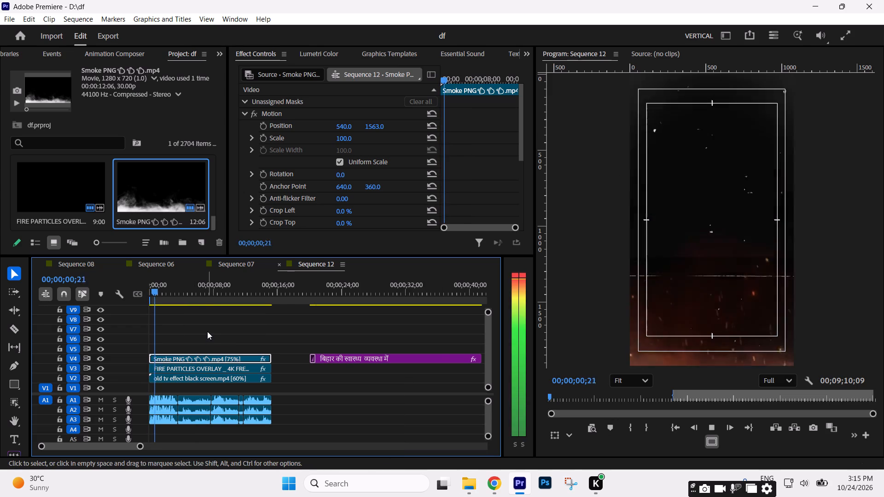
key("space")
key("space")
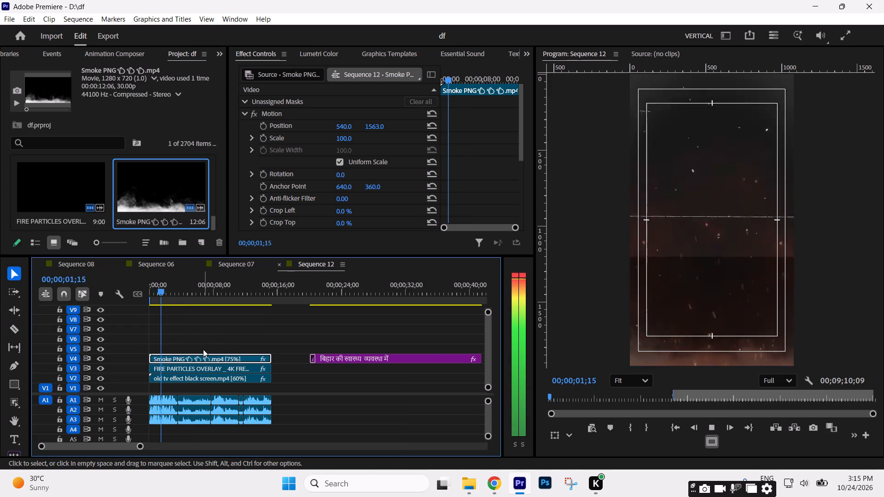
key("space")
left_click(199, 358)
left_click(213, 339)
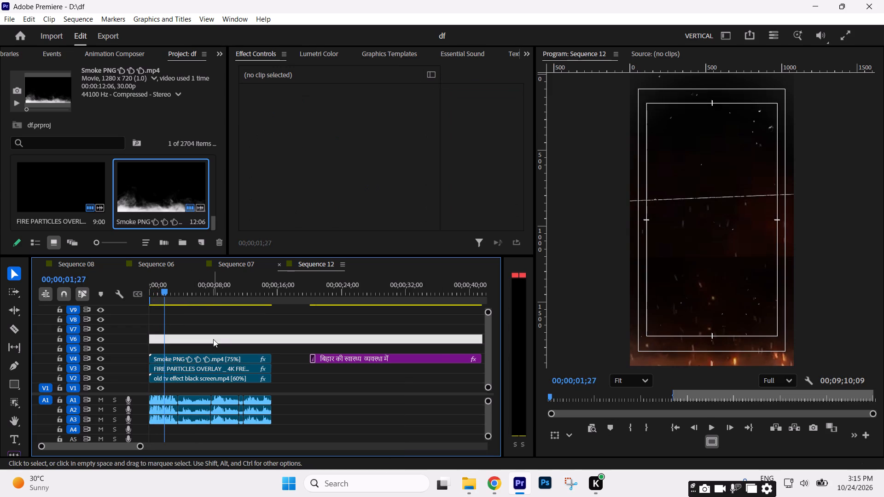
key("space")
left_click_drag(161, 289, 64, 289)
key("space")
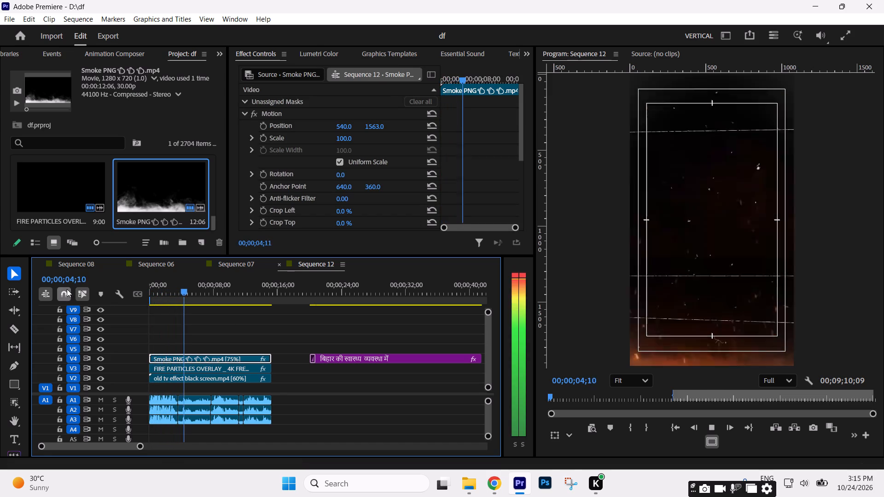
key("space")
key("space")
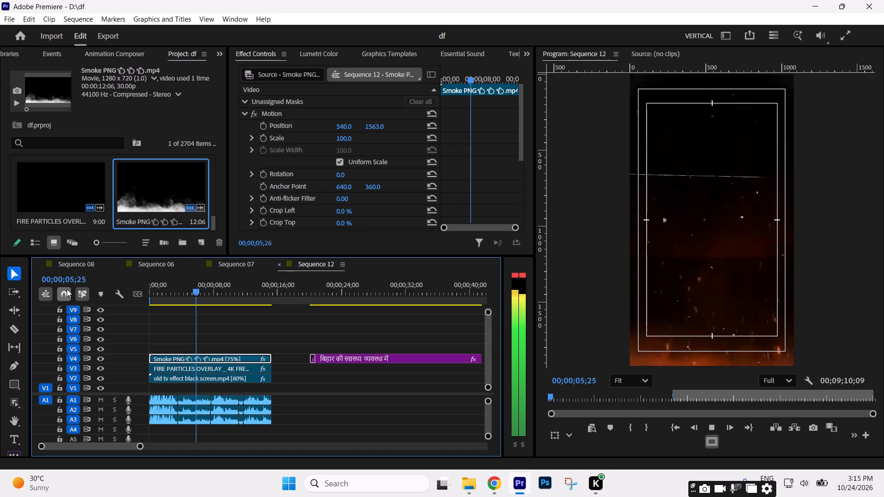
key("space")
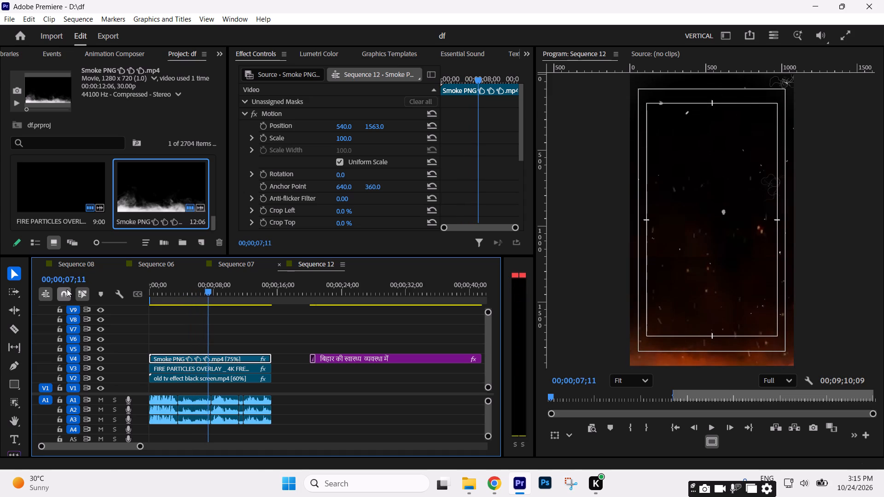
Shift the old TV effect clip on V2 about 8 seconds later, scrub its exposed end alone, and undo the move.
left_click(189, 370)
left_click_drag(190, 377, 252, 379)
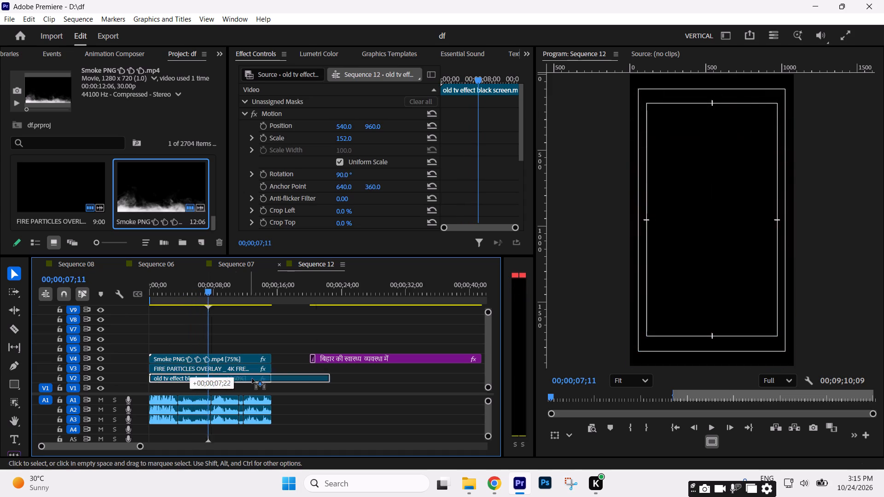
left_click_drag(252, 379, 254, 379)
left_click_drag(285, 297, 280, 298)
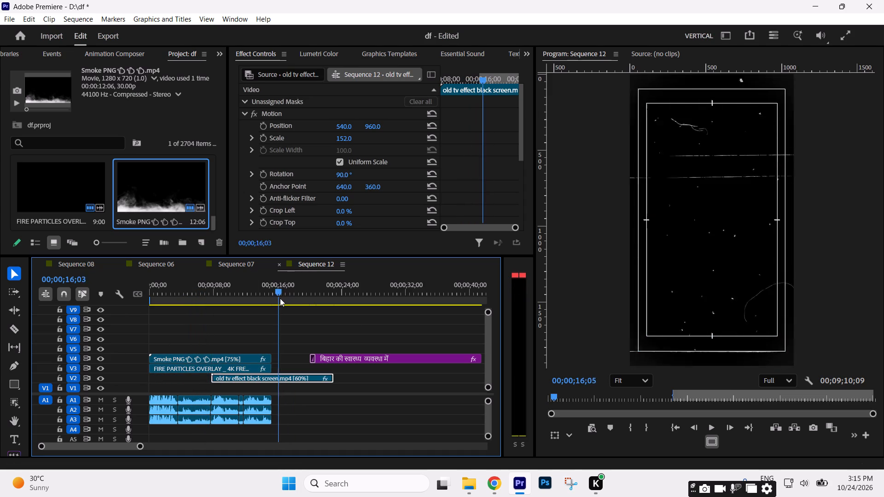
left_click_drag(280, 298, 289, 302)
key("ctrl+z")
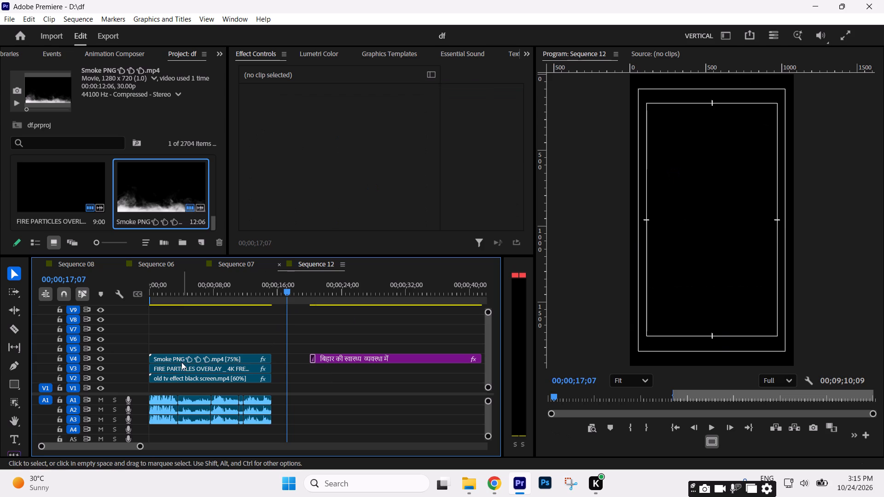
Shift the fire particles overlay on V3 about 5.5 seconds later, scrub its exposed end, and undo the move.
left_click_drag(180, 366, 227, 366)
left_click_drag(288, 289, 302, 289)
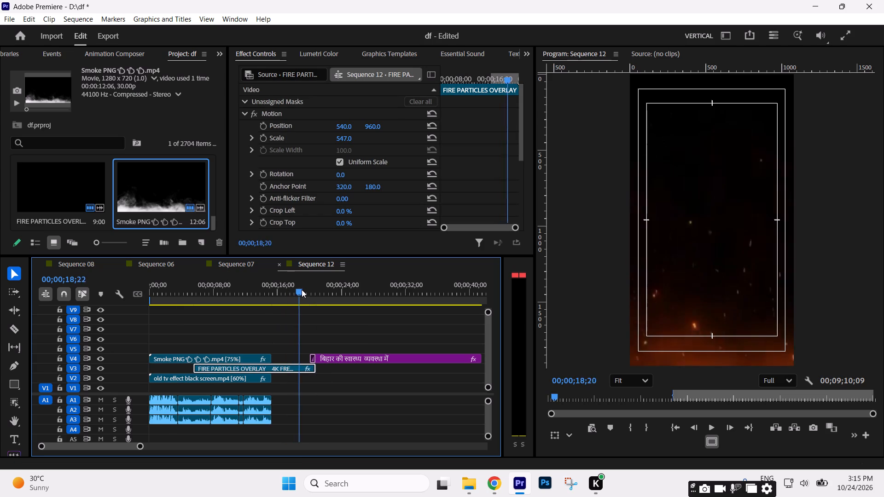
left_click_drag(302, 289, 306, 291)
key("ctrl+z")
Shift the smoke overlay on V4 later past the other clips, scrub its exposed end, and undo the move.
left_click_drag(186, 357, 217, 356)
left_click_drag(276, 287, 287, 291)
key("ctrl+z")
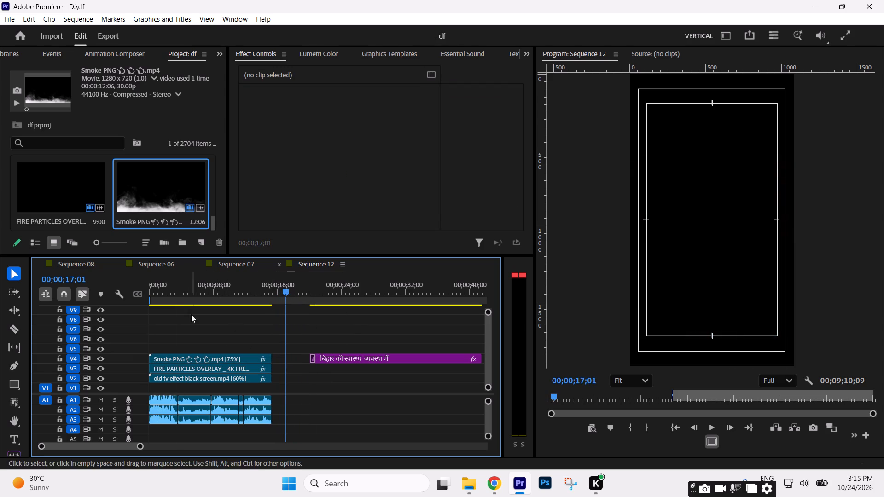
Play the combined overlays and audio from the sequence start to 00;00;01;15.
left_click_drag(203, 287, 0, 329)
key("space")
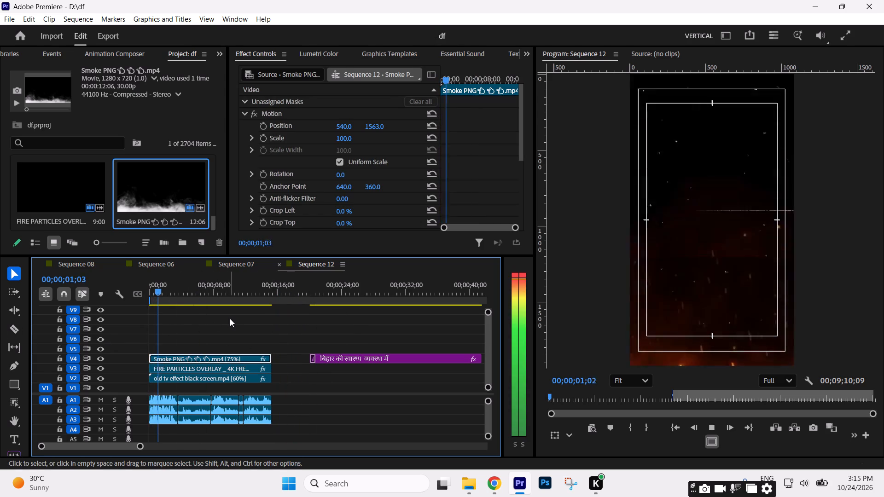
key("space")
Save the project.
key("ctrl+s")
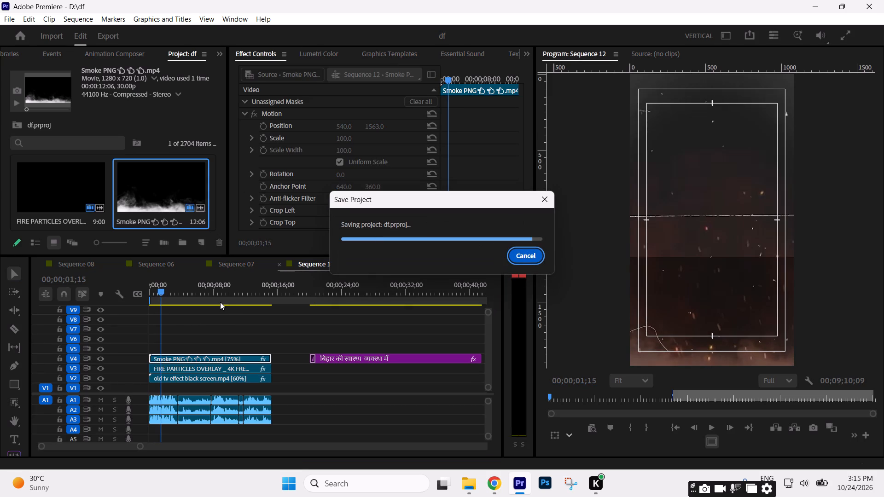
Scrub across the opening clips and play from the sequence start to 00;00;00;24.
left_click_drag(141, 445, 253, 442)
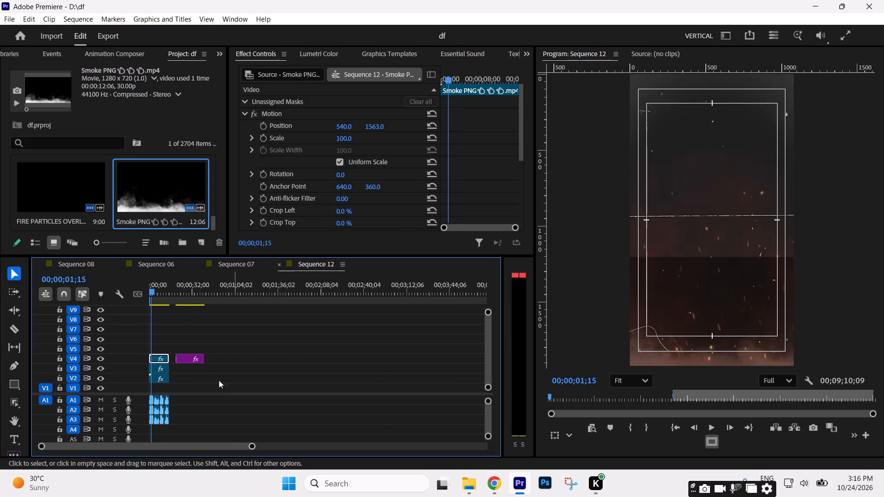
left_click_drag(167, 283, 187, 283)
left_click(298, 334)
left_click_drag(184, 291, 0, 314)
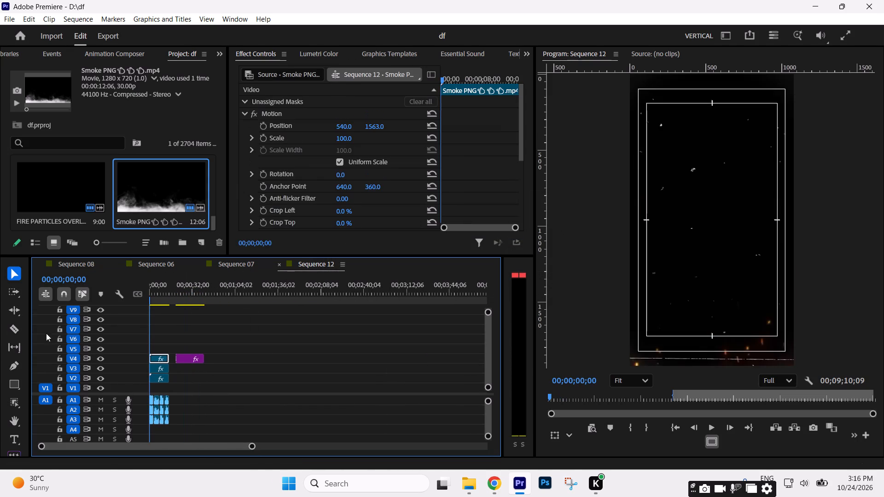
key("space")
key("space")
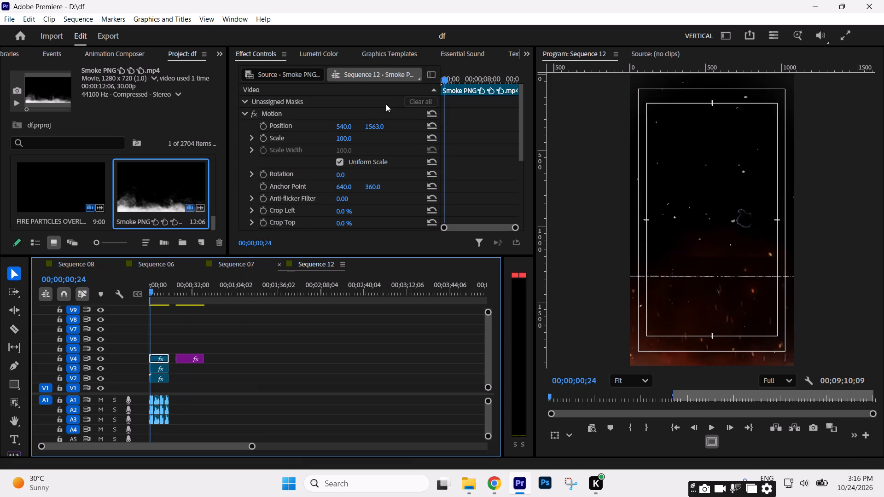
Create a new caption track in Sequence 12 with the Subtitle format and style None.
left_click(512, 54)
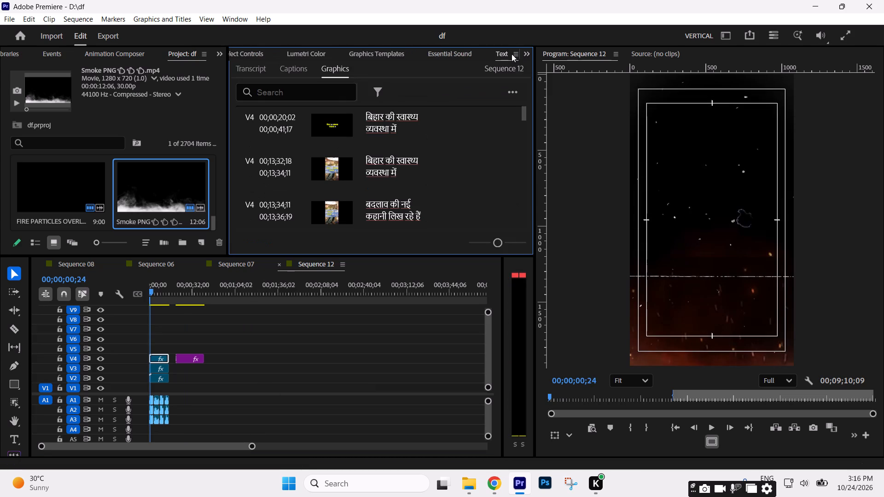
left_click_drag(251, 445, 115, 444)
left_click(178, 406)
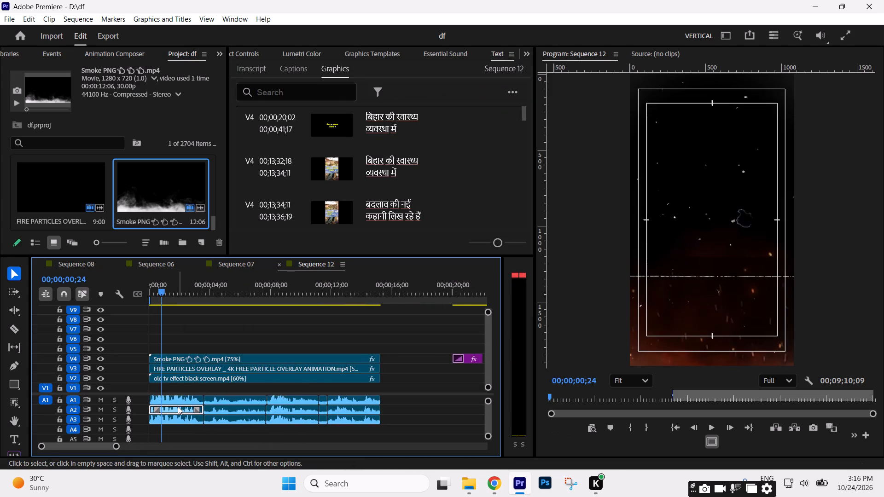
left_click(287, 73)
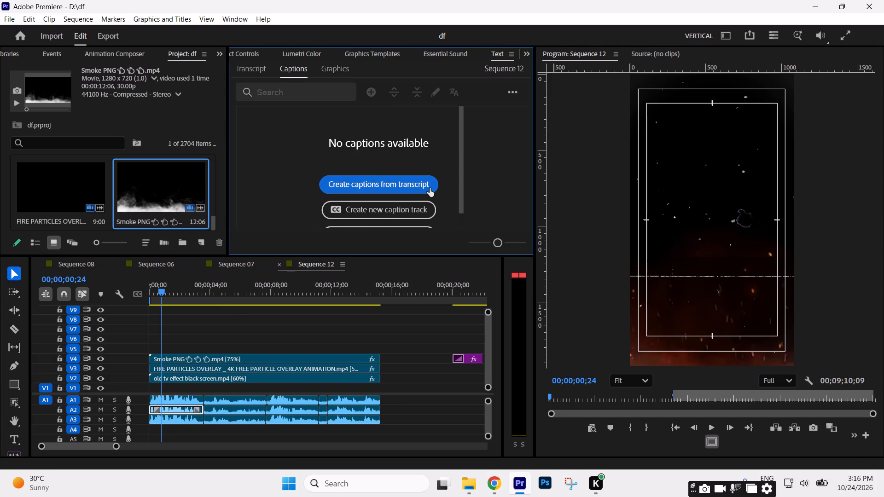
scroll(430, 188, "down", 5)
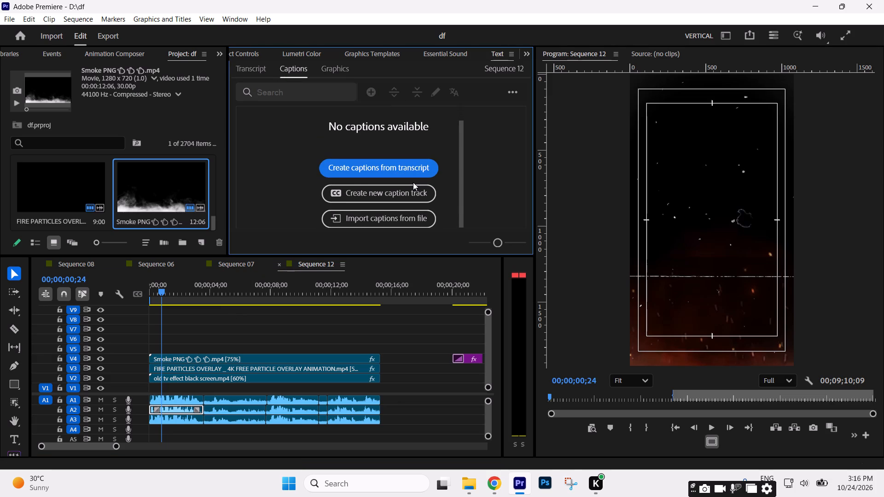
left_click(379, 195)
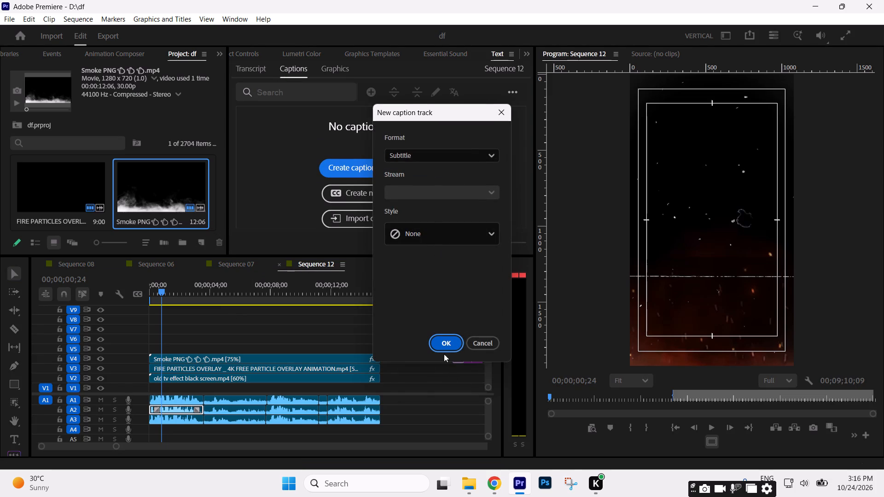
left_click(444, 347)
Play the poem audio from the sequence start to 00;00;02;20.
key("space")
left_click_drag(163, 294, 143, 297)
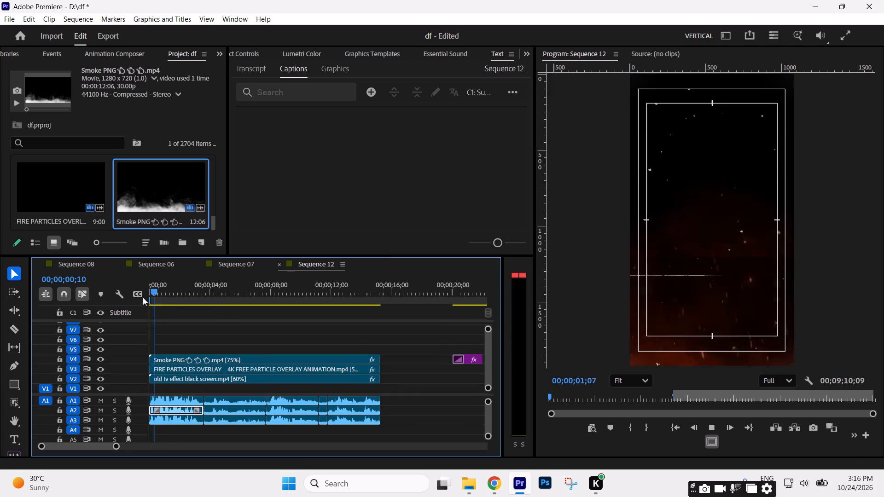
left_click_drag(143, 297, 129, 299)
key("space")
left_click(201, 340)
left_click(186, 406)
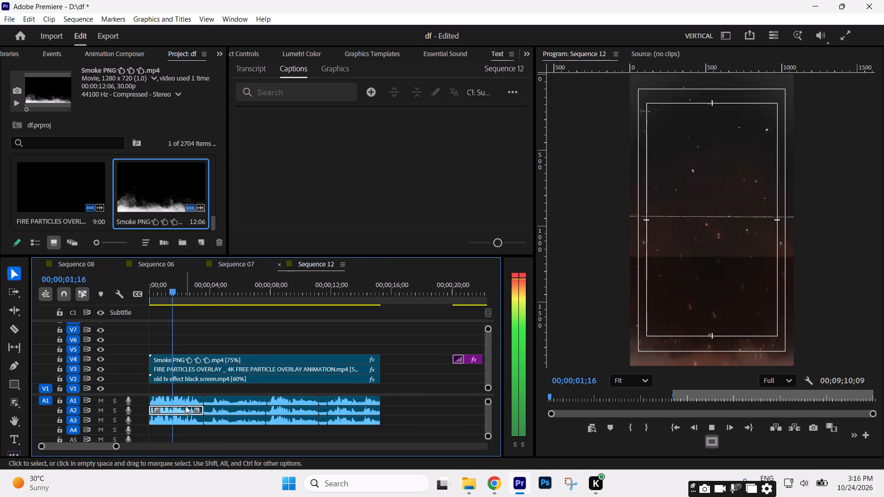
key("space")
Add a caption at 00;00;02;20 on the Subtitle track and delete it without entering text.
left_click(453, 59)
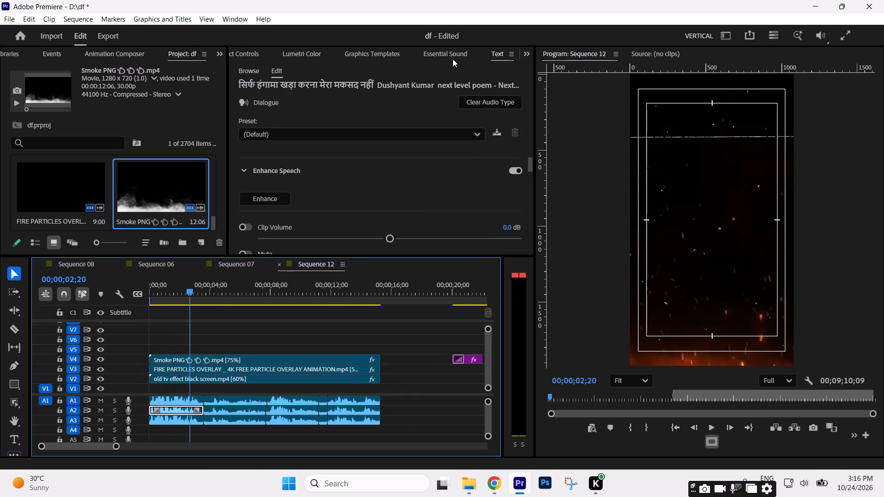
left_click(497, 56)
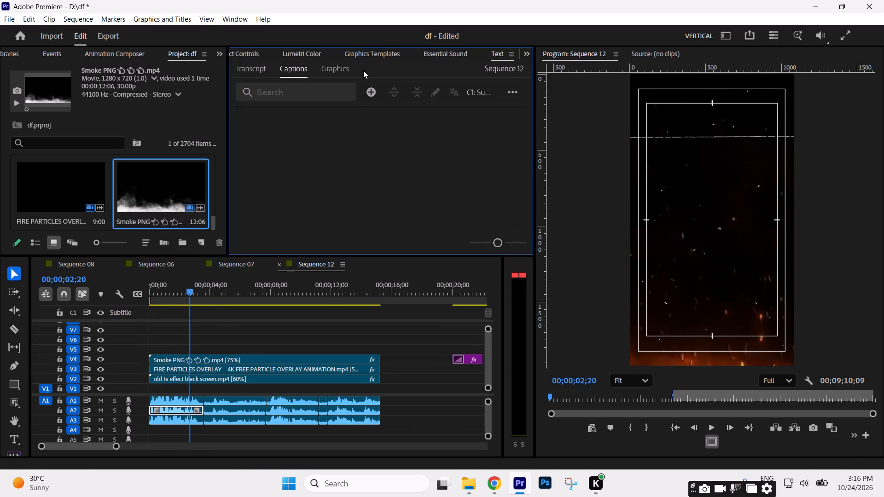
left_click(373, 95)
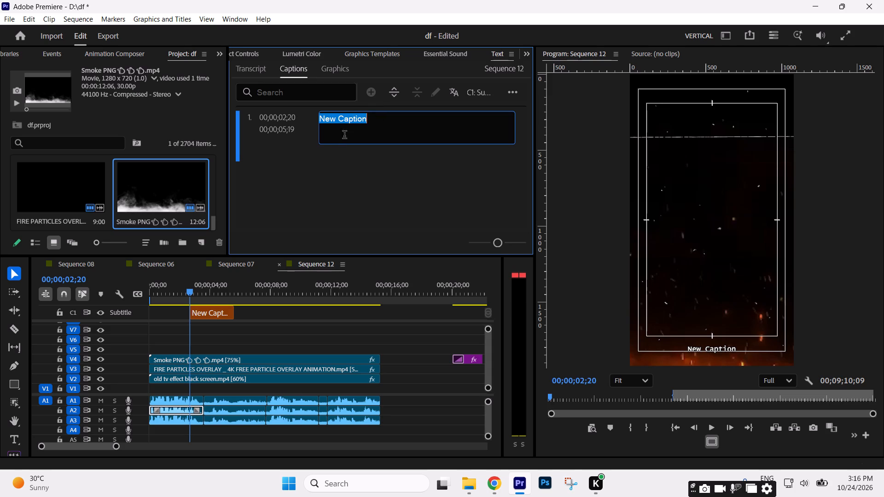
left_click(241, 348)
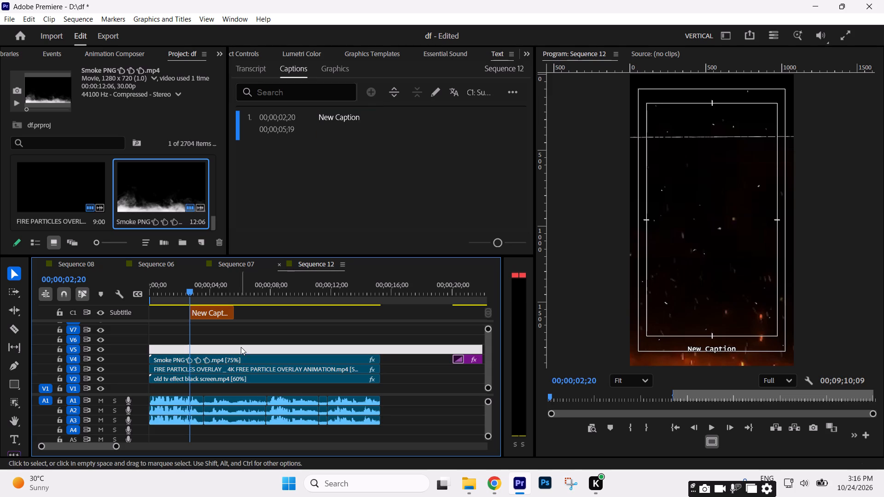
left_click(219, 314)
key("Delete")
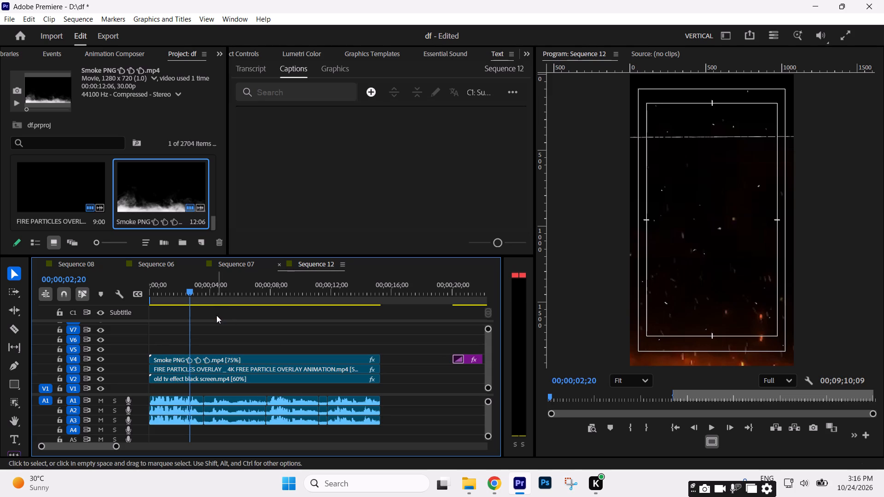
Save the project.
key("ctrl+s")
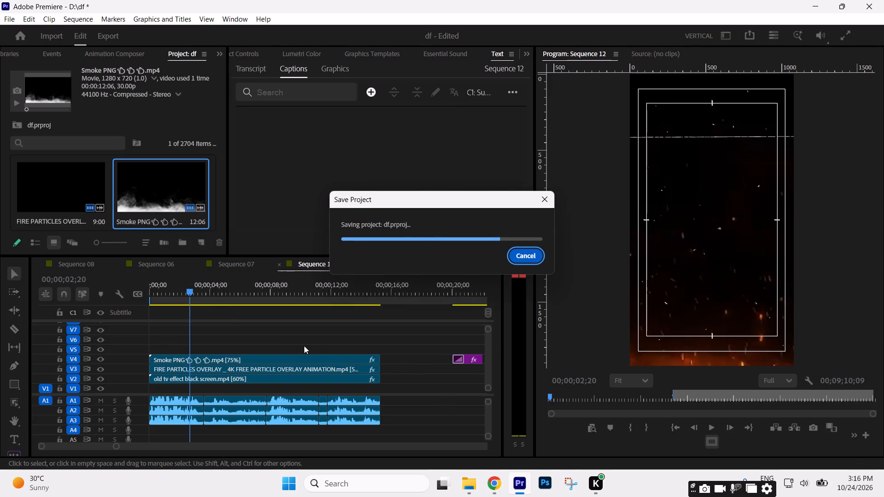
left_click(304, 346)
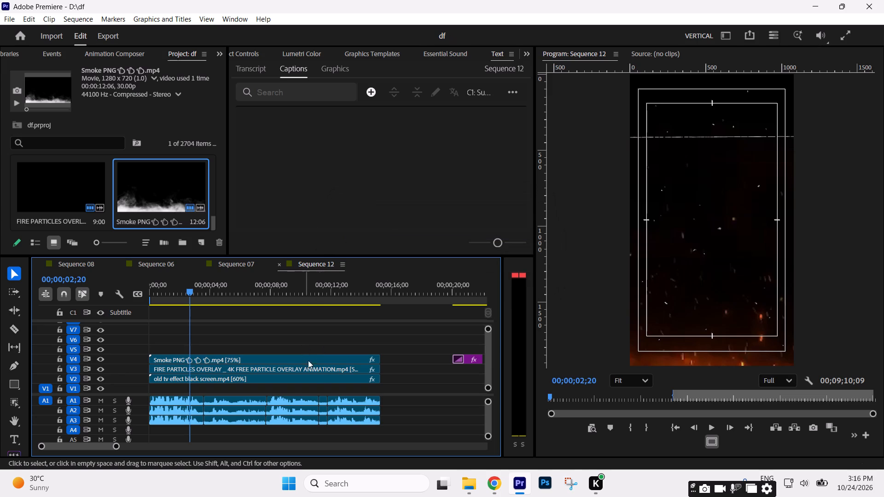
Bring up Animation Composer and enlarge its preset browser in both height and width.
left_click(118, 56)
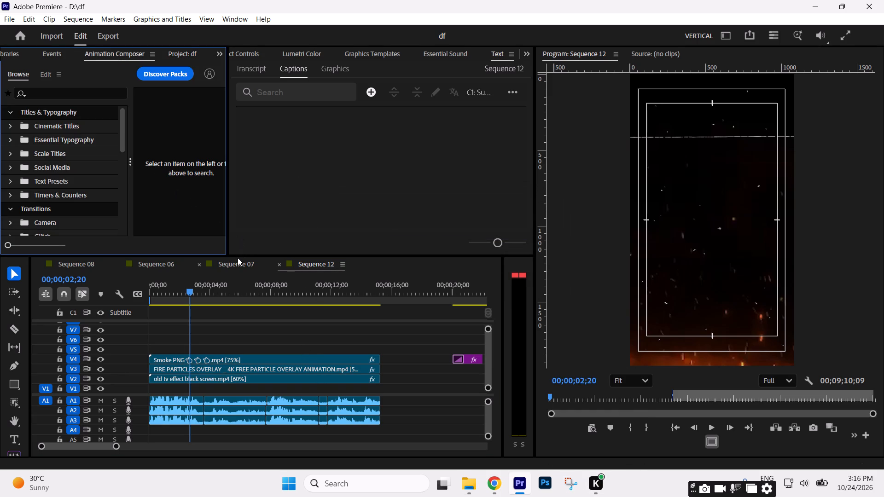
left_click_drag(238, 255, 248, 295)
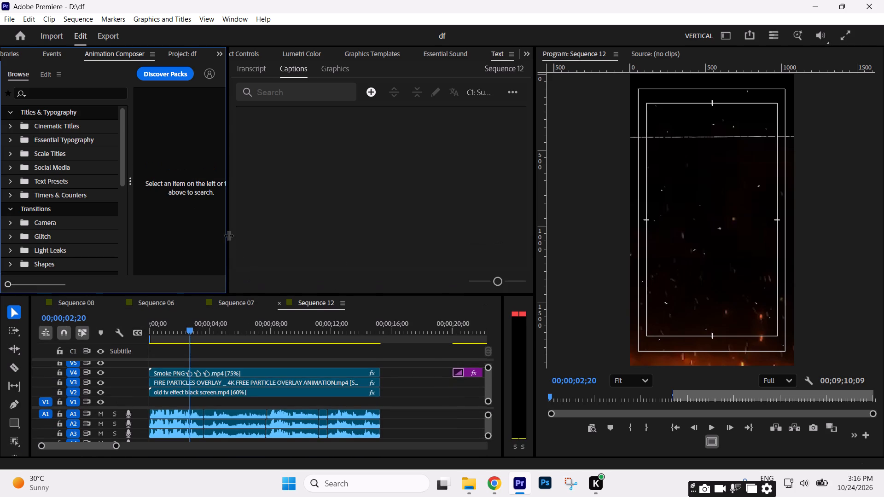
left_click_drag(228, 235, 315, 235)
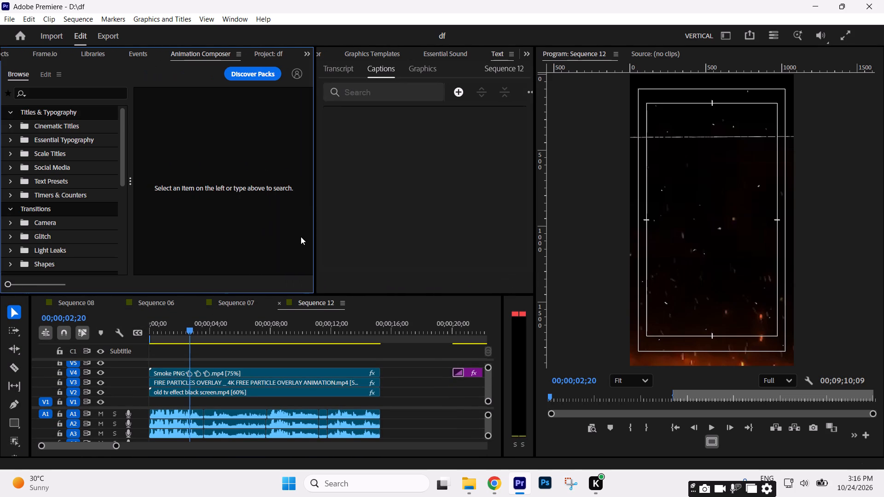
Preview the one-, two- and three-line title presets in the Cinematic Titles category.
left_click(58, 128)
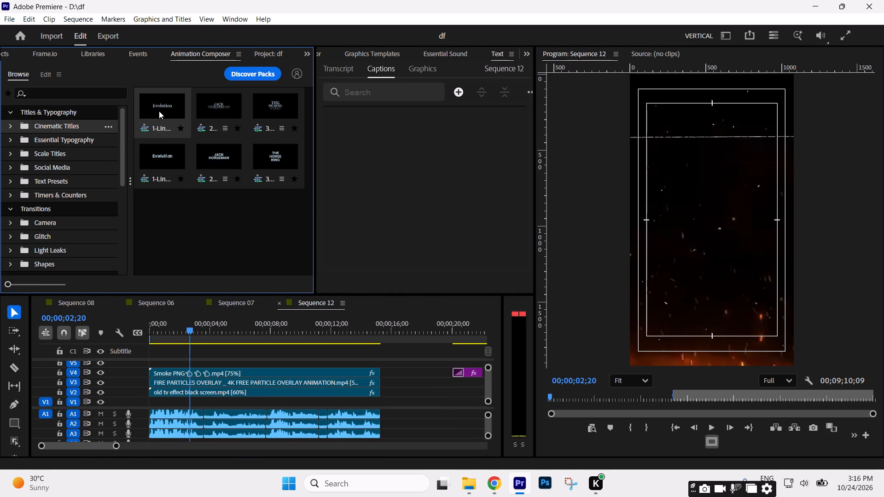
left_click(269, 104)
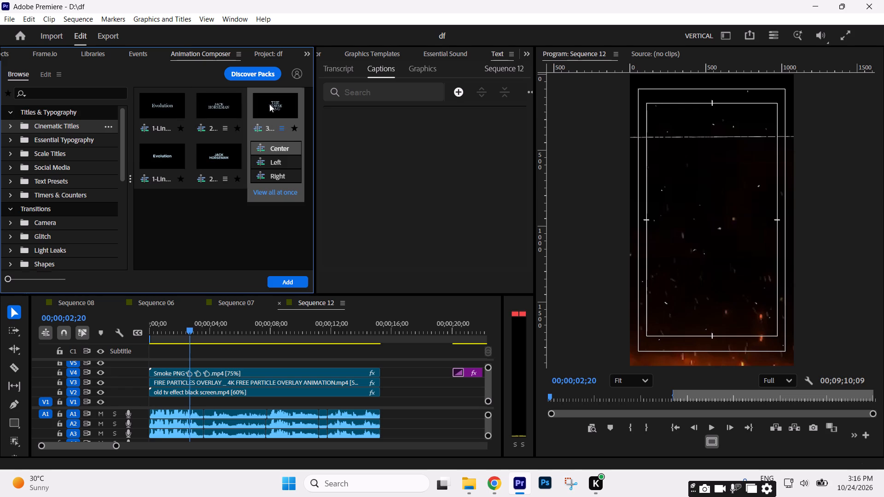
left_click(219, 158)
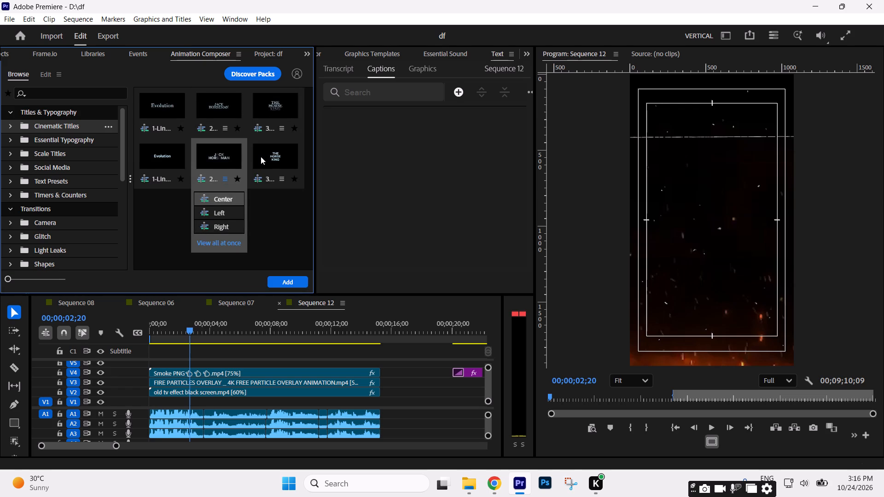
left_click(262, 155)
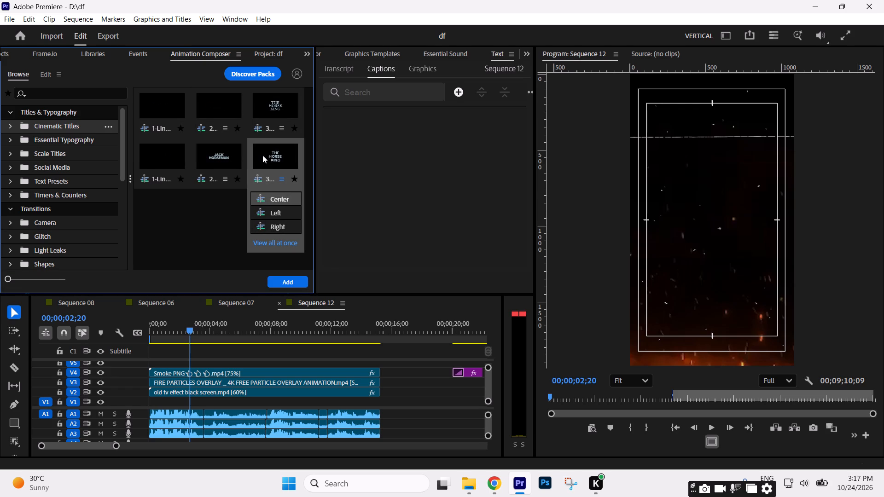
left_click(178, 158)
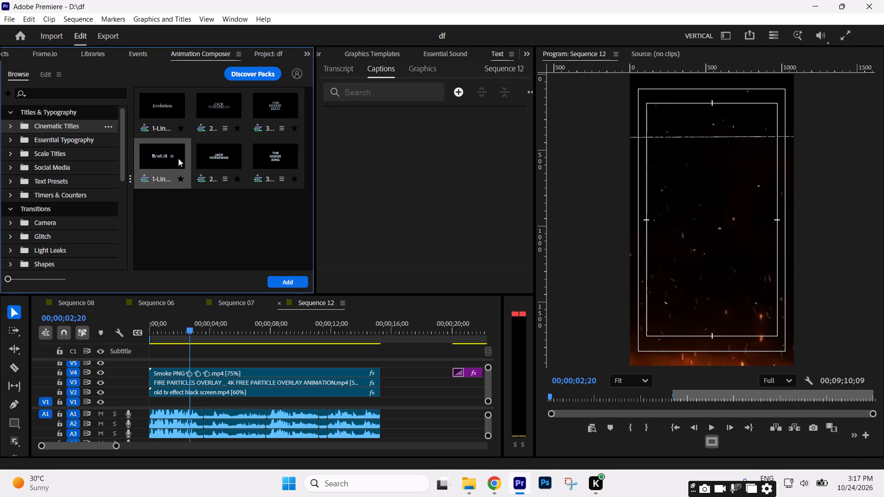
Look through the Essential Typography, Scale Titles, Social Media, Text Presets and Timers & Counters categories for a suitable title animation.
left_click(58, 142)
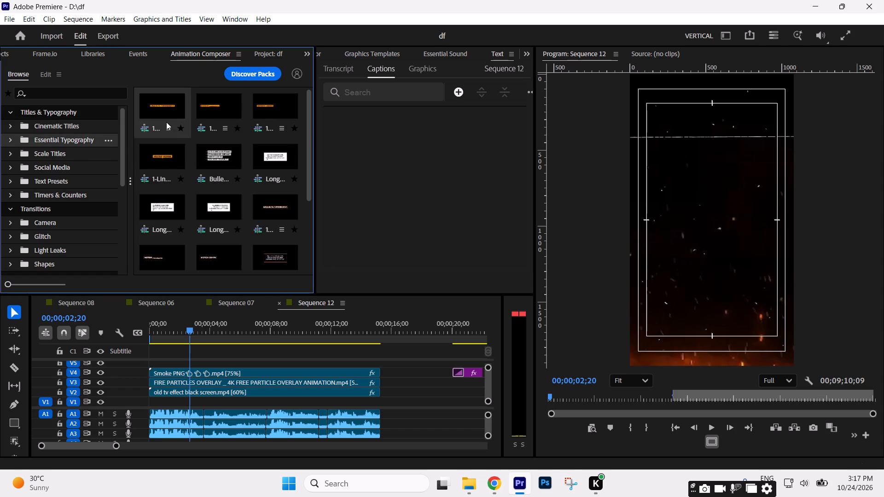
scroll(277, 178, "down", 4)
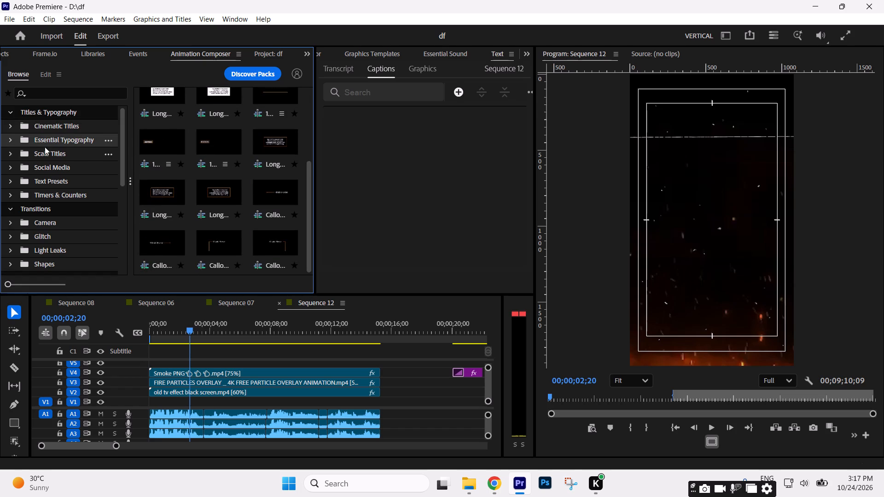
left_click(47, 155)
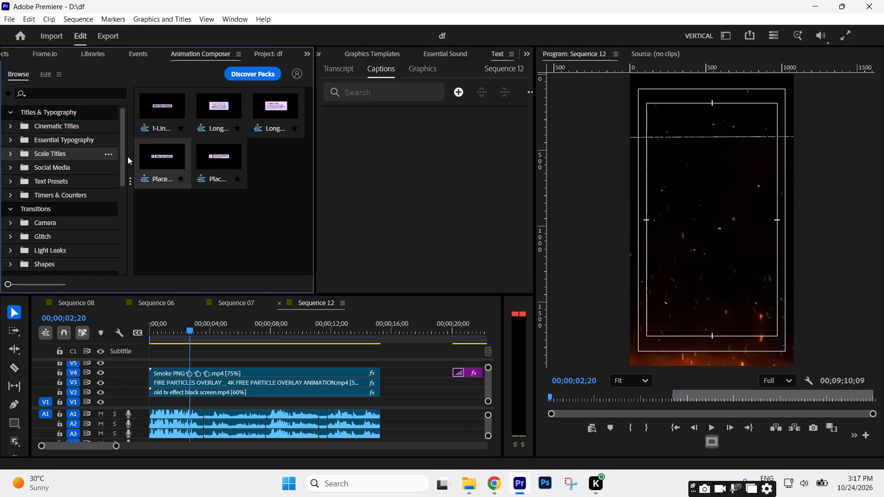
left_click(55, 168)
scroll(223, 161, "down", 5)
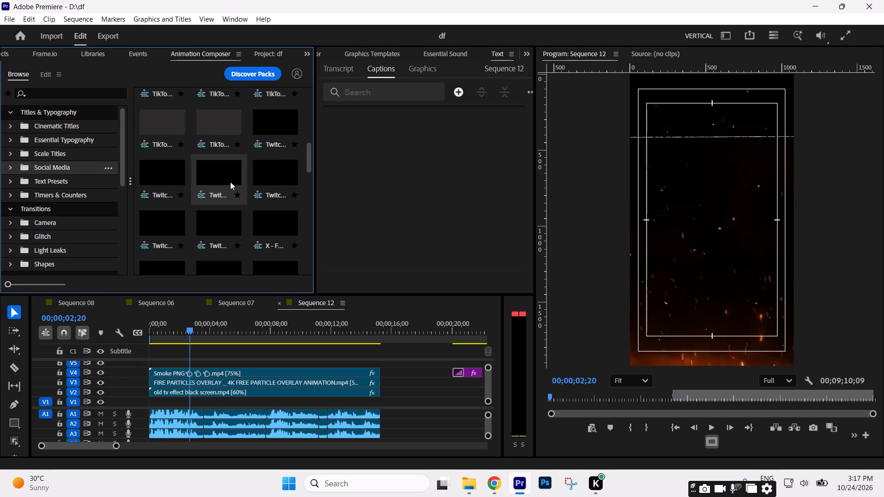
scroll(230, 182, "down", 5)
left_click(47, 179)
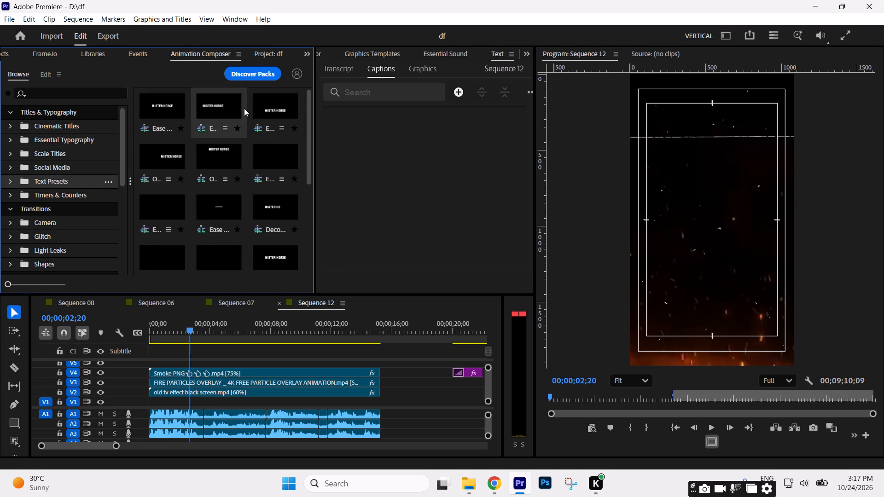
scroll(244, 108, "down", 2)
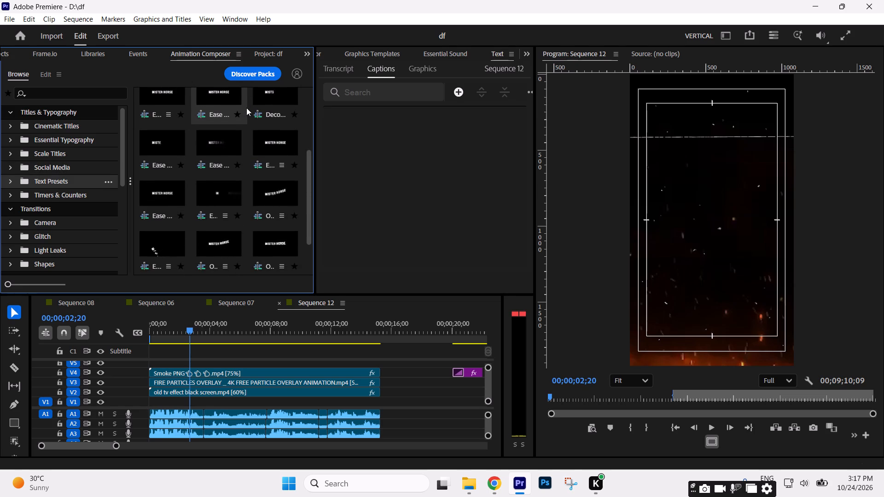
scroll(246, 108, "down", 1)
scroll(221, 169, "up", 1)
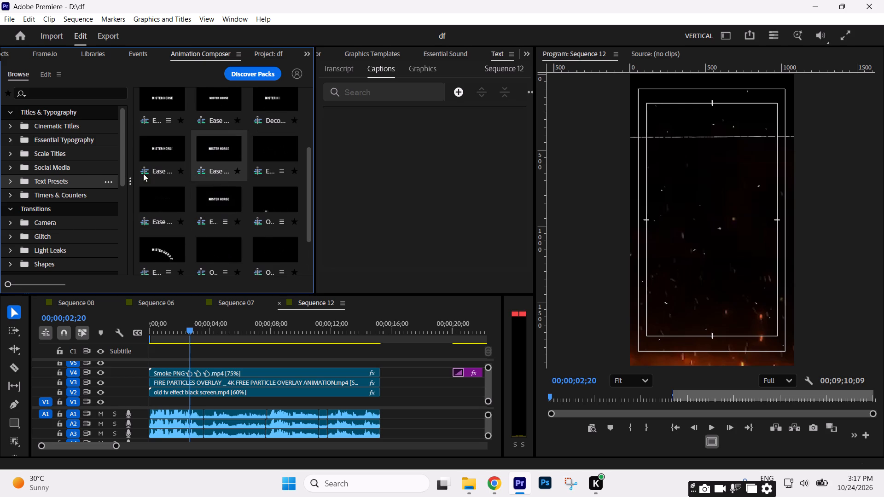
left_click(57, 196)
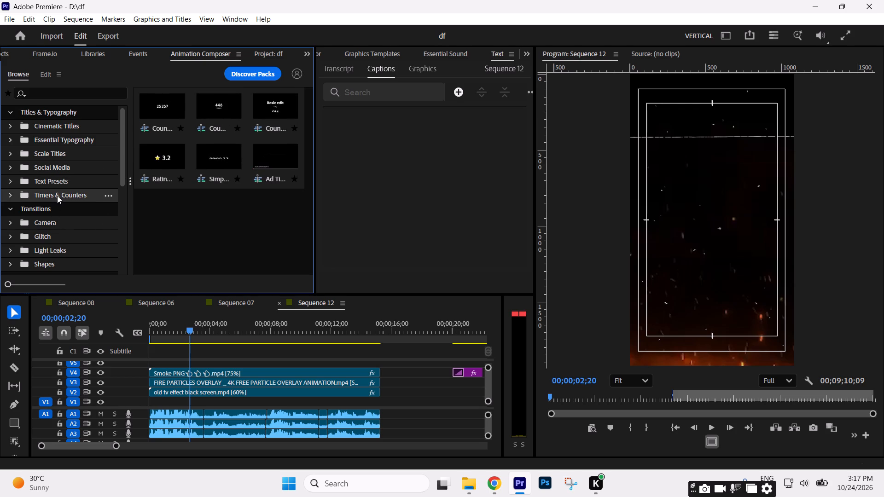
Look through the Camera transitions, the Graphic Components categories from 2D Special Effects to Shape Elements, and Essential Sound Effects.
scroll(57, 196, "down", 1)
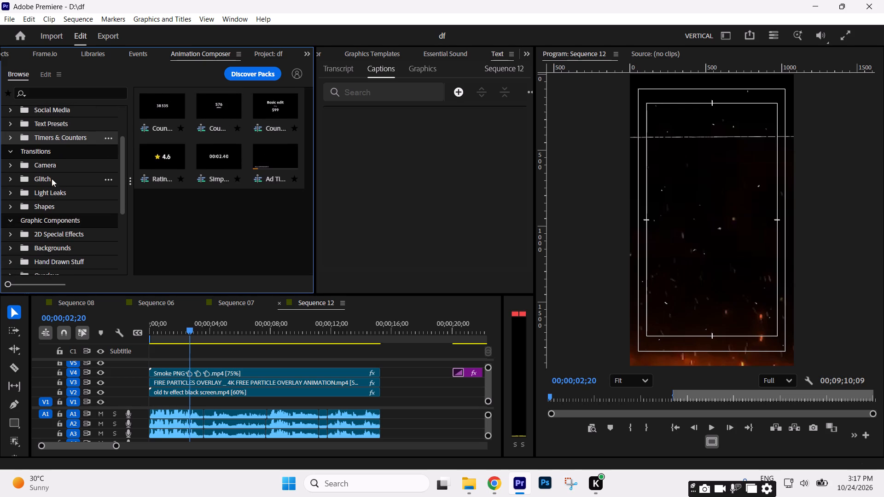
left_click(45, 168)
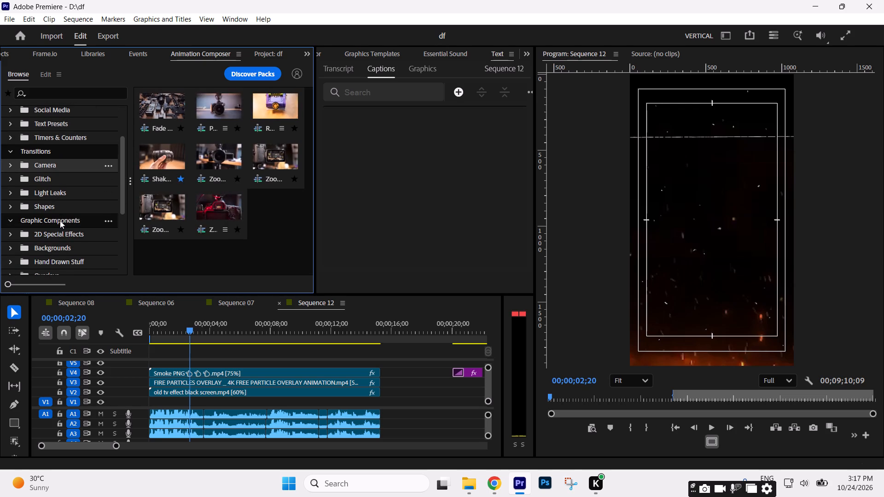
scroll(62, 231, "down", 1)
left_click(56, 174)
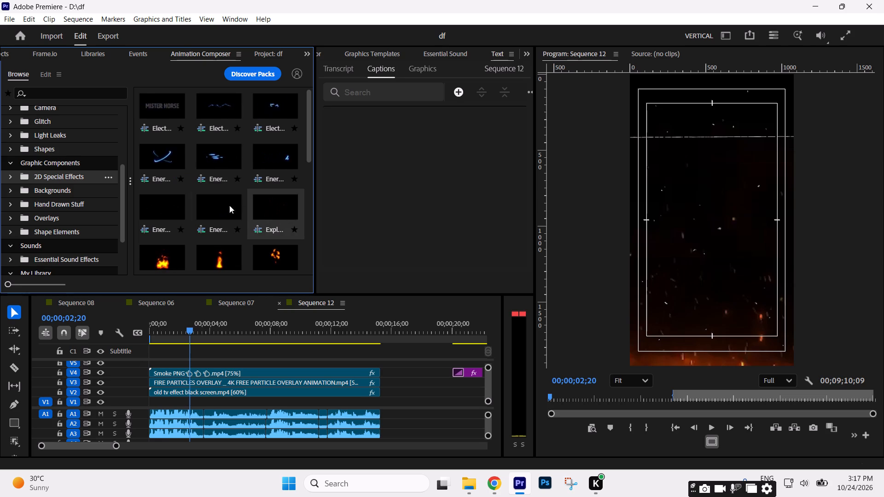
scroll(217, 205, "down", 2)
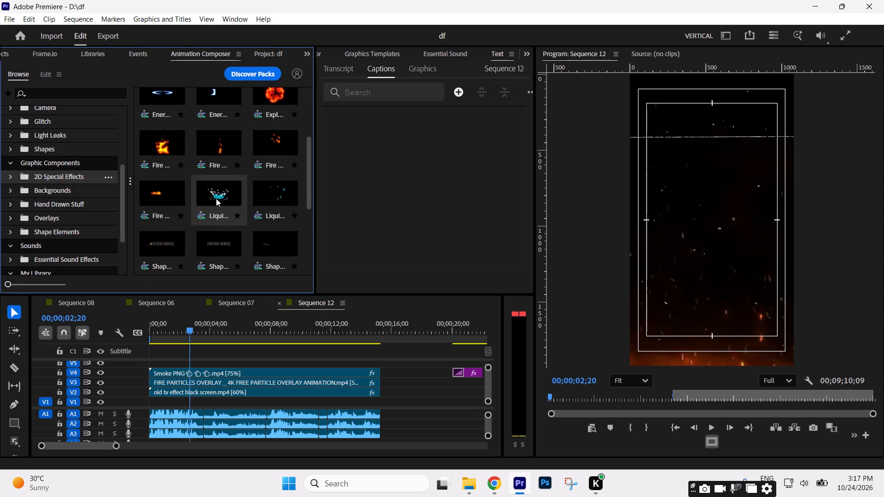
scroll(216, 200, "down", 1)
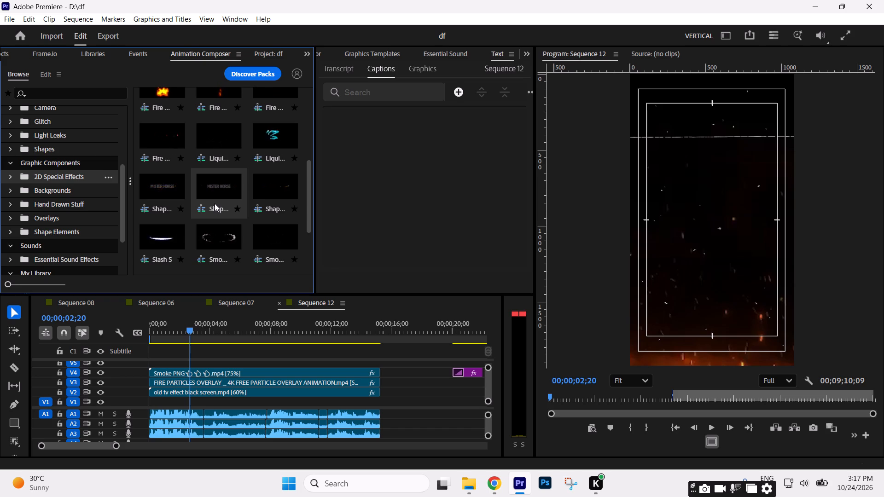
scroll(215, 203, "down", 1)
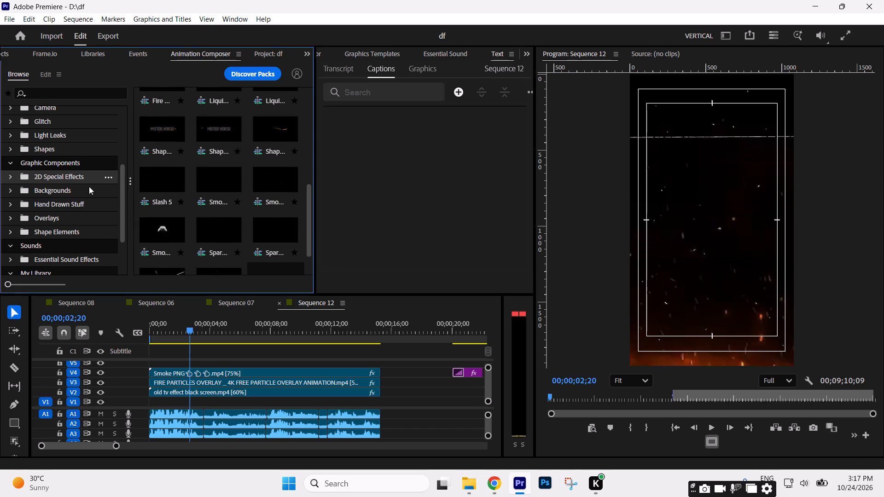
left_click(71, 197)
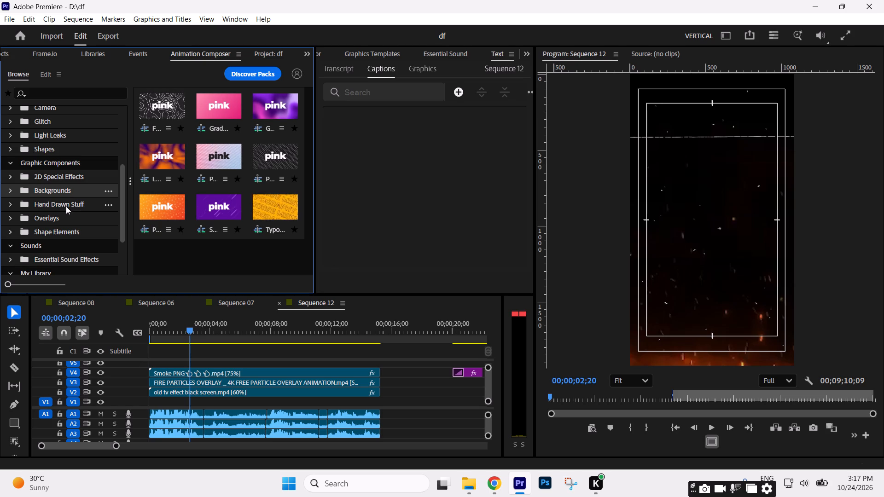
left_click(66, 206)
left_click(60, 218)
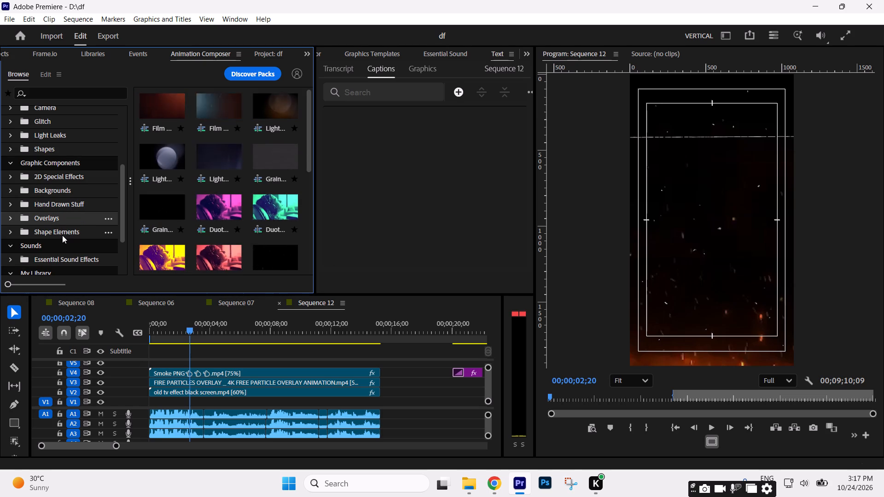
left_click(62, 235)
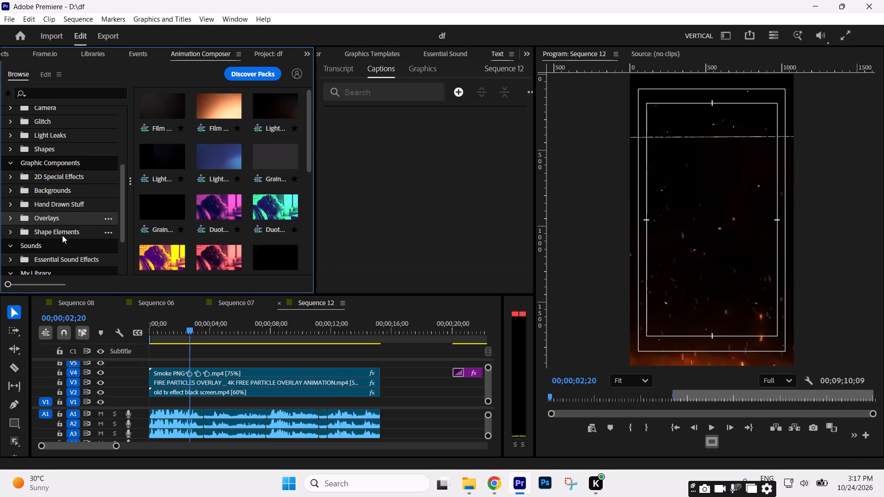
scroll(200, 203, "down", 2)
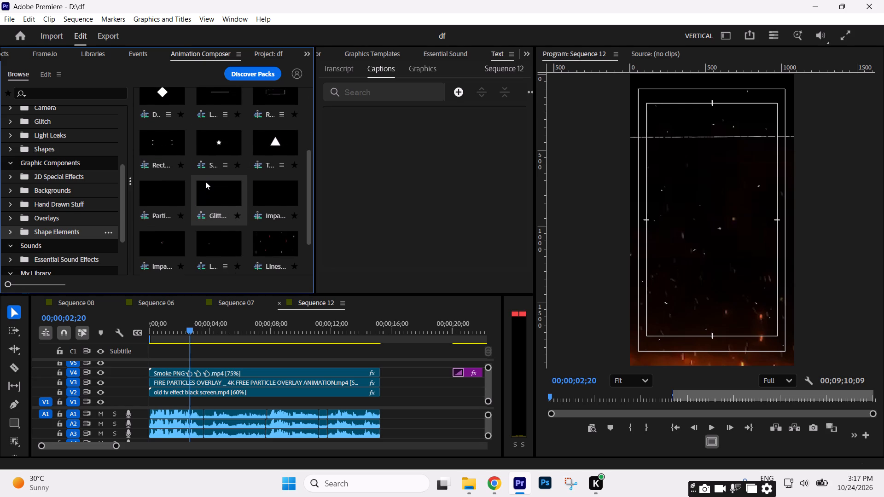
scroll(206, 178, "up", 2)
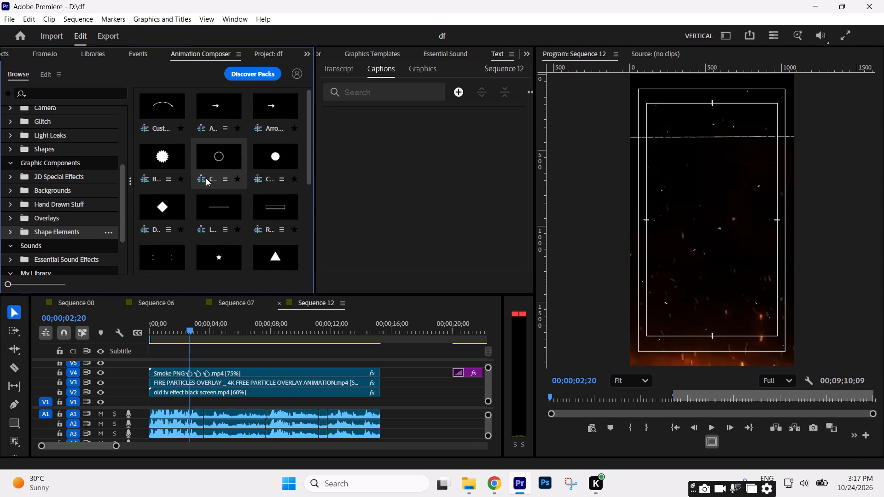
scroll(68, 245, "down", 2)
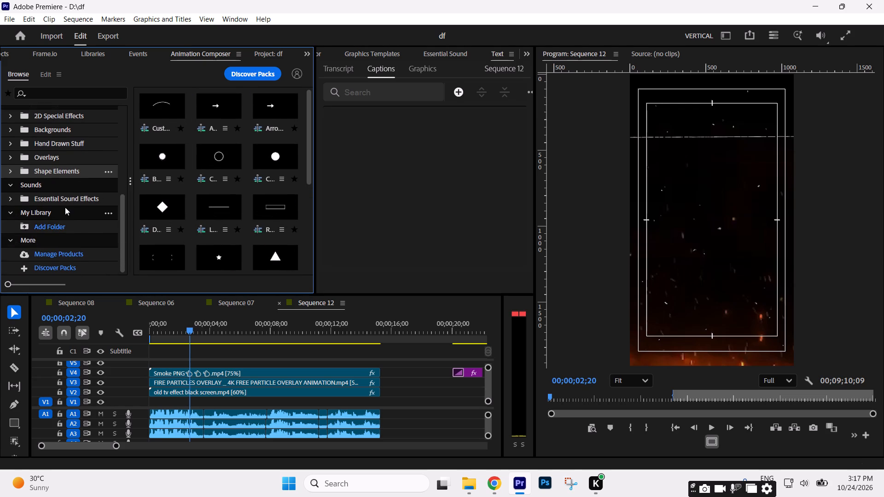
left_click(63, 202)
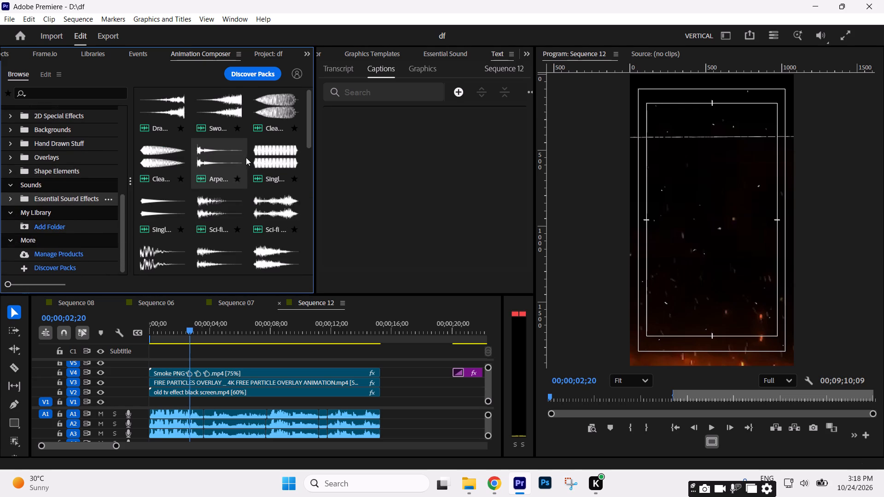
Look again through the Titles & Typography categories from Cinematic Titles to Social Media, and examine the Text Presets animations for a suitable title.
scroll(58, 211, "up", 4)
left_click(61, 171)
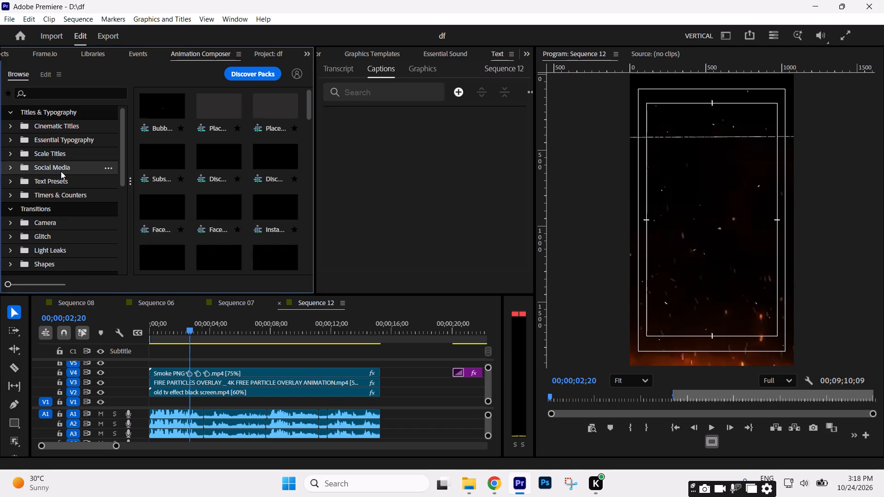
left_click(50, 146)
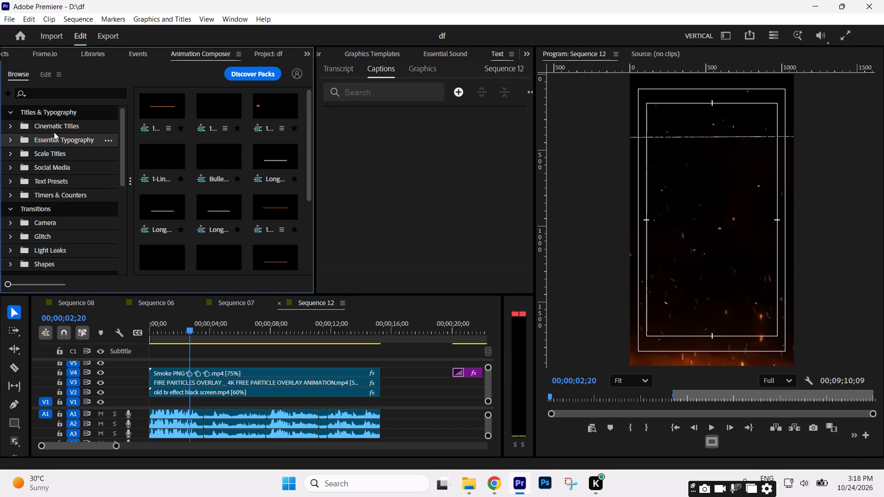
left_click(54, 128)
left_click(58, 133)
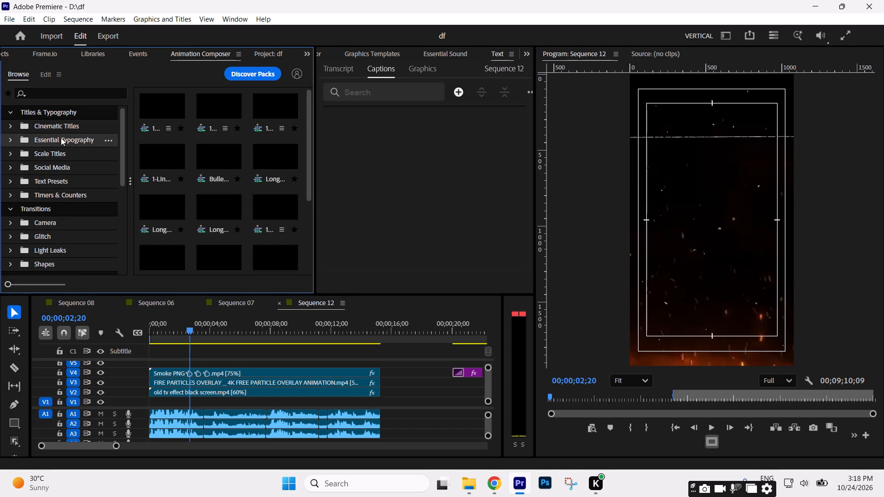
left_click(61, 138)
left_click(58, 155)
left_click(59, 169)
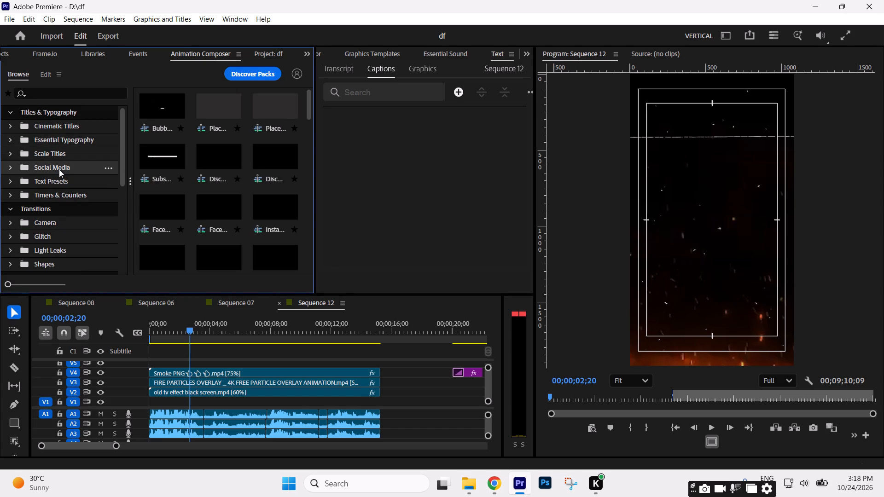
left_click(58, 185)
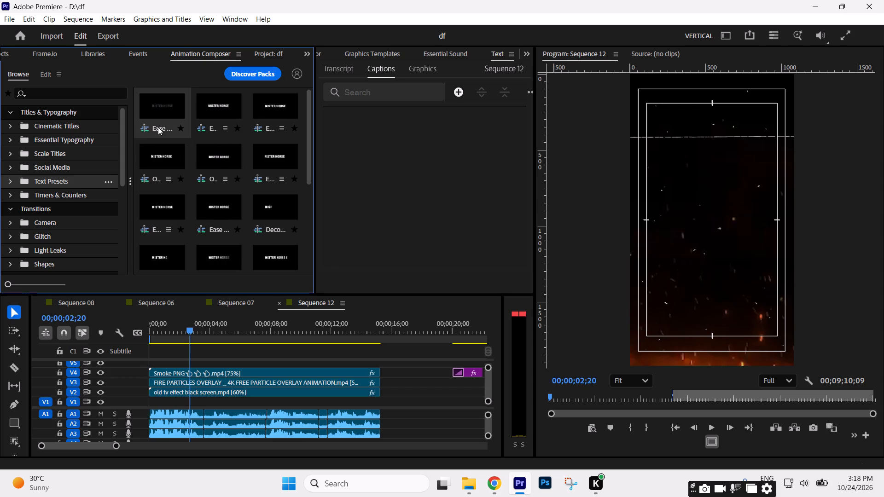
scroll(185, 187, "down", 2)
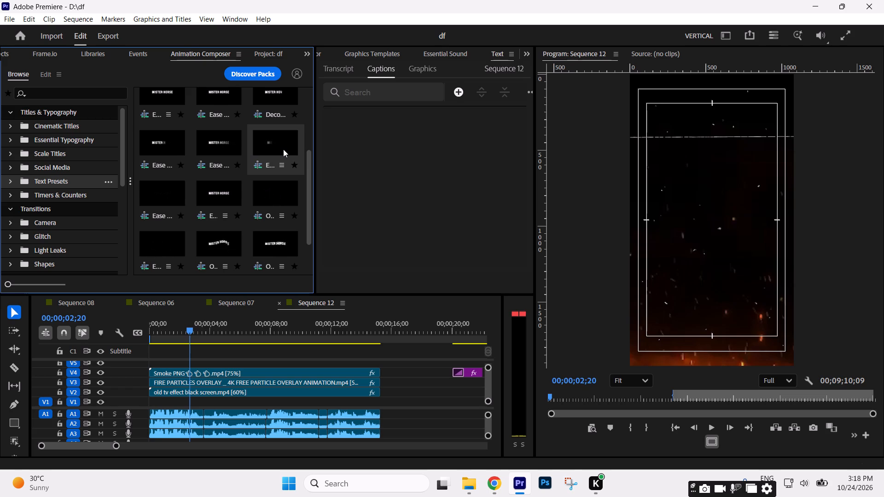
scroll(283, 152, "down", 4)
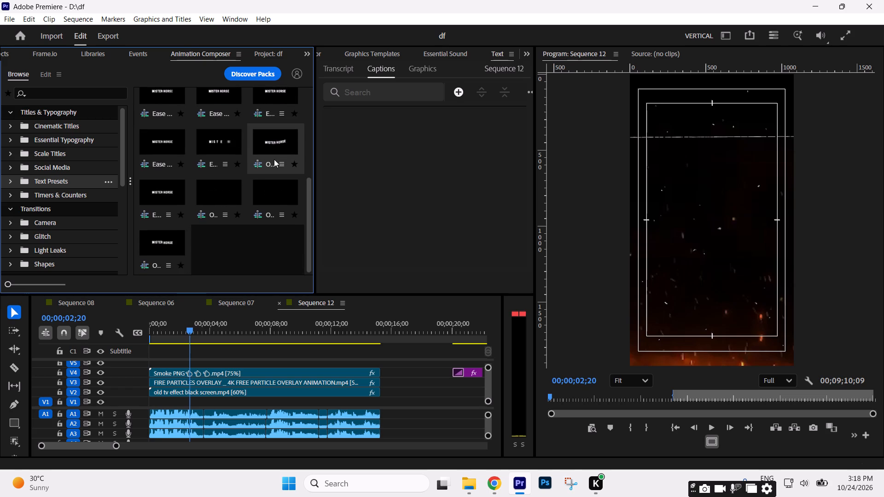
scroll(270, 162, "up", 3)
scroll(227, 173, "up", 3)
Add the 1-Line Scale Character 01 preset from Cinematic Titles to track V2, in the empty stretch after the old-TV overlay.
left_click(58, 126)
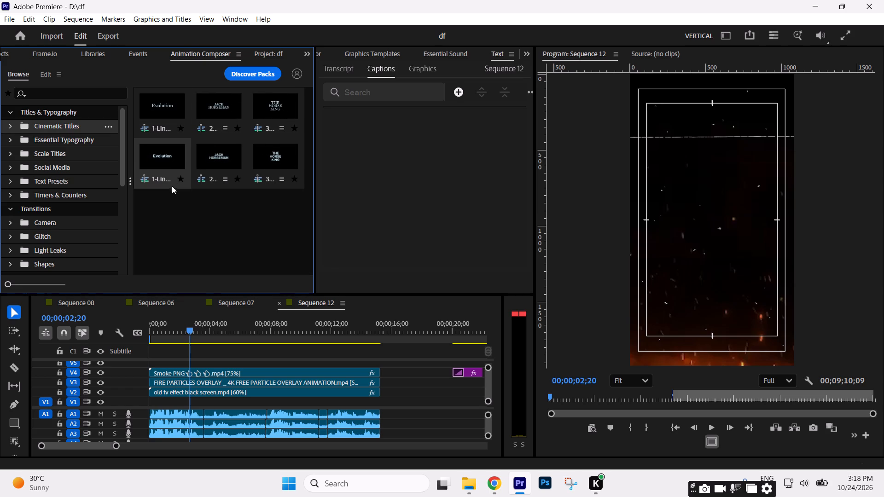
left_click(167, 107)
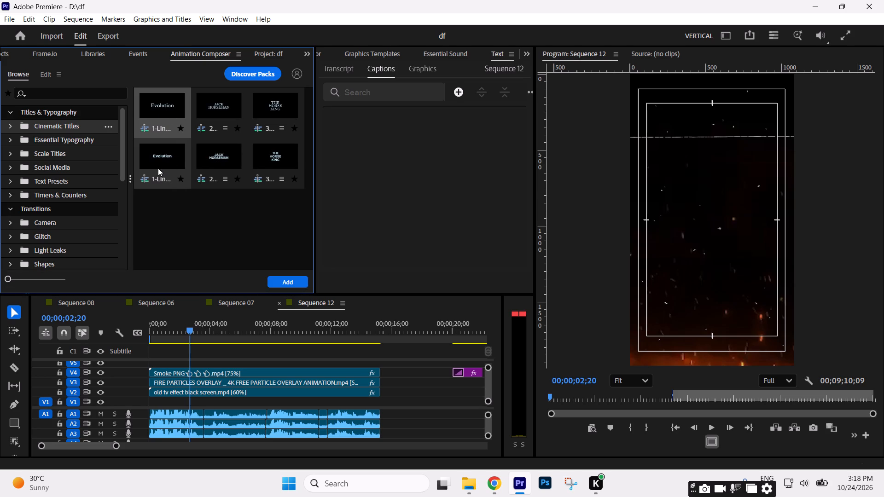
left_click_drag(154, 167, 402, 396)
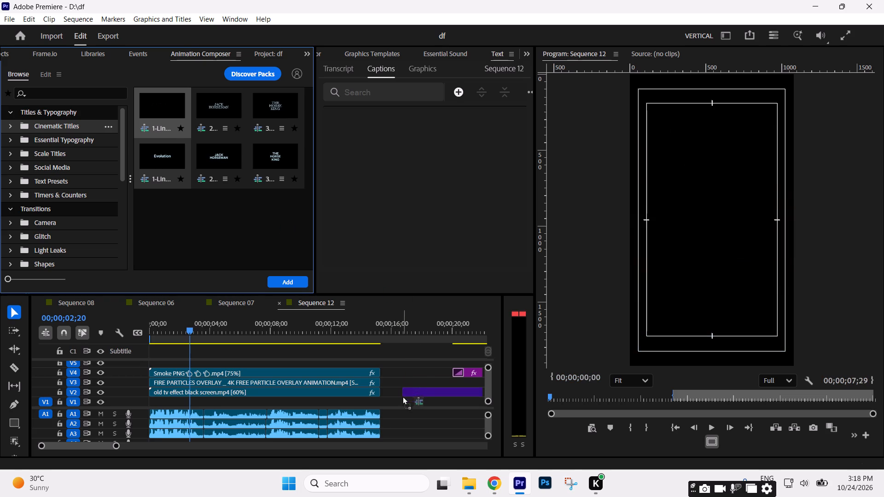
left_click_drag(402, 396, 401, 396)
Play back the newly placed one-line title to preview its character-by-character entrance animation.
left_click_drag(421, 336, 408, 336)
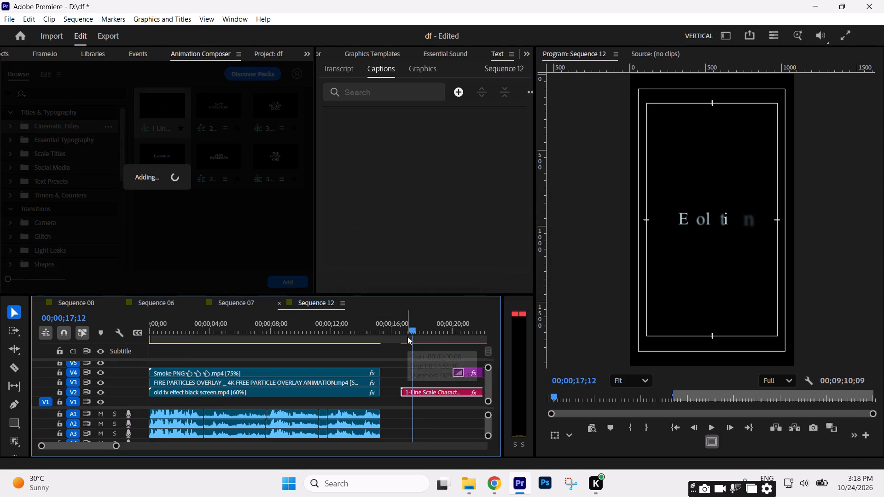
key("Up")
key("space")
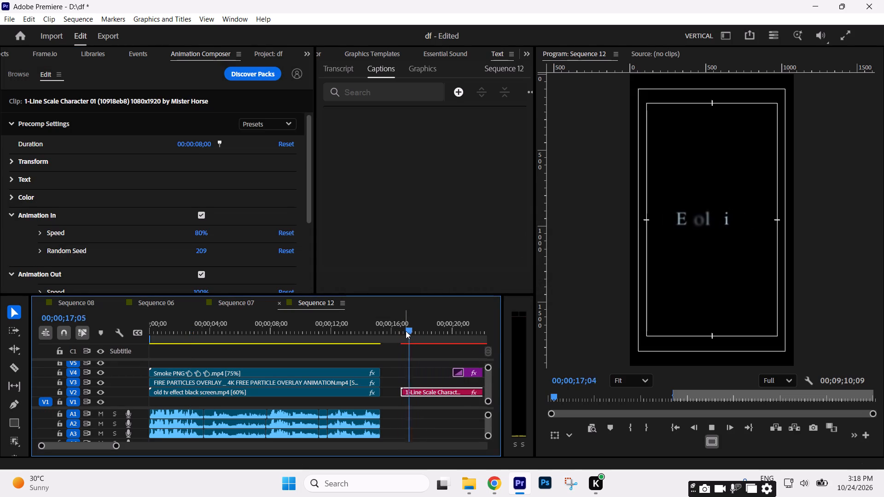
key("space")
key("space")
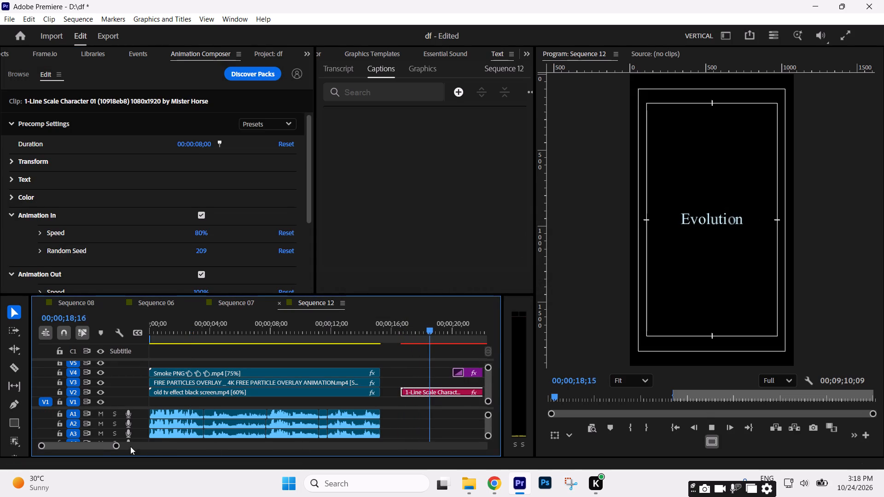
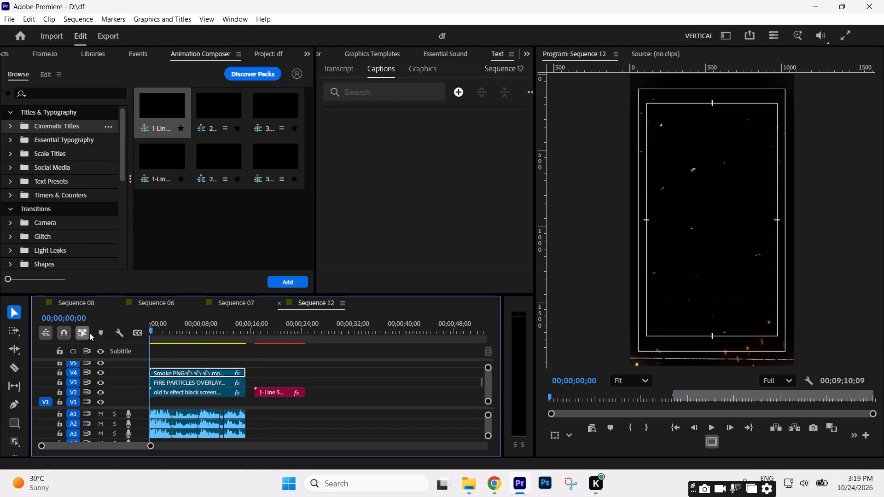
Play back the opening of the sequence to check the overlays with the poem audio.
left_click(318, 351)
key("space")
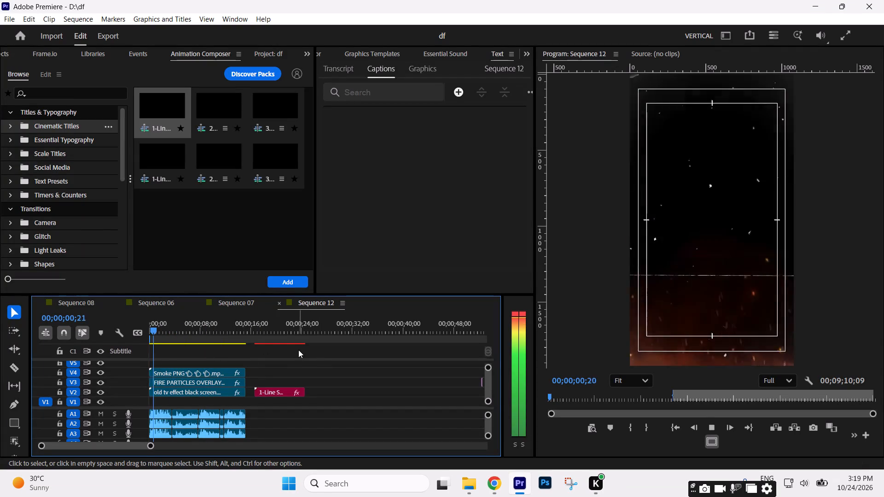
key("space")
Replace the one-line title's placeholder text "Evolution" with the copied line "सिर्फ़ हंगामा खड़ा करना मेरा मक़सद नहीं".
left_click(275, 331)
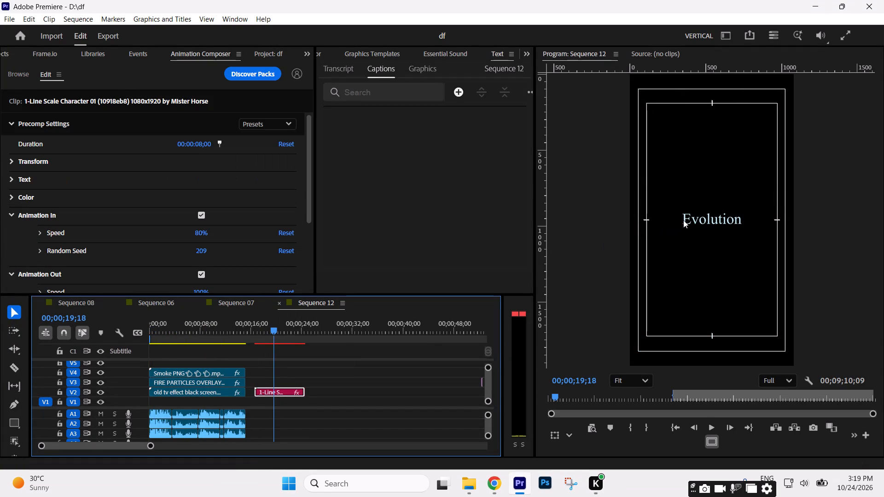
double_click(688, 219)
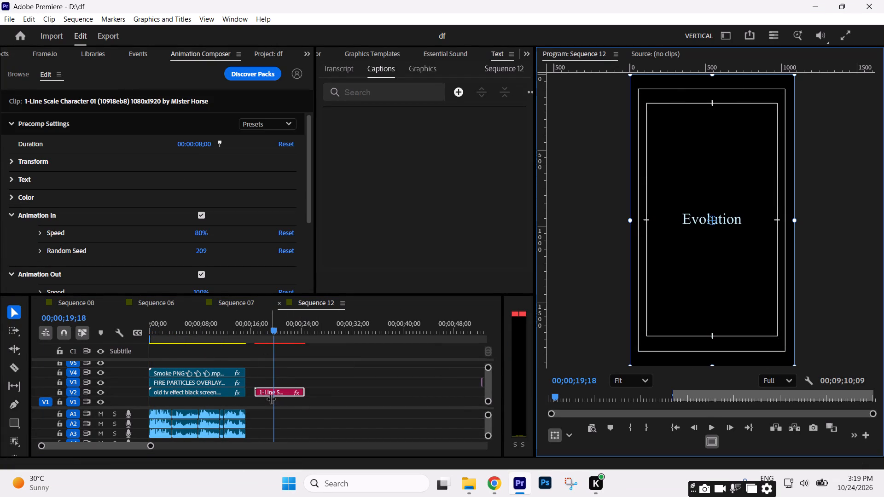
double_click(283, 395)
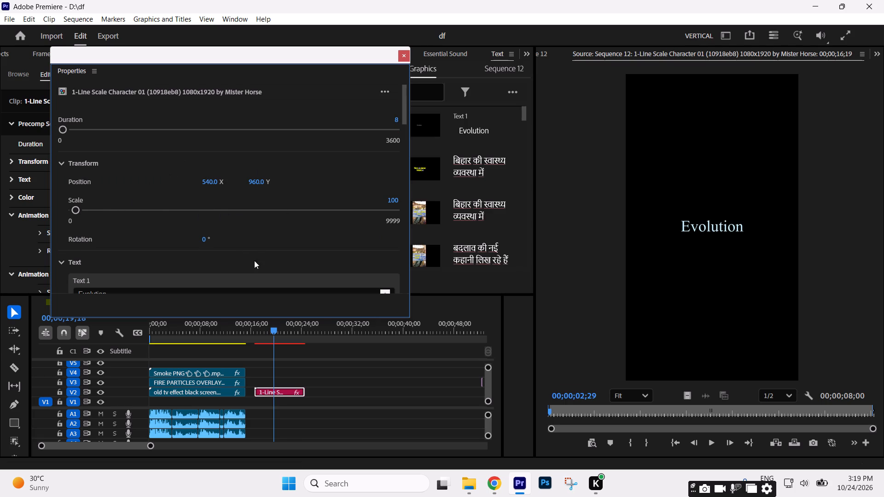
scroll(266, 260, "down", 3)
left_click_drag(142, 264, 0, 264)
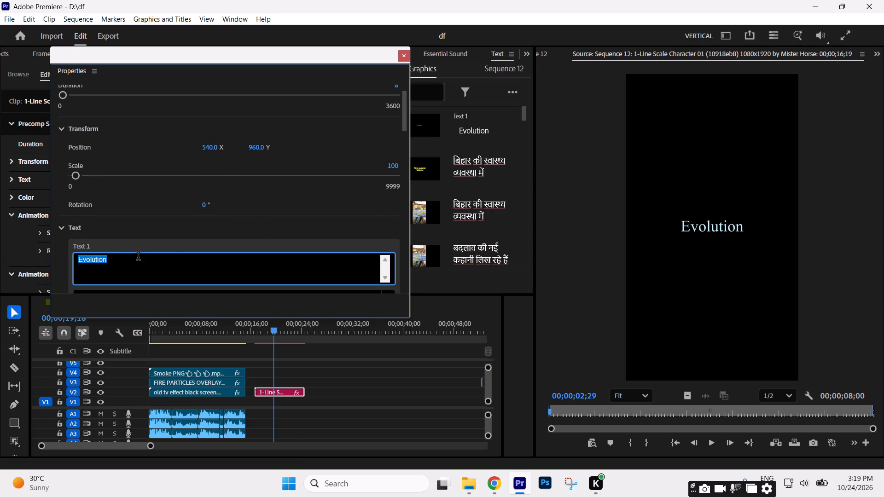
key("ctrl+v")
Set the one-line title's font to Khand Bold and close its properties.
scroll(254, 270, "down", 5)
scroll(339, 198, "down", 4)
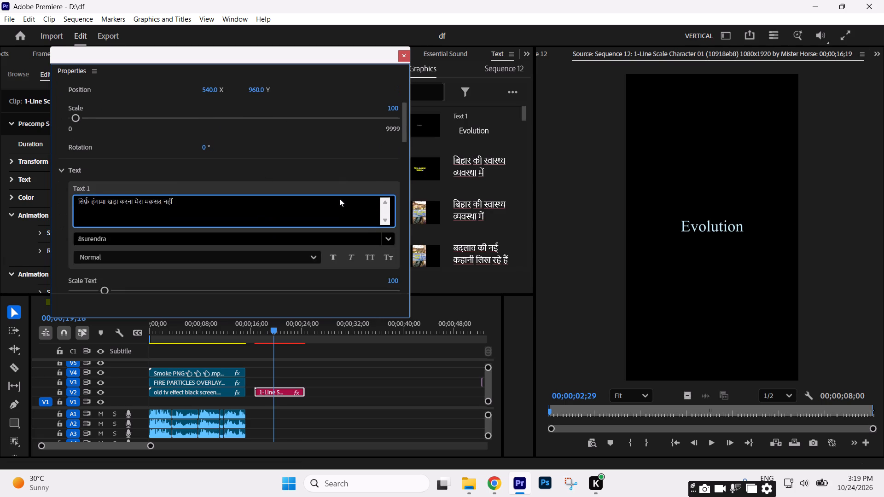
scroll(339, 198, "down", 4)
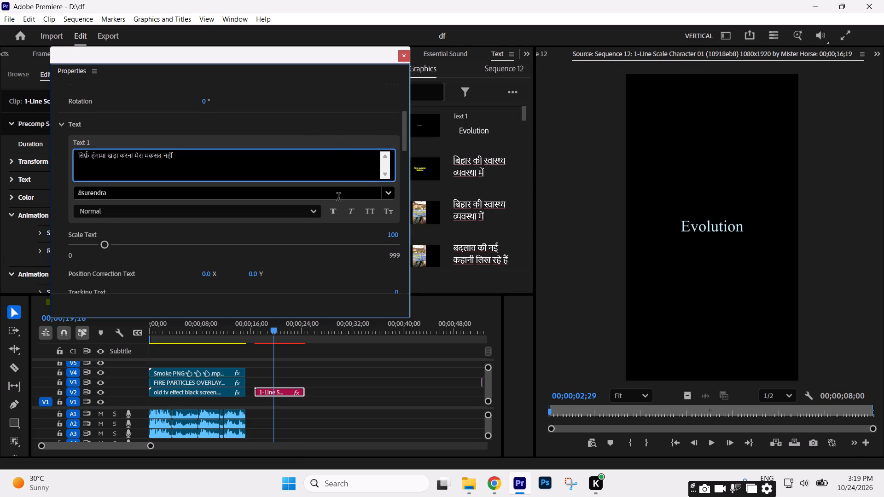
left_click_drag(133, 191, 0, 185)
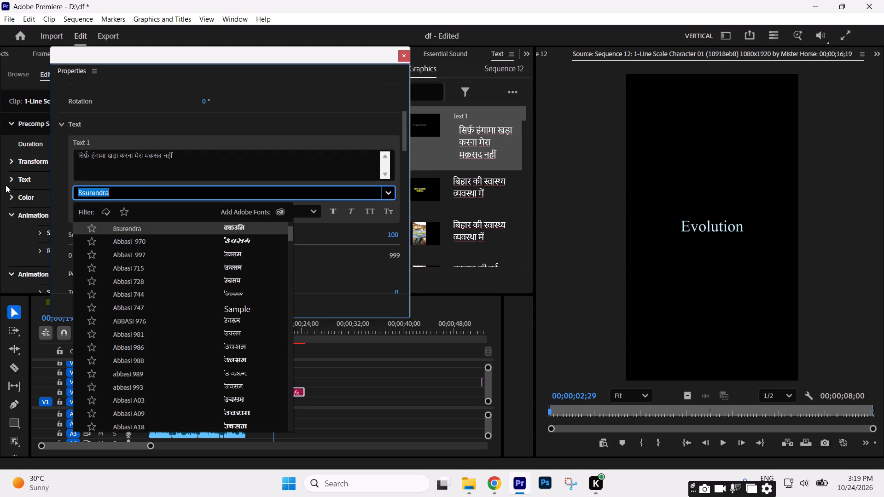
type("khand")
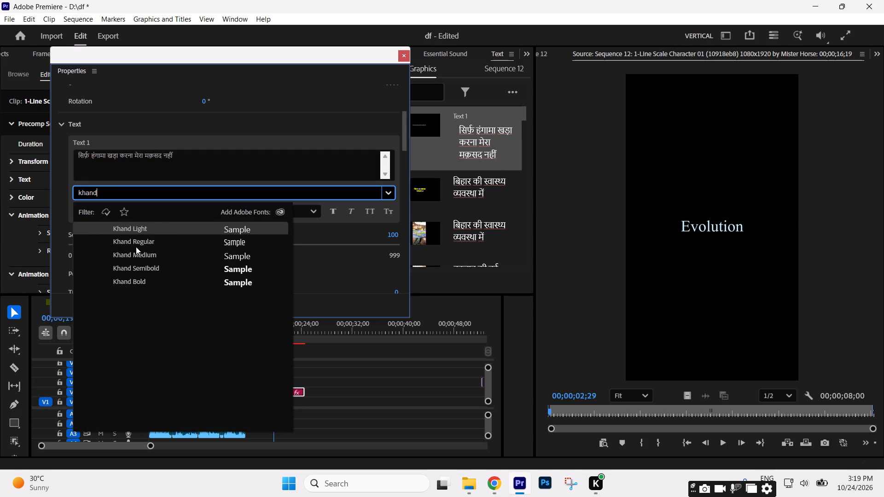
left_click(135, 281)
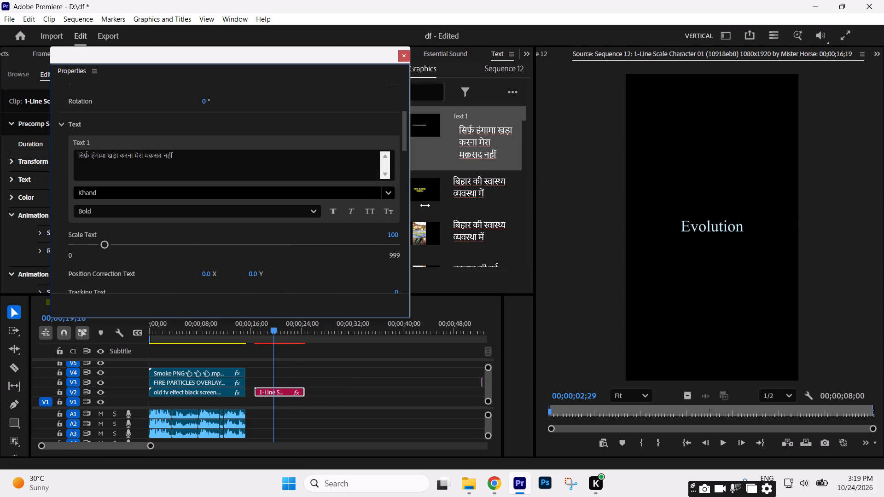
left_click(405, 54)
Play back the Hindi title from its start to check how the line fits the vertical frame.
left_click(261, 336)
key("Up")
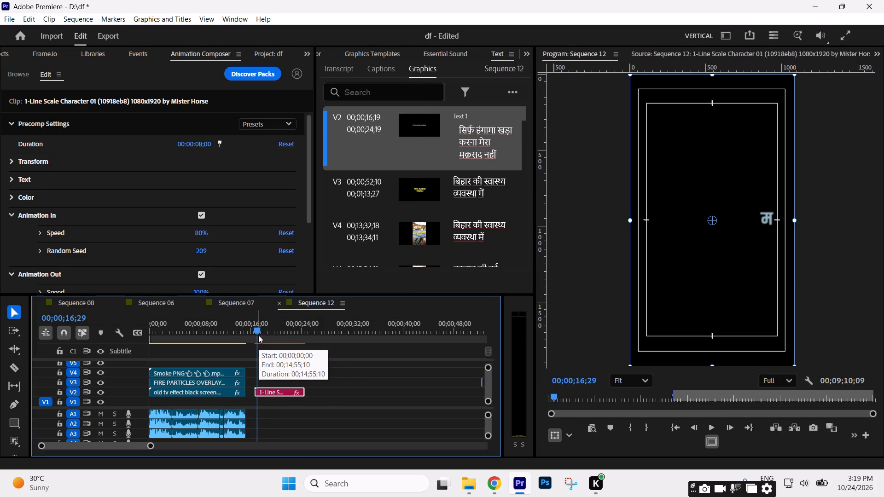
key("space")
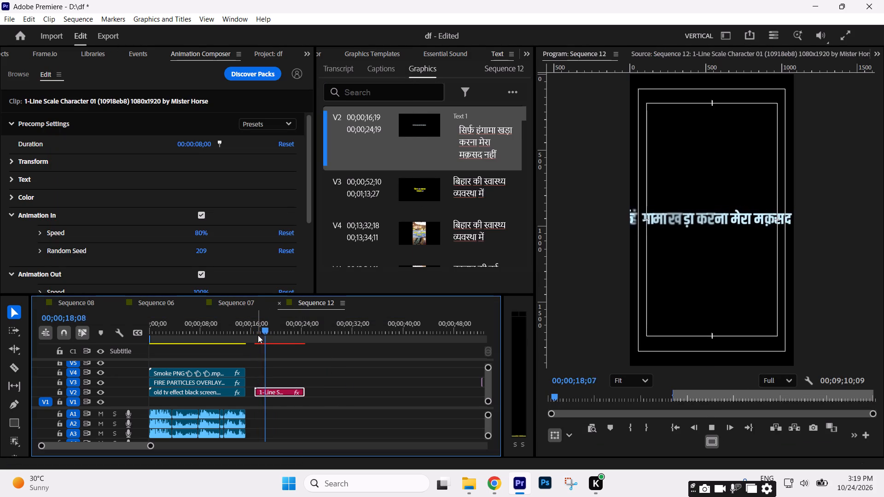
key("space")
Set the one-line title's Transform scale to 57 and close its properties.
left_click(284, 390)
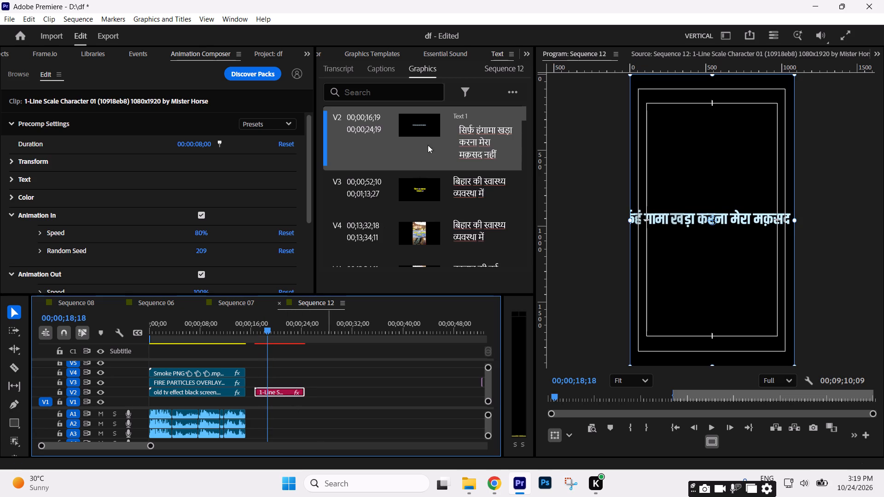
double_click(281, 393)
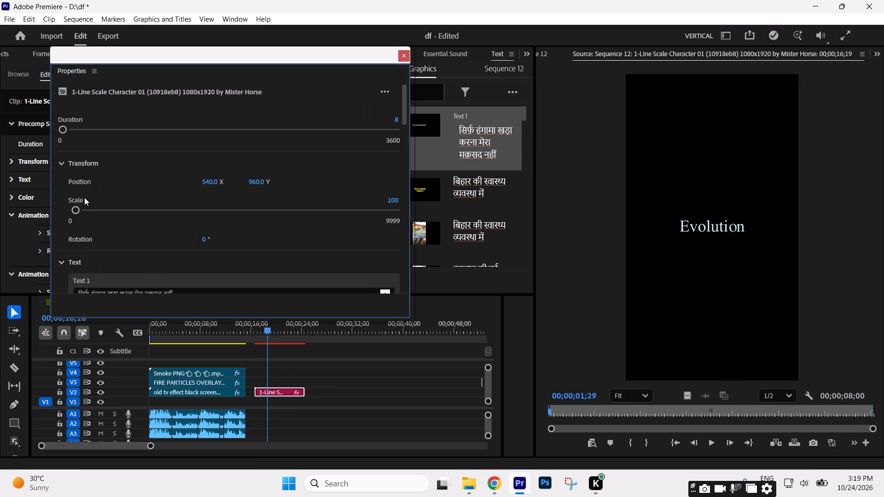
left_click(77, 209)
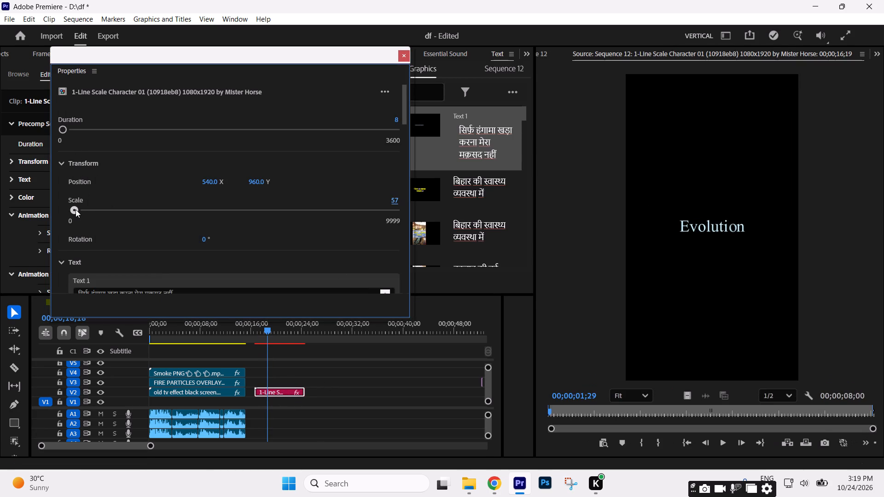
left_click(403, 54)
Play back the rescaled title from its start to check its fit and entrance animation.
left_click(366, 364)
key("Up")
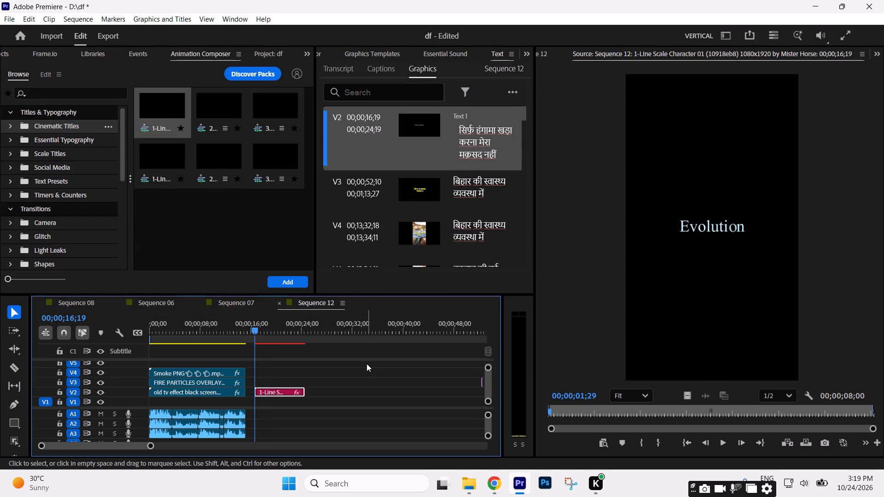
key("space")
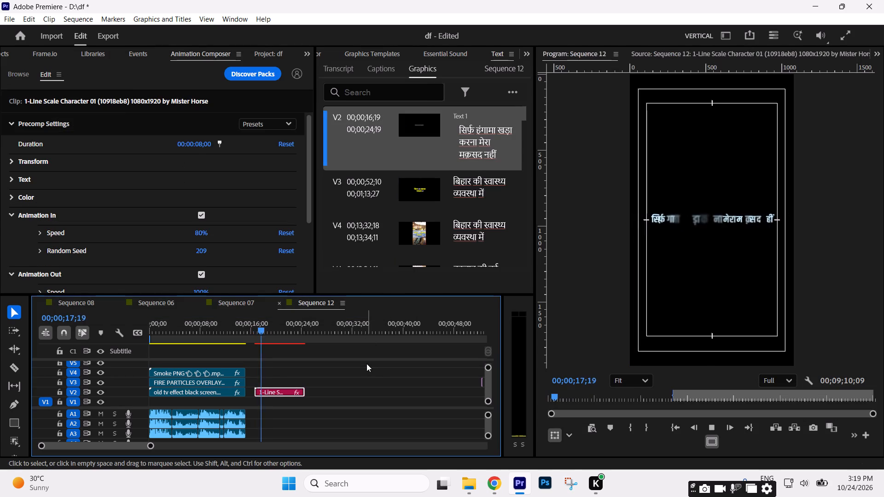
key("space")
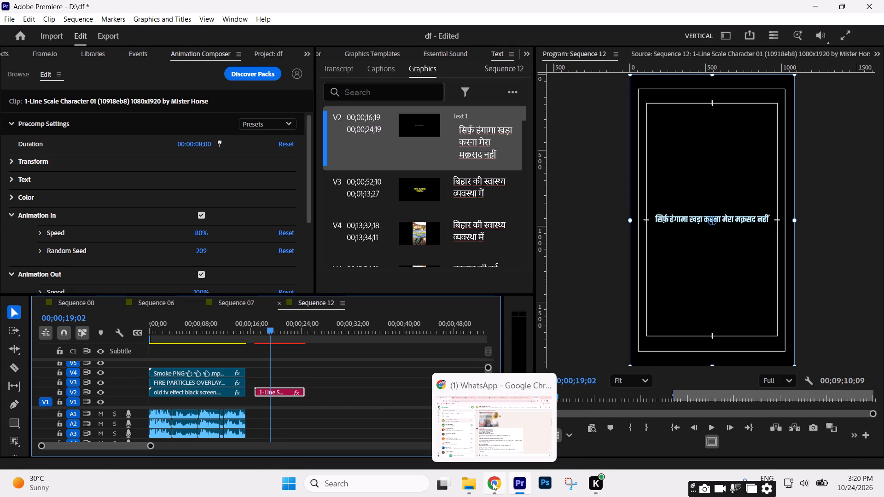
Cut "खड़ा करना मेरा मक़सद नहीं" out of the title text, keeping only "सिर्फ़ हंगामा".
double_click(283, 389)
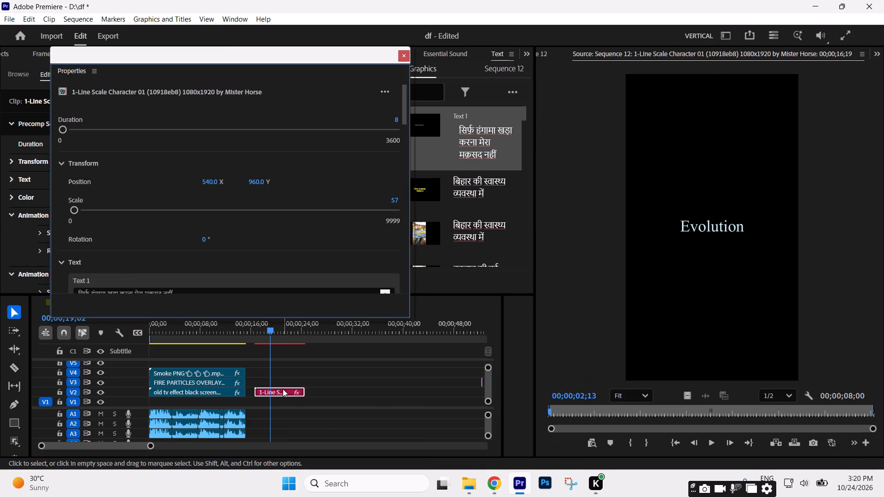
scroll(293, 258, "down", 4)
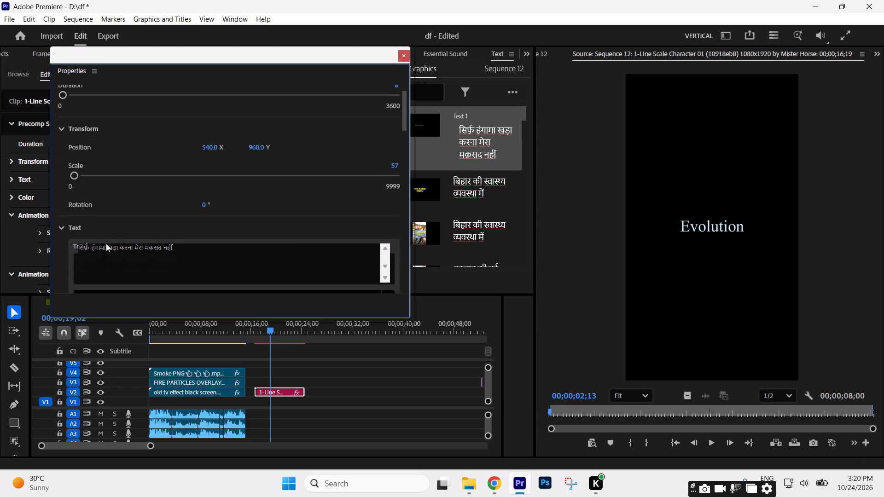
left_click(119, 252)
left_click_drag(108, 248, 130, 250)
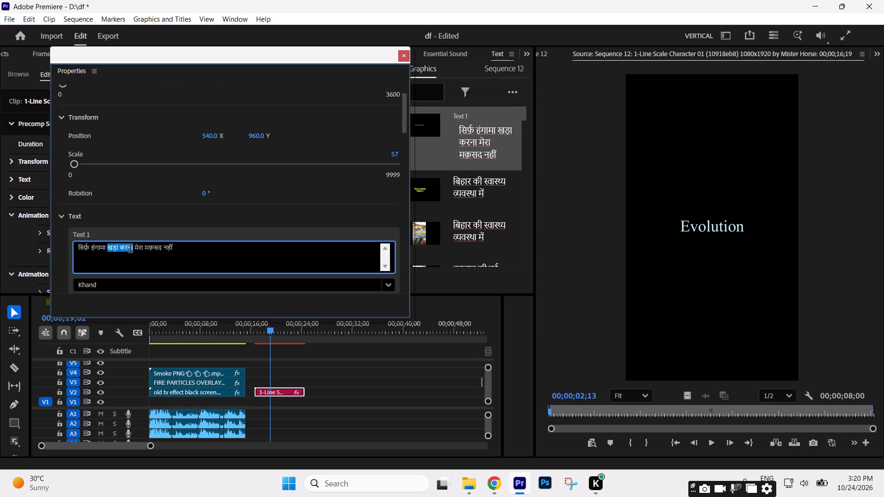
left_click_drag(130, 250, 209, 244)
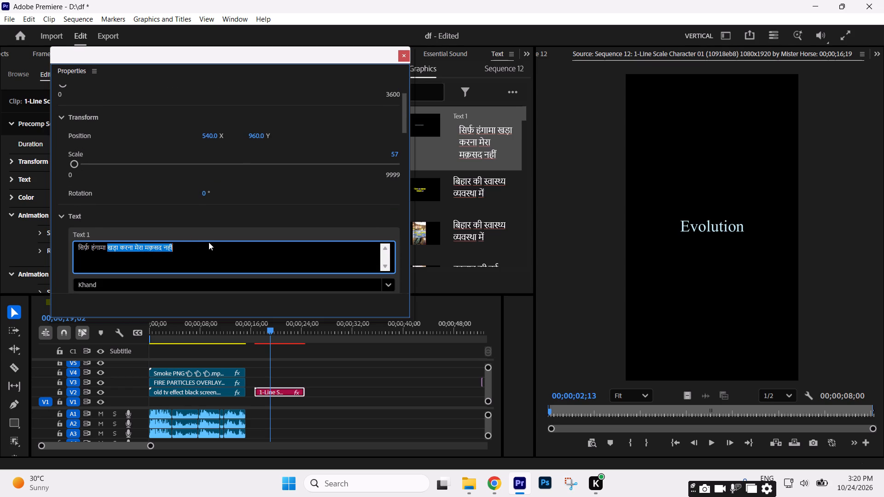
key("ctrl+x")
Set the one-line title's text colour to yellow, FFFF00, and close its properties.
scroll(347, 226, "down", 12)
scroll(240, 247, "down", 4)
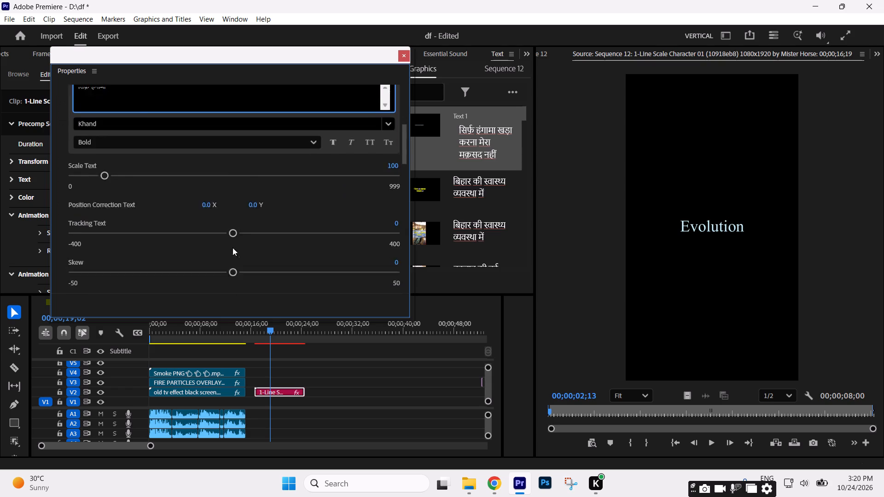
scroll(224, 252, "down", 10)
left_click(79, 191)
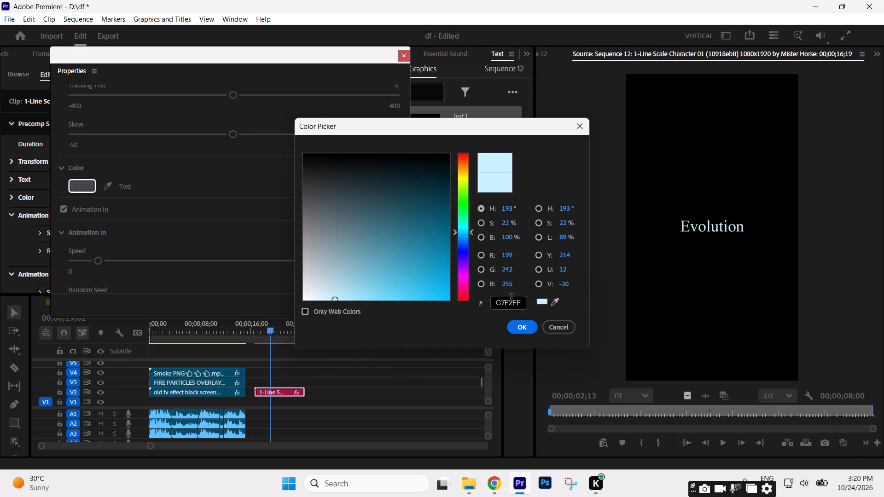
left_click(500, 306)
key("ctrl+a")
type("ffff00")
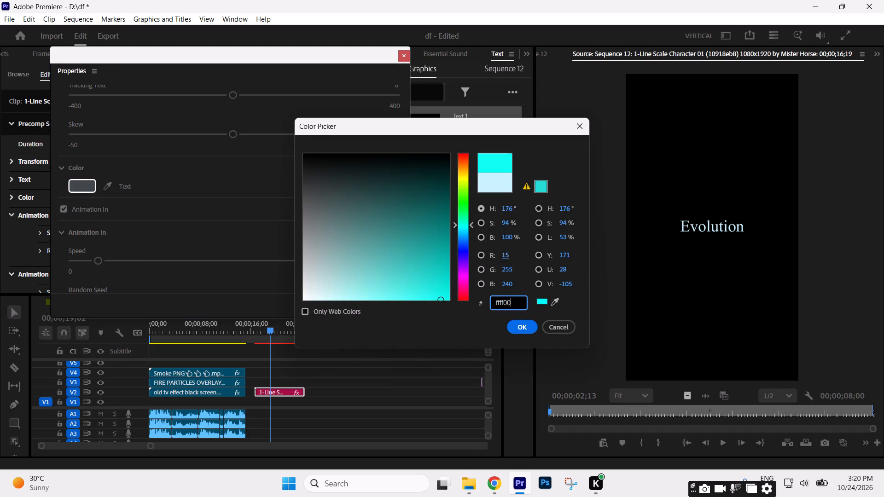
key("Return")
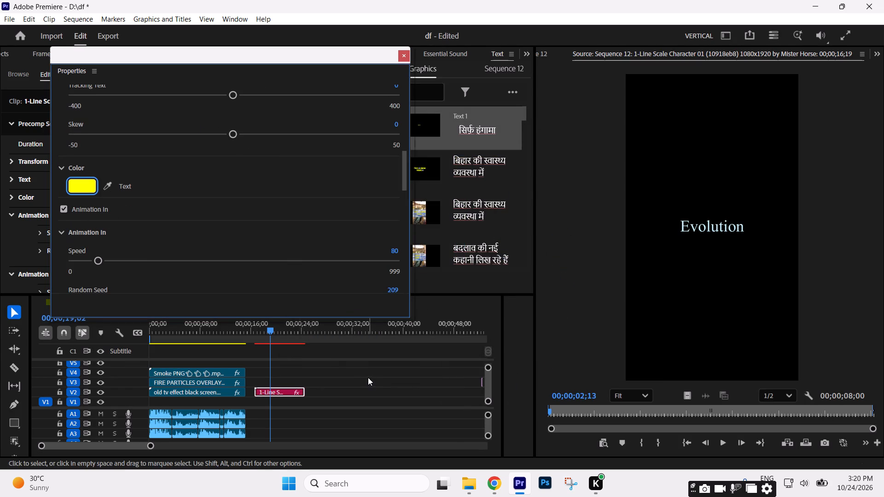
left_click(368, 377)
left_click(401, 52)
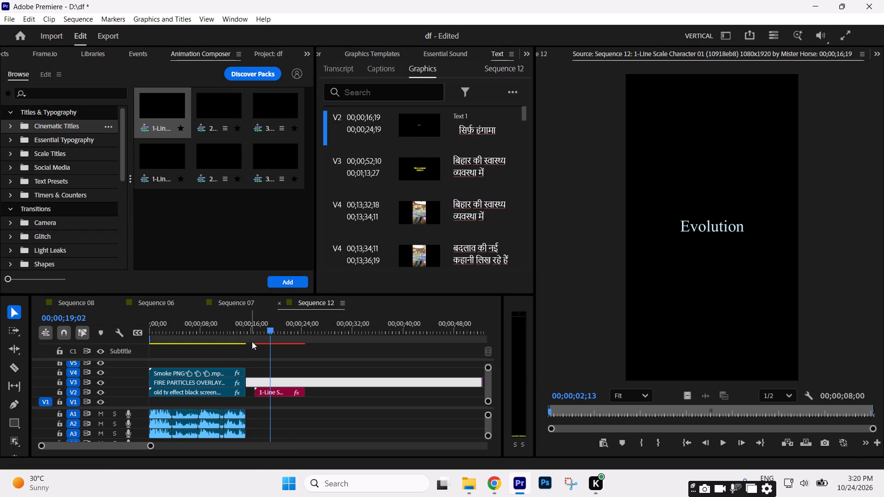
Play back the shortened yellow title from its start to check its animation.
left_click_drag(253, 335, 275, 337)
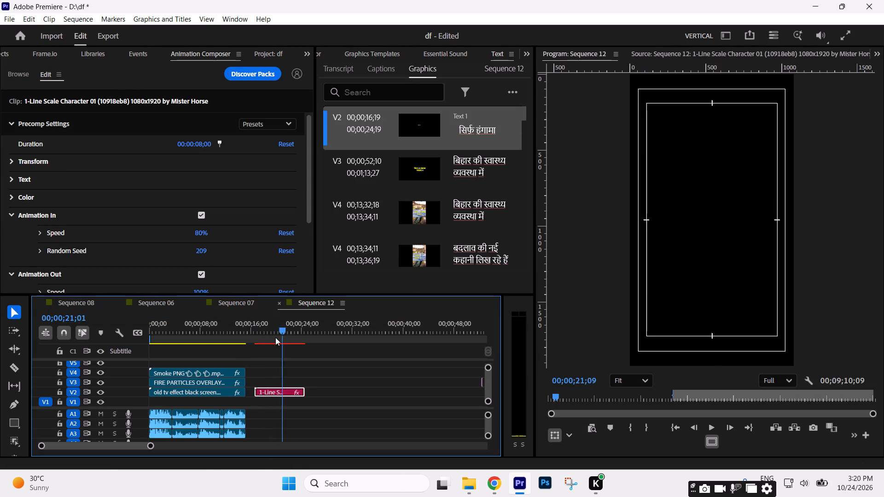
left_click_drag(275, 337, 260, 334)
key("Up")
key("space")
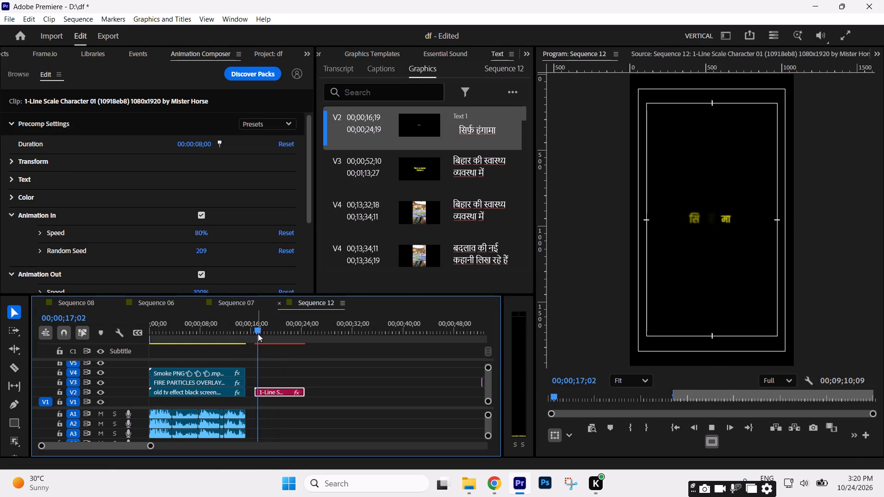
key("space")
left_click(277, 387)
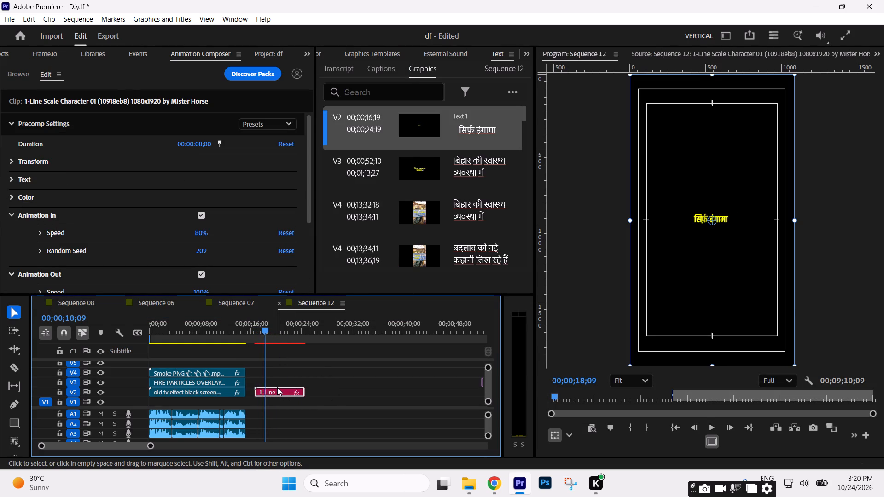
Play back the beginning of the sequence again to check the opening of the poem audio.
left_click_drag(187, 327, 77, 337)
key("space")
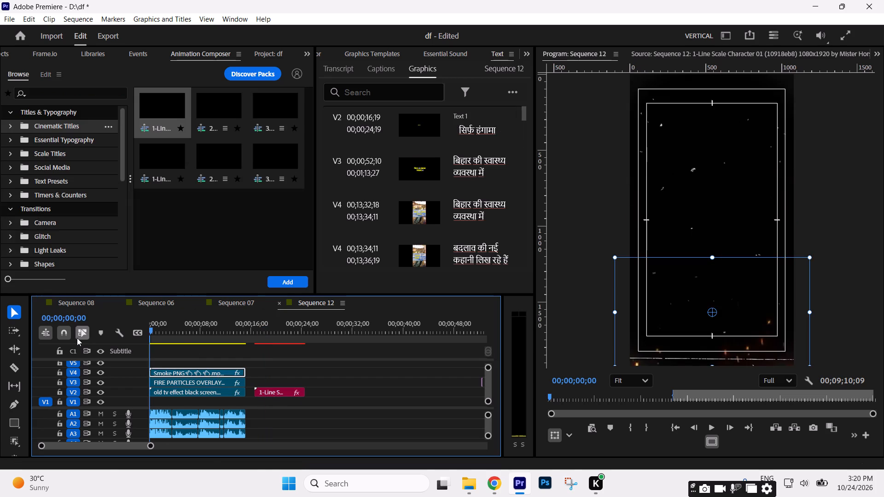
key("space")
In the one-line title's properties, set the Animation In speed to 200 and lower its random seed to about 109.
left_click(268, 332)
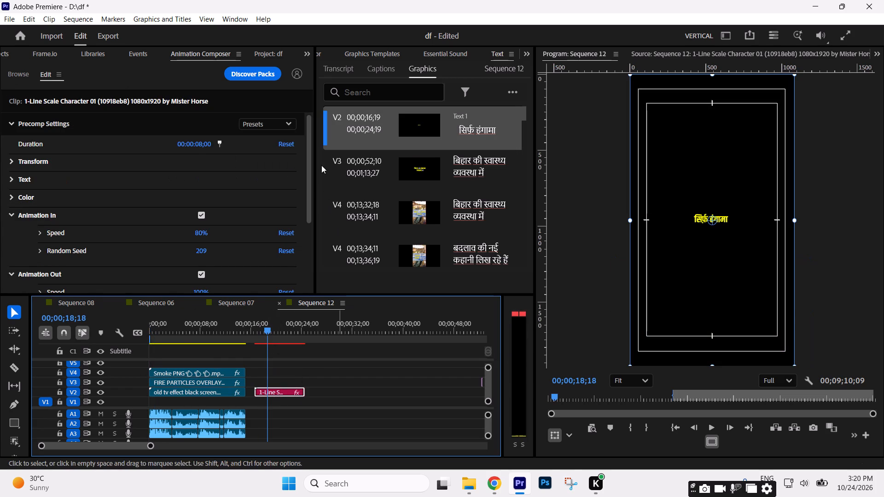
double_click(275, 393)
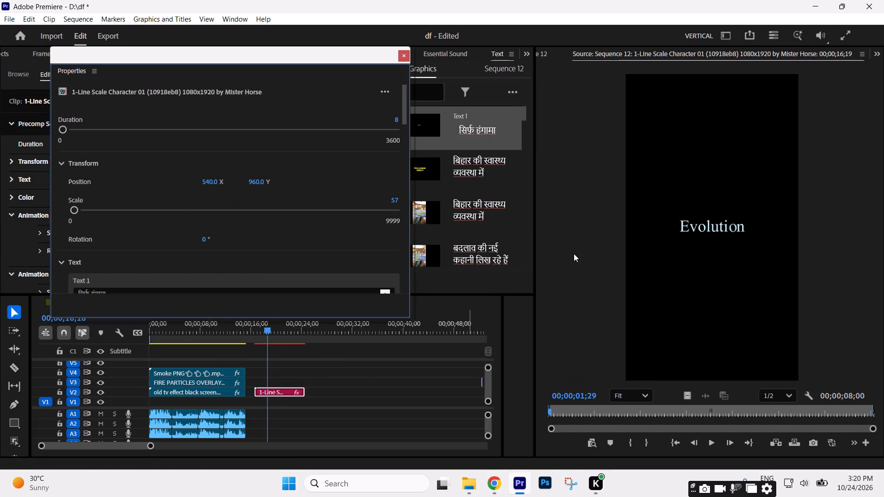
left_click_drag(406, 116, 408, 173)
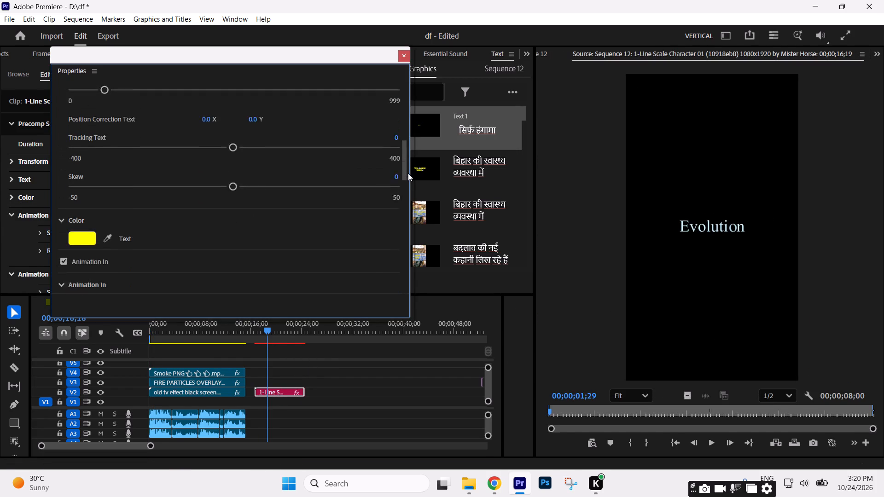
left_click_drag(408, 173, 409, 194)
left_click_drag(98, 197, 115, 198)
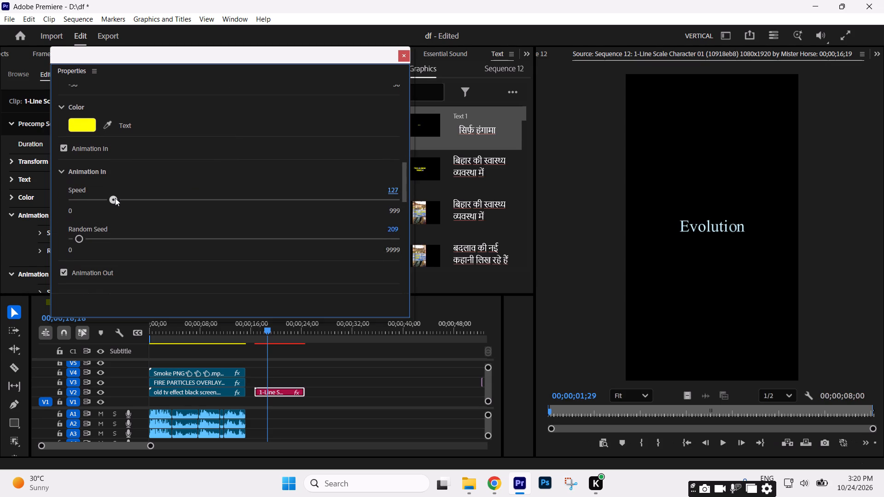
left_click_drag(115, 198, 128, 200)
left_click(394, 190)
type("200")
key("Return")
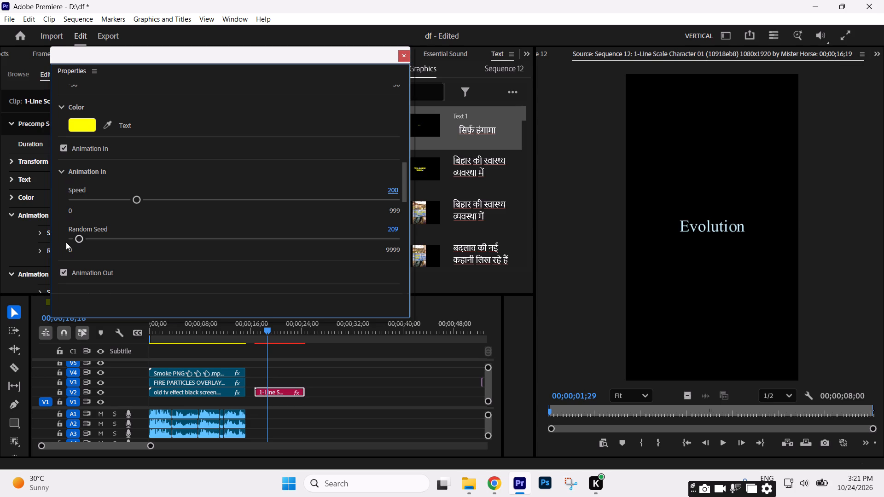
left_click(78, 241)
left_click(400, 57)
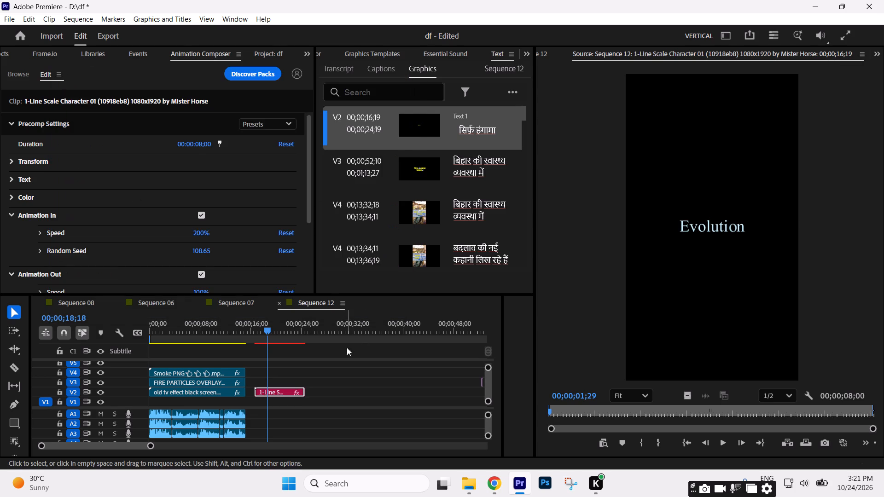
Play back the one-line title from its start to check the faster animation.
left_click(343, 355)
key("Up")
key("space")
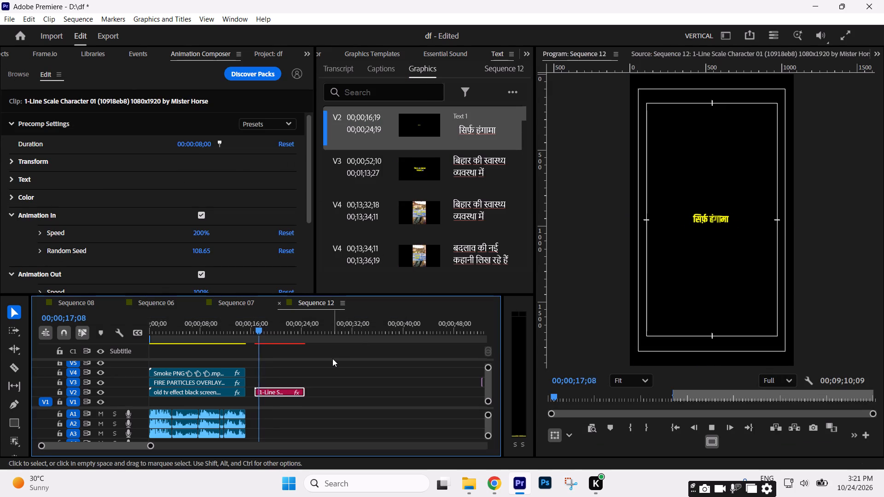
key("space")
Enlarge the "सिर्फ़ हंगामा" title clip to a Motion scale of 243.
left_click(267, 388)
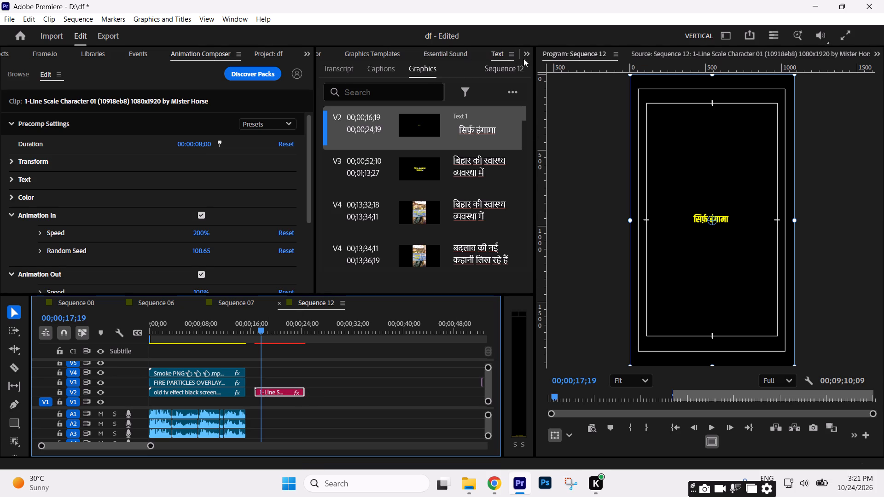
left_click_drag(529, 58, 529, 75)
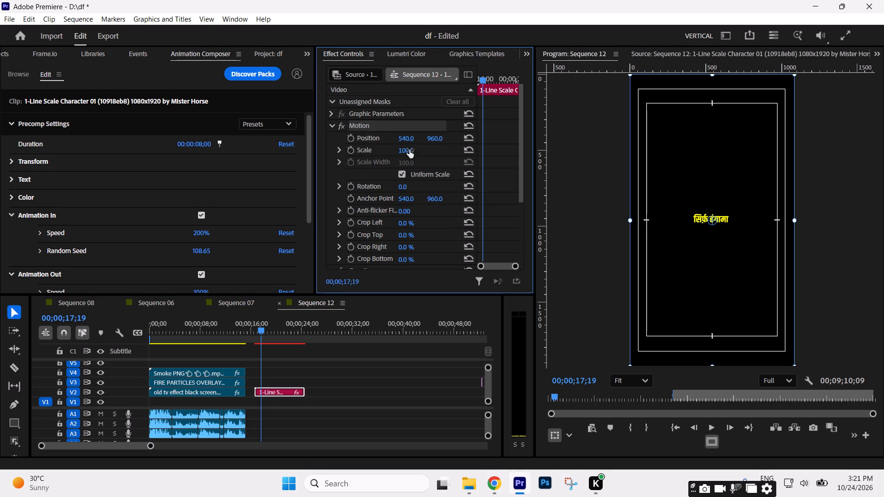
left_click_drag(409, 150, 473, 150)
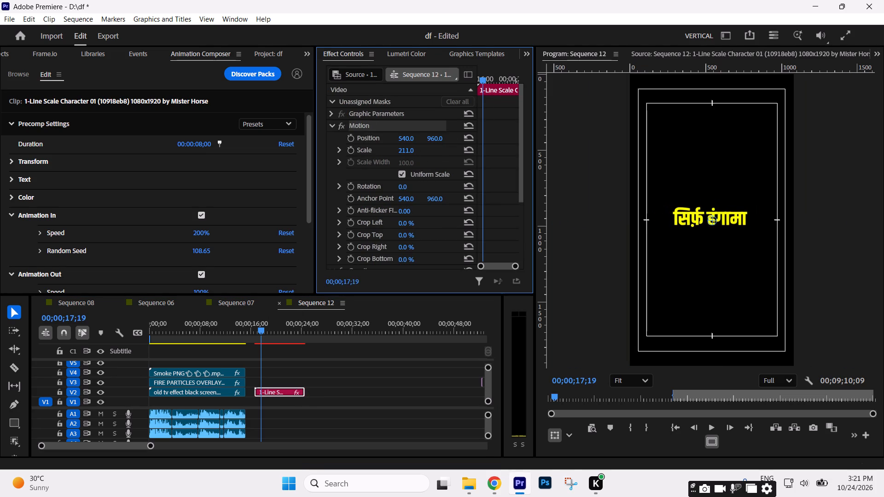
left_click_drag(473, 150, 491, 150)
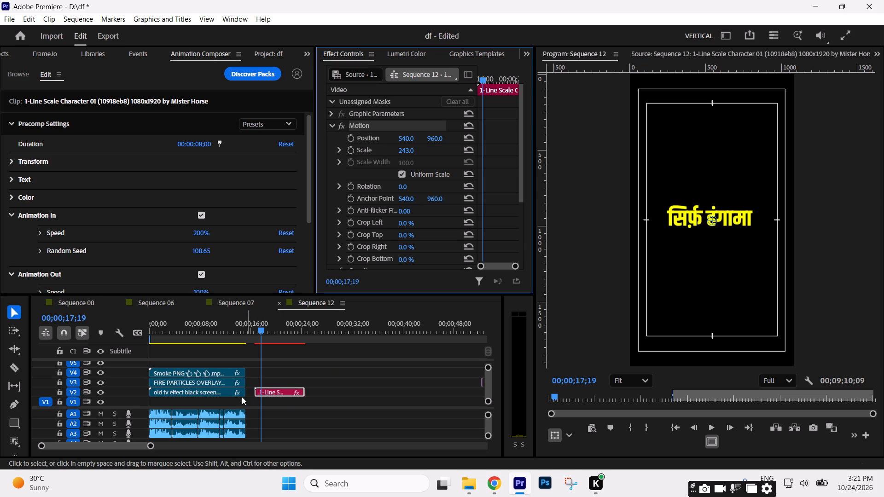
Shift the three overlay clips down one track and place the title above them on V4 at the sequence start.
left_click_drag(224, 399, 185, 372)
left_click_drag(182, 376, 182, 387)
left_click_drag(280, 391, 154, 369)
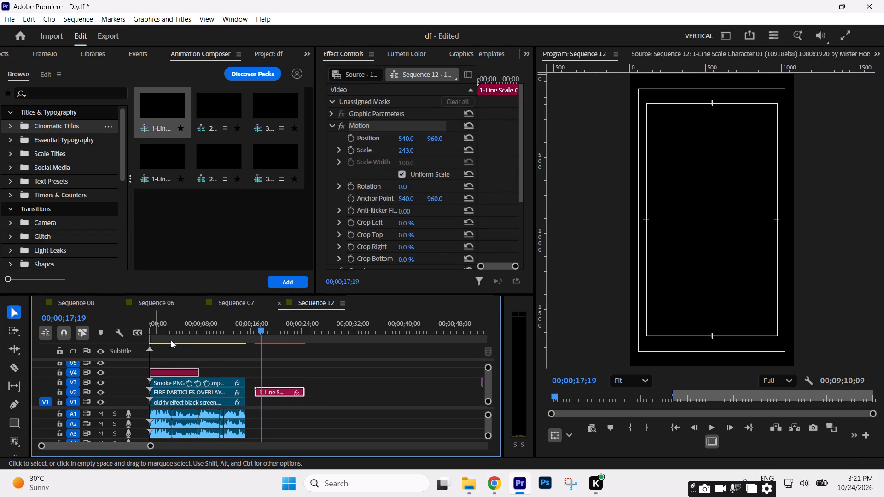
Play back the sequence opening repeatedly to check the title's timing against the poem audio.
left_click_drag(170, 333, 147, 334)
key("space")
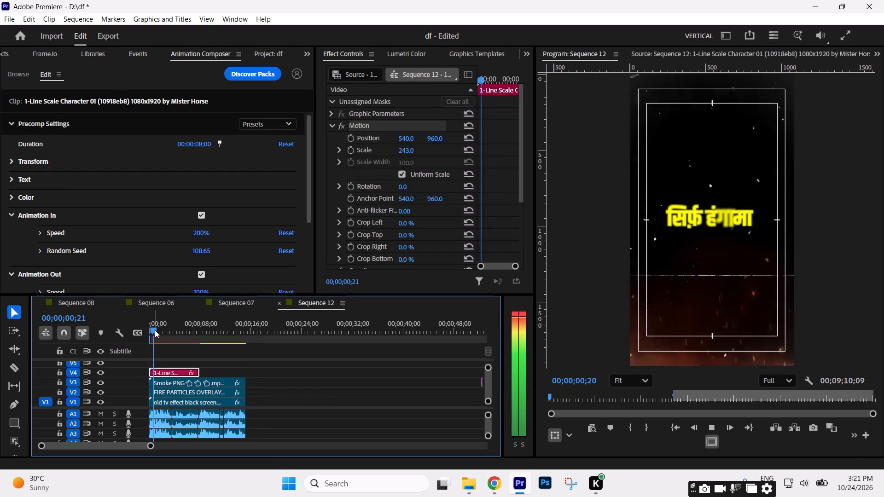
key("space")
key("space")
key("space")
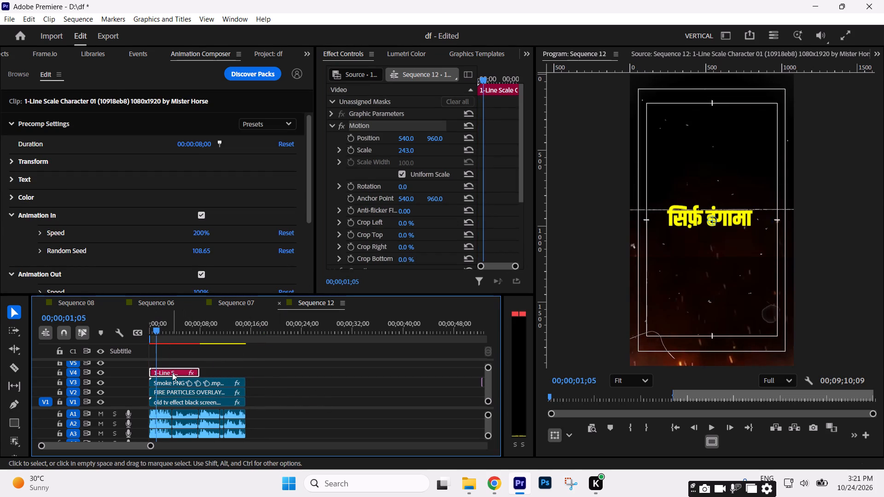
left_click(172, 373)
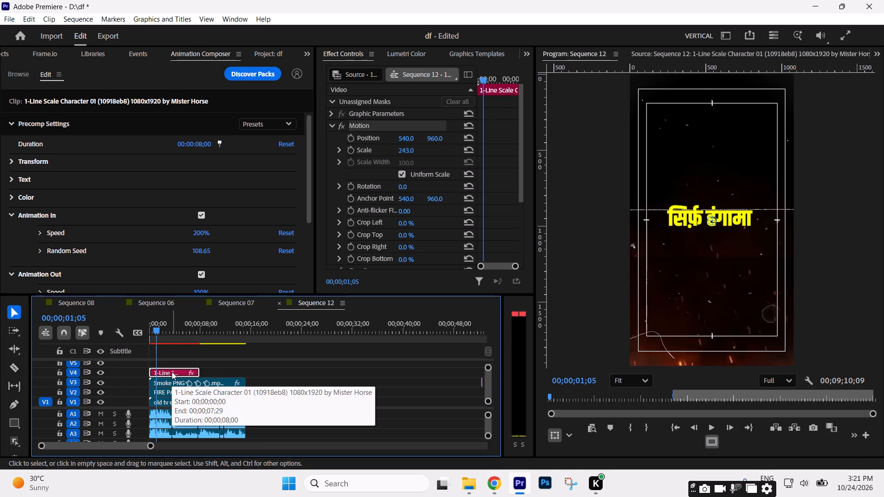
key("space")
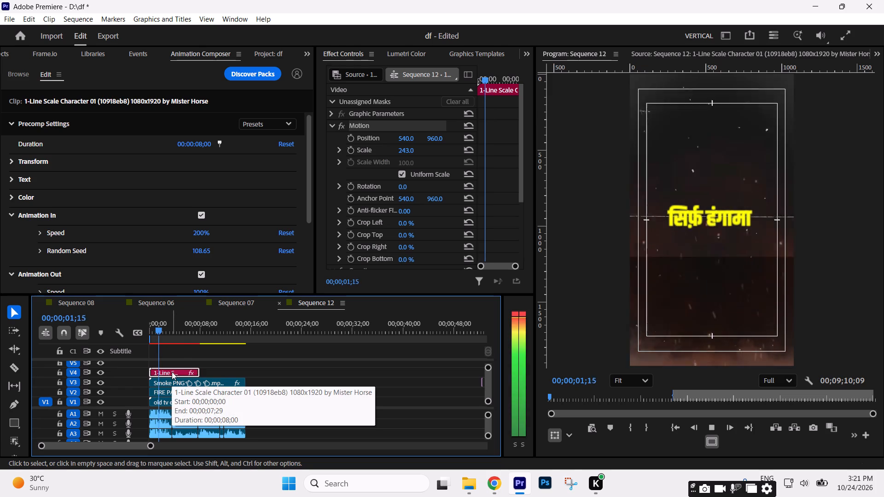
key("space")
left_click_drag(161, 325, 105, 335)
key("space")
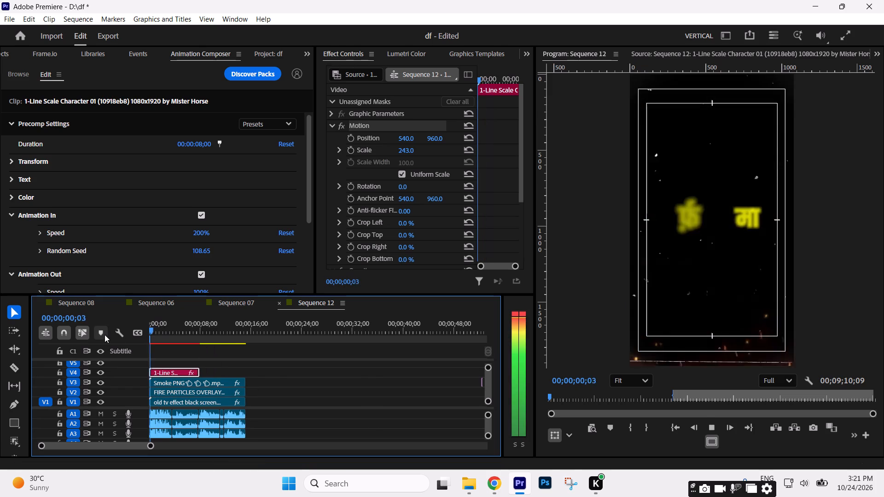
key("space")
key("space")
key("space")
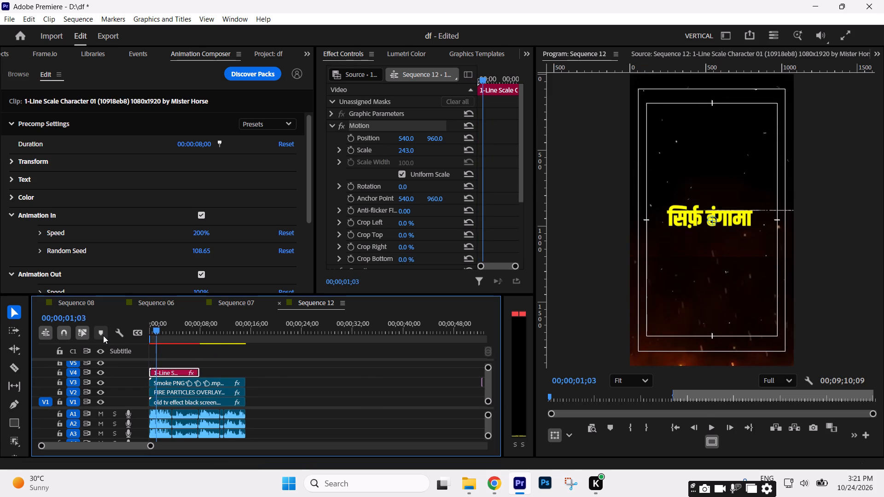
key("space")
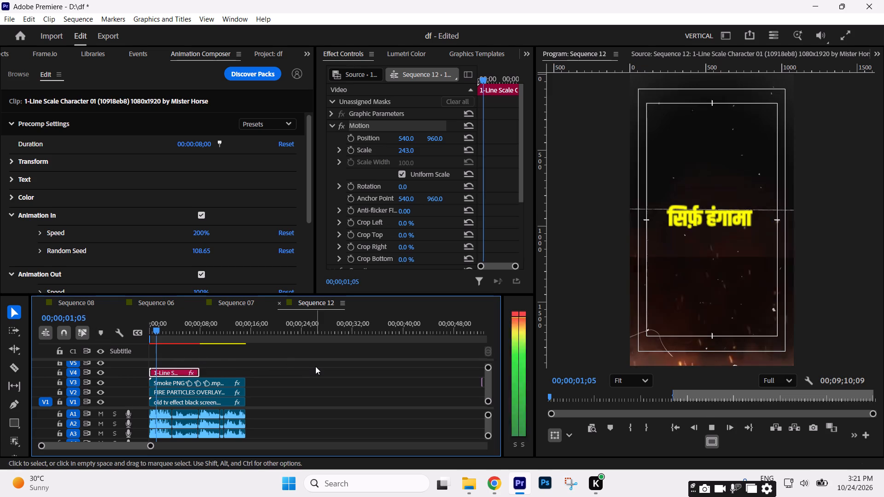
key("space")
Trim the end of the V4 title back to 00;00;03;08.
left_click_drag(163, 327, 184, 333)
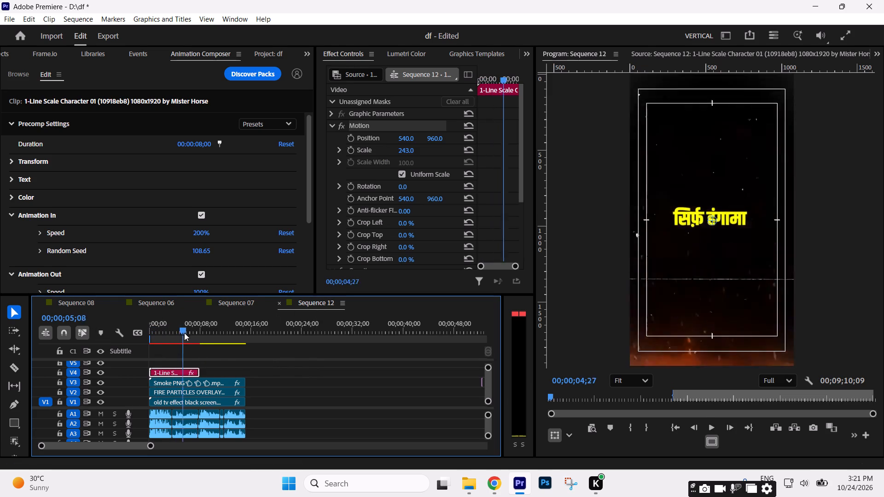
left_click_drag(184, 333, 186, 335)
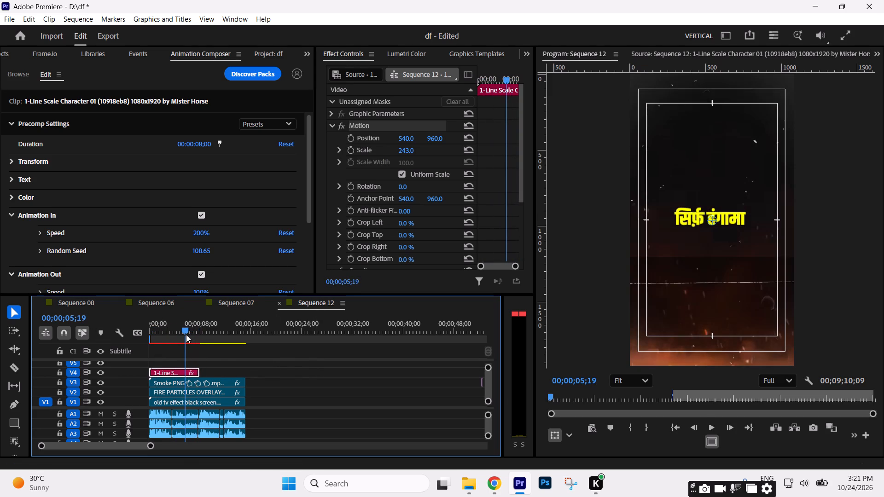
left_click_drag(186, 335, 155, 335)
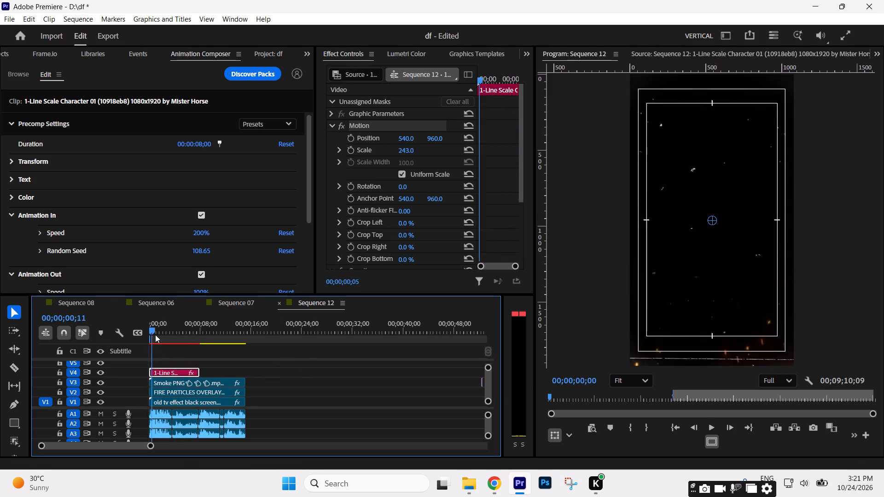
left_click_drag(155, 335, 171, 338)
left_click_drag(204, 371, 174, 371)
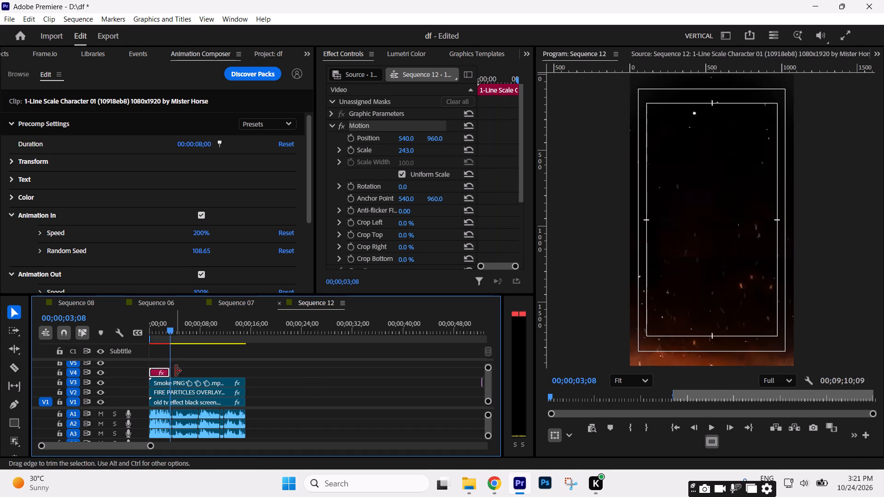
Duplicate the trimmed title onto V5 directly above the original and make the timeline area taller to show more tracks.
left_click_drag(157, 372, 157, 365)
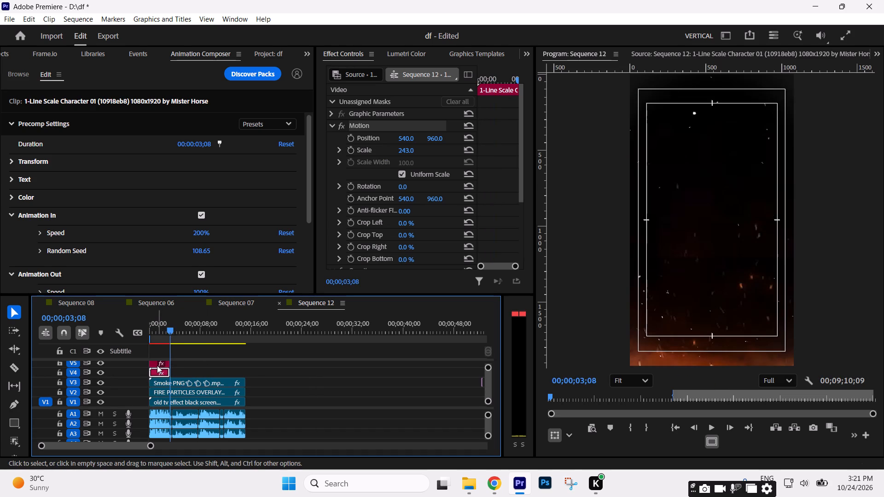
left_click_drag(488, 366, 488, 357)
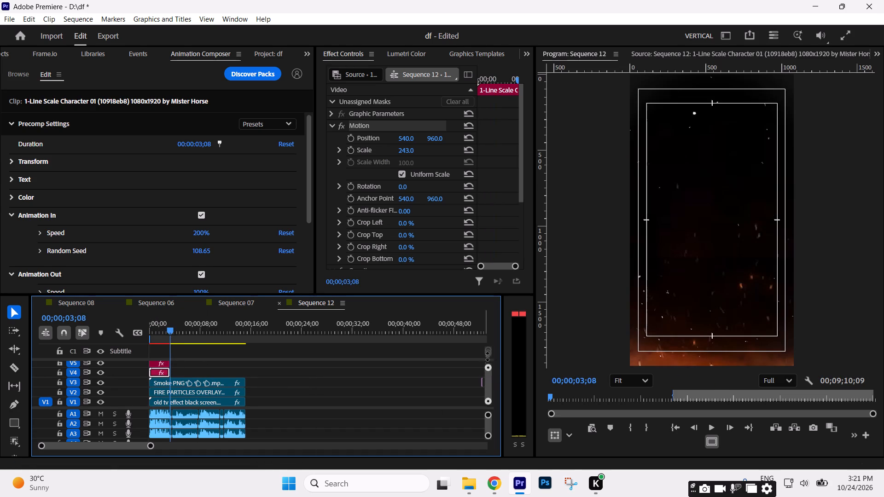
left_click_drag(488, 357, 487, 349)
left_click_drag(182, 295, 182, 287)
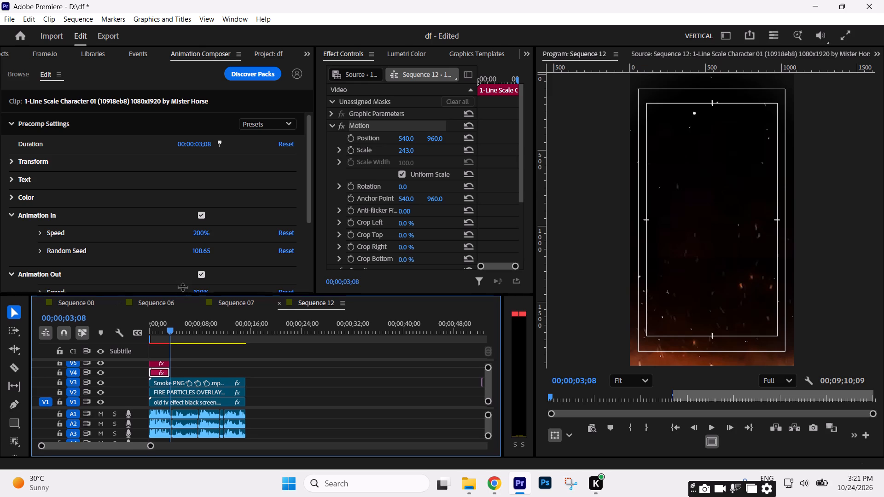
left_click_drag(182, 287, 178, 253)
Play the opening to find the second word's cue and move the V5 title copy to start at about 00;00;01;01.
key("space")
key("space")
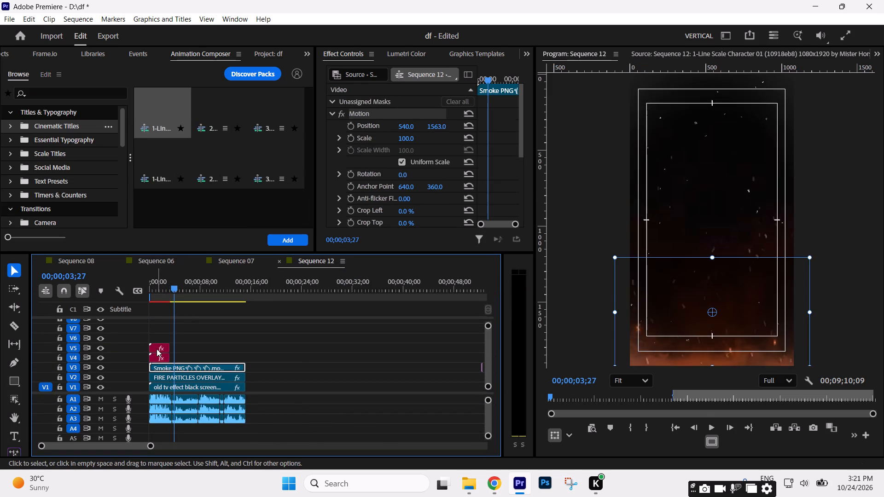
left_click_drag(165, 284, 143, 292)
key("space")
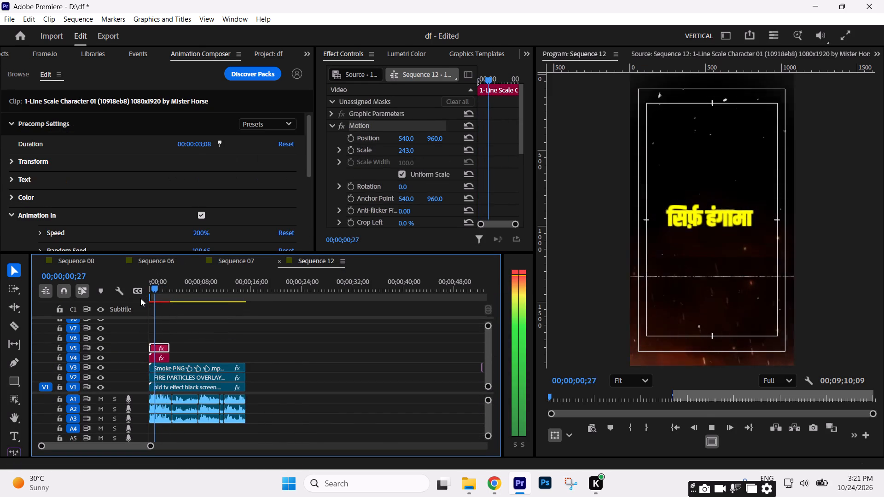
key("space")
left_click_drag(160, 347, 165, 347)
left_click(231, 336)
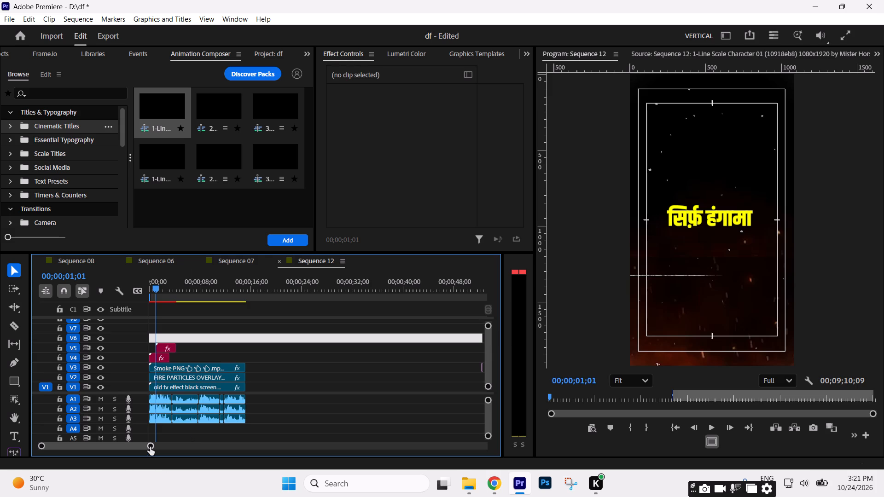
Reposition the V4 title to 403, 789 and enlarge its scale to 292.
left_click_drag(150, 446, 104, 445)
left_click(181, 356)
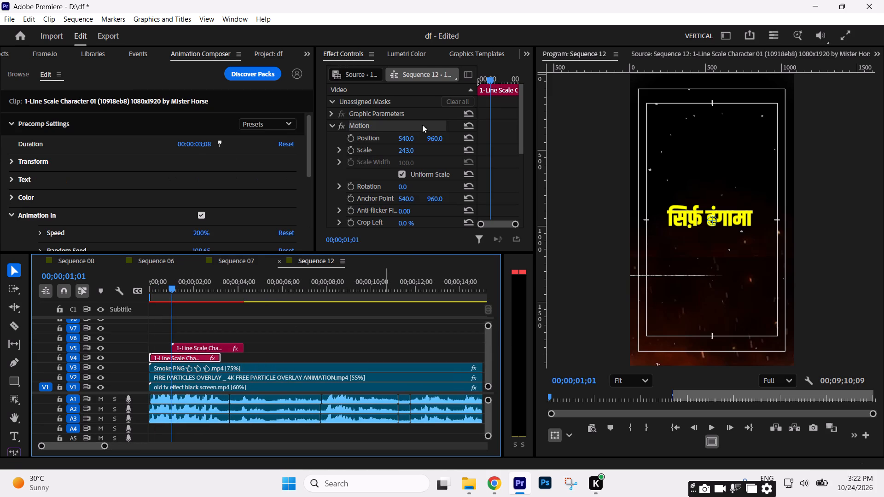
left_click_drag(407, 138, 322, 140)
left_click_drag(405, 149, 420, 150)
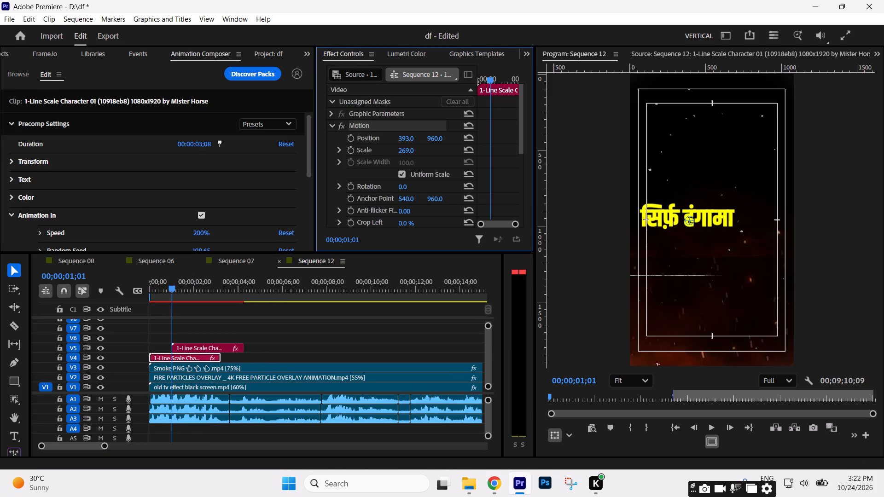
left_click_drag(420, 150, 436, 158)
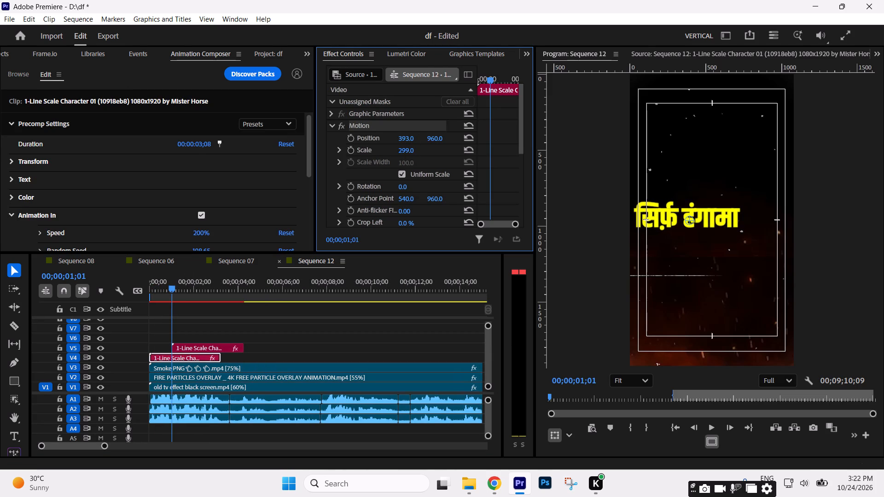
left_click_drag(436, 158, 433, 158)
left_click_drag(434, 139, 401, 196)
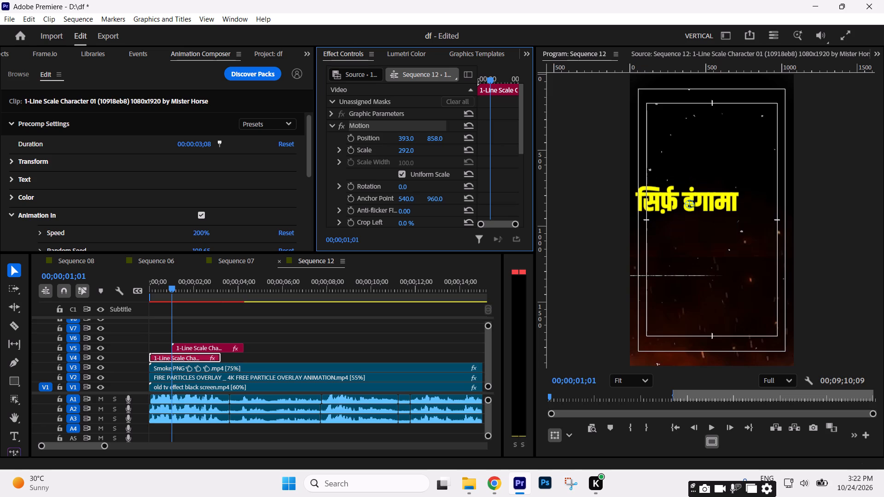
left_click_drag(401, 196, 389, 240)
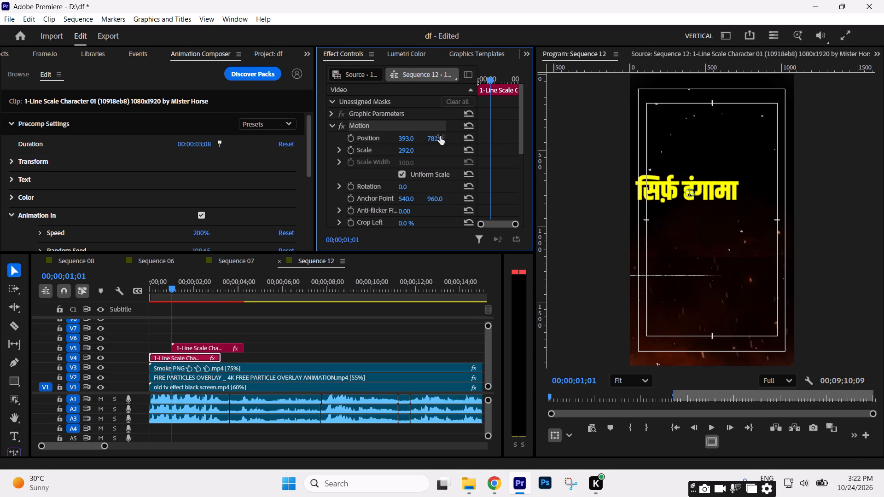
left_click_drag(407, 136, 412, 134)
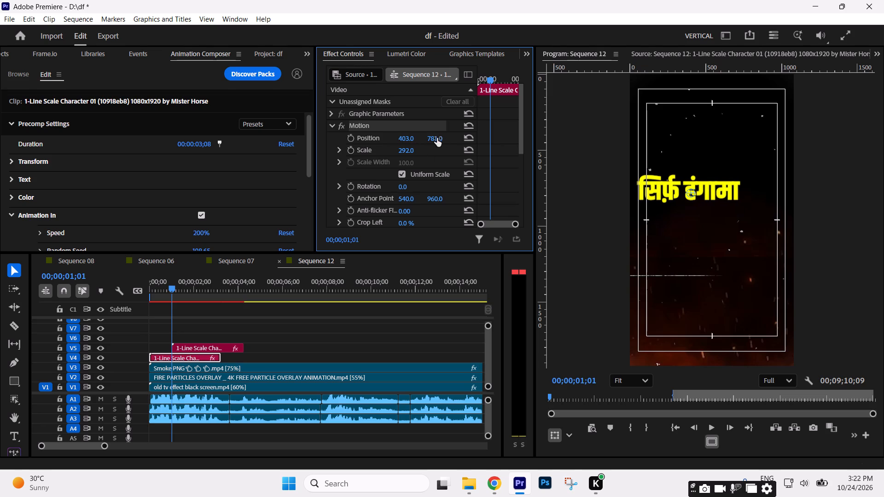
left_click_drag(437, 138, 433, 132)
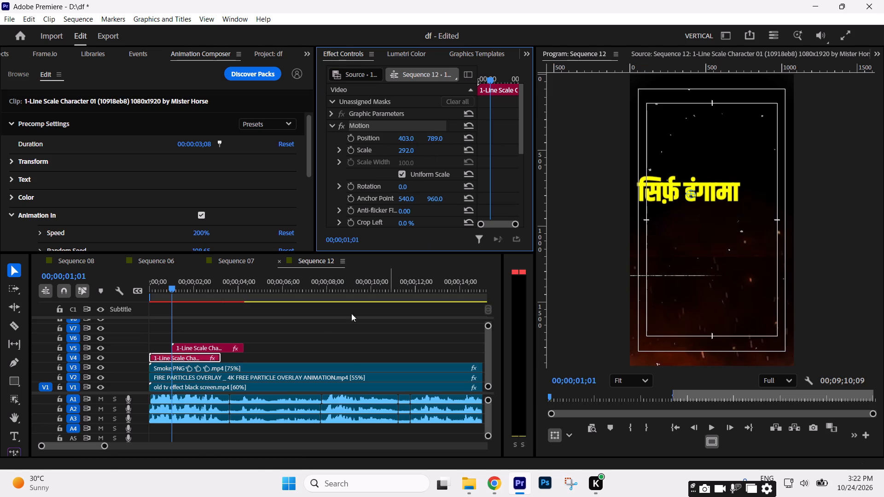
Replace the V5 title's text with the copied poem line and cut "मेरा मक़सद नहीं" from it, leaving "खड़ा करना".
left_click(186, 350)
left_click(192, 293)
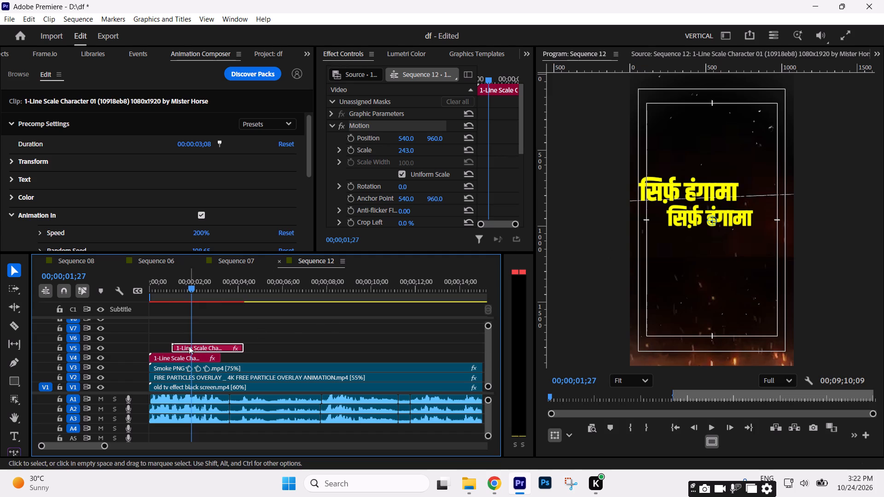
left_click(190, 289)
double_click(205, 347)
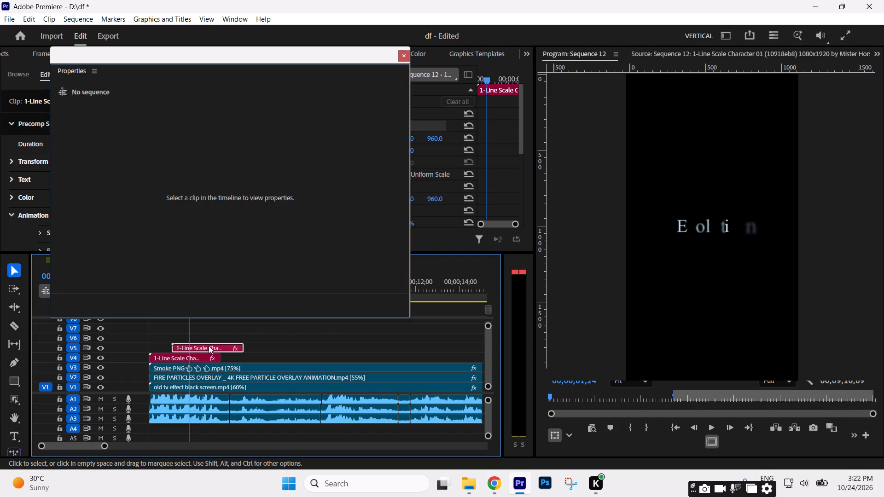
scroll(155, 257, "down", 5)
left_click(121, 240)
left_click_drag(119, 238, 0, 237)
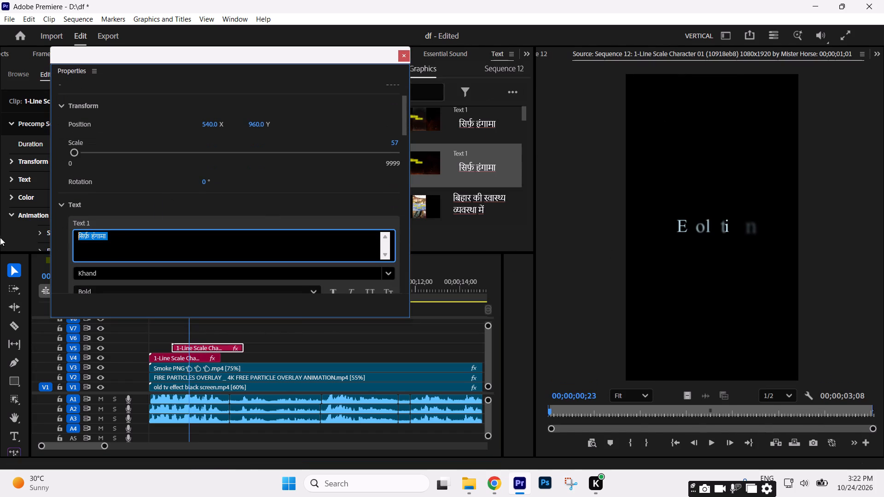
key("ctrl+v")
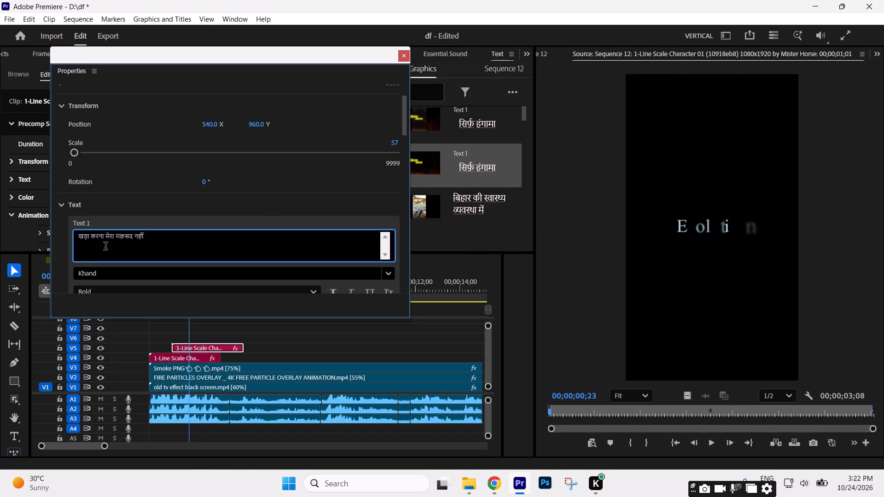
left_click(105, 247)
left_click(118, 249)
left_click_drag(92, 237, 198, 236)
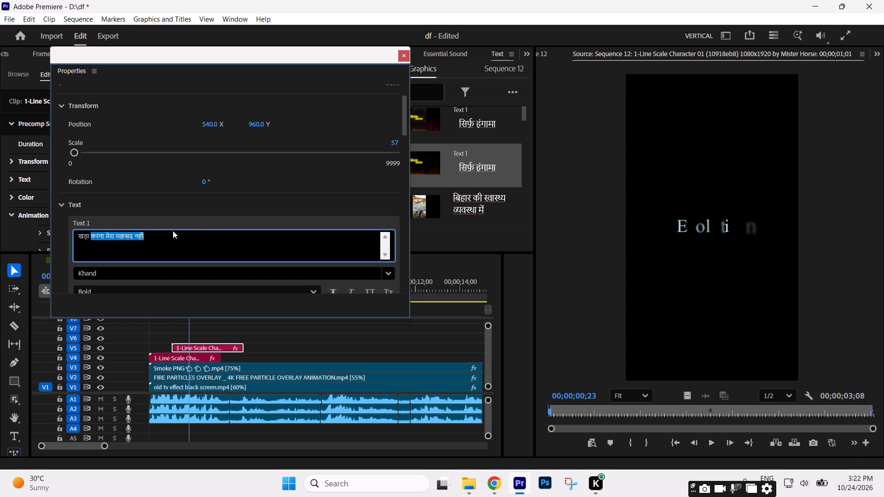
left_click(112, 246)
left_click_drag(106, 235, 248, 236)
key("ctrl+x")
left_click(403, 58)
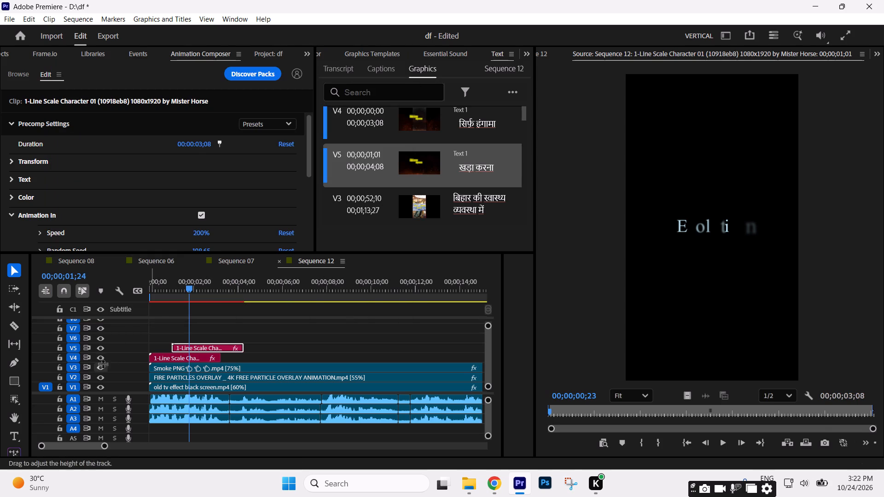
left_click_drag(177, 286, 189, 296)
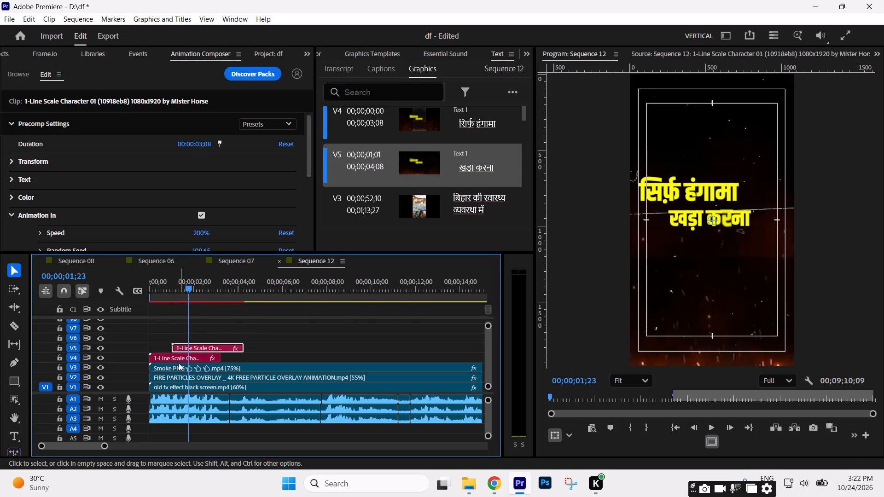
Enlarge the V4 title "सिर्फ़ हंगामा" to scale 372, set its horizontal position to 511, and play it back with the V5 title.
left_click(173, 360)
left_click(166, 291)
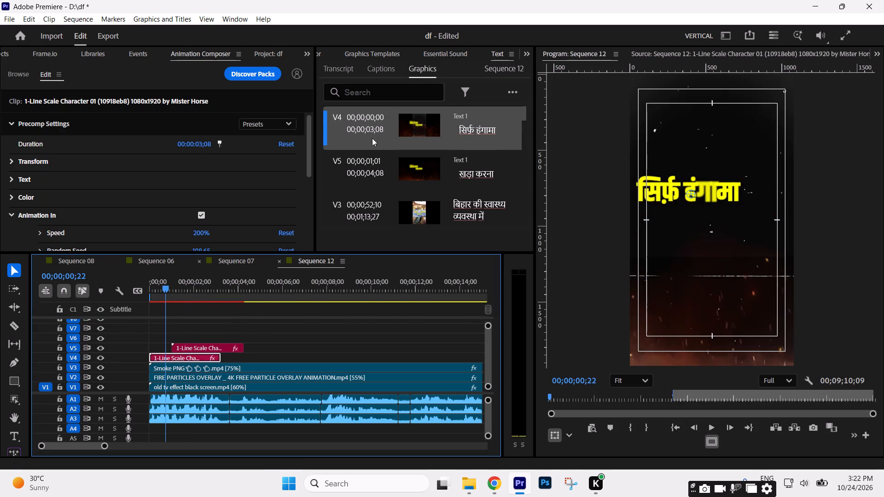
left_click(328, 56)
left_click(326, 54)
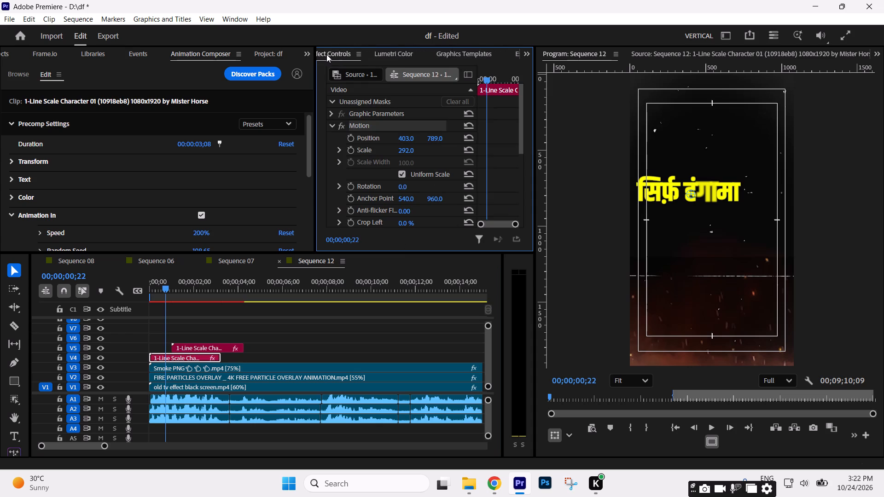
left_click_drag(401, 148, 481, 146)
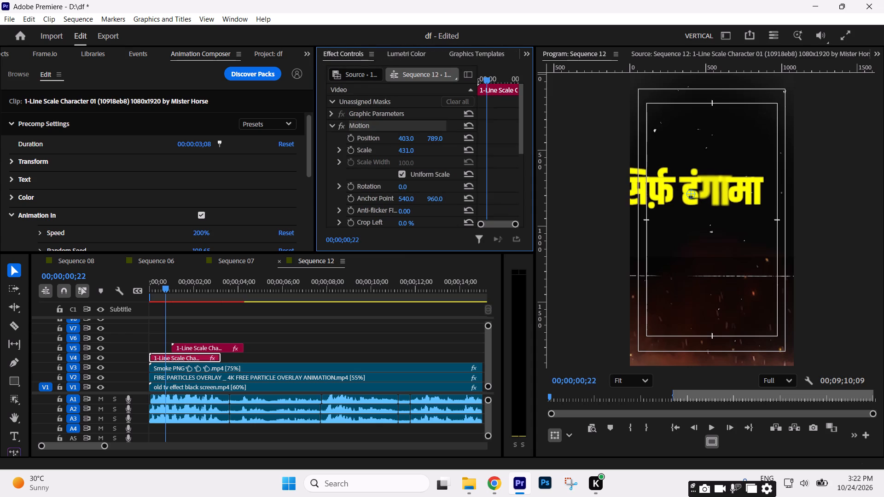
left_click_drag(481, 146, 448, 150)
left_click_drag(407, 141, 482, 138)
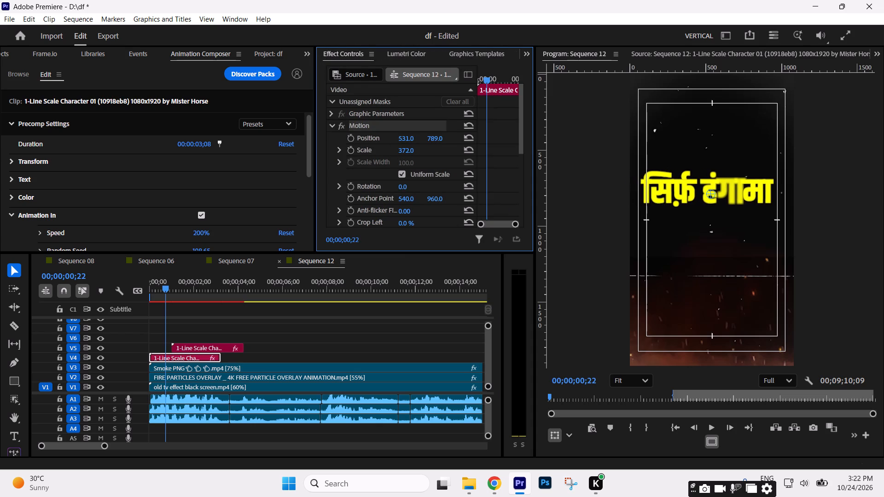
left_click_drag(482, 138, 470, 139)
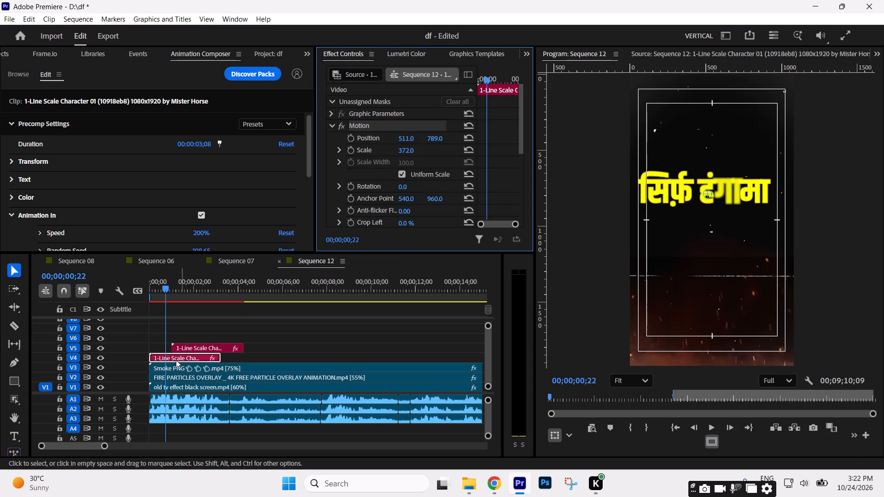
key("space")
key("space")
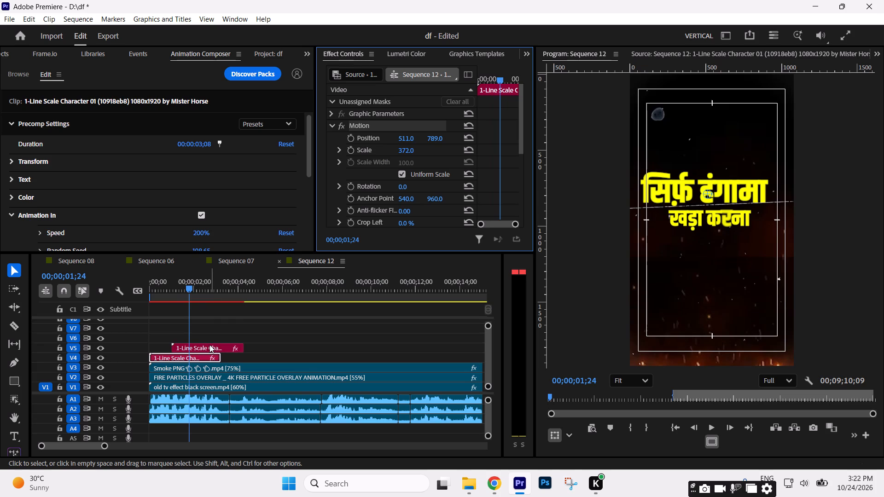
Move the V5 title "खड़ा करना" to position 403, 974, beneath the first line.
left_click(209, 345)
left_click_drag(404, 139, 331, 151)
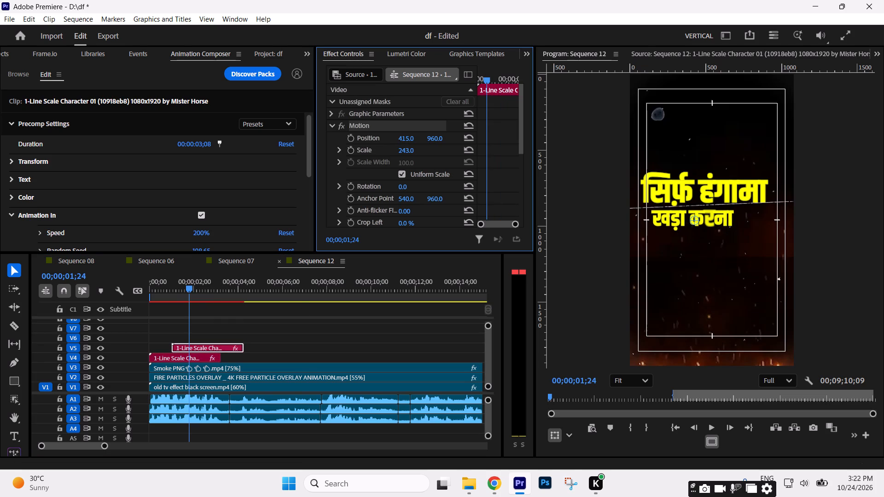
left_click_drag(331, 151, 325, 154)
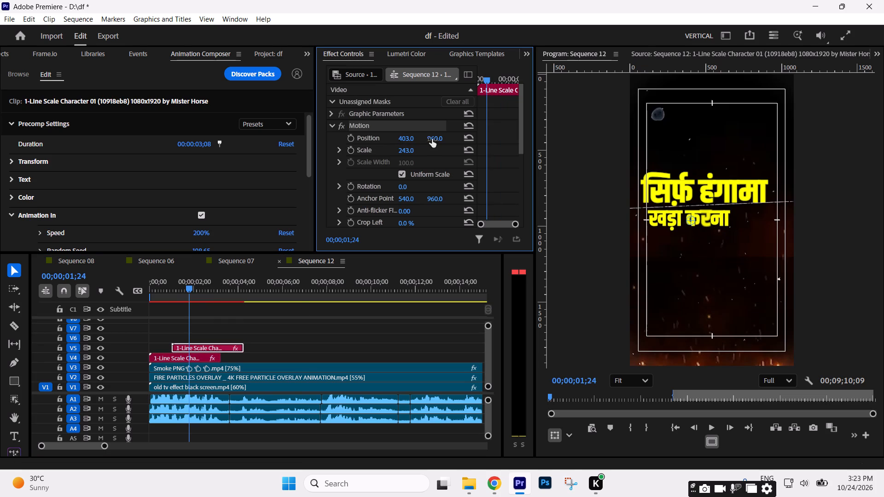
left_click_drag(438, 139, 438, 131)
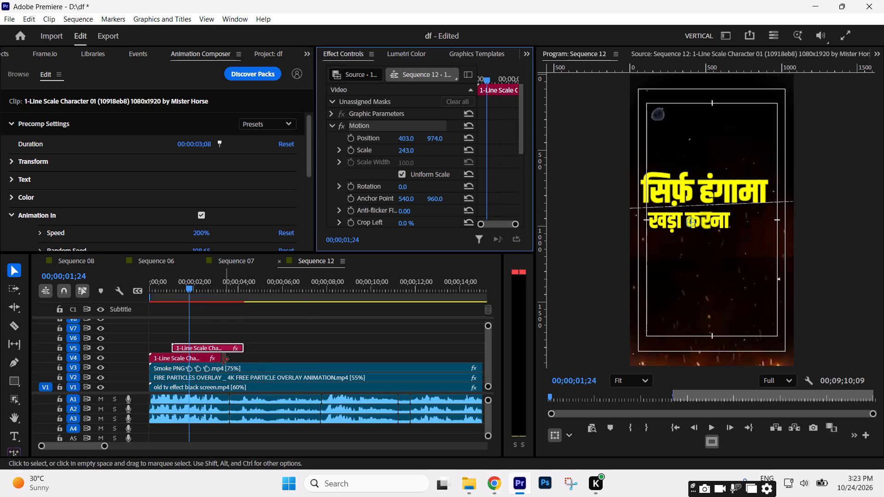
Change the V5 title's text colour to white (FFFFFF).
double_click(214, 346)
scroll(396, 202, "down", 5)
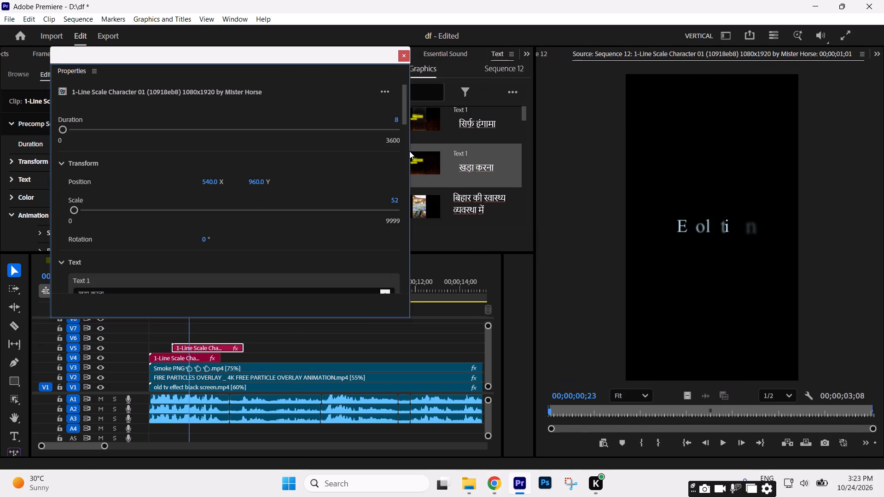
key("ctrl+z")
left_click_drag(405, 113, 415, 175)
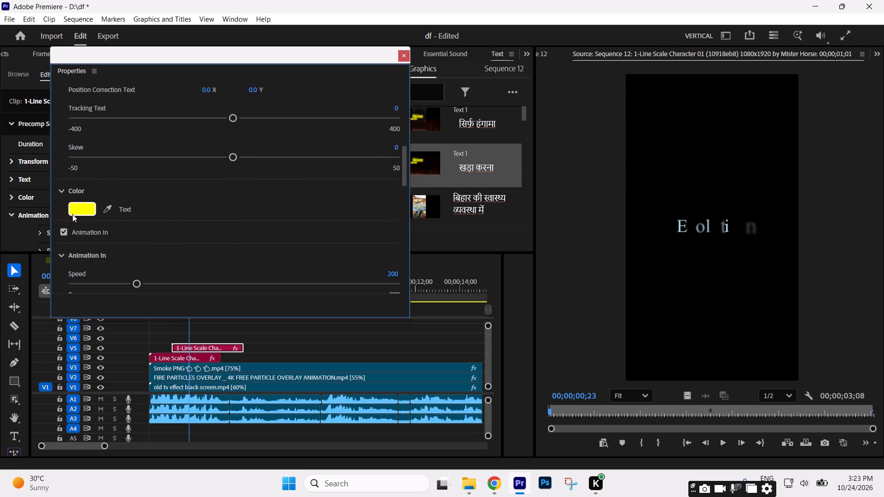
left_click(78, 208)
left_click(368, 295)
left_click_drag(358, 290, 270, 332)
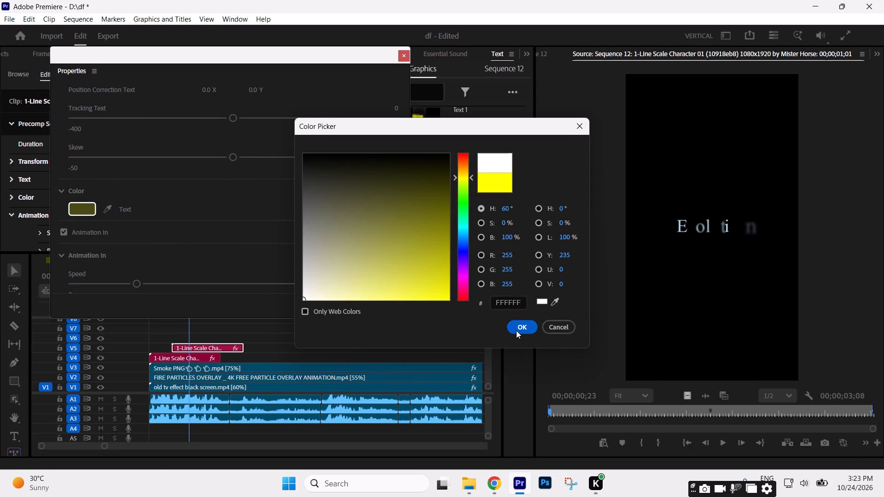
left_click(516, 330)
left_click(405, 55)
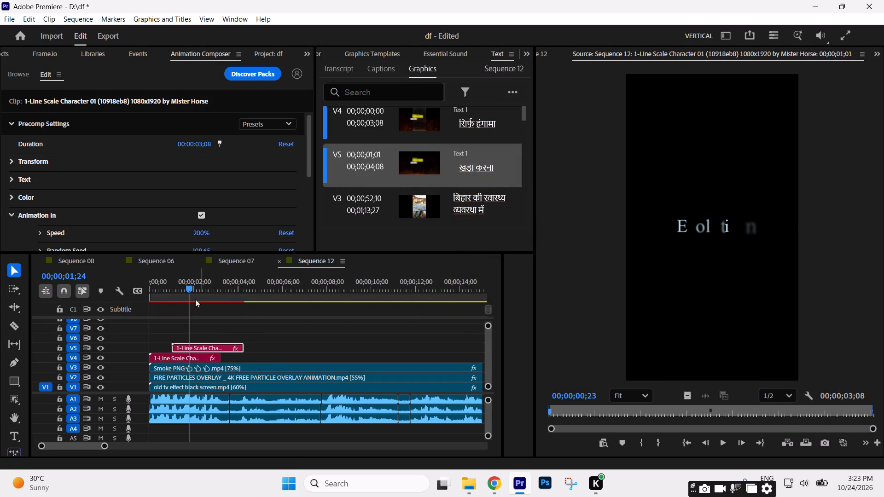
Play and scrub the section around the V5 title's start to check its animation and timing against the poem audio.
left_click(174, 291)
key("space")
key("space")
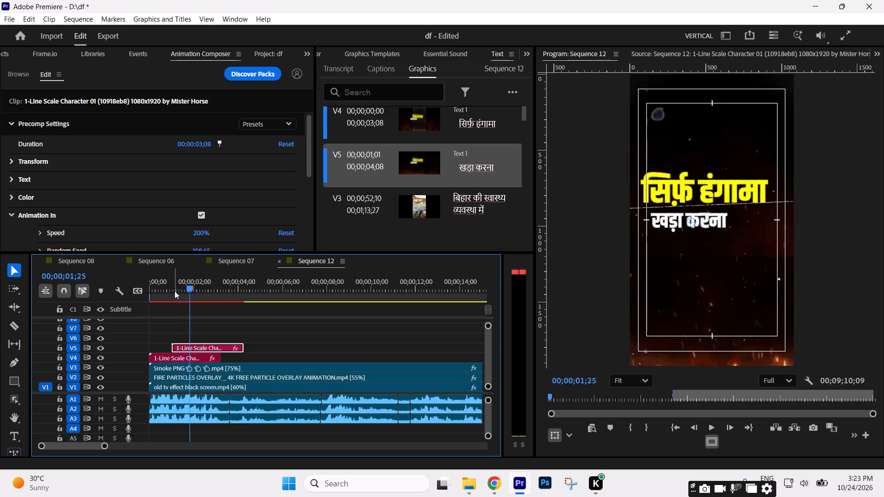
key("space")
key("space")
key("space")
key("space")
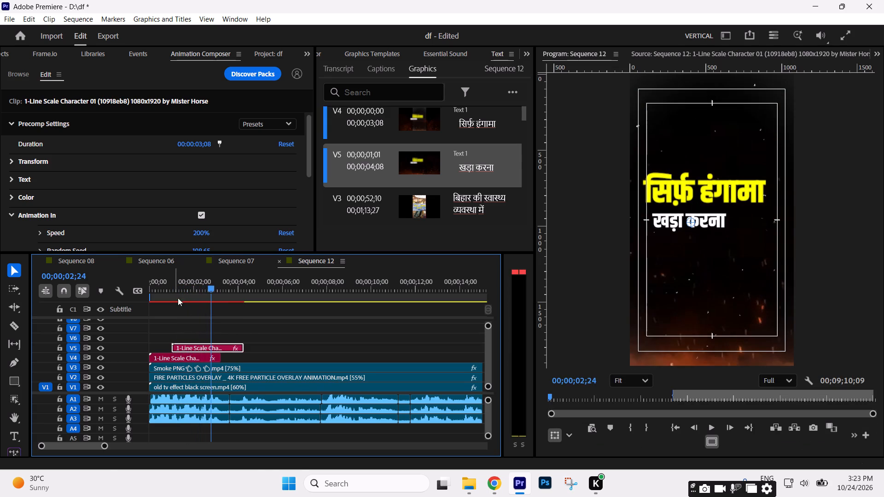
left_click_drag(215, 281, 175, 288)
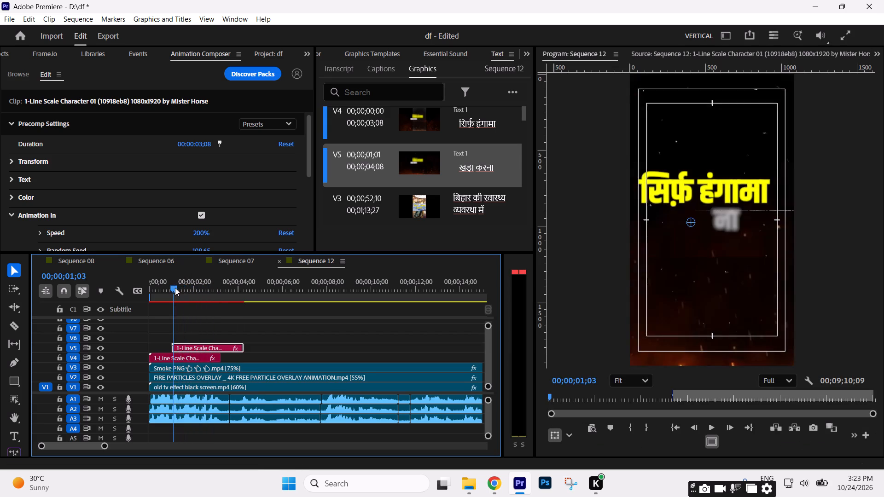
left_click_drag(175, 288, 190, 288)
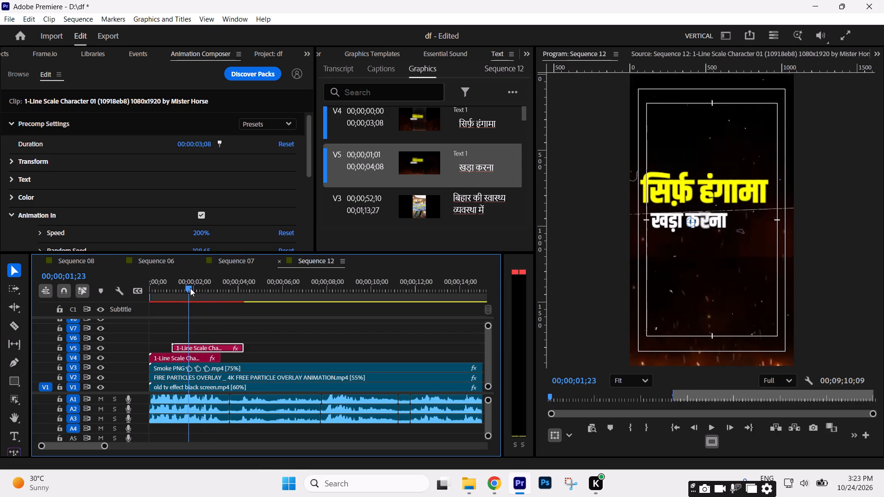
left_click_drag(190, 288, 184, 299)
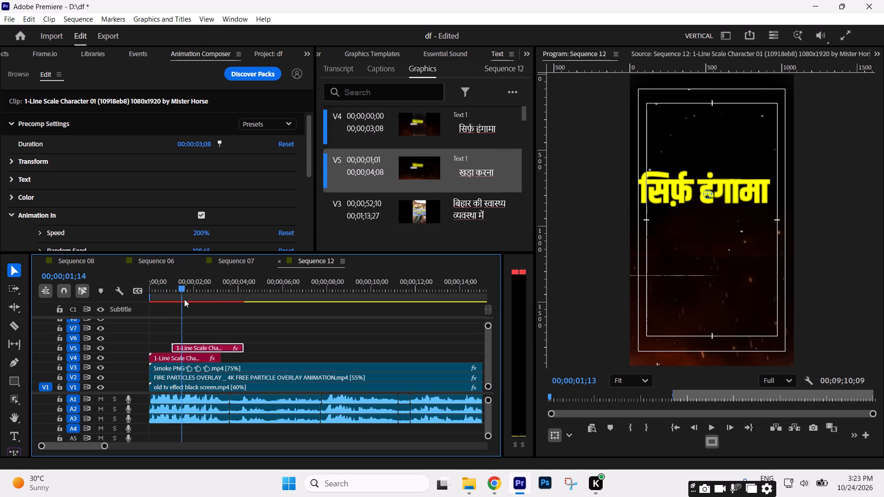
Play and scrub the opening seconds to examine how the V5 title's start lines up with the V4 title and the poem audio.
left_click_drag(184, 299, 126, 304)
key("space")
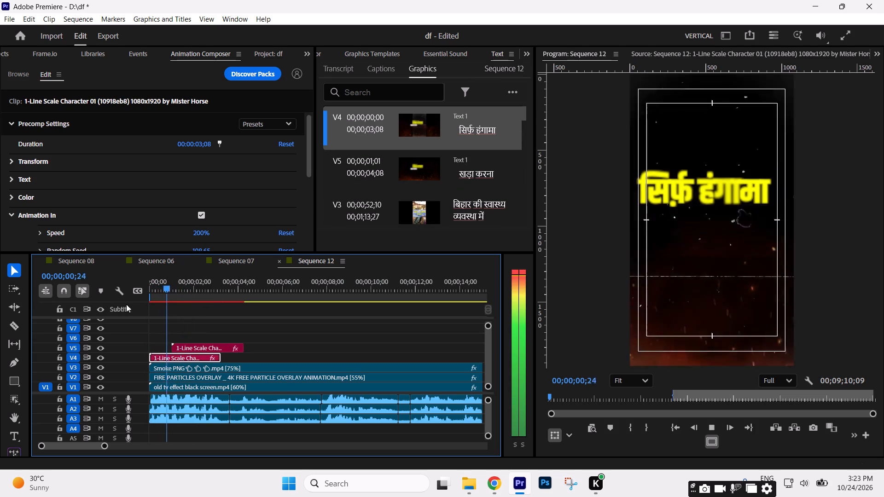
key("space")
key("space")
key("space")
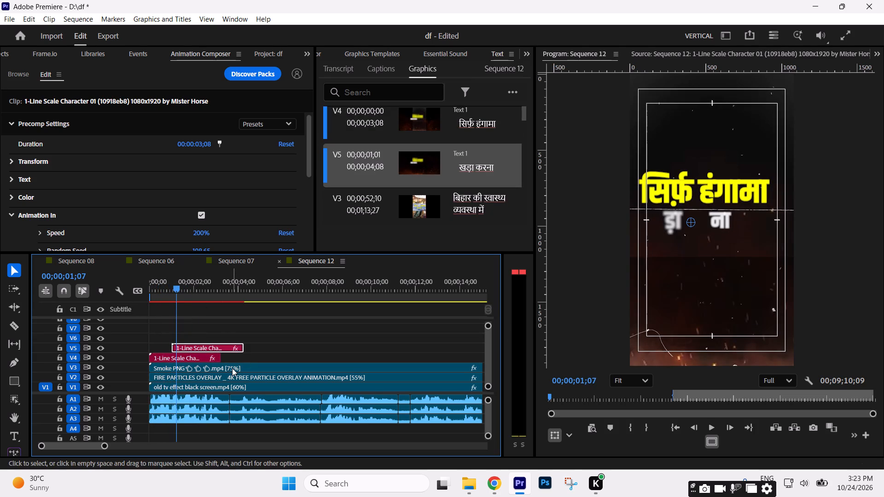
key("space")
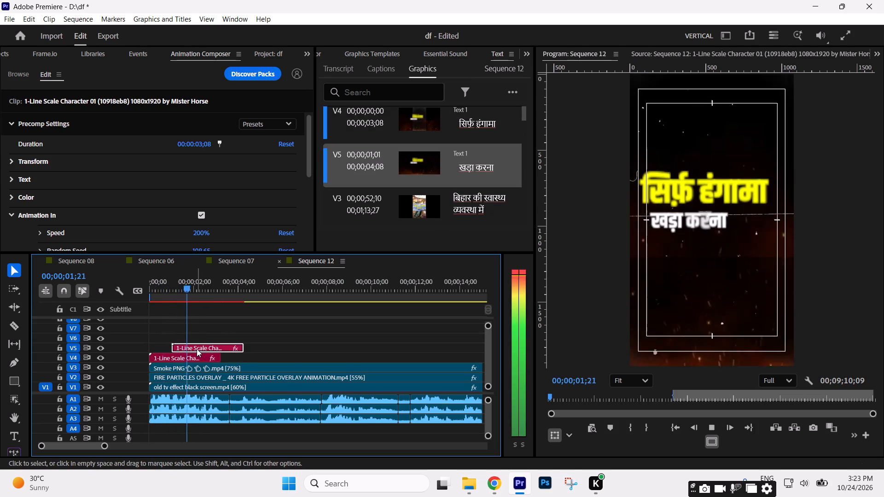
key("space")
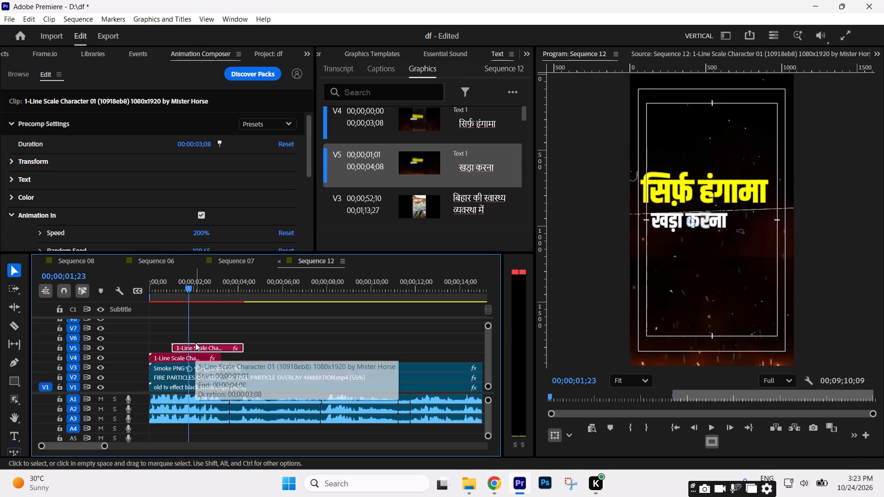
left_click_drag(186, 278, 180, 292)
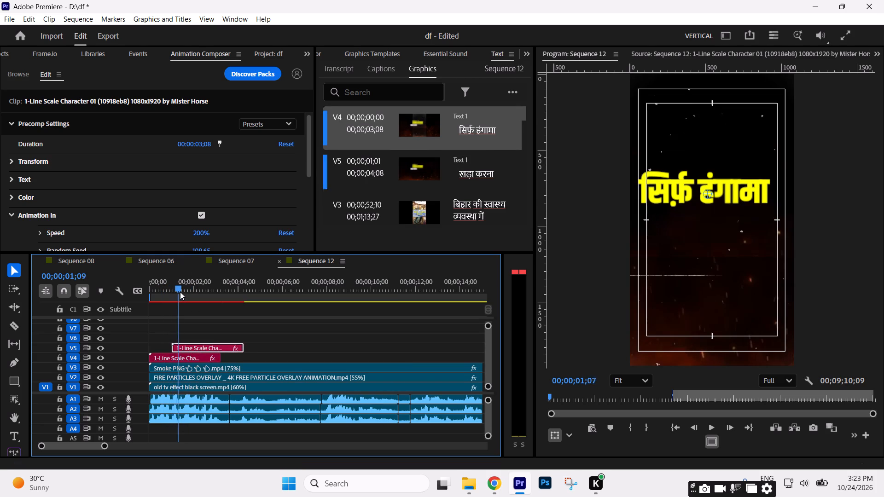
left_click_drag(180, 292, 175, 293)
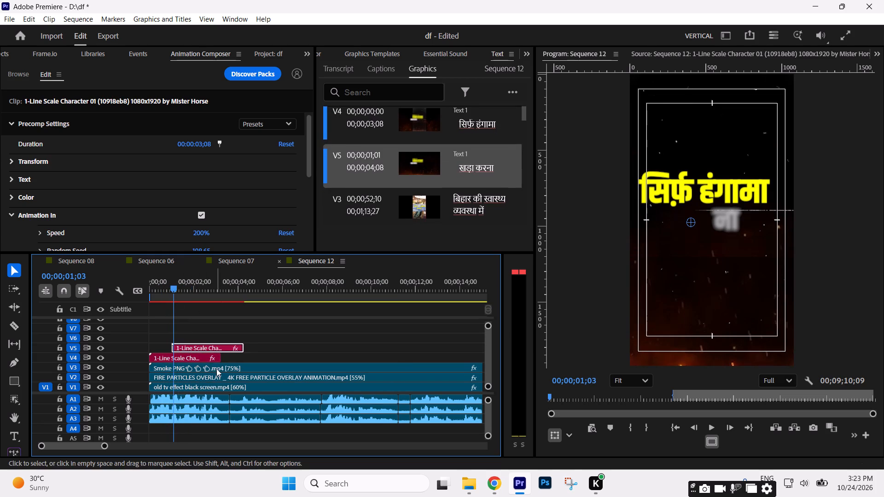
Trim the end of the V4 title "सिर्फ़ हंगामा" back to 00;00;01;03, near the V5 title's start, and scrub across the cut.
left_click_drag(223, 360, 174, 355)
left_click_drag(175, 278, 180, 279)
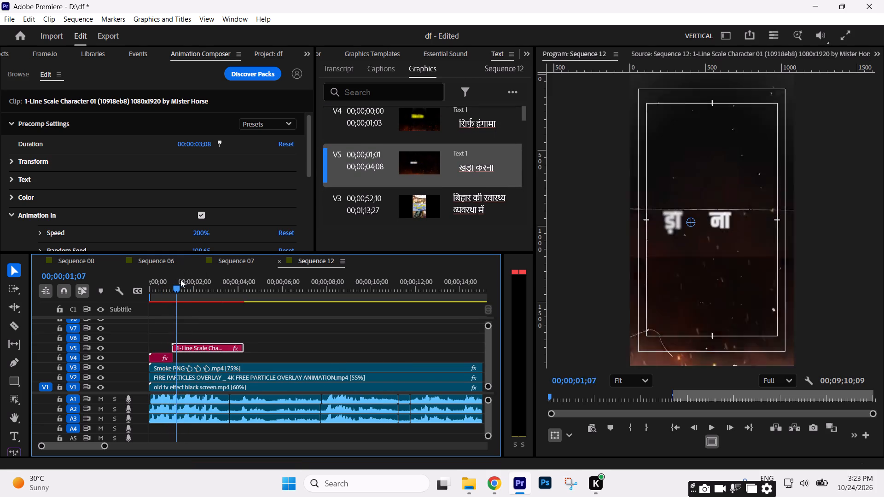
left_click_drag(180, 279, 193, 285)
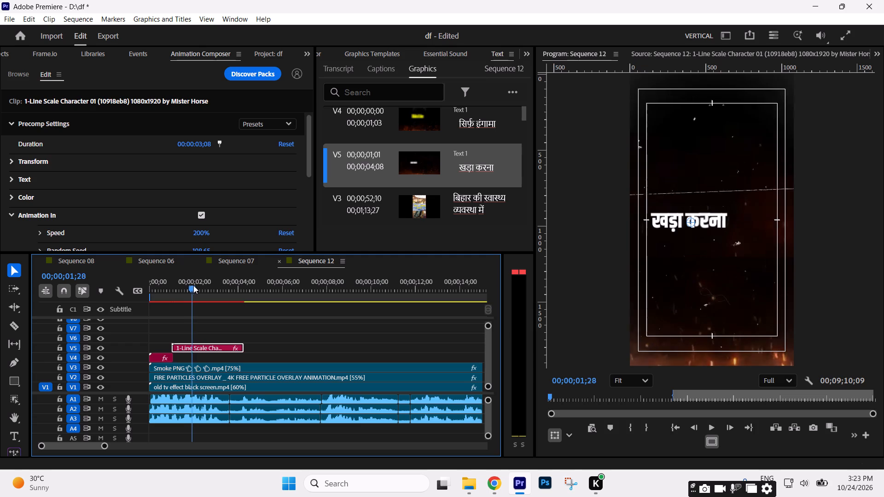
left_click_drag(193, 285, 193, 286)
Move the shortened "सिर्फ़ हंगामा" title from V4 to empty space on V1 at about 21 seconds.
left_click(161, 357)
type("--")
left_click(280, 322)
type("--")
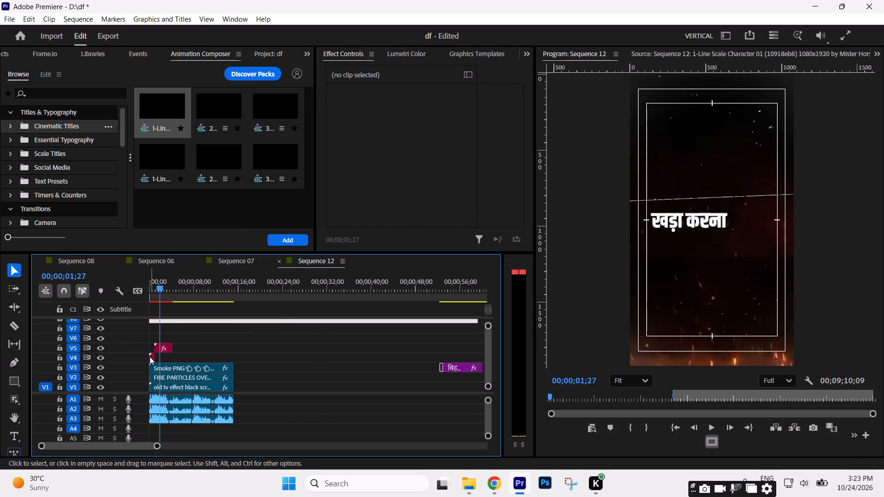
left_click_drag(150, 357, 267, 393)
Insert a frame hold segment at the last frame of the "सिर्फ़ हंगामा" title on V1, at 00;00;22;04.
left_click(290, 288)
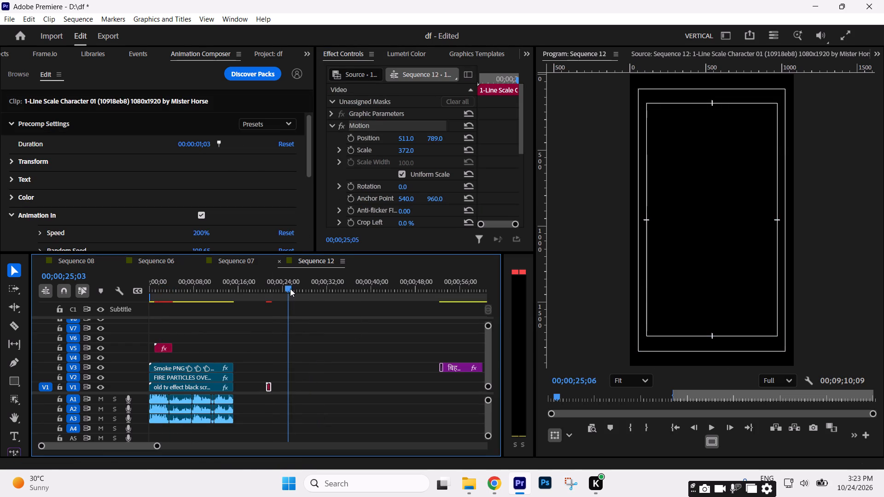
key("Up")
left_click(318, 360)
type("===")
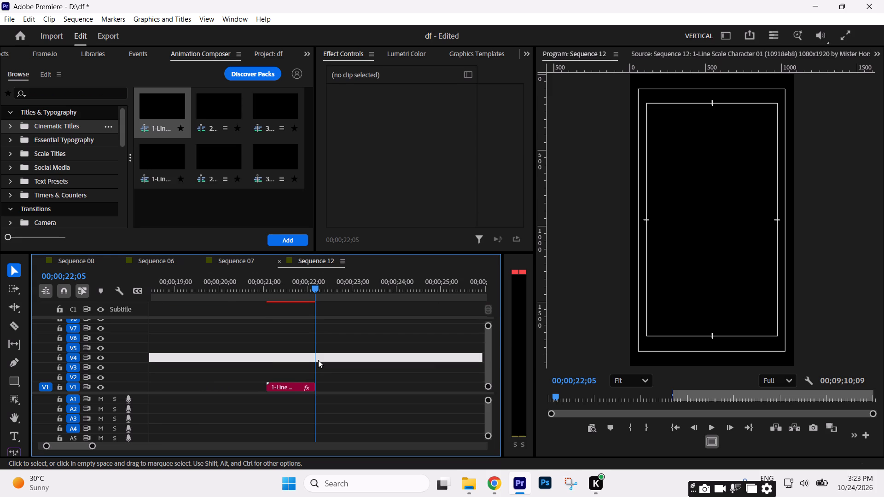
key("Left")
key("equal")
key("equal")
key("equal")
right_click(281, 387)
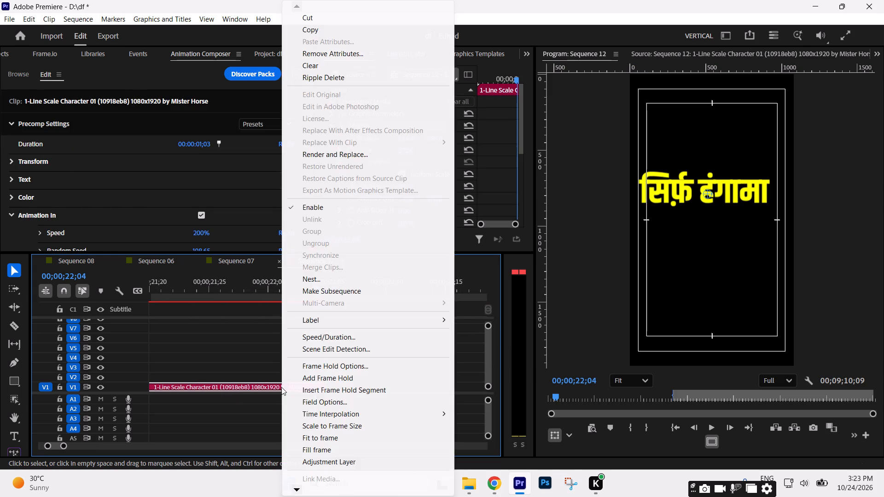
left_click(318, 387)
Move both the "सिर्फ़ हंगामा" title and its frame hold segment back to V4 at the start of the sequence.
left_click_drag(356, 358, 302, 390)
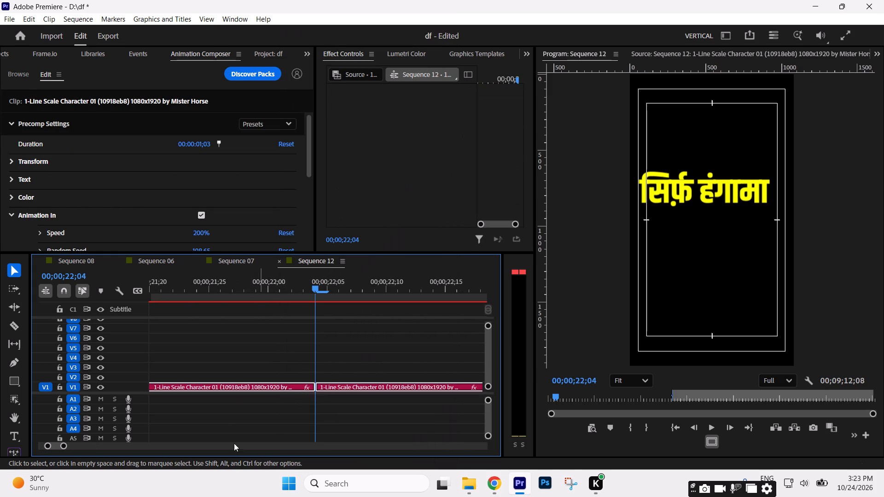
left_click_drag(64, 445, 187, 440)
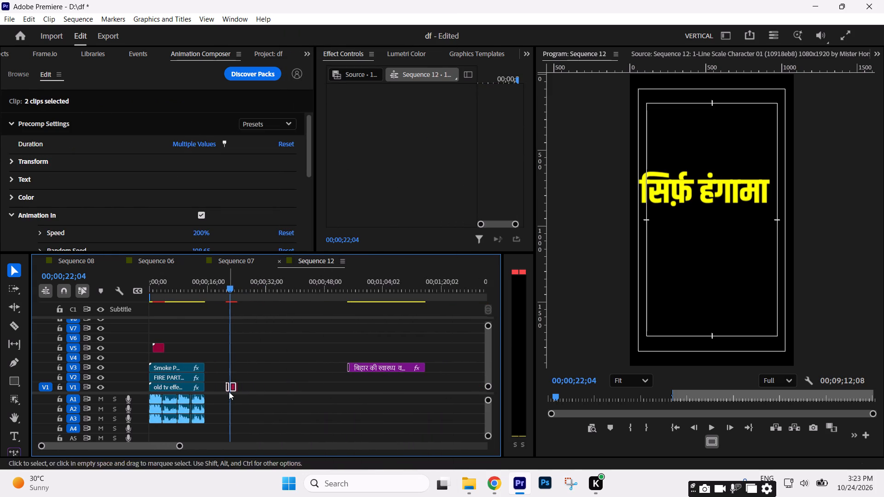
left_click_drag(232, 388, 142, 360)
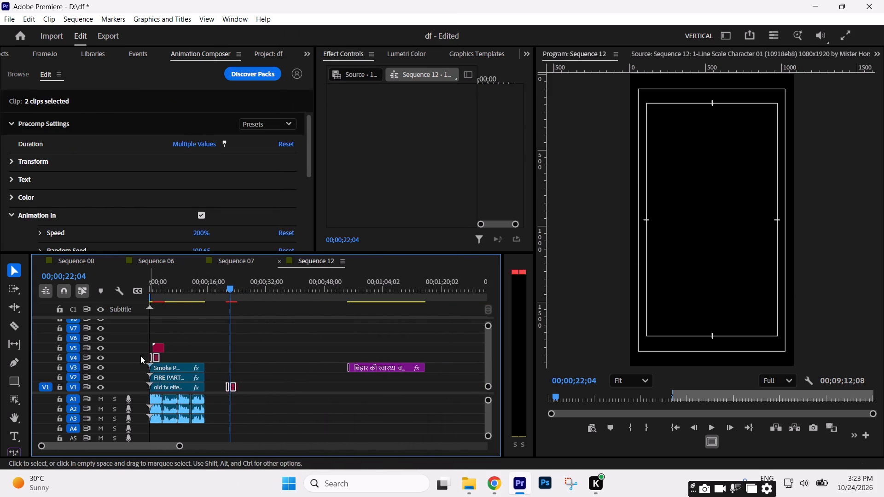
Play the sequence from the start to check the held V4 title together with the V5 title's entrance.
left_click_drag(170, 283, 70, 298)
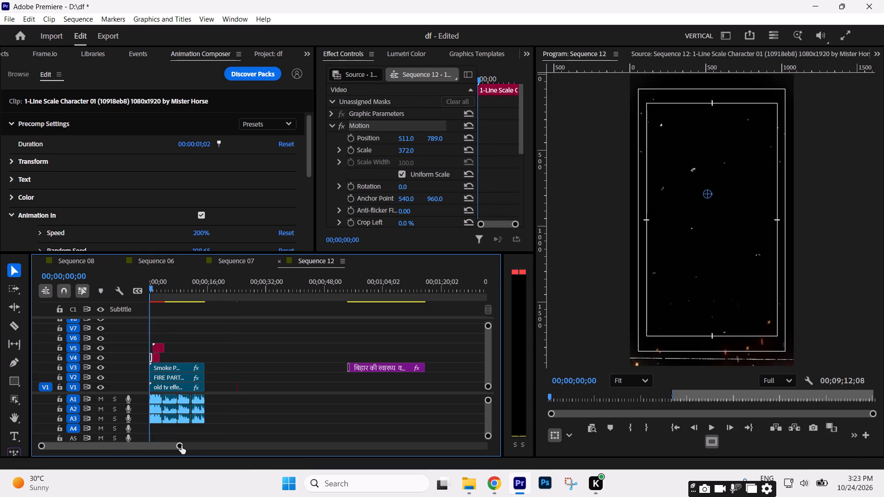
left_click_drag(181, 445, 73, 443)
key("space")
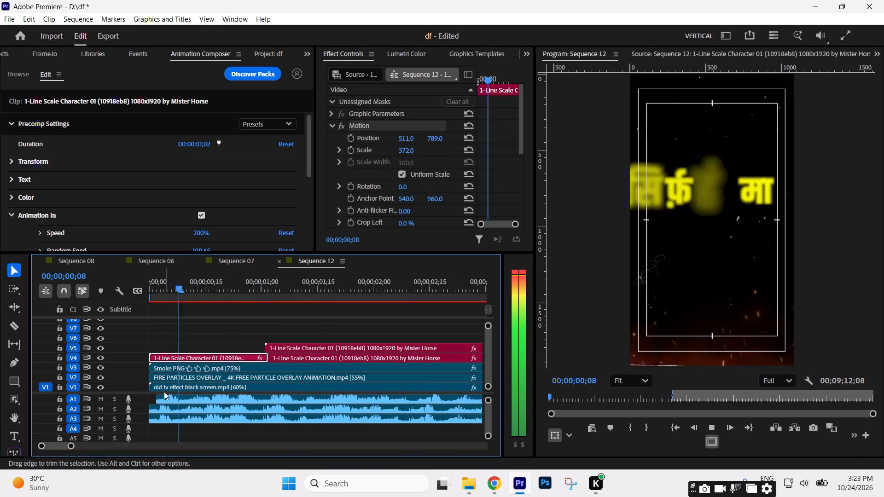
key("space")
key("space")
key("space")
key("space")
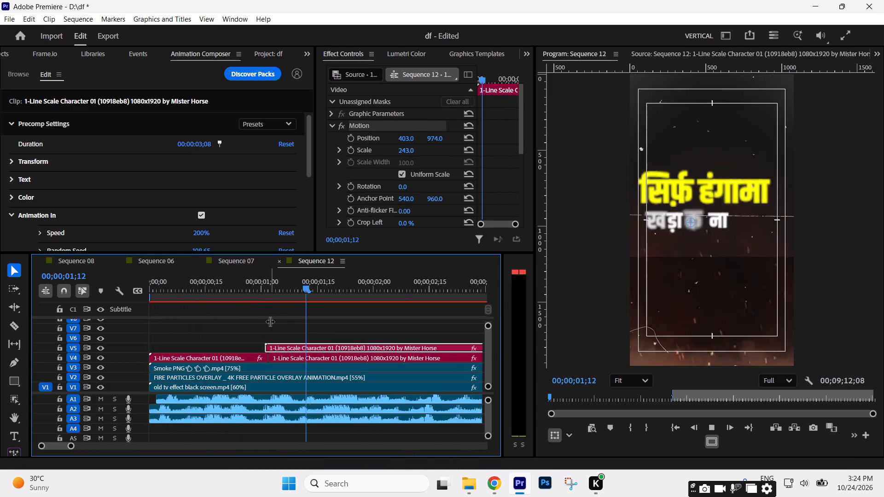
key("space")
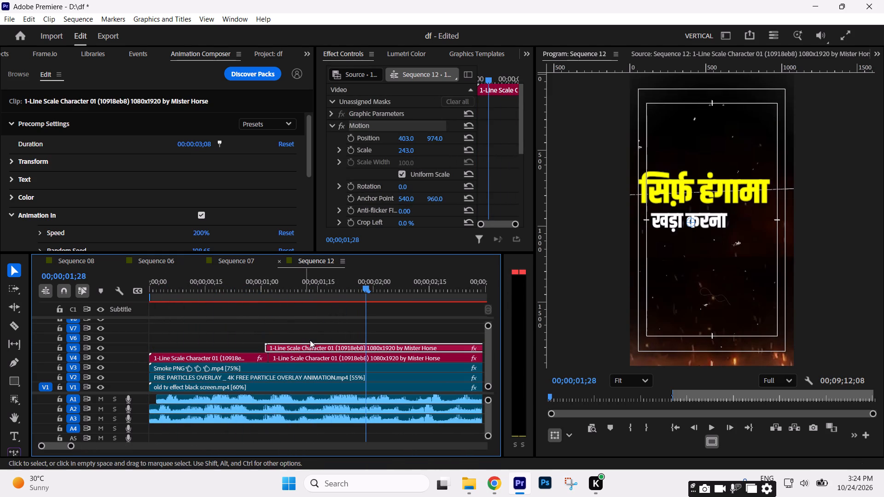
Move the V5 title "खड़ा करना" to position 378, 966.
left_click(308, 350)
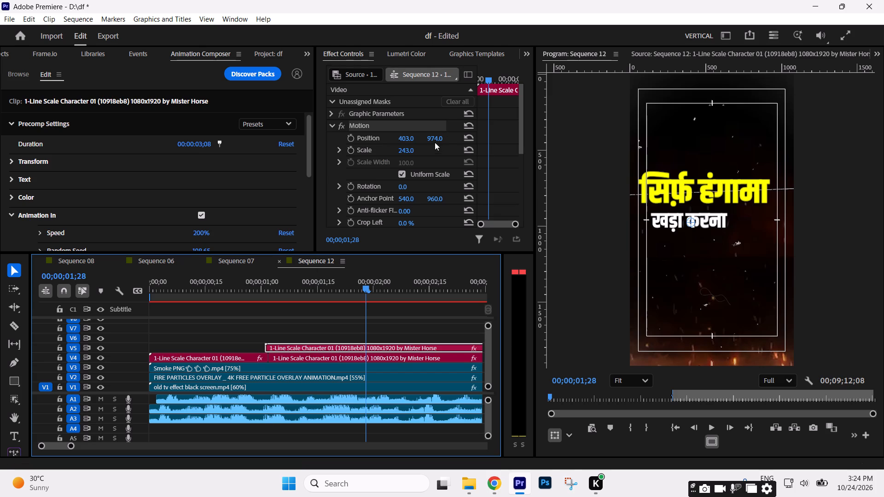
left_click_drag(435, 140, 433, 144)
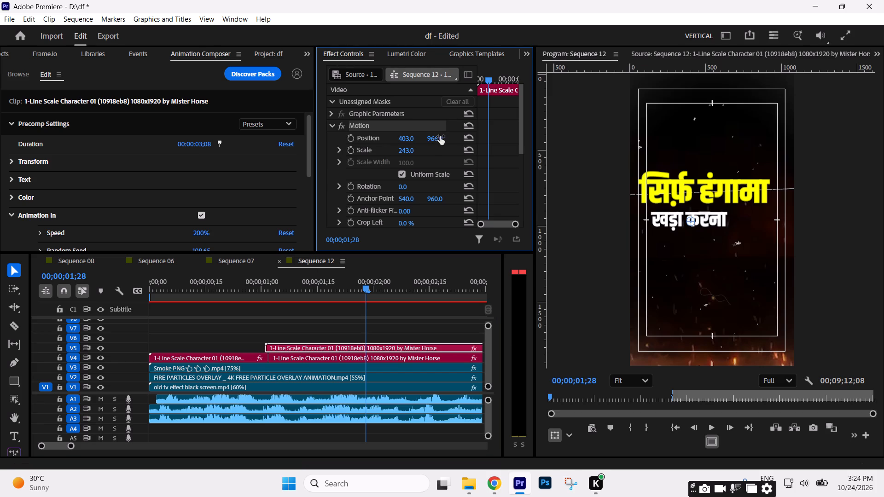
left_click_drag(408, 137, 394, 137)
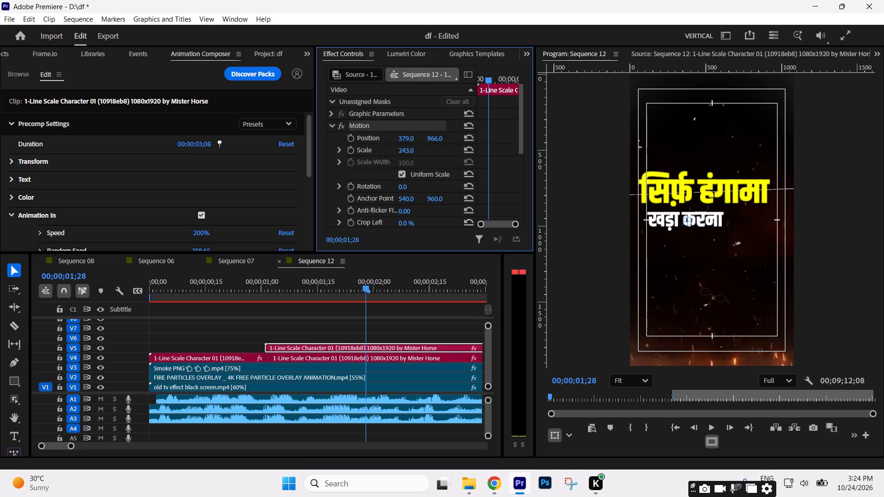
left_click_drag(394, 137, 394, 137)
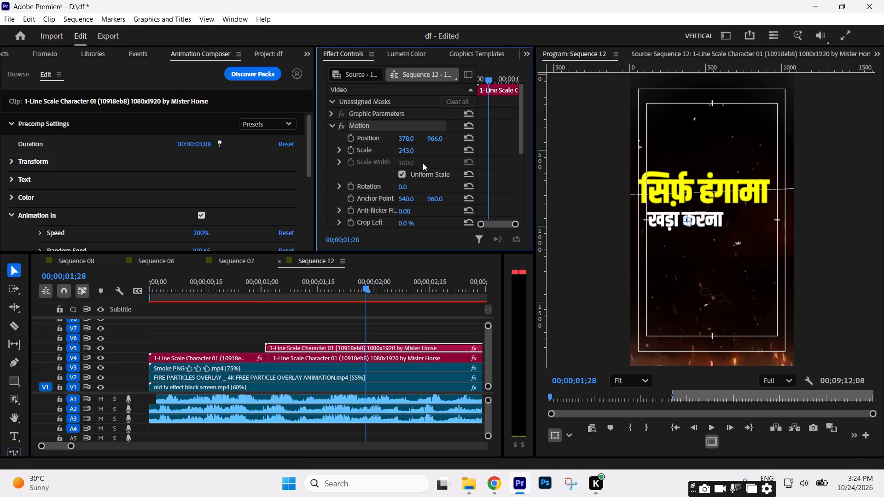
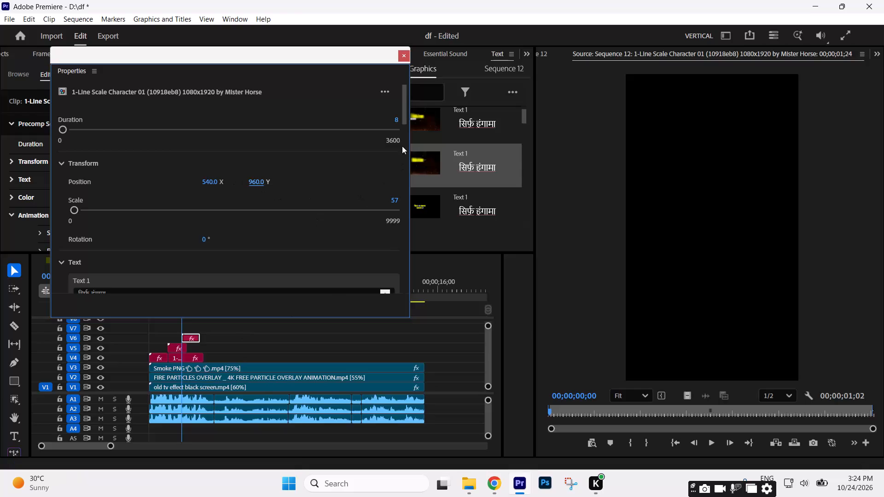
Replace the text of the V6 title with "मेरा", cutting the remaining words of the pasted phrase.
left_click_drag(405, 111, 406, 144)
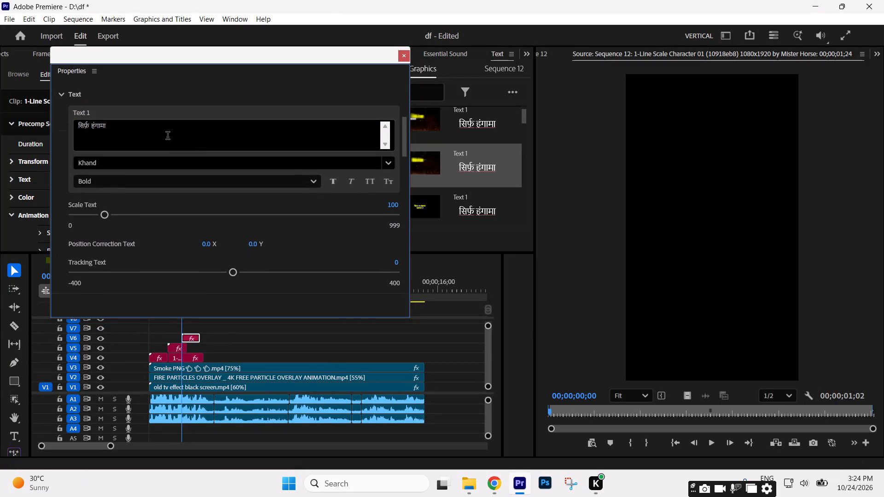
left_click_drag(165, 137, 0, 137)
key("ctrl+v")
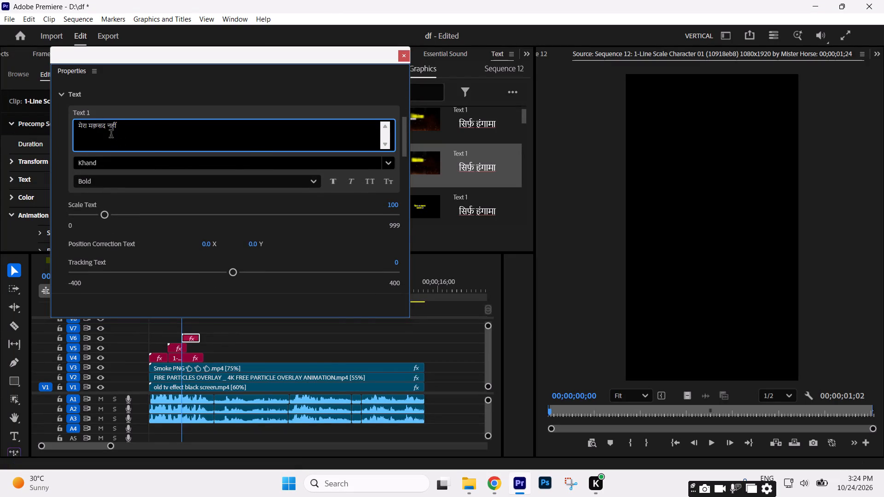
left_click(94, 130)
left_click_drag(90, 124, 142, 126)
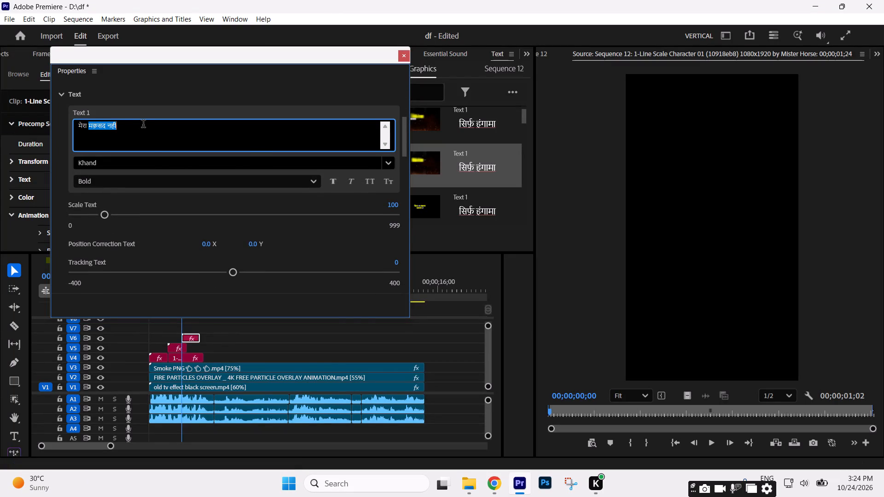
key("ctrl+x")
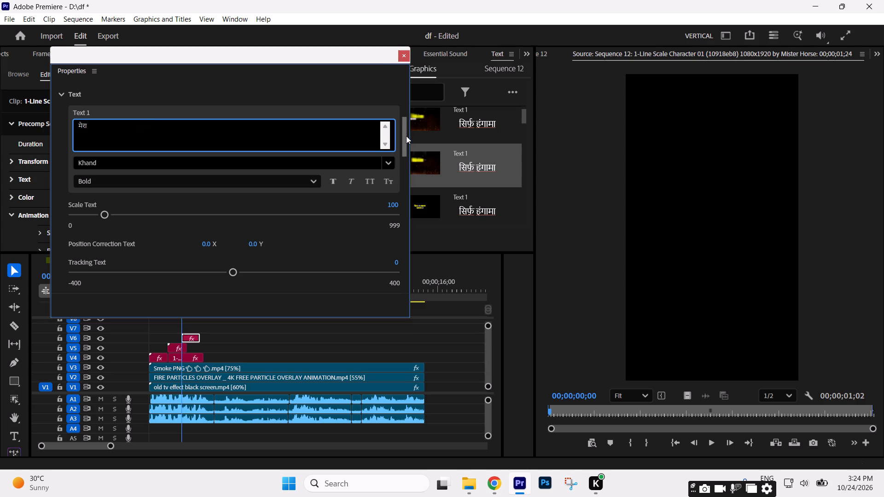
left_click_drag(405, 136, 402, 187)
left_click(399, 55)
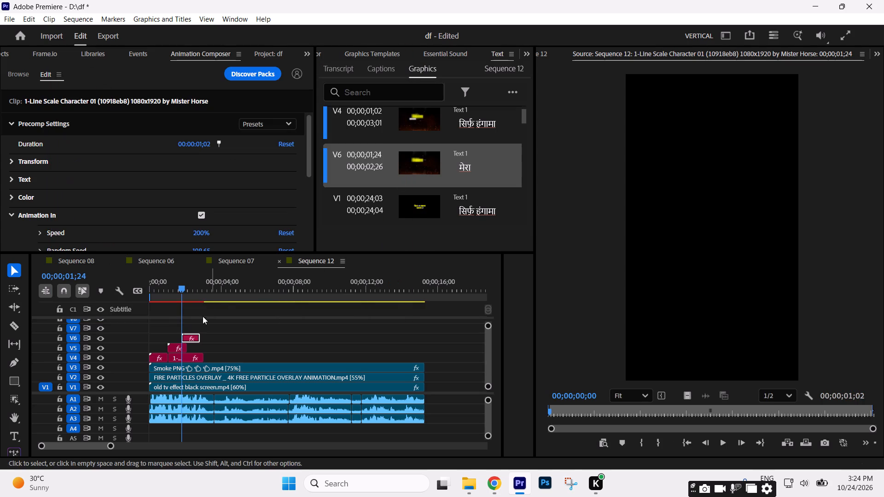
Lower the V6 title "मेरा" to position 511, 1083, and preview it below the other titles.
key("space")
key("space")
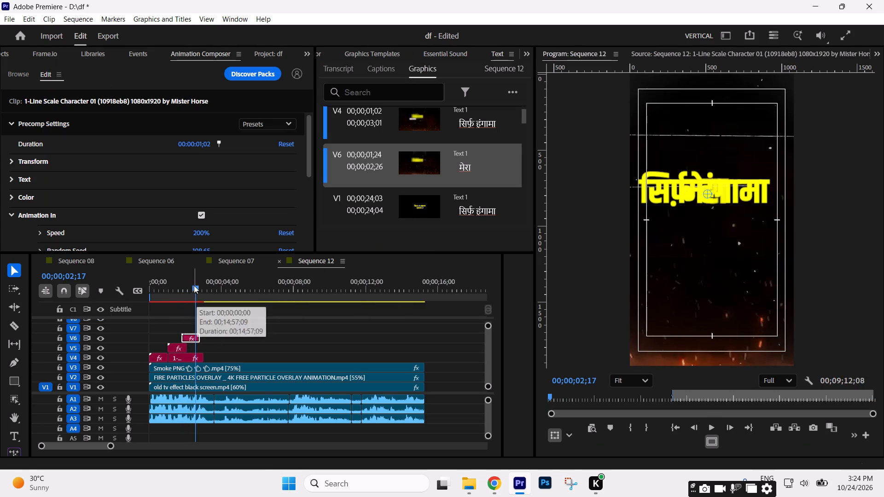
left_click_drag(193, 285, 182, 288)
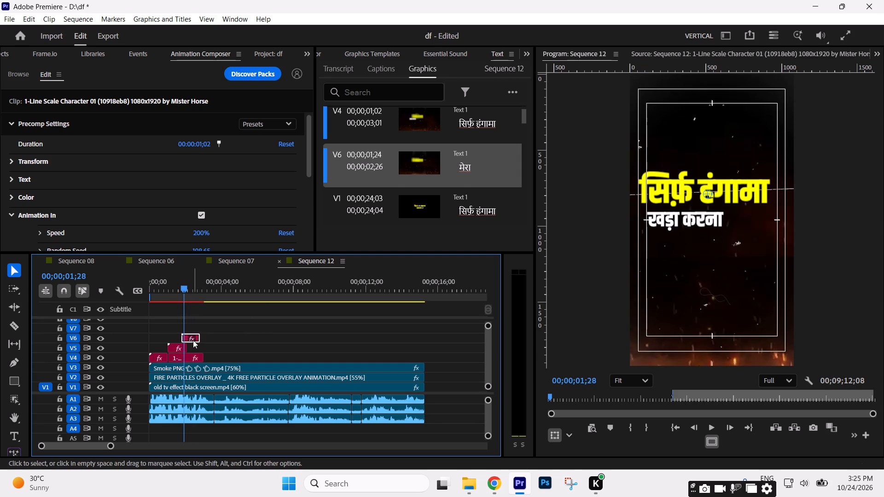
left_click(191, 339)
left_click_drag(437, 138, 489, 36)
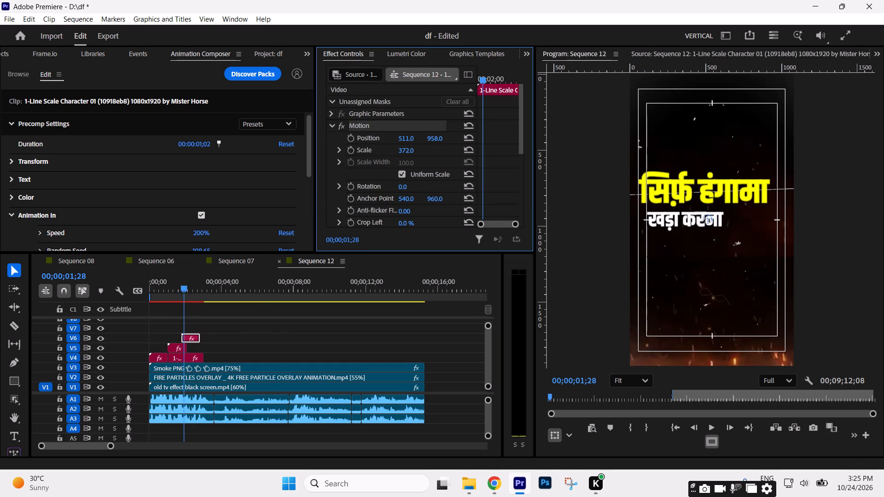
left_click_drag(489, 36, 462, 127)
key("space")
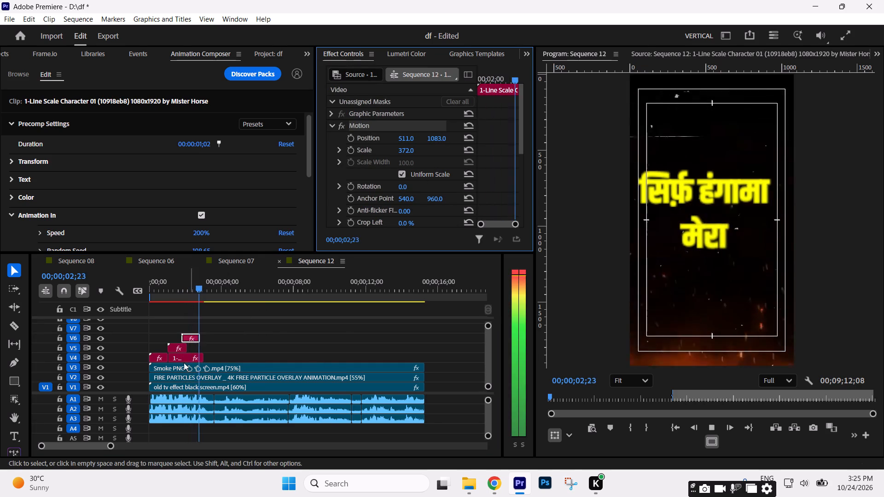
key("space")
Move the V5 title "खड़ा करना" to V1 past the end of the overlays and insert a frame hold segment at its last frame, 00;00;17;18.
left_click_drag(173, 350, 453, 389)
left_click(458, 289)
key("Down")
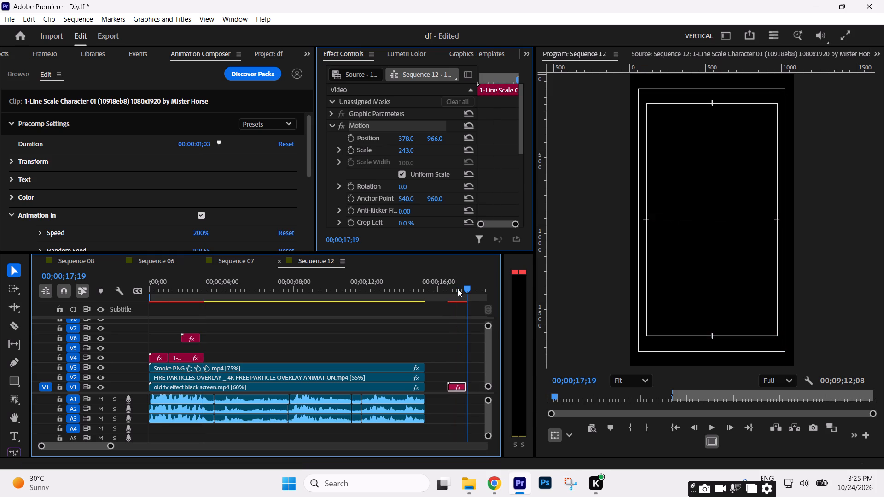
key("Left")
key("equal")
key("equal")
key("equal")
right_click(274, 386)
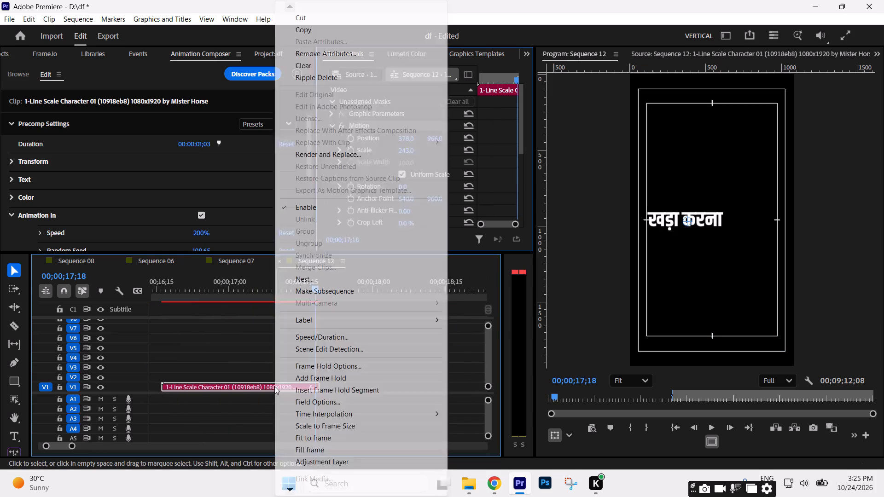
left_click(319, 386)
Move both the "खड़ा करना" title and its frame hold segment back to V5, starting where the V4 frame hold begins.
left_click_drag(260, 362, 331, 388)
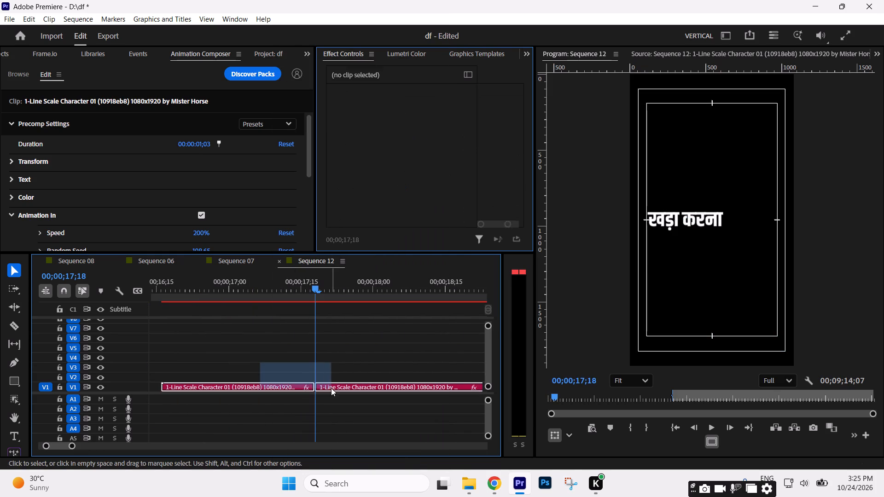
key("equal")
type("---")
key("minus")
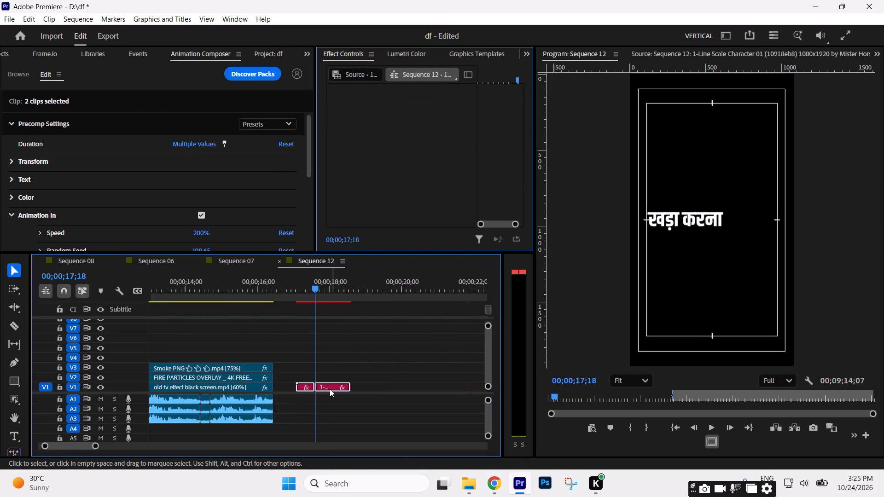
key("minus")
key("minus")
key("equal")
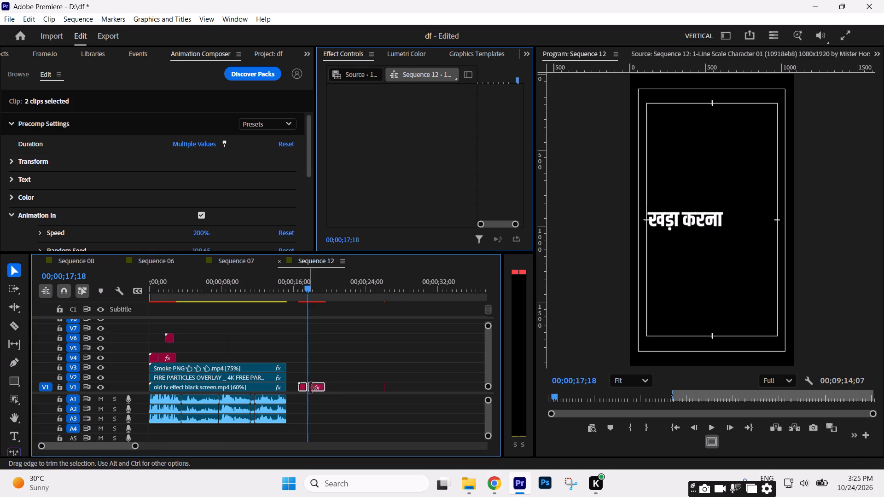
left_click_drag(313, 387, 176, 349)
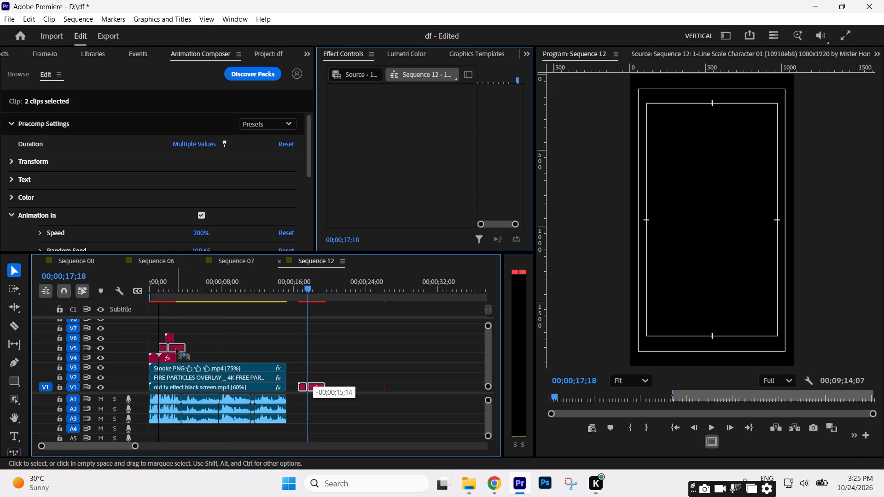
left_click_drag(176, 349, 175, 350)
Play the sequence from about 00;00;01;20 to check the held V5 title together with the V4 and V6 titles.
left_click(164, 286)
key("space")
key("space")
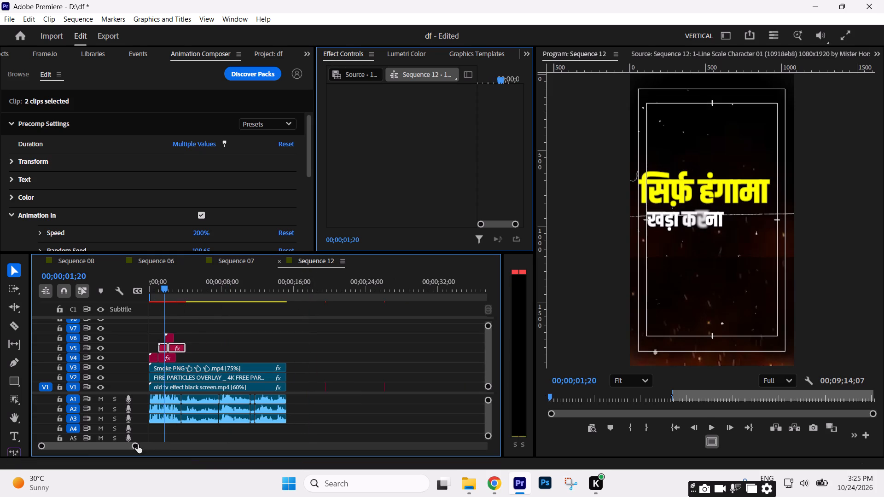
left_click_drag(137, 445, 98, 446)
key("space")
key("space")
key("space")
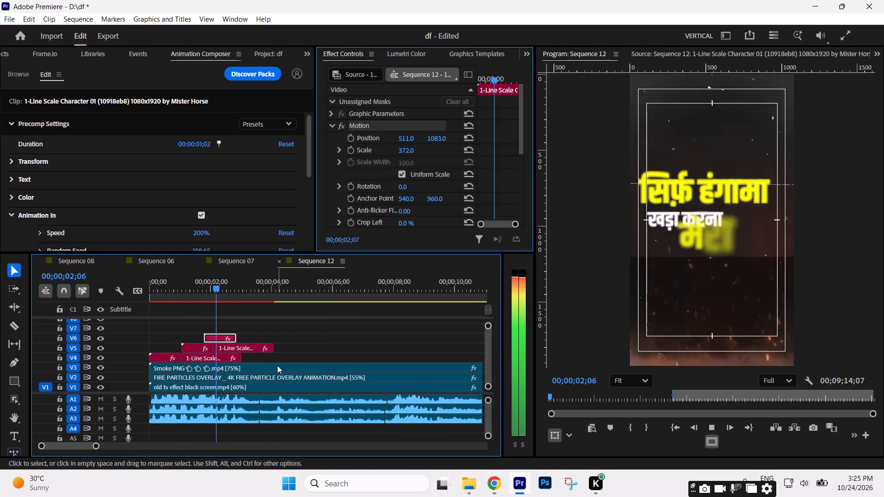
key("space")
Adjust the ends of the V4 and V5 frame hold segments so both finish at 00;00;04;02 in the audio.
left_click_drag(275, 349, 250, 349)
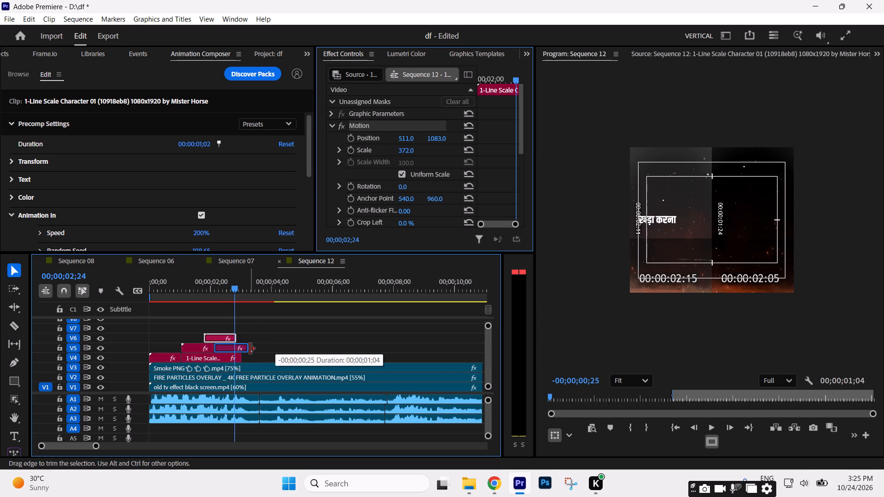
left_click_drag(250, 349, 260, 349)
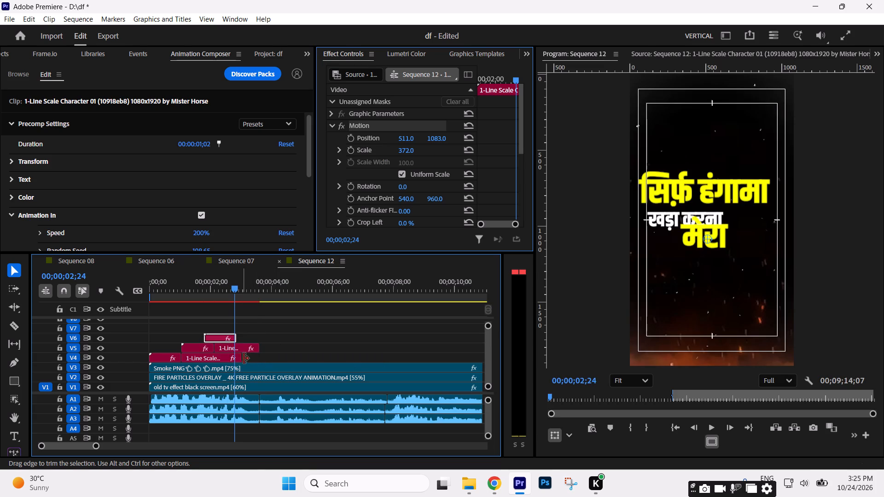
left_click_drag(245, 358, 262, 358)
key("space")
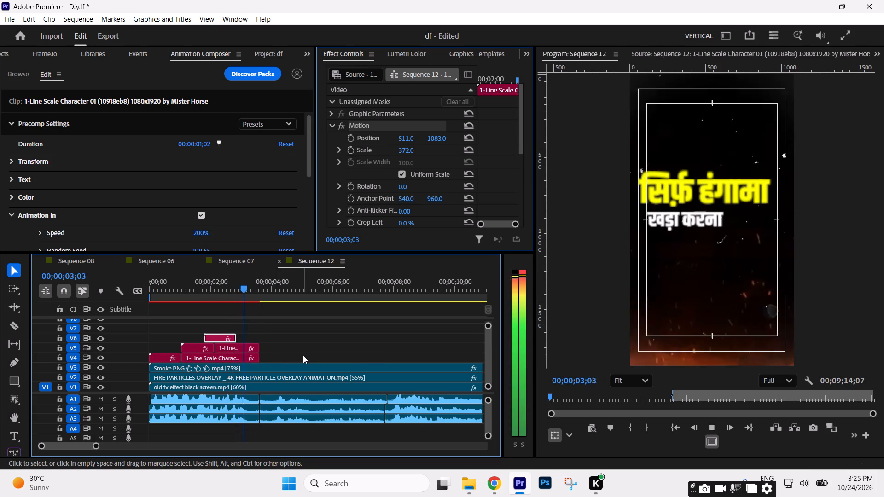
key("space")
key("space")
key("space")
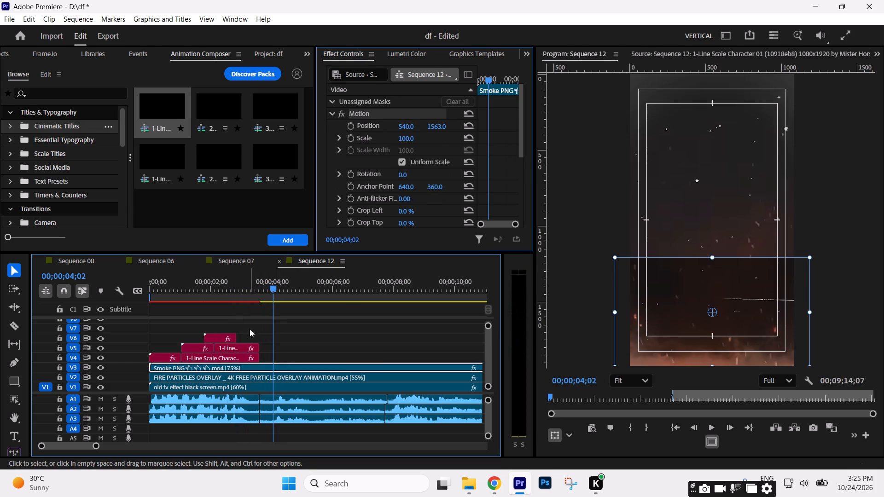
left_click_drag(250, 329, 257, 357)
left_click_drag(256, 353, 272, 352)
Play the sequence from the start to check the timing of the V4, V5 and V6 titles against the audio.
left_click_drag(173, 288, 121, 298)
key("space")
key("space")
key("space")
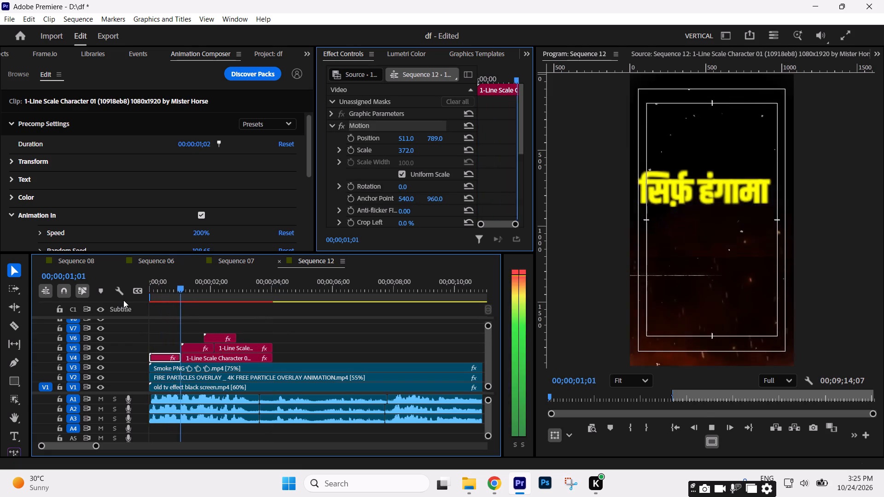
key("space")
key("space")
key("space")
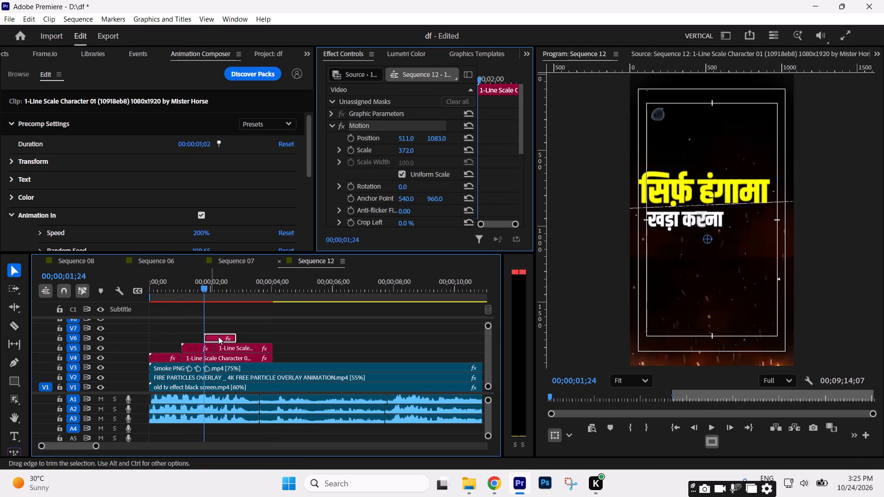
key("space")
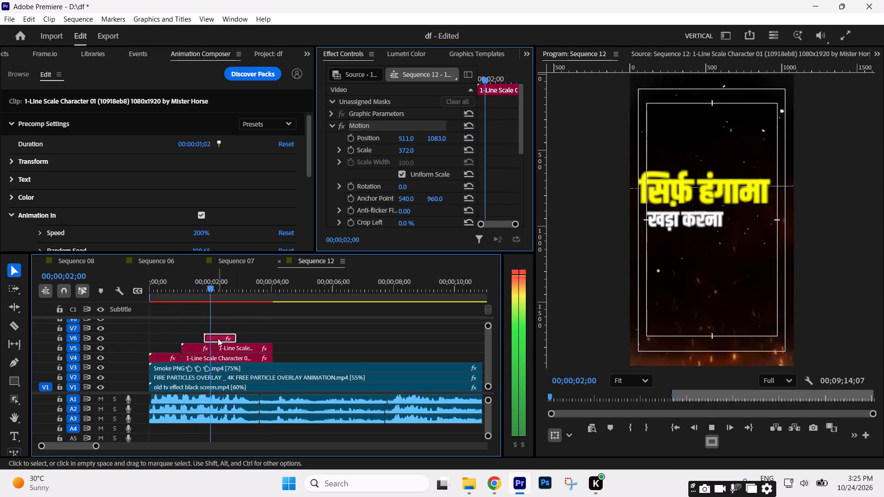
key("space")
Move the V6 title "मेरा" to position 832, 1030, beside "खड़ा करना".
left_click(211, 338)
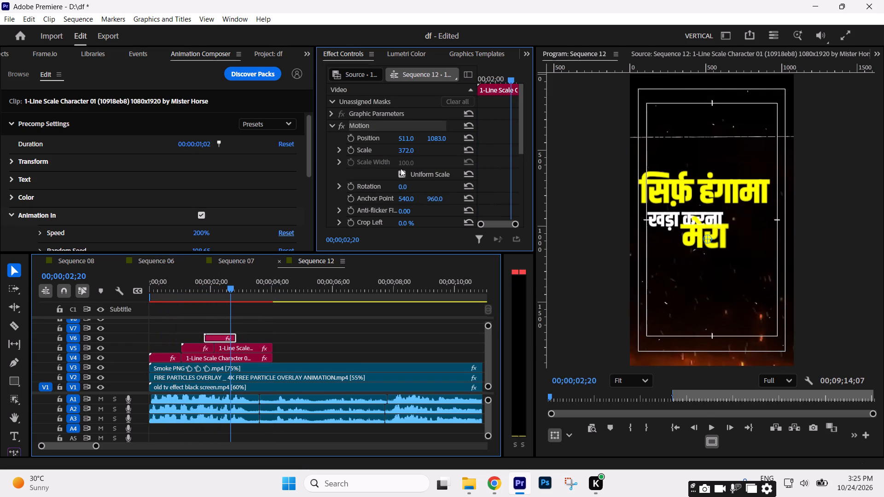
left_click_drag(408, 137, 579, 147)
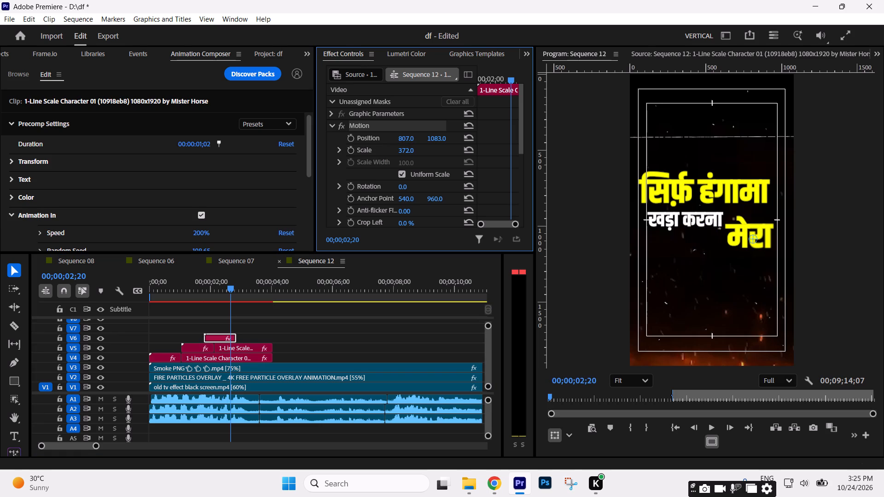
left_click_drag(579, 147, 585, 148)
left_click_drag(436, 139, 437, 139)
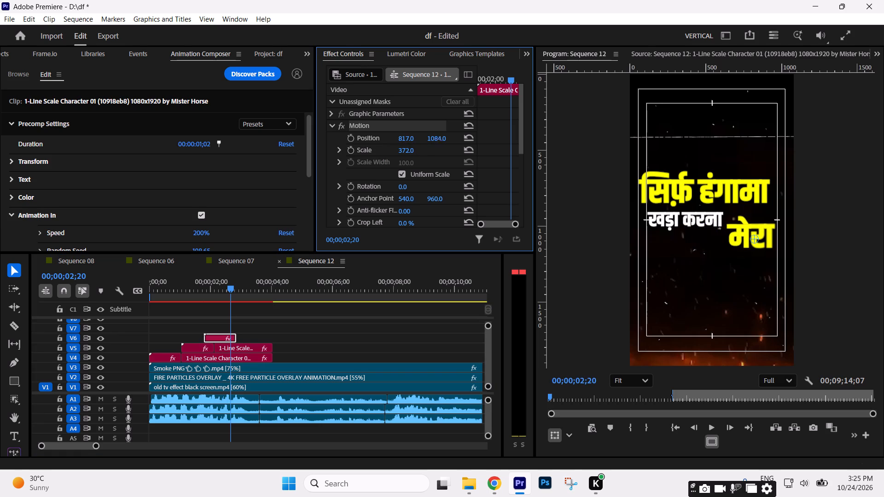
left_click_drag(437, 139, 444, 169)
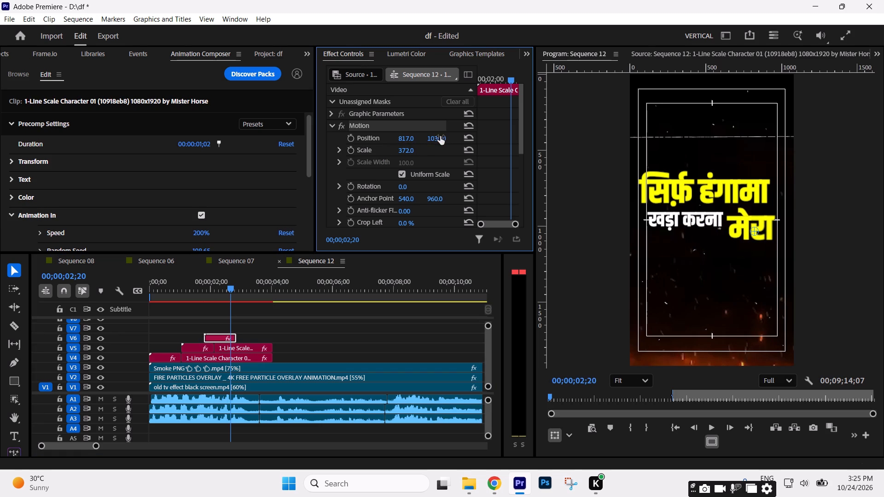
left_click_drag(403, 138, 412, 136)
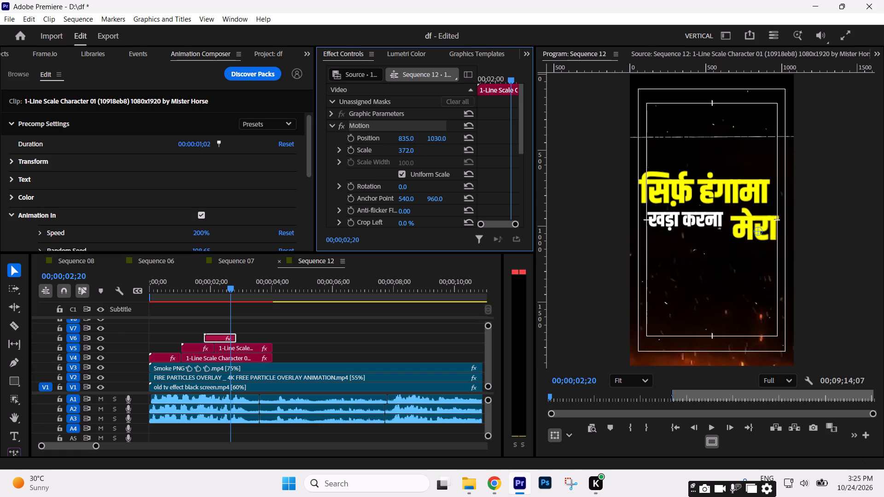
left_click_drag(412, 136, 411, 134)
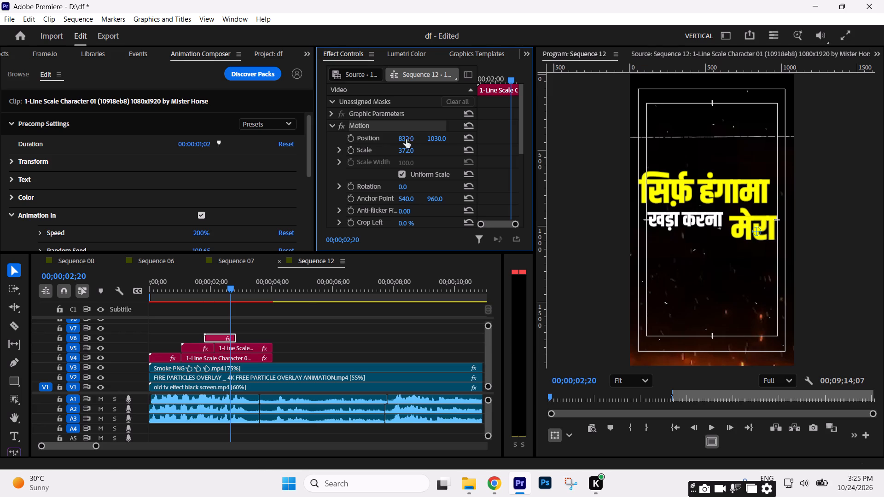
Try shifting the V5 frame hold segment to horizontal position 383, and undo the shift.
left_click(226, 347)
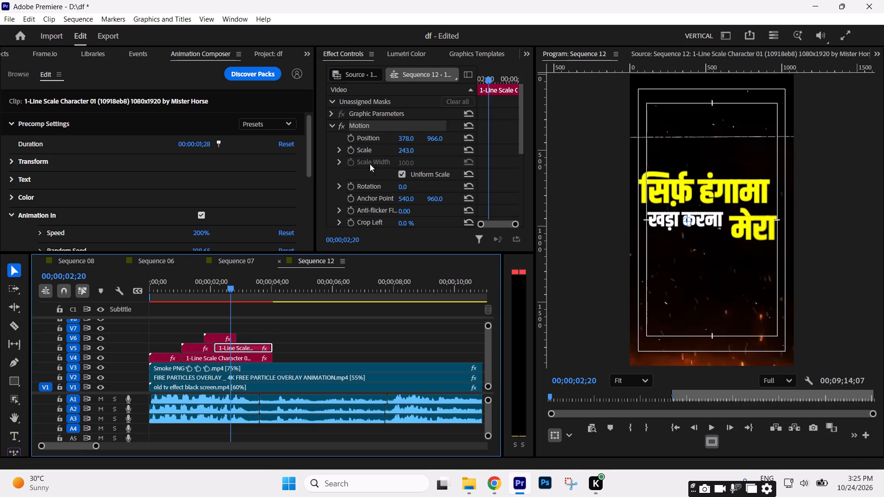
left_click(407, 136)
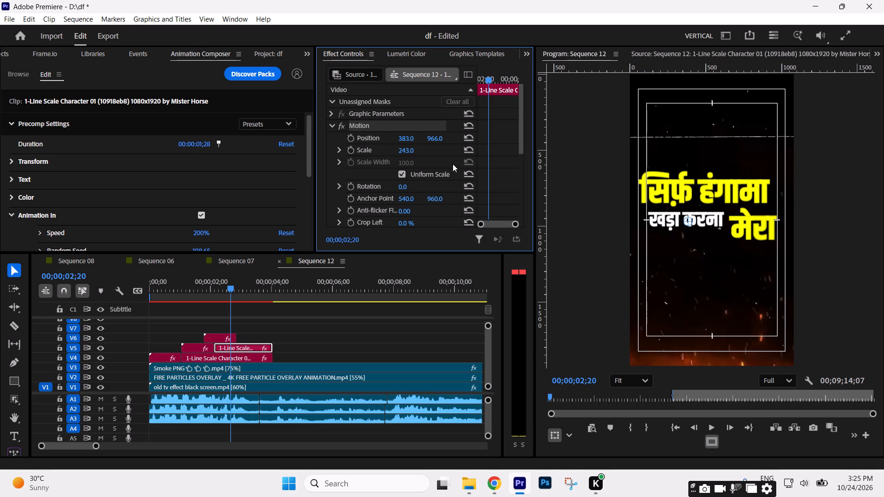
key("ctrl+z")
Play and scrub between 00;00;02;03 and 00;00;02;22 to check the entrance of the repositioned V6 title.
key("space")
key("space")
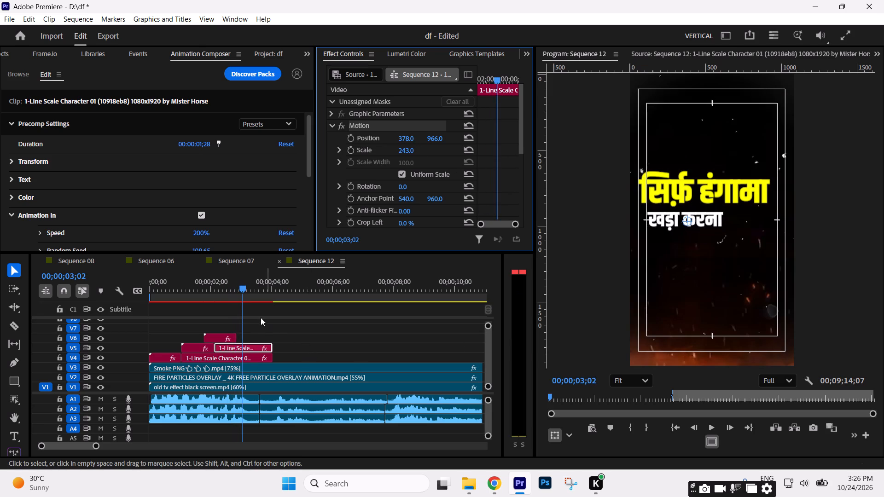
left_click_drag(219, 287, 224, 288)
left_click_drag(216, 276, 209, 276)
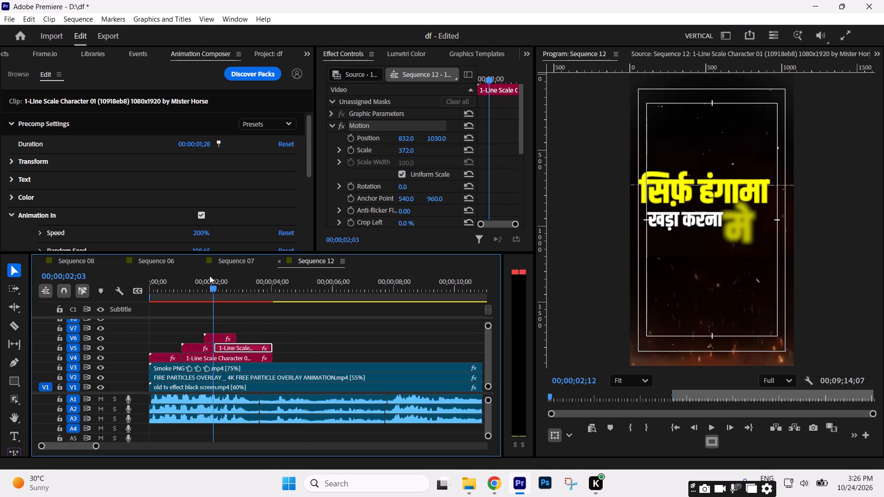
left_click_drag(209, 276, 235, 283)
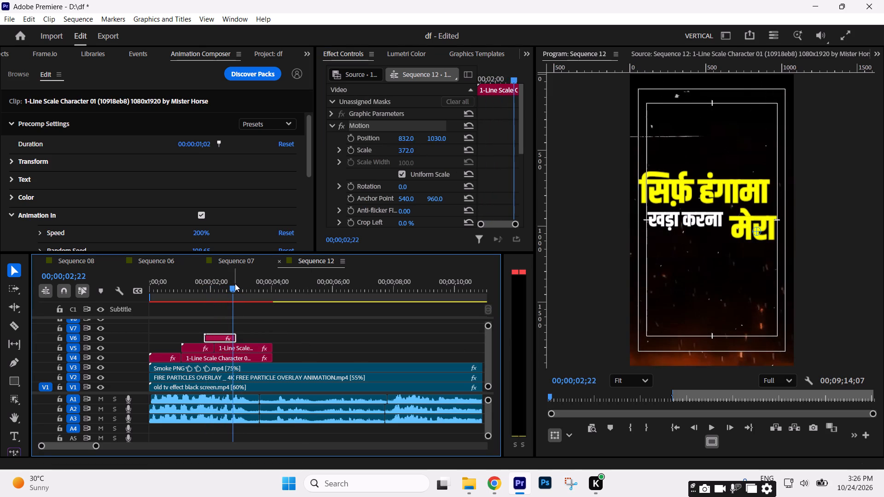
Shift the V6 title "मेरा" to horizontal position 822, closer to "खड़ा करना".
scroll(765, 242, "up", 6)
scroll(704, 165, "down", 6)
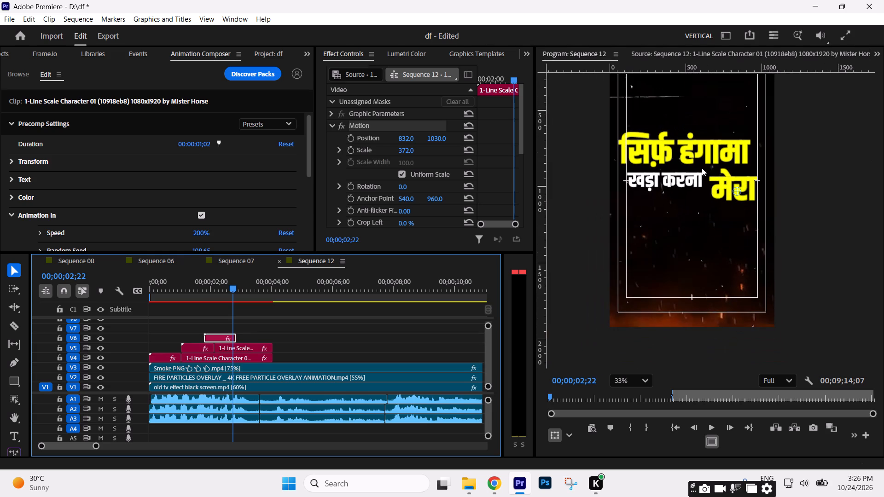
key("space")
key("space")
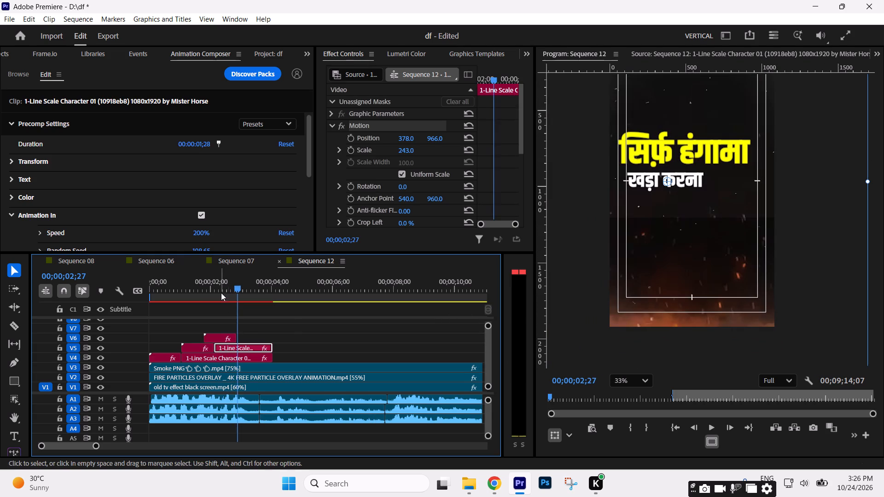
left_click_drag(221, 289, 230, 289)
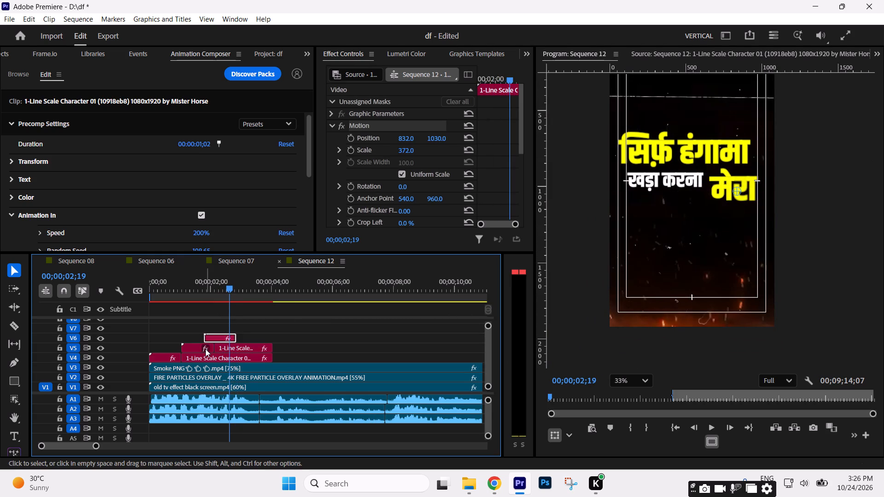
left_click(217, 338)
left_click_drag(406, 135, 402, 136)
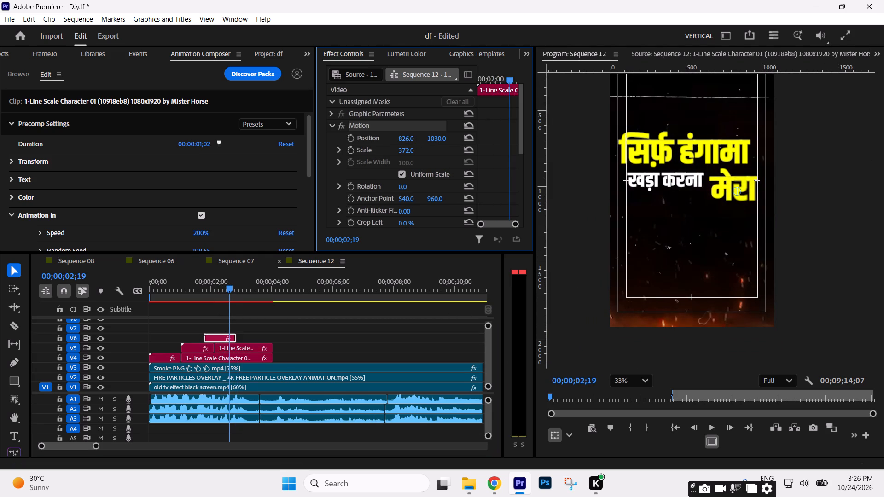
left_click_drag(402, 136, 400, 136)
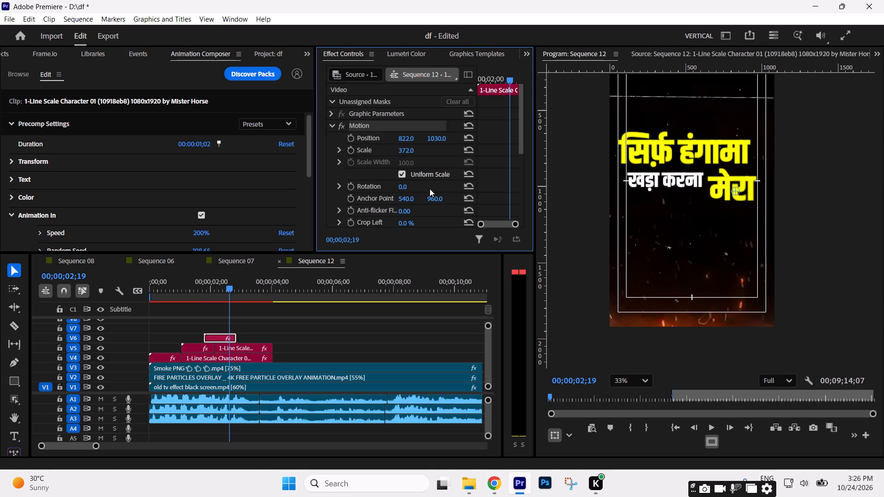
Play the sequence around the V6 title's entrance to check its adjusted position and timing against the audio.
left_click(328, 328)
key("space")
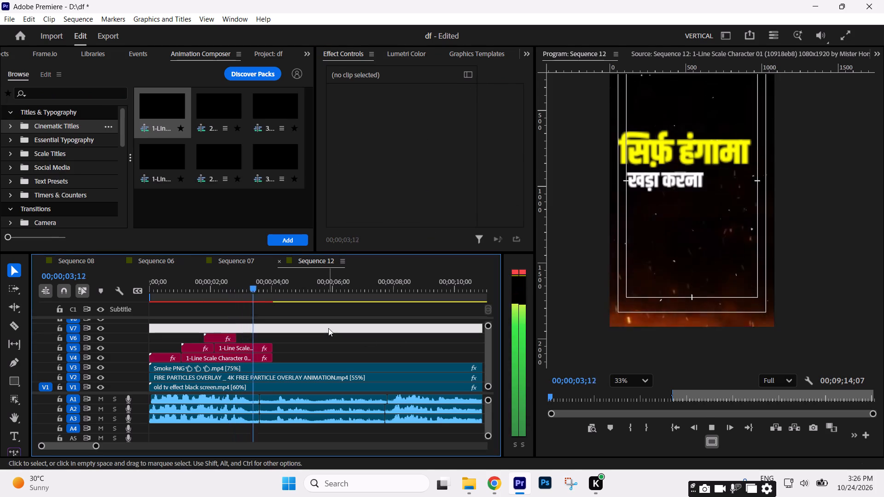
key("space")
left_click_drag(220, 280, 191, 282)
key("space")
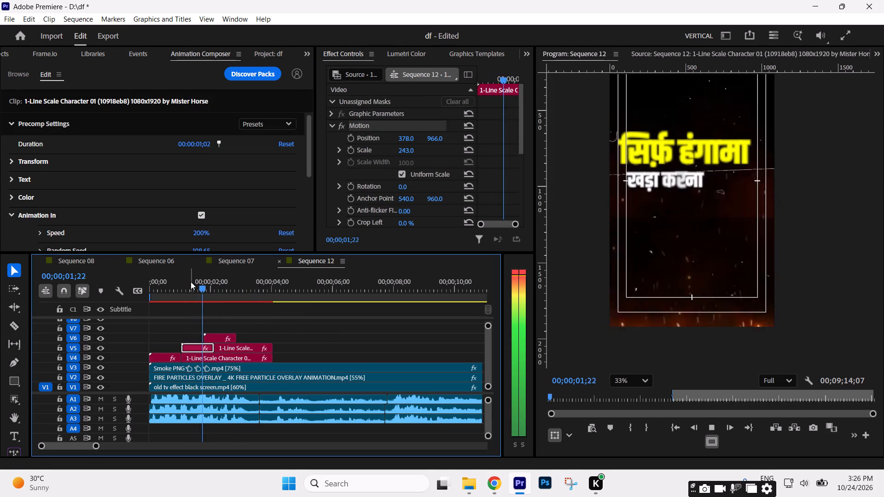
key("space")
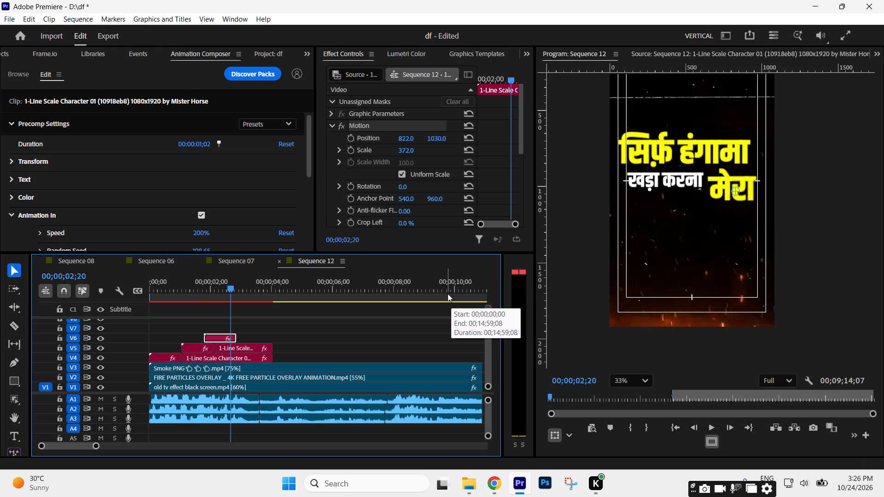
Duplicate the V6 title "मेरा" onto track V7, starting at 00;00;01;29, and play it against the audio.
left_click(195, 284)
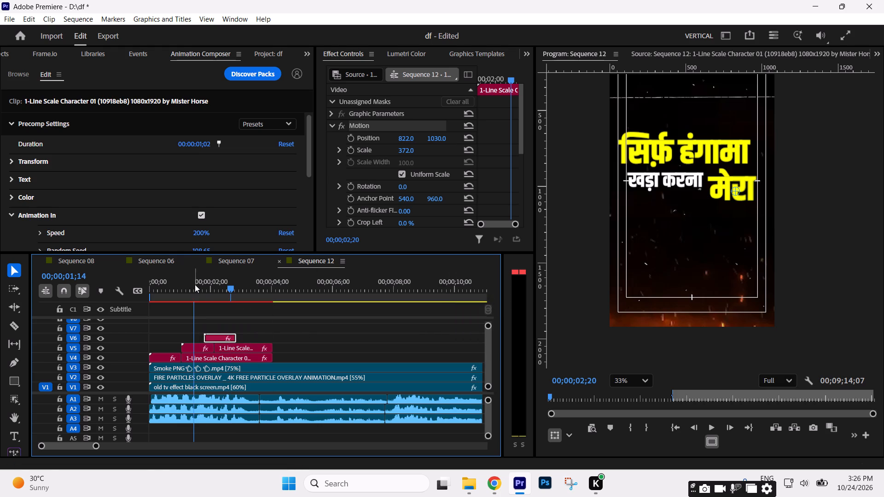
left_click_drag(213, 338, 215, 329)
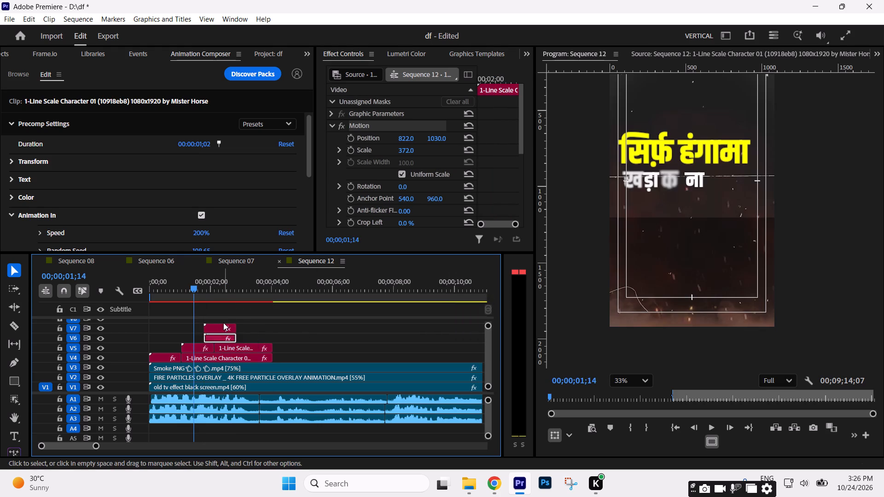
left_click_drag(215, 325, 226, 323)
key("space")
key("space")
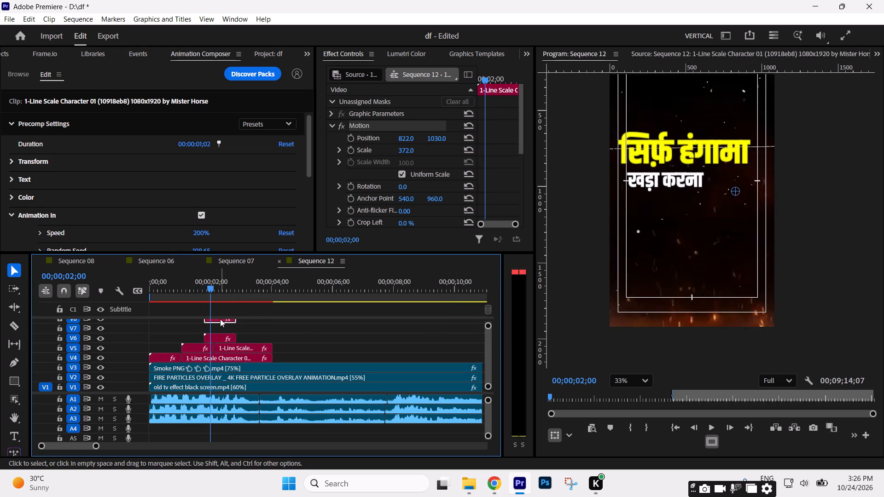
left_click_drag(220, 320, 228, 328)
key("space")
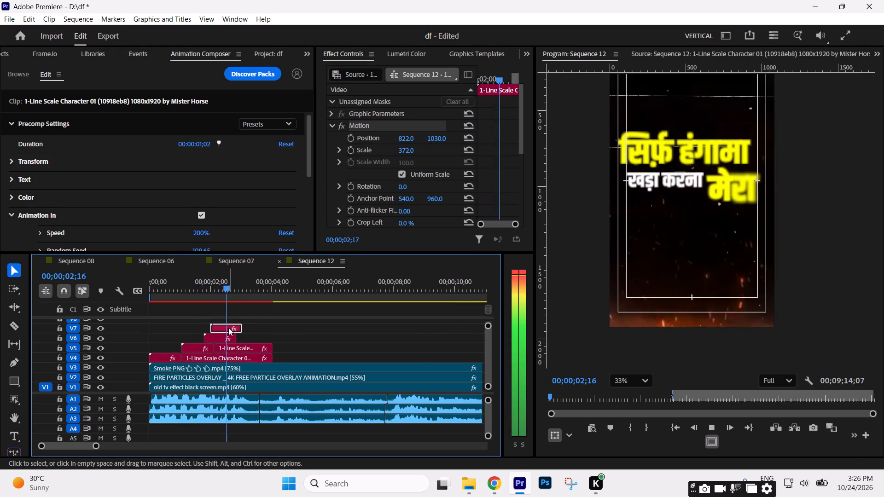
key("space")
Replace the text of the V7 title copy with "मक़सद", cutting the extra word "नहीं" from the pasted phrase.
left_click(221, 328)
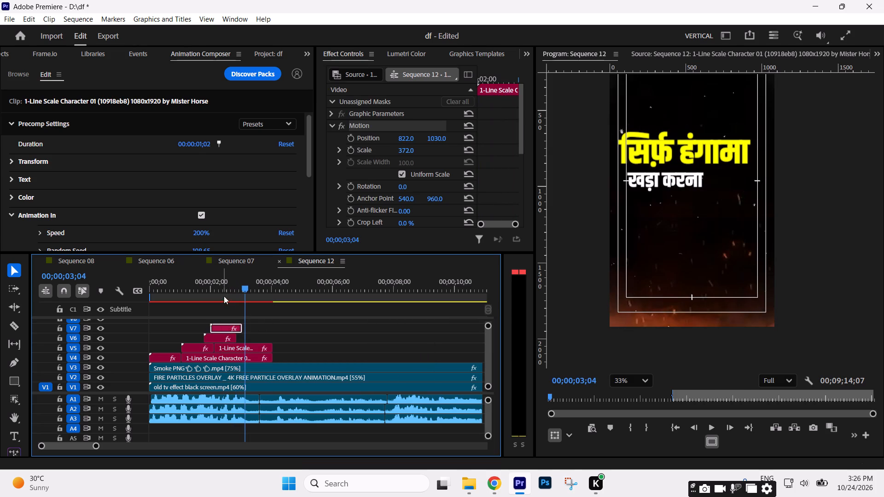
left_click(224, 286)
double_click(221, 328)
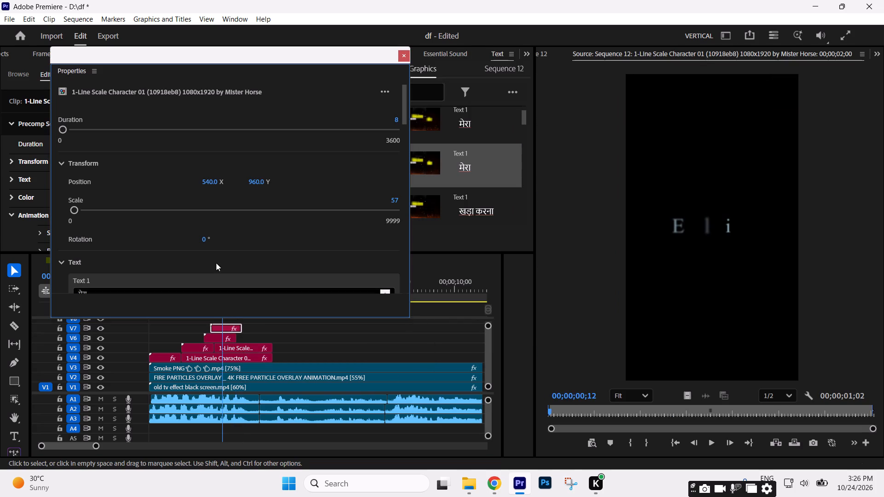
left_click_drag(406, 112, 406, 142)
left_click_drag(121, 148, 0, 140)
key("ctrl+v")
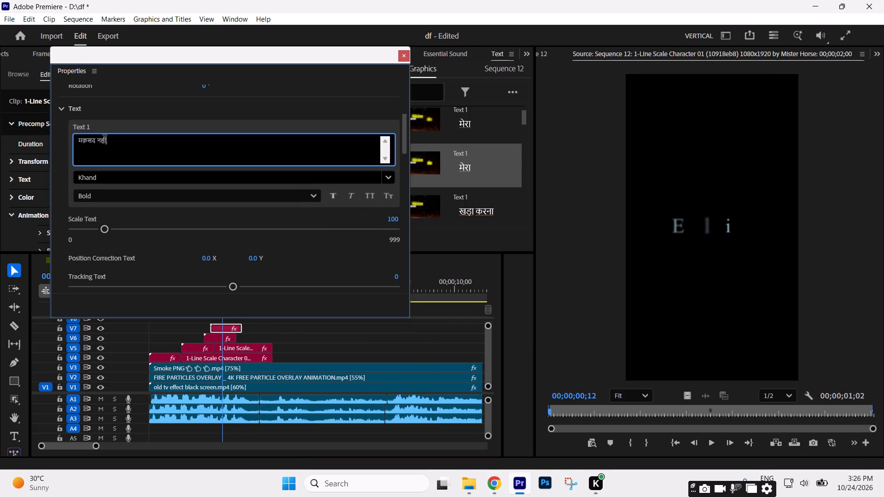
left_click_drag(99, 140, 133, 140)
key("ctrl+x")
left_click(402, 54)
Move the V7 title "मक़सद" to a position of about 363, 1173, on a new line below "खड़ा करना".
left_click_drag(210, 284, 203, 282)
key("space")
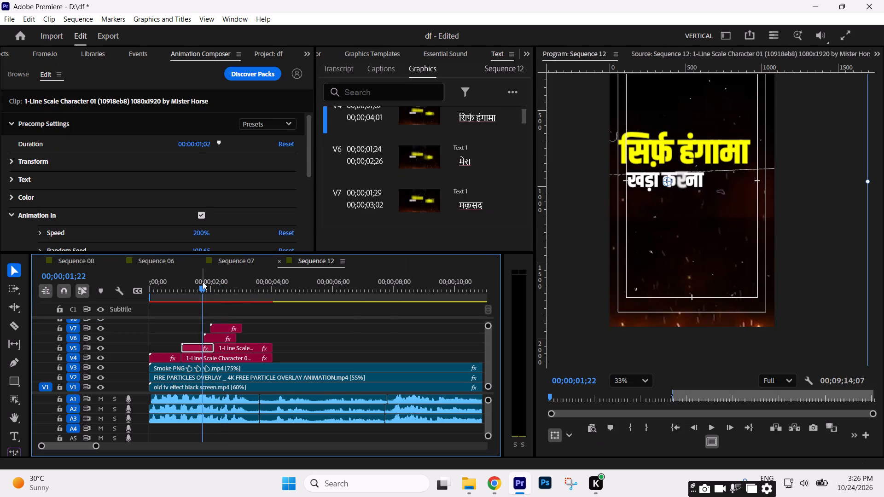
key("space")
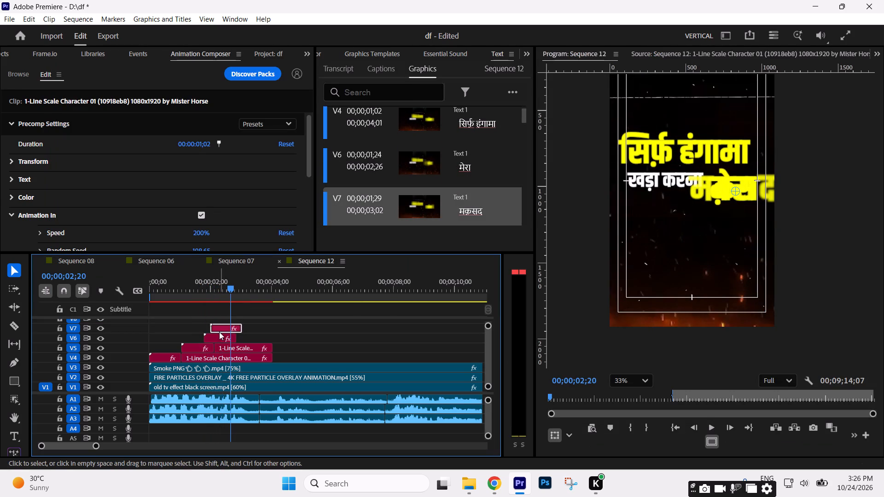
left_click(219, 327)
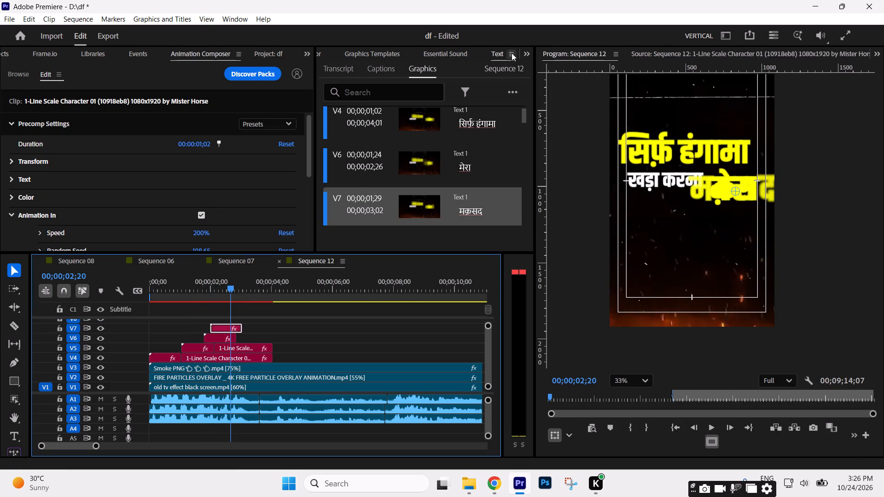
left_click_drag(526, 53, 527, 70)
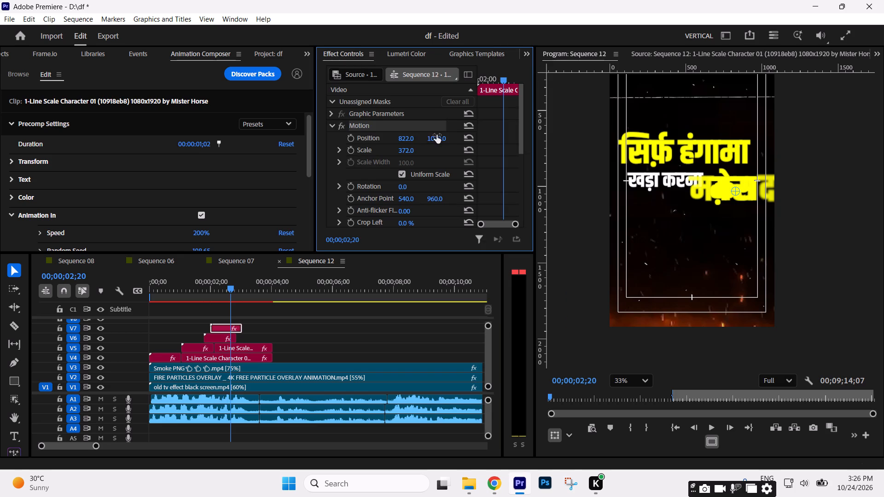
left_click_drag(436, 136, 533, 40)
left_click_drag(407, 139, 186, 139)
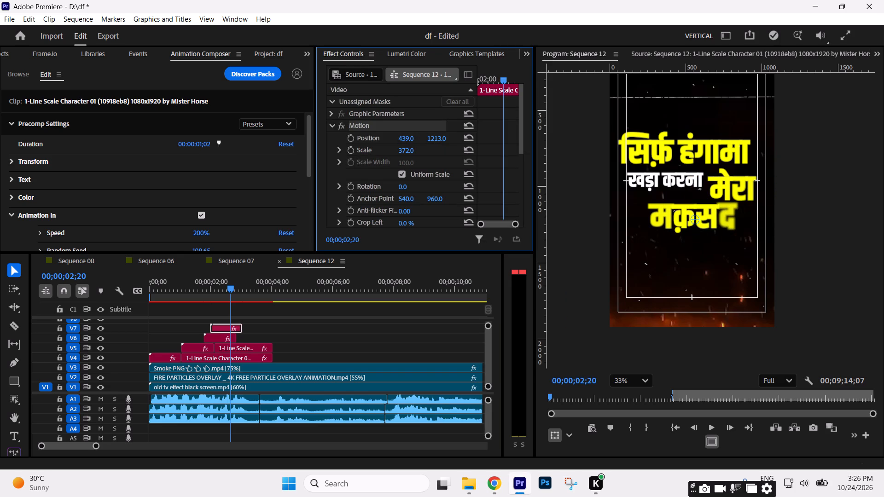
left_click_drag(186, 139, 153, 138)
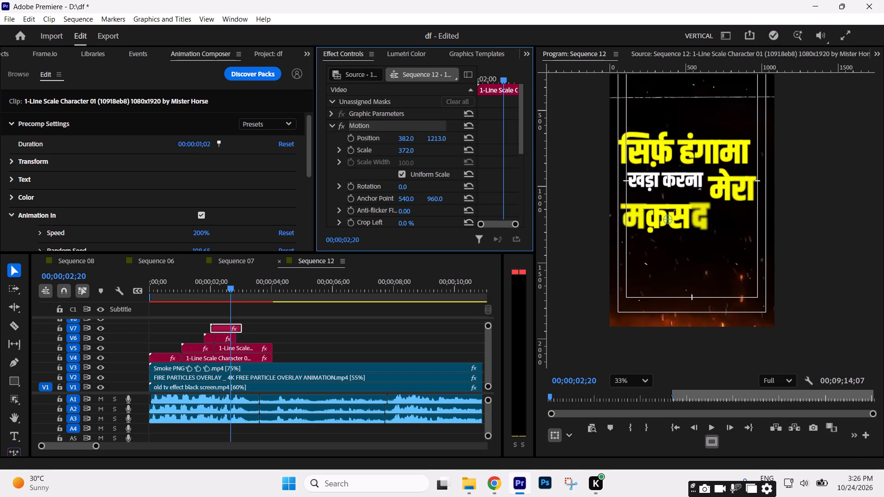
left_click_drag(153, 138, 142, 137)
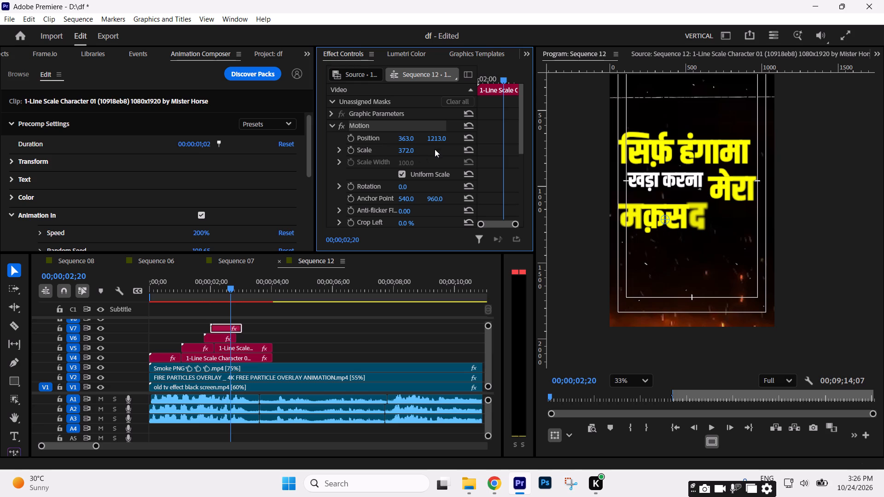
left_click_drag(436, 138, 438, 160)
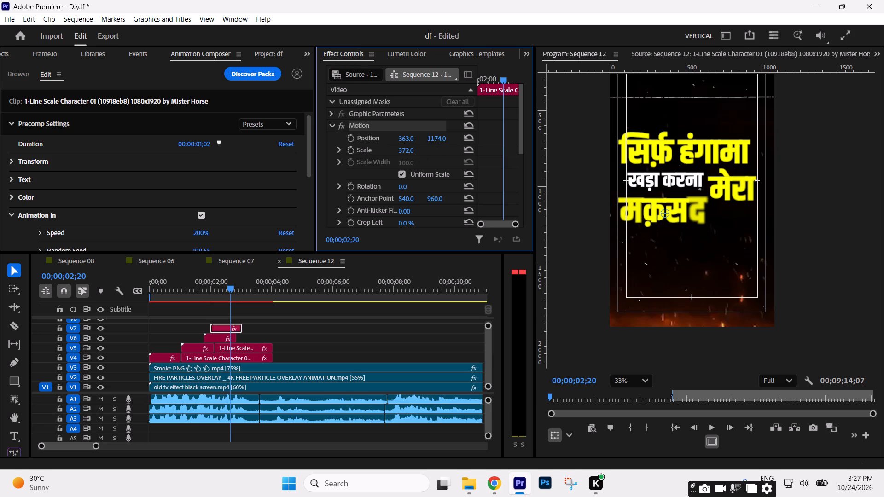
left_click_drag(438, 160, 438, 161)
left_click_drag(438, 161, 438, 159)
Duplicate the animated V5 title "खड़ा करना" onto track V8, starting just after 00;00;02;00, and play it against the audio.
left_click_drag(240, 287, 257, 287)
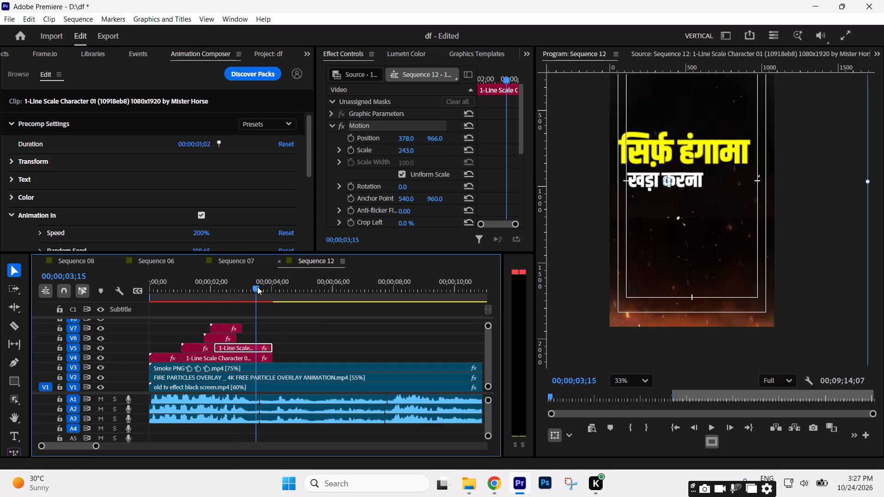
left_click_drag(257, 287, 199, 285)
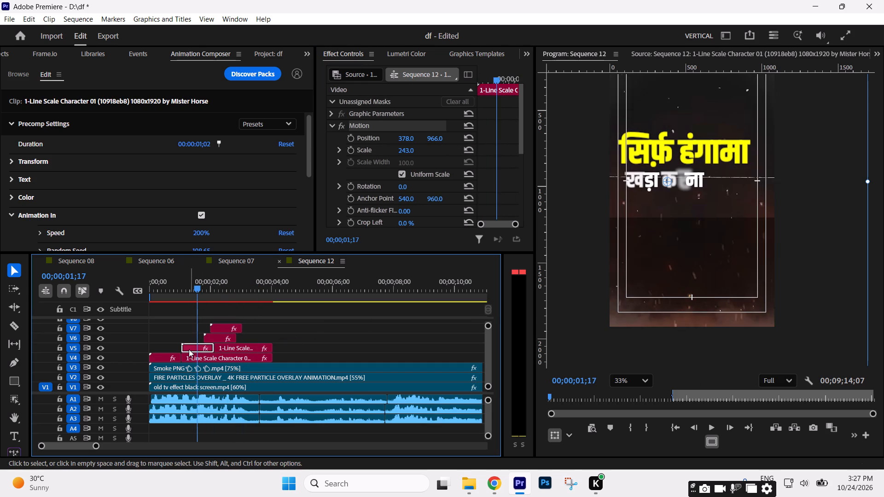
left_click_drag(189, 349, 236, 320)
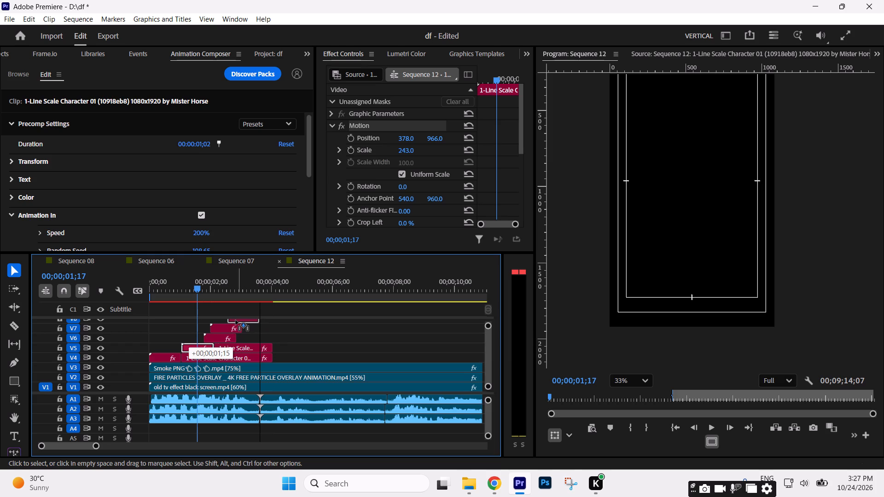
left_click_drag(236, 320, 227, 322)
left_click(214, 290)
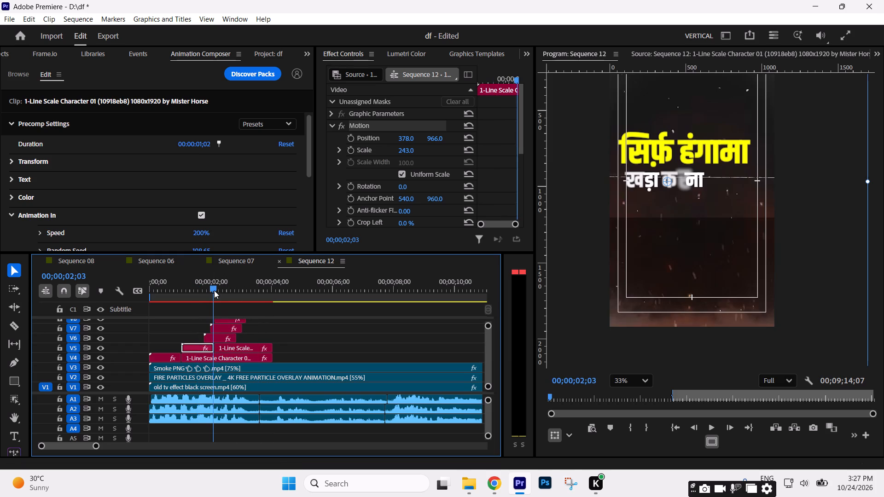
key("space")
key("space")
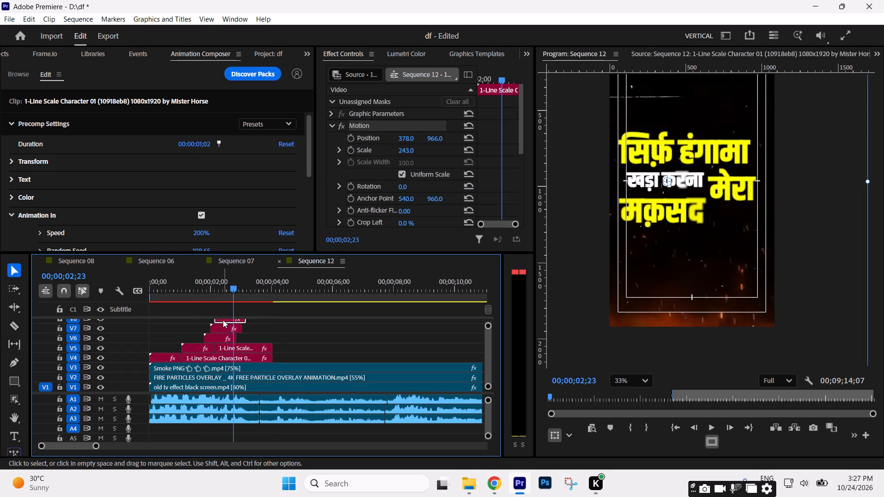
Move the V8 title copy later in the sequence so that it starts slightly before 00;00;02;23.
left_click_drag(223, 320, 244, 320)
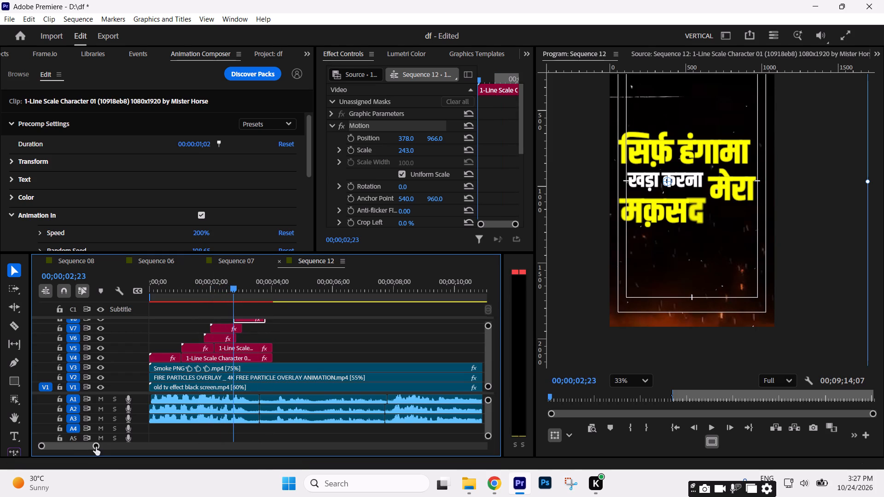
left_click_drag(96, 447, 67, 446)
left_click_drag(378, 320, 356, 319)
Zoom the timeline to about its first seven seconds and enlarge the timeline area until tracks up to V10 show.
left_click(71, 447)
left_click_drag(69, 447, 70, 447)
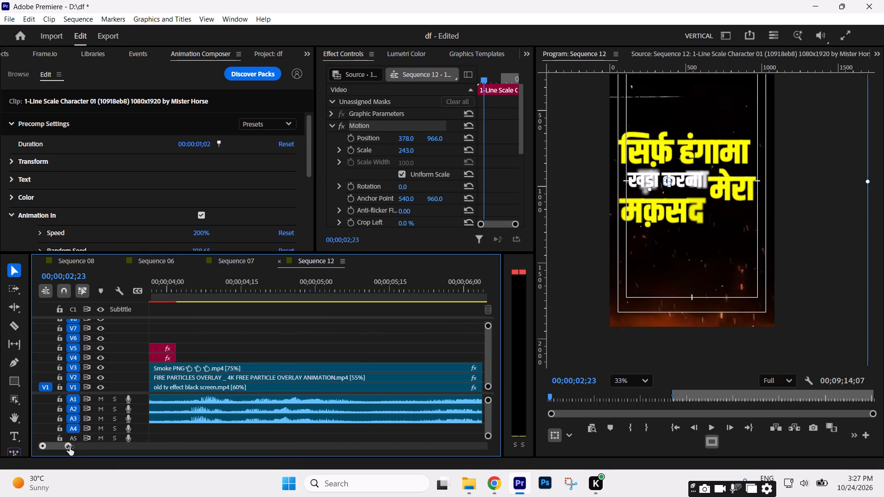
left_click_drag(70, 447, 166, 447)
left_click_drag(115, 447, 2, 447)
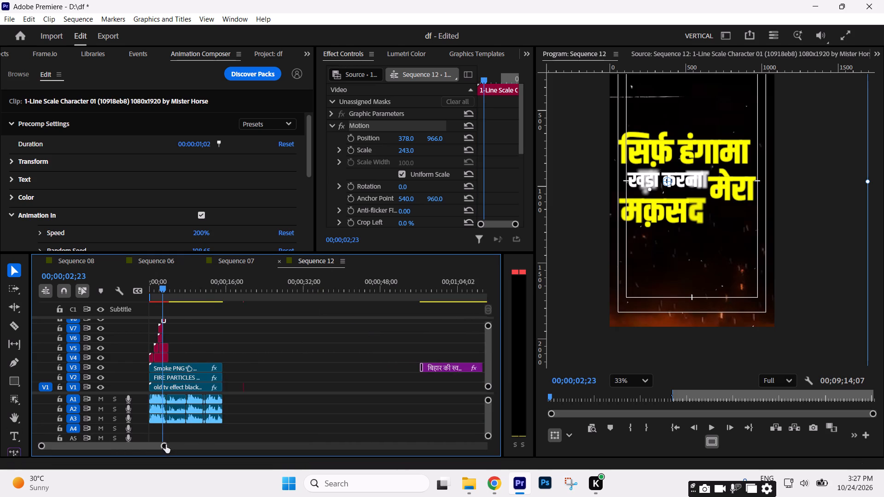
left_click_drag(166, 445, 87, 445)
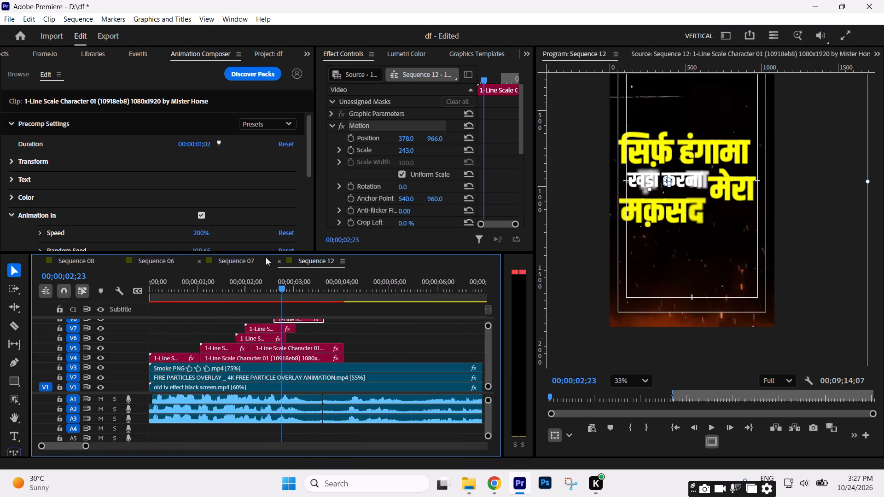
left_click_drag(264, 252, 261, 212)
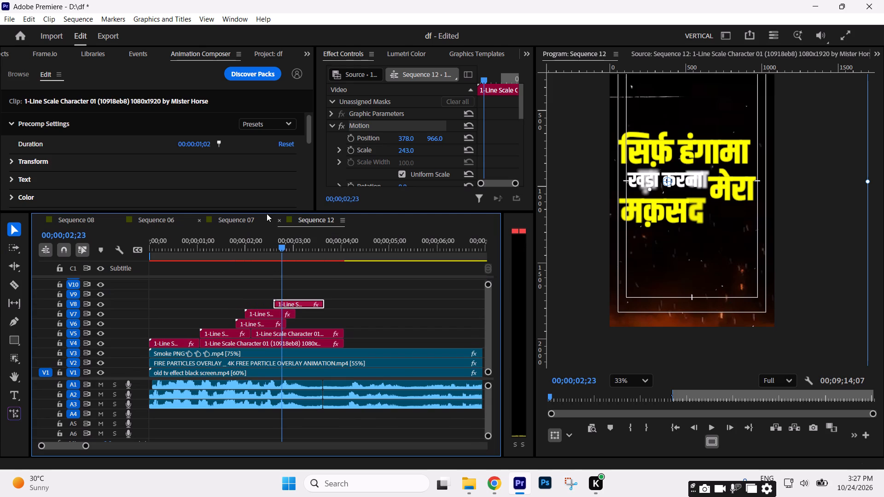
Play the stacked titles against the audio from the start of the sequence to just past the last title.
left_click_drag(272, 252, 0, 299)
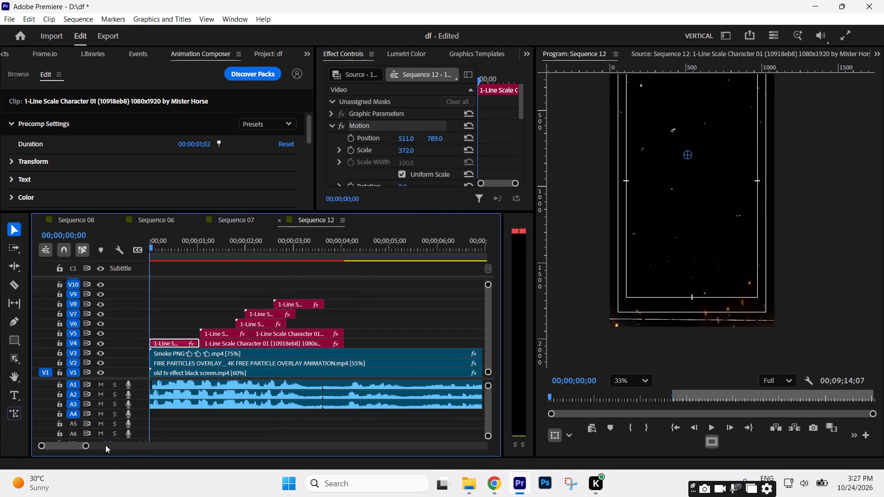
left_click_drag(86, 449, 128, 449)
key("space")
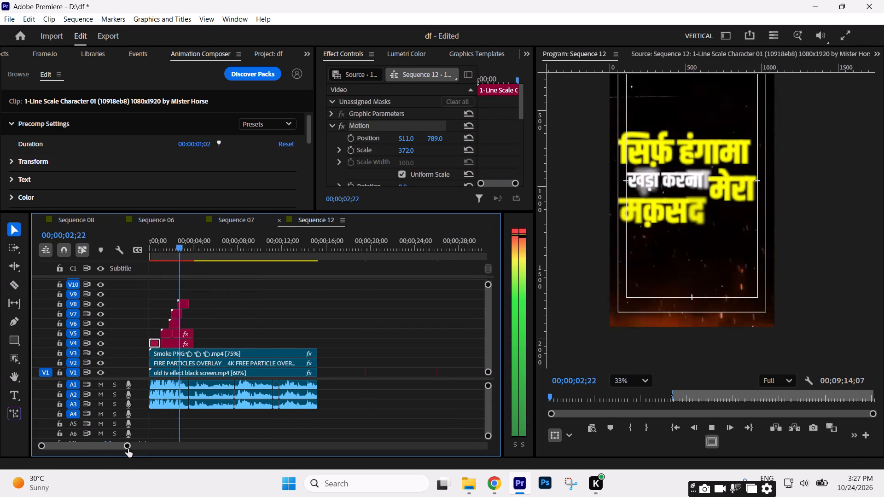
key("space")
key("space")
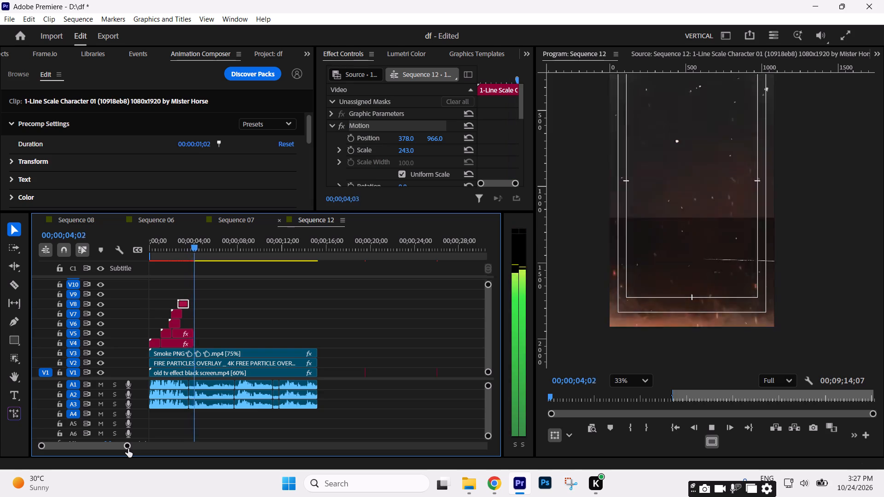
key("space")
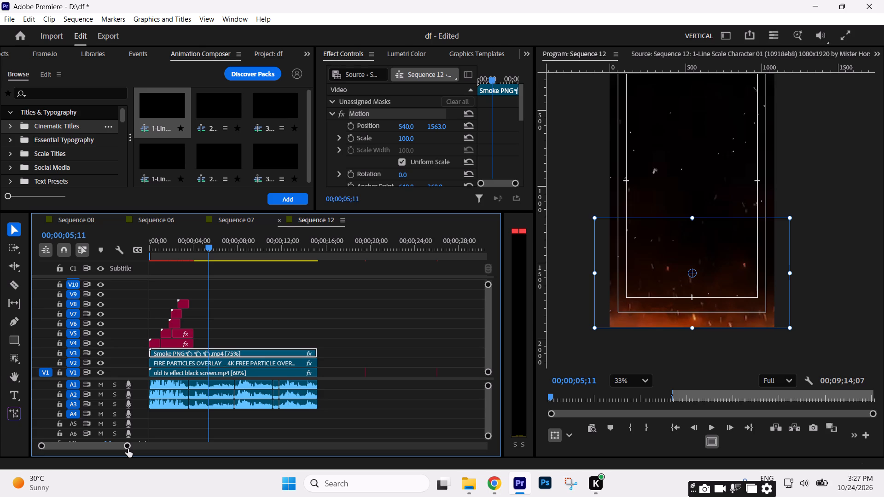
Replay the first three seconds from the start in short bursts, checking each title's entry against the audio.
left_click_drag(180, 254, 94, 254)
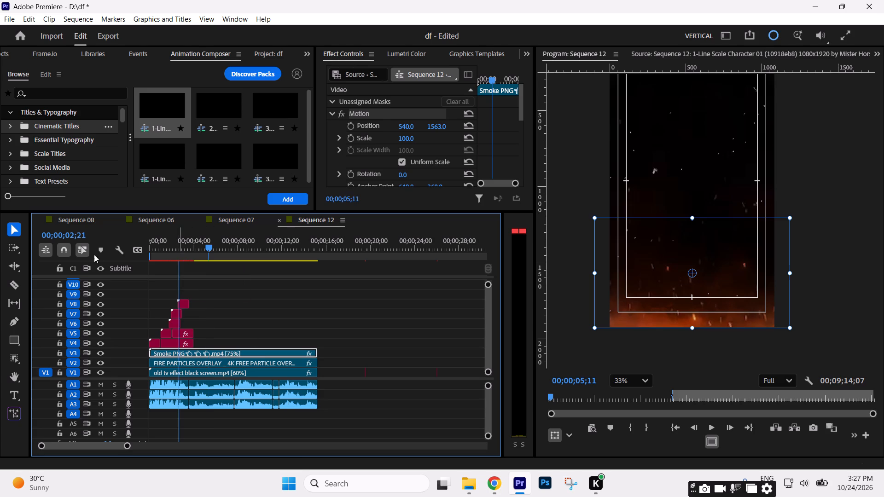
left_click_drag(94, 254, 0, 262)
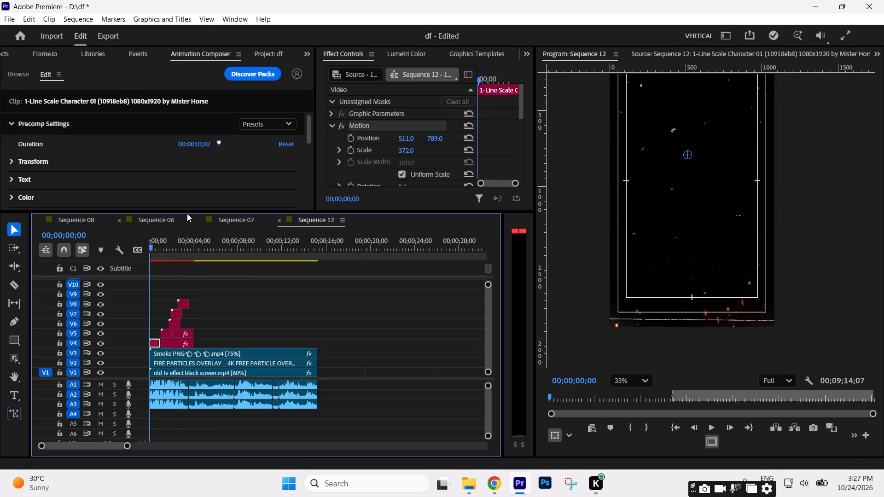
left_click_drag(187, 212, 188, 248)
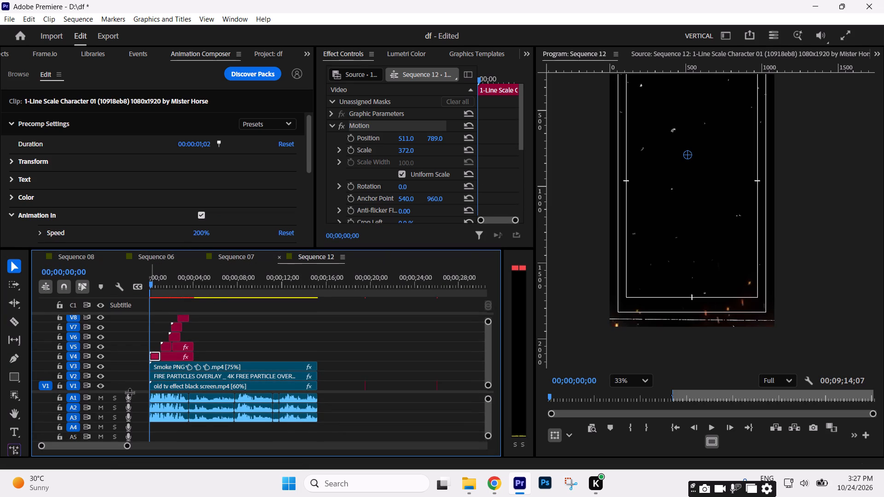
left_click_drag(130, 391, 132, 398)
left_click(295, 320)
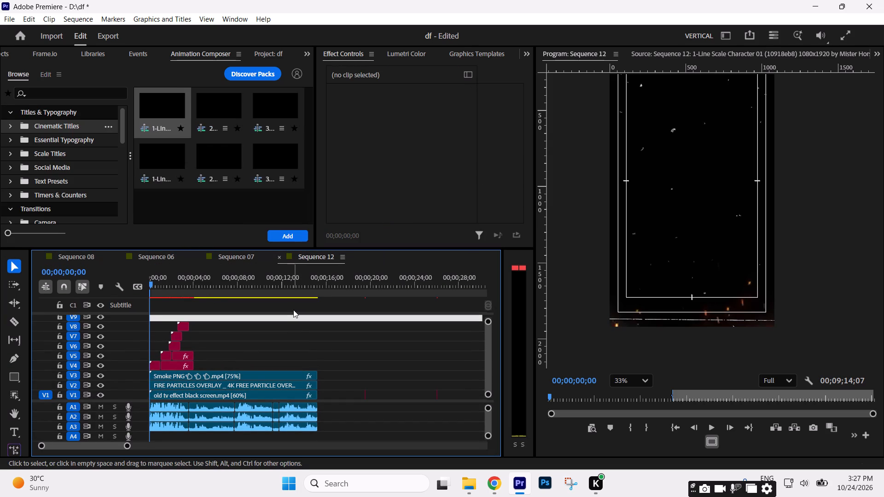
key("space")
key("space")
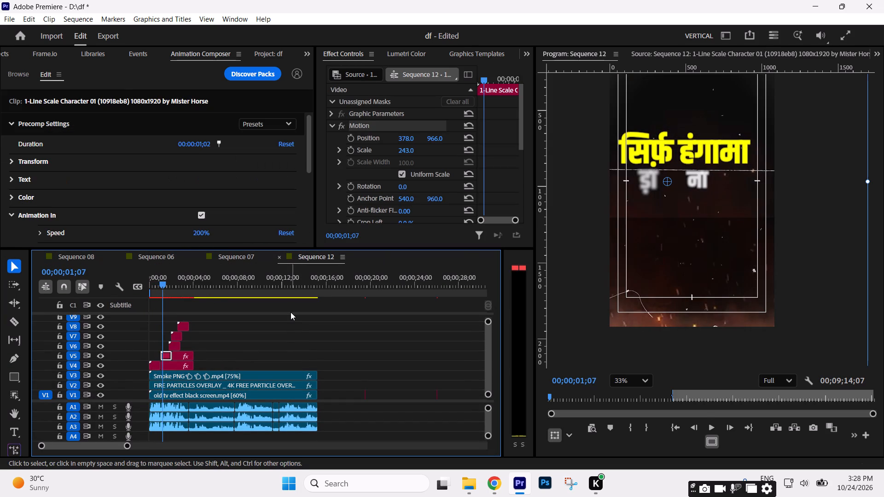
key("space")
key("space")
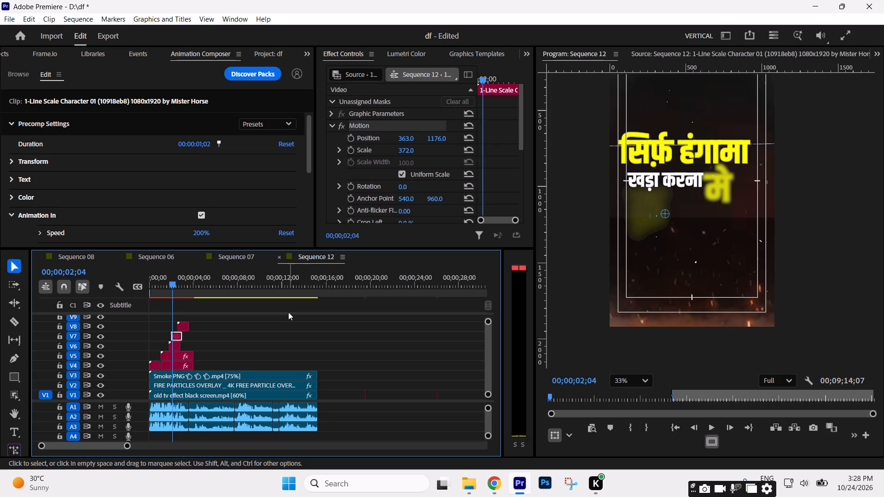
key("space")
key("space")
key("space")
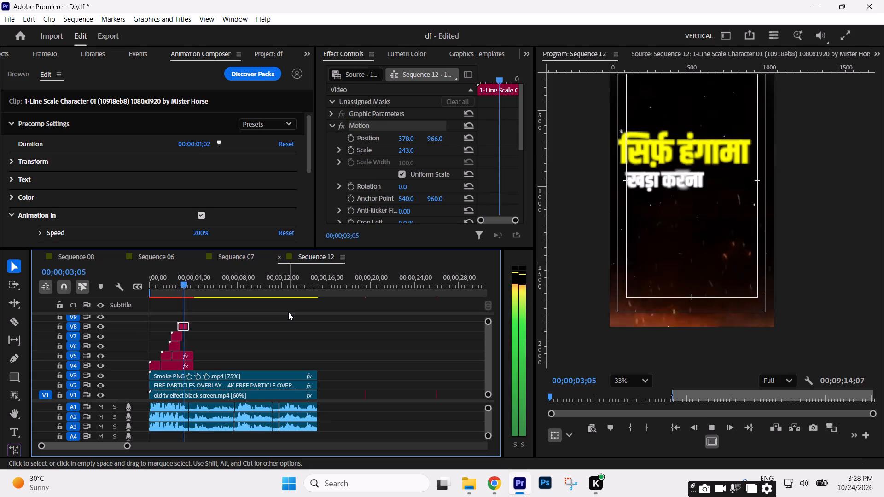
key("space")
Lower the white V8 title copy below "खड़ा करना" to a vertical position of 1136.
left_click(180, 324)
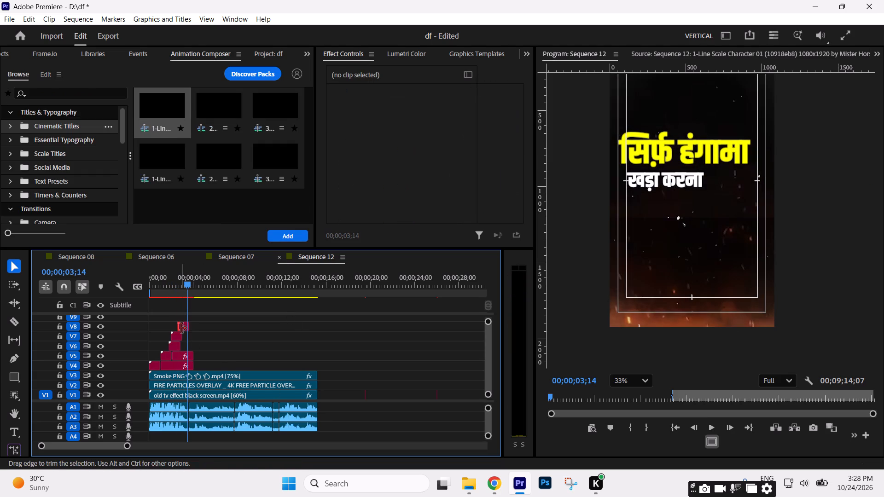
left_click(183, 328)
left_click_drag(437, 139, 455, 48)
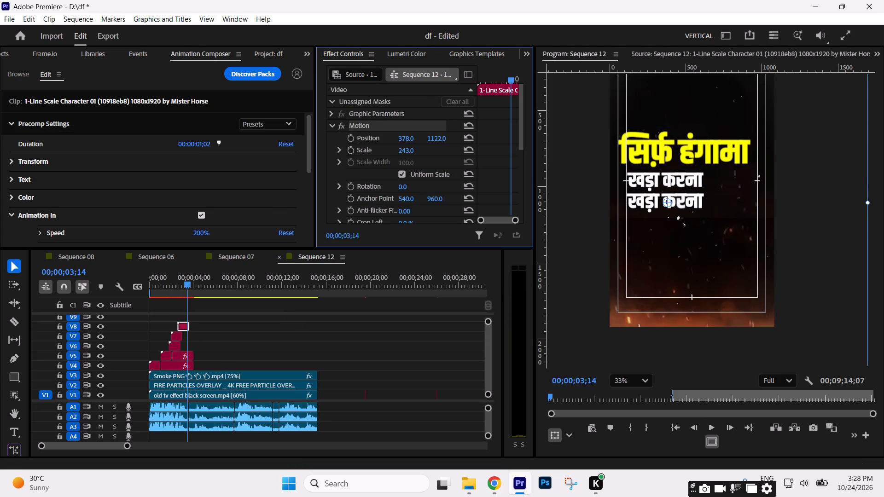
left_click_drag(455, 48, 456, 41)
Replace the text of the V8 title with "नहीं".
left_click_drag(126, 447, 122, 447)
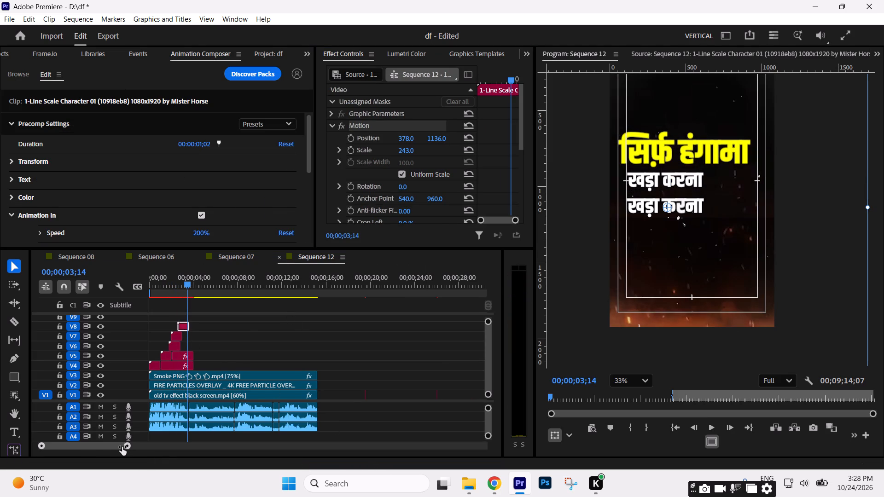
left_click_drag(122, 447, 88, 447)
left_click_drag(251, 281, 258, 281)
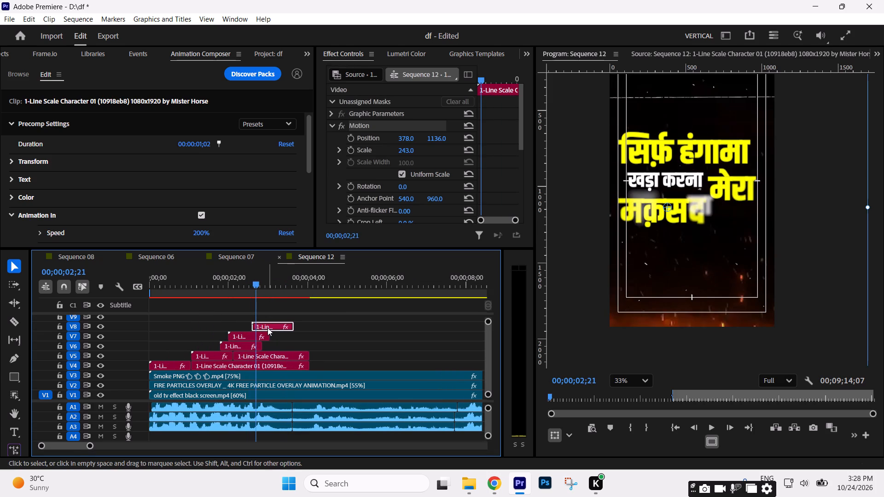
double_click(268, 328)
left_click_drag(404, 113, 405, 122)
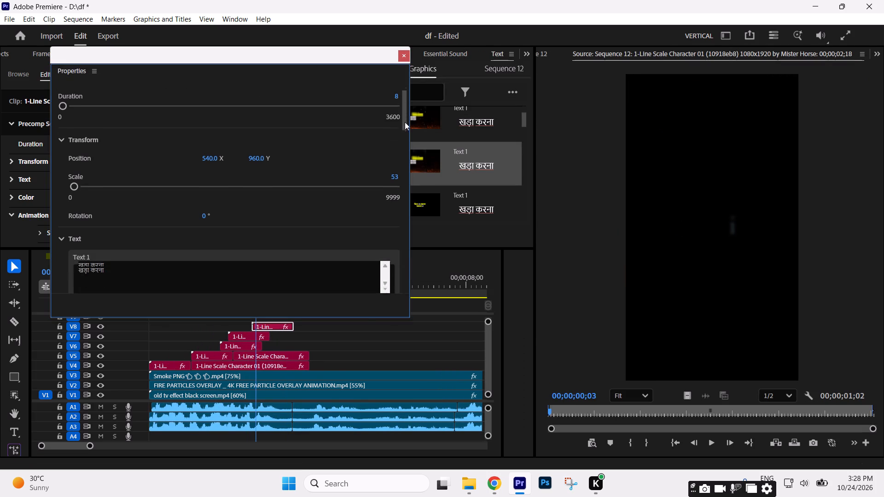
left_click_drag(405, 122, 405, 126)
left_click_drag(136, 228, 0, 228)
key("ctrl+v")
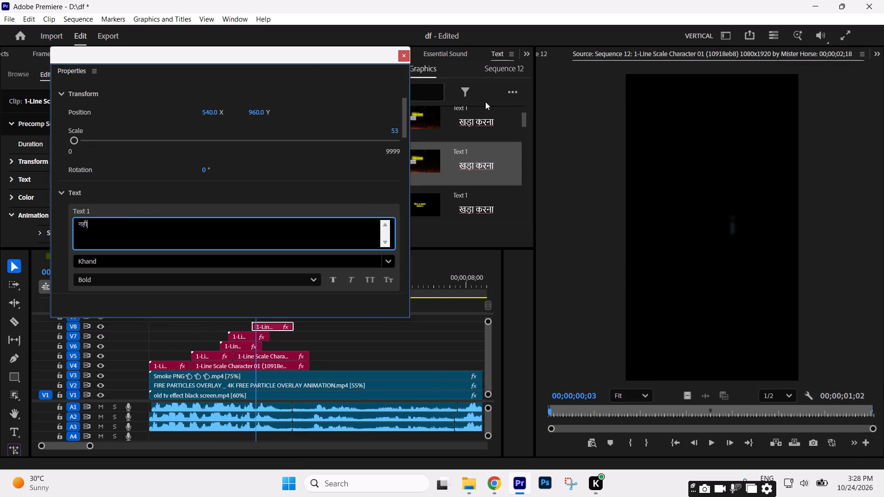
left_click(404, 58)
Play the section from about 00;00;02;00 to check the "नहीं" title against the audio and "मक़सद".
left_click(228, 281)
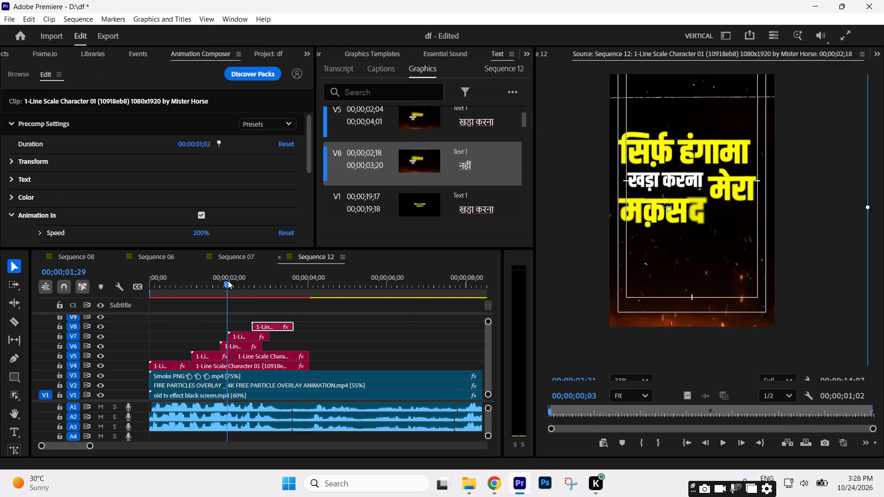
key("space")
key("space")
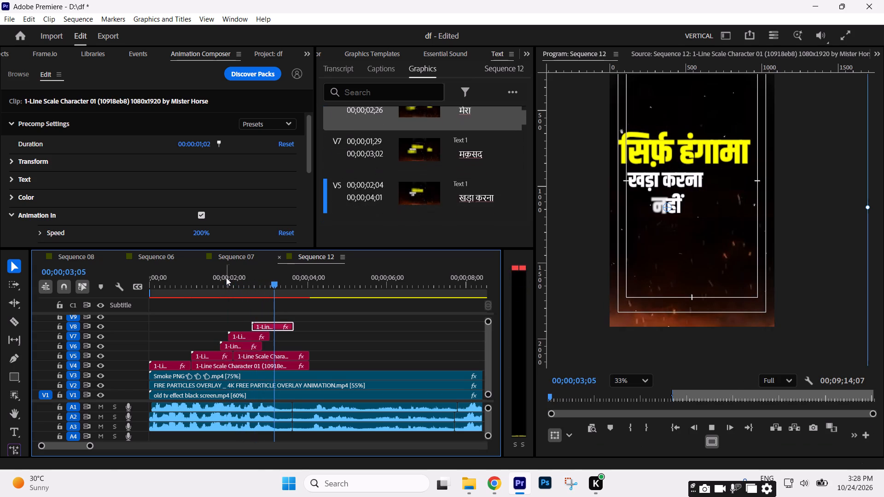
left_click_drag(273, 285, 267, 294)
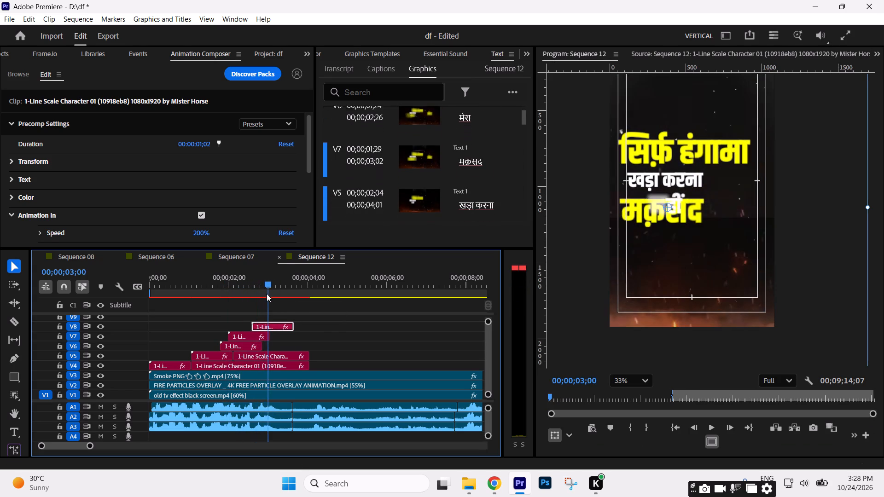
left_click_drag(267, 294, 256, 292)
key("space")
key("space")
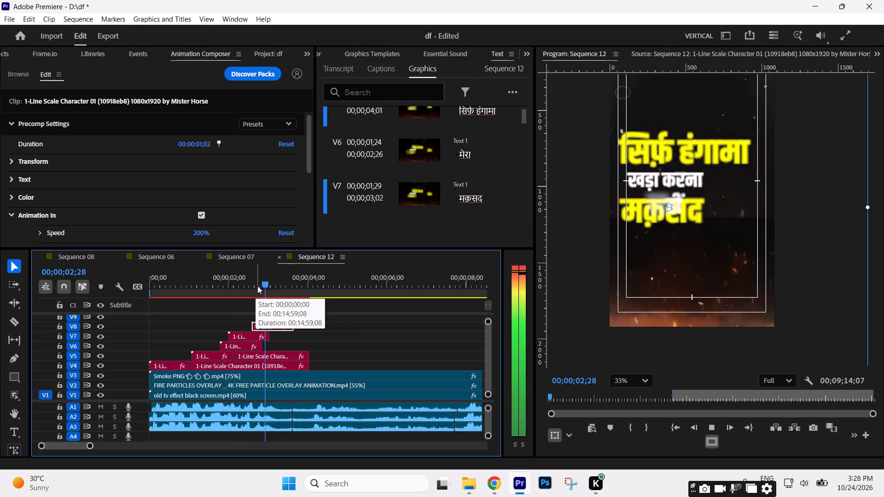
Move the V8 title "नहीं" beside "मक़सद" on the third line, at a position of about 789, 1188.
left_click(257, 286)
left_click(273, 324)
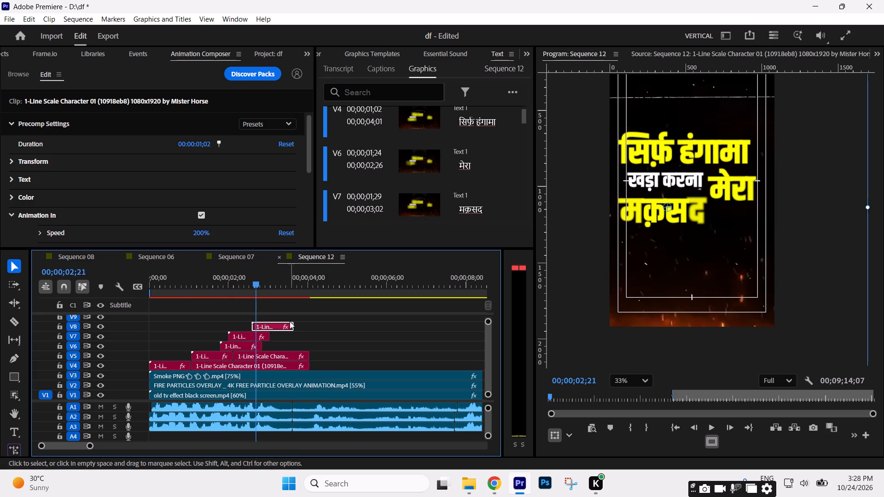
left_click_drag(527, 52, 527, 66)
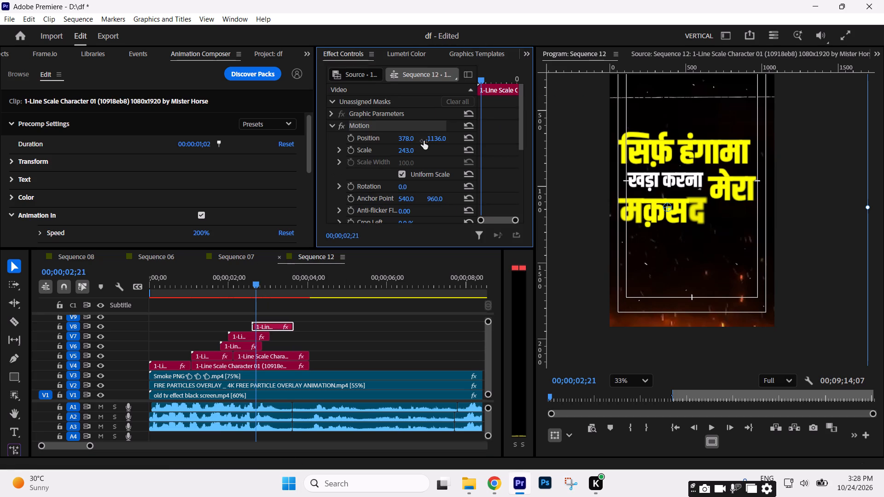
left_click_drag(439, 138, 529, 69)
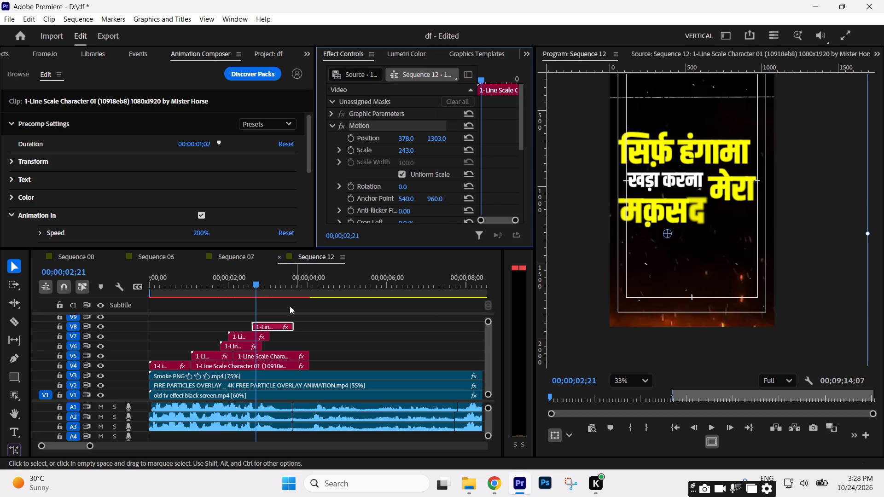
left_click_drag(267, 286, 273, 287)
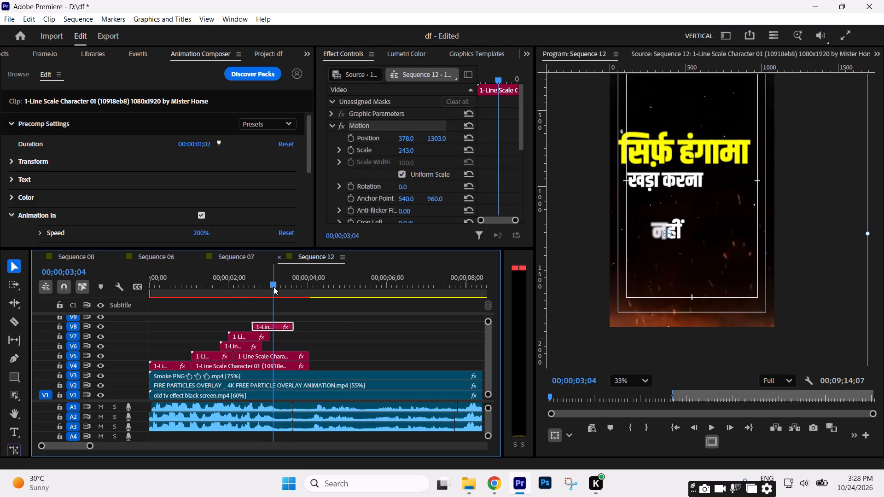
left_click_drag(273, 283, 267, 284)
left_click(280, 325)
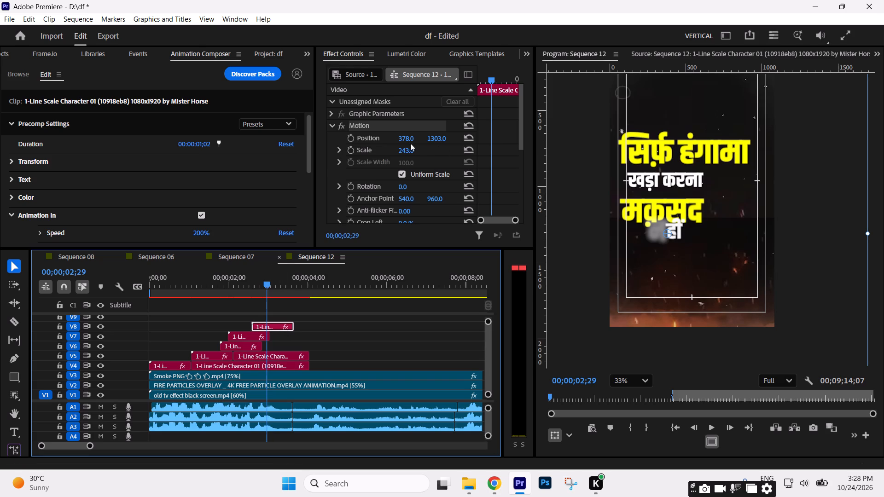
left_click_drag(404, 138, 653, 128)
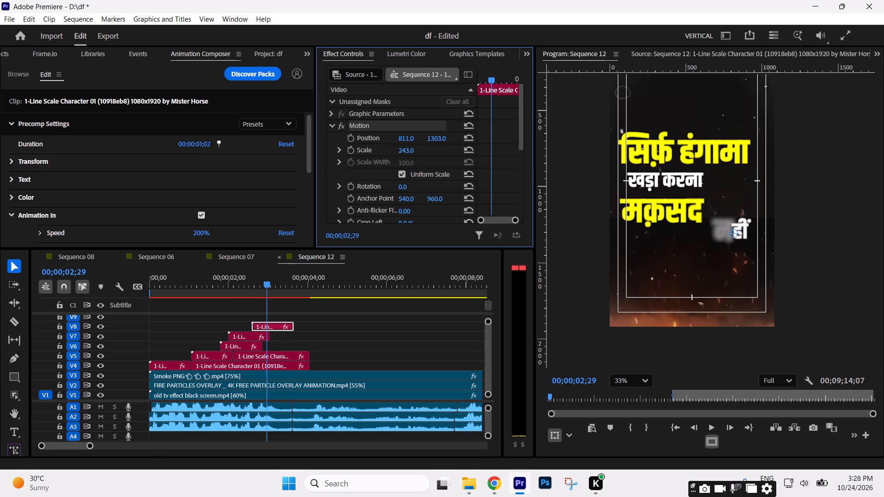
left_click_drag(653, 128, 640, 125)
left_click_drag(440, 139, 438, 158)
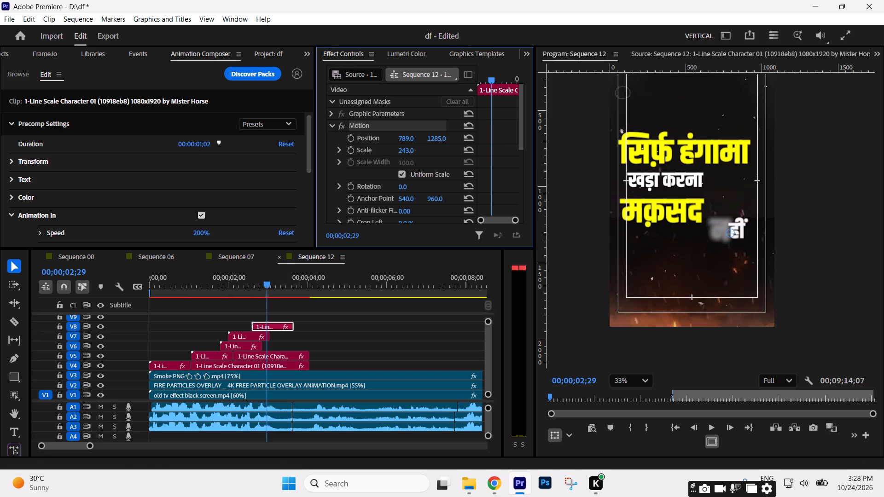
left_click_drag(438, 158, 432, 205)
left_click(366, 327)
Play the titles from the start to check the entry and placement of "मेरा", "मक़सद" and "नहीं" against the audio.
left_click_drag(224, 289, 0, 319)
key("space")
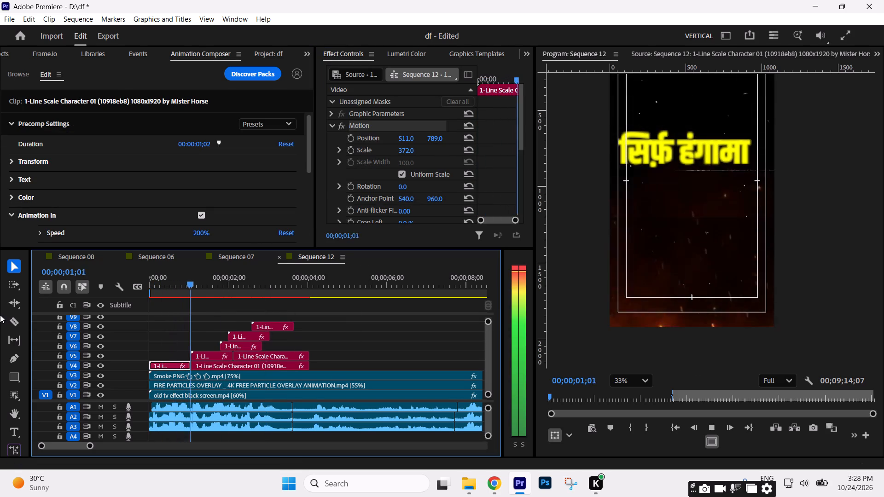
key("space")
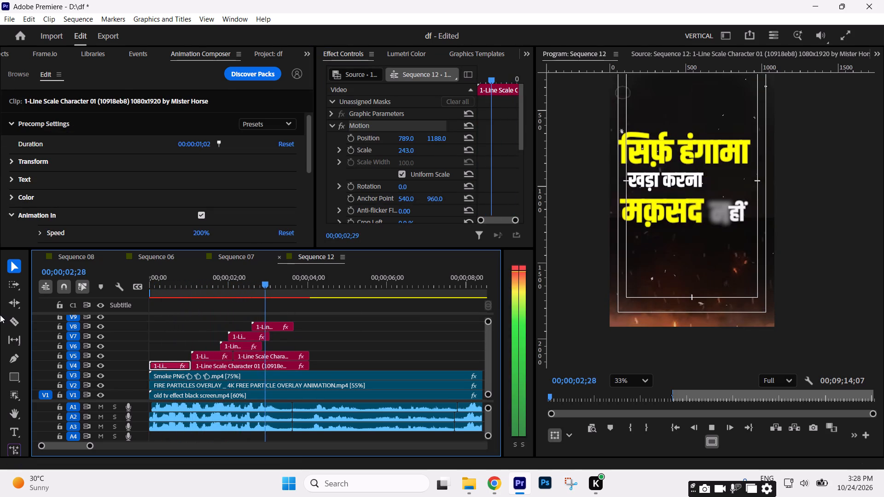
key("space")
key("space")
left_click(242, 283)
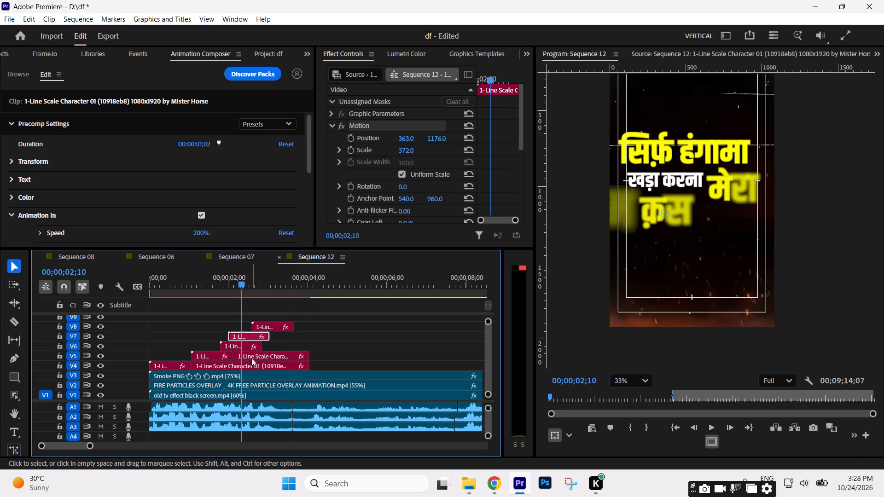
key("space")
key("space")
Move the V6 title "मेरा" to an empty stretch of track V1 beyond the overlay clips, starting at about 00;00;16;08.
left_click(250, 345)
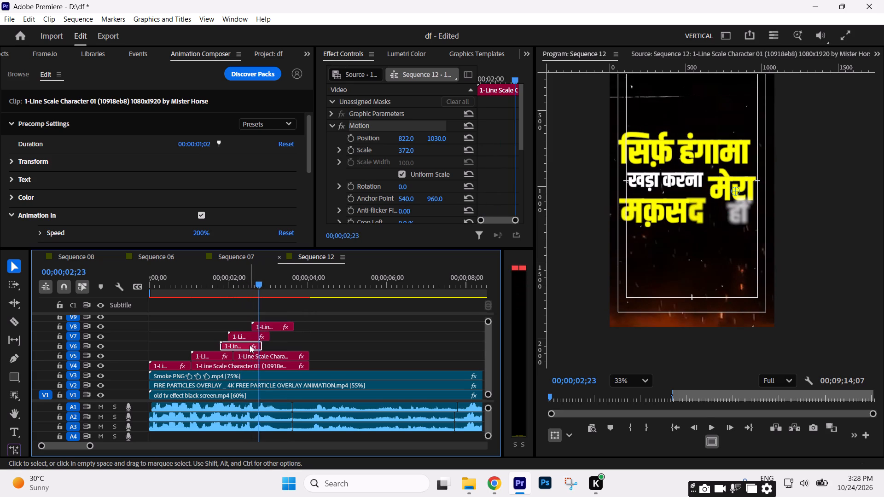
left_click_drag(92, 448, 129, 447)
left_click_drag(173, 348, 334, 399)
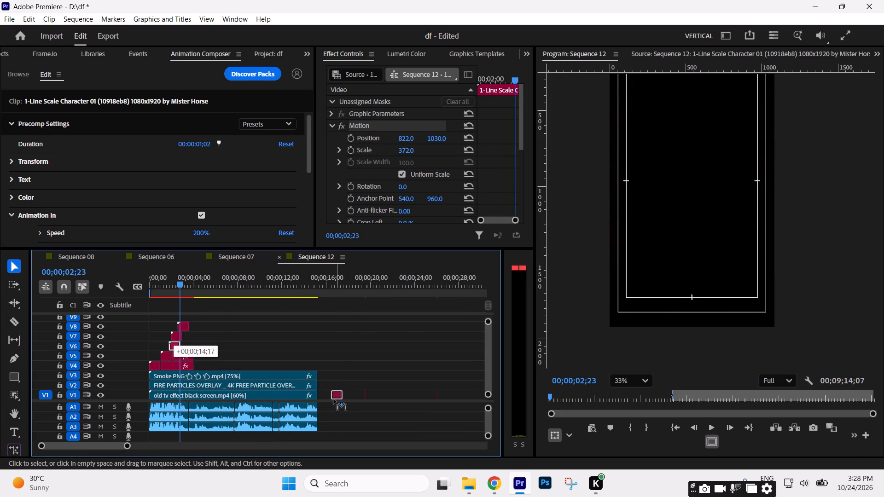
left_click_drag(334, 399, 333, 399)
Insert a frame hold segment at the last frame of the "मेरा" title parked on track V1.
left_click(339, 289)
key("Down")
key("Left")
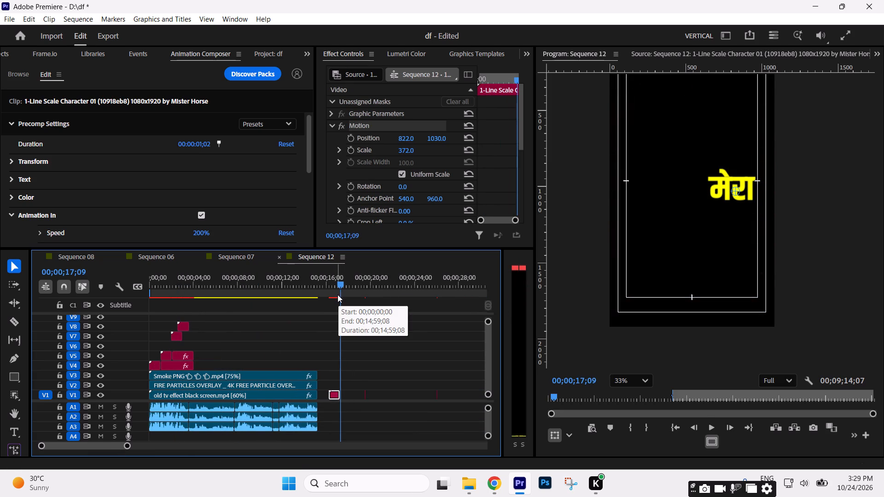
key("equal")
key("equal")
key("equal")
key("equal")
right_click(282, 394)
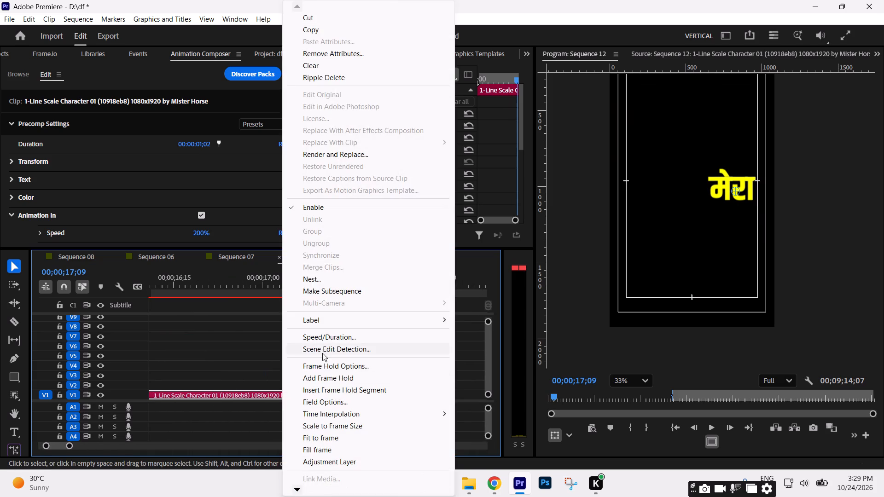
left_click(323, 390)
Move the "मेरा" title and its frame hold together back to track V6, starting at about 00;00;02;00.
left_click_drag(267, 376, 324, 399)
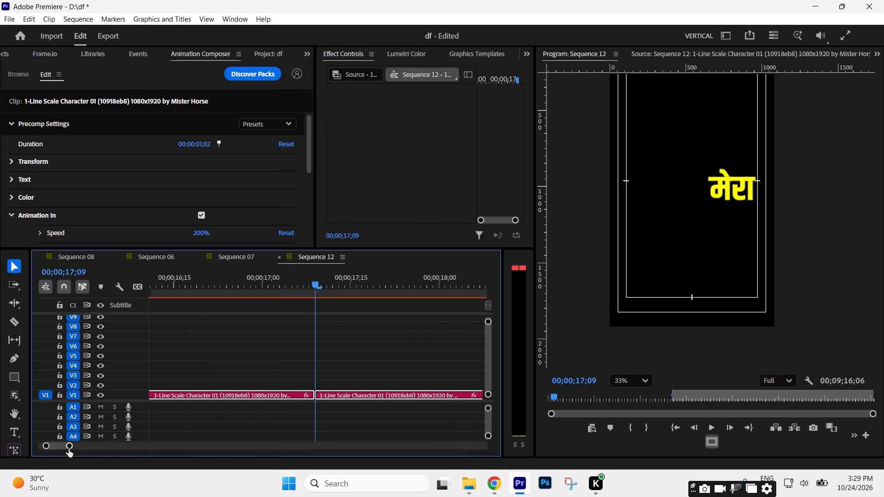
left_click_drag(69, 448, 159, 442)
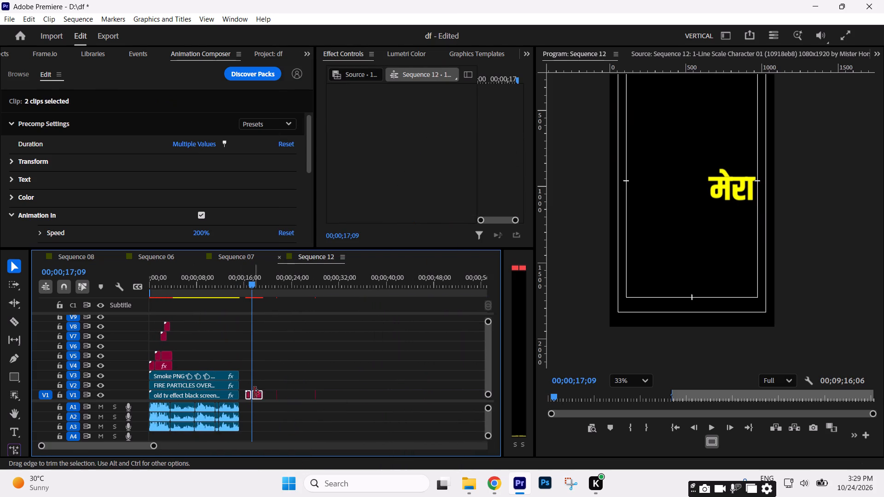
left_click_drag(257, 395, 171, 349)
Play the section from about 00;00;01;22 to check the timing of "मेरा", "मक़सद" and "नहीं" against the audio.
left_click(161, 293)
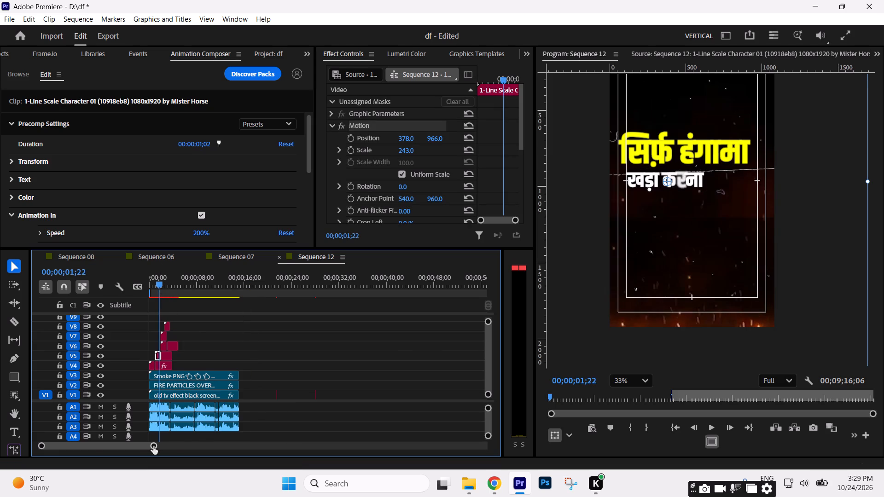
left_click_drag(153, 446, 91, 443)
key("space")
key("space")
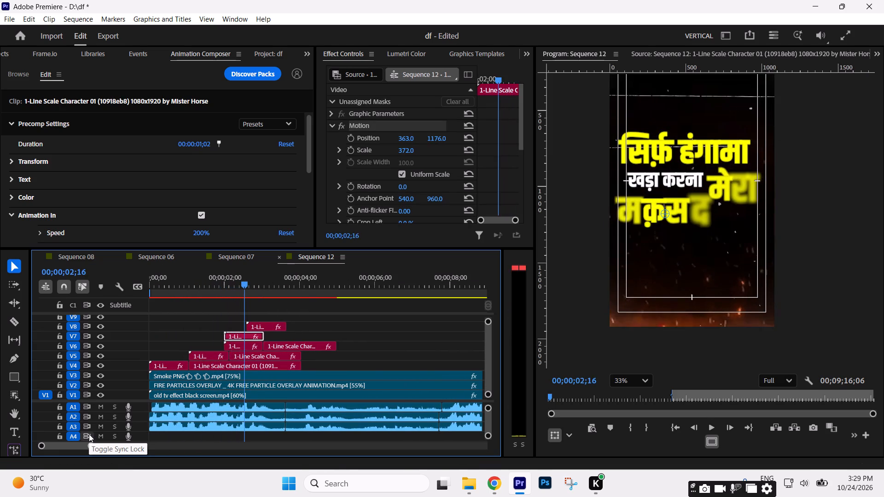
key("space")
key("space")
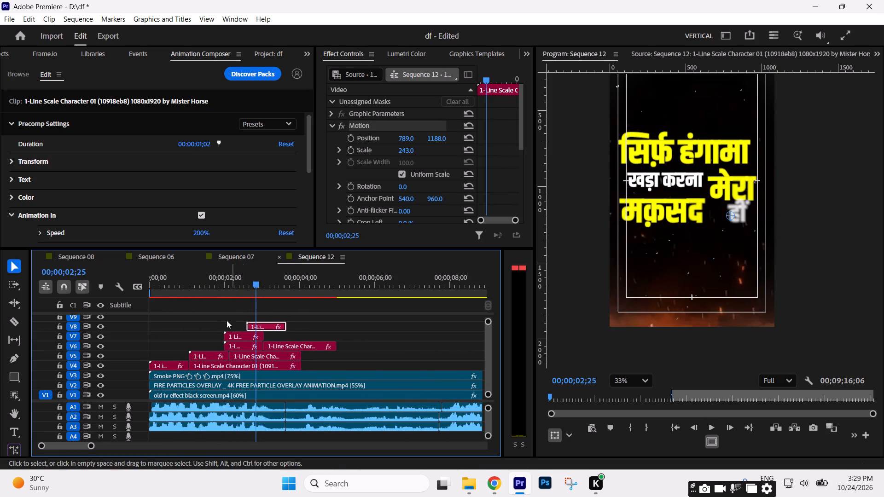
left_click_drag(203, 283, 224, 283)
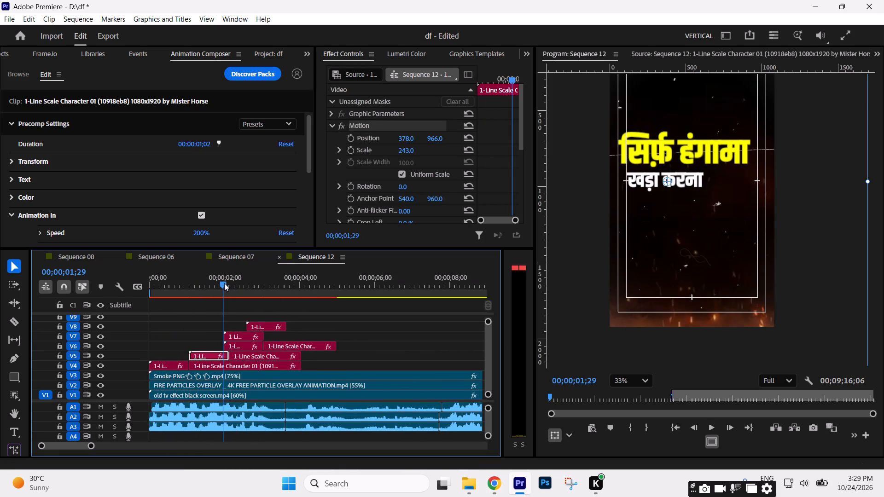
left_click_drag(224, 283, 218, 287)
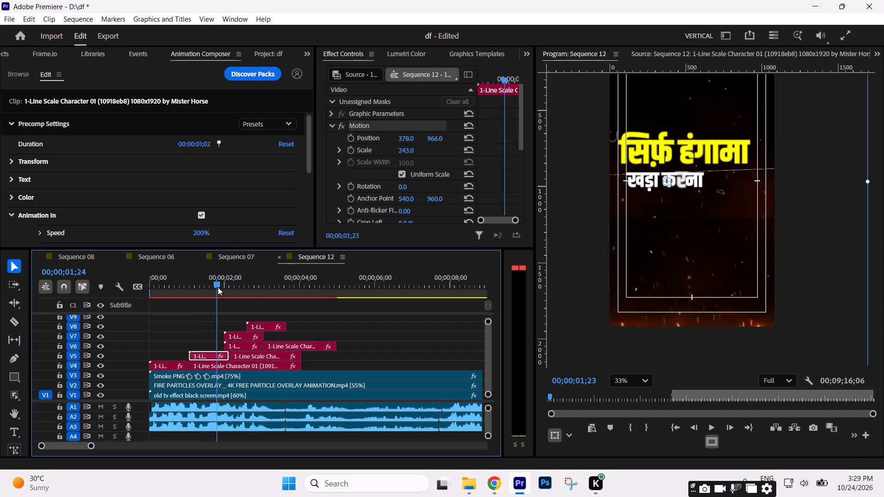
left_click_drag(218, 287, 227, 289)
left_click(247, 342)
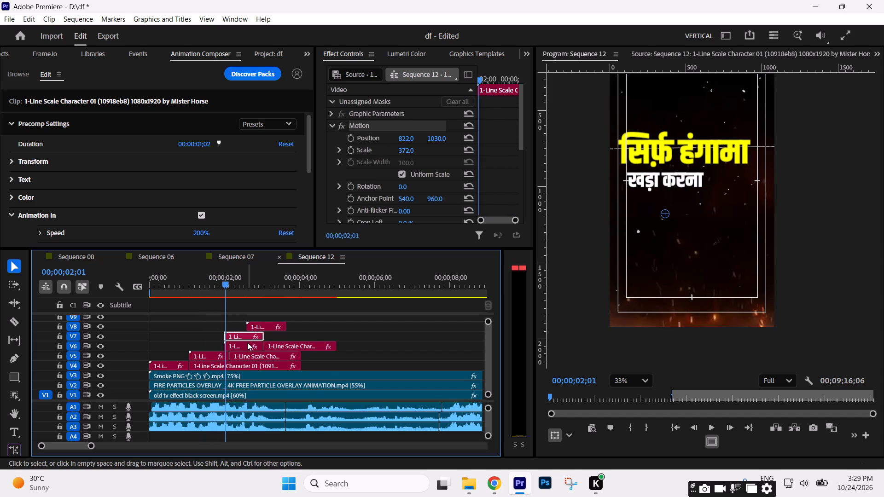
key("space")
key("space")
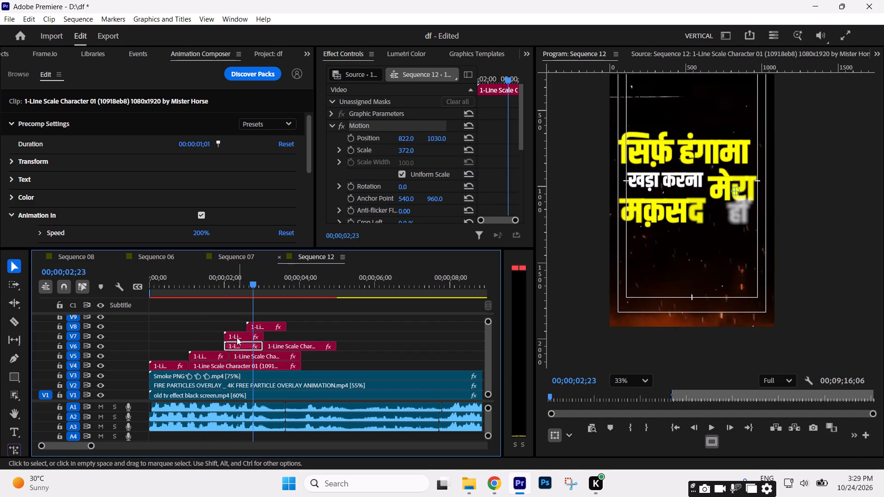
Move the V7 title "मक़सद" to the empty stretch of track V1 beyond the overlay clips, starting at about 00;00;16;04.
left_click_drag(236, 335, 440, 346)
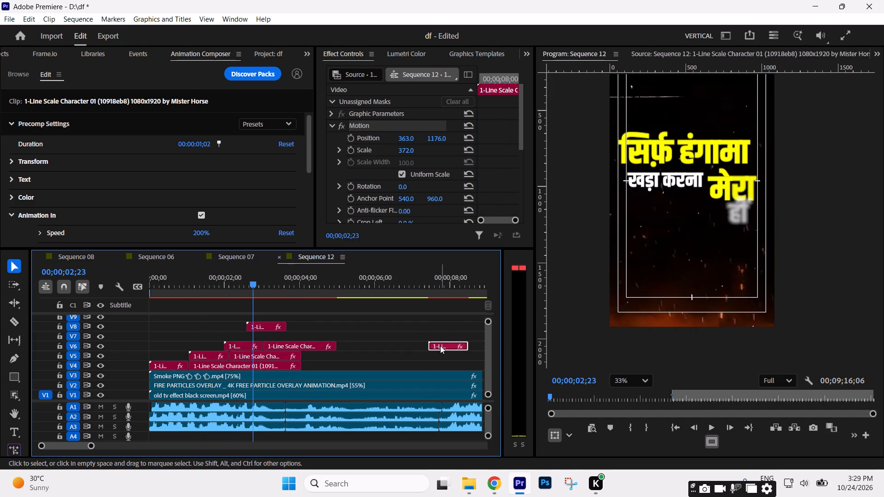
key("minus")
left_click_drag(296, 342, 459, 393)
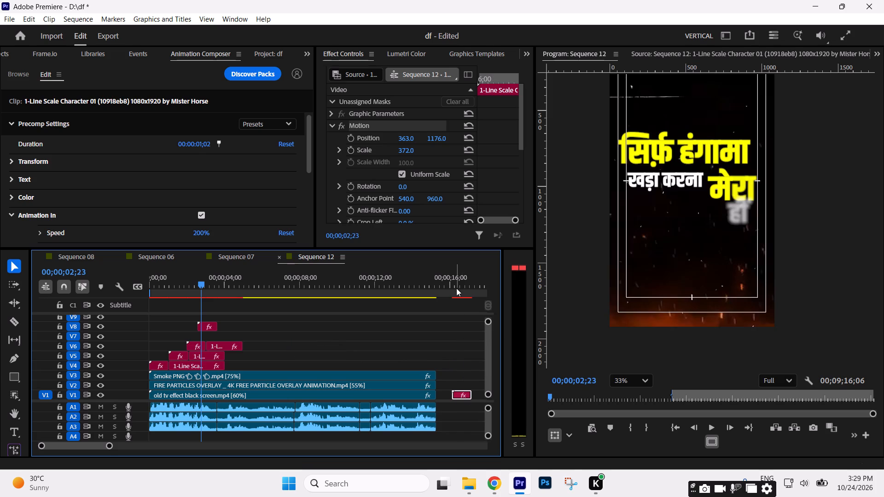
Insert a frame hold segment at the last frame of the "मक़सद" title on track V1.
left_click(456, 288)
key("Down")
key("Left")
key("equal")
key("equal")
key("equal")
key("equal")
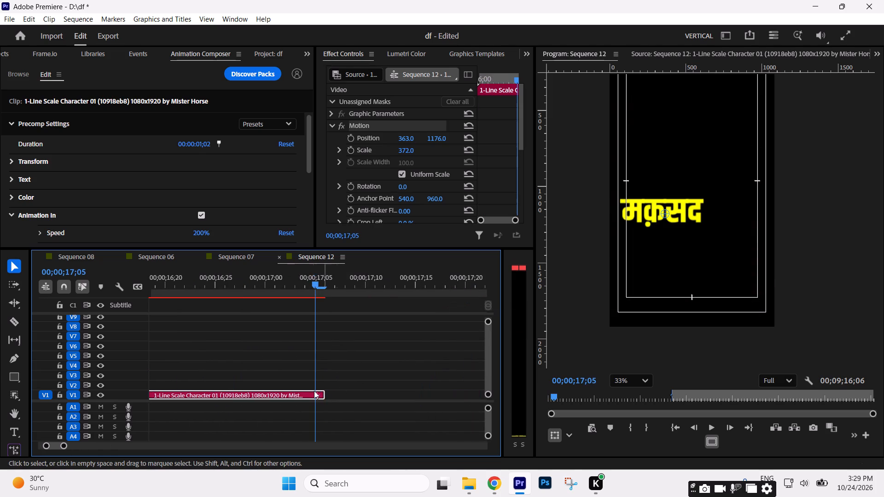
right_click(293, 392)
left_click(335, 392)
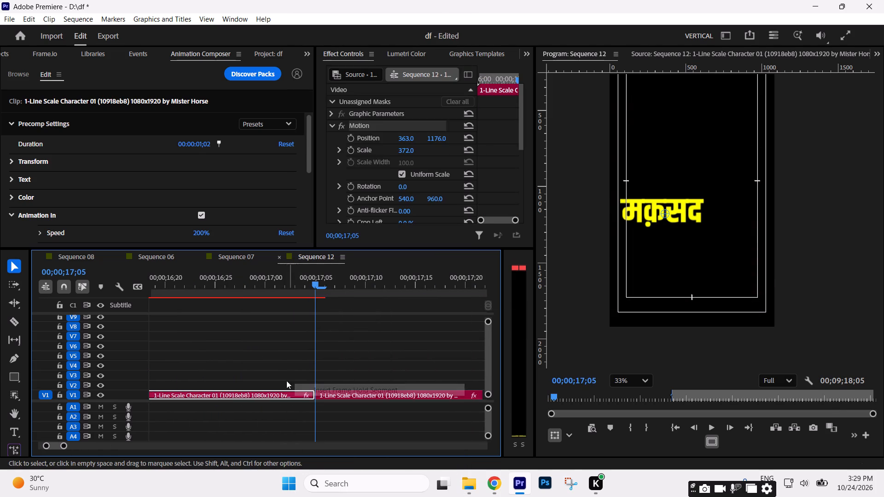
Move the "मक़सद" title and its frame hold together back to track V7, starting at about 00;00;02;17.
left_click_drag(278, 373, 339, 400)
left_click_drag(66, 446, 165, 441)
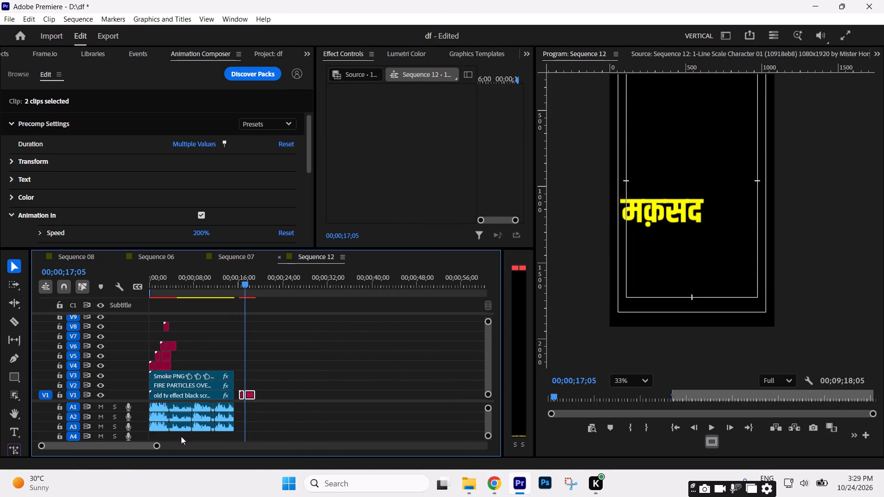
left_click_drag(249, 396, 177, 339)
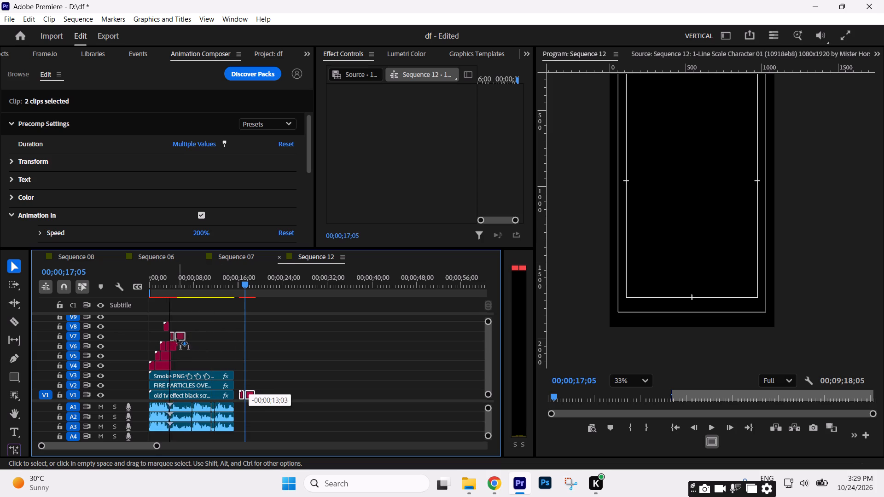
left_click_drag(177, 339, 173, 341)
Play the section from about 00;00;01;29 to check when "मेरा" and "मक़सद" enter against the audio.
left_click(163, 287)
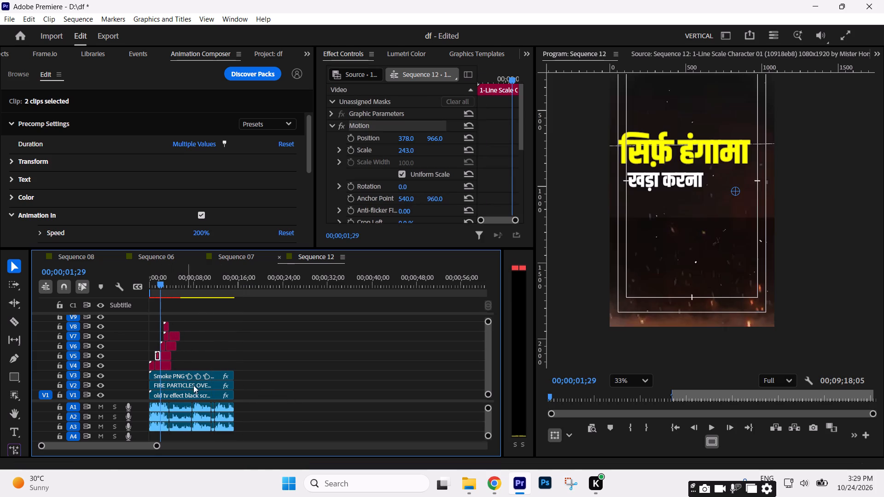
left_click_drag(155, 445, 91, 443)
key("space")
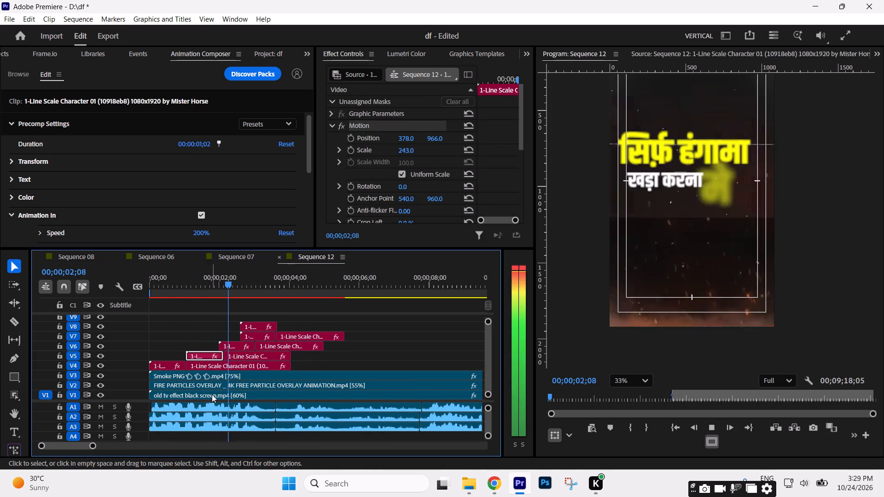
key("space")
Shift the "मक़सद" title and its frame hold on V7 earlier, starting at about 00;00;02;03.
left_click_drag(302, 323, 292, 333)
left_click(261, 338, "shift")
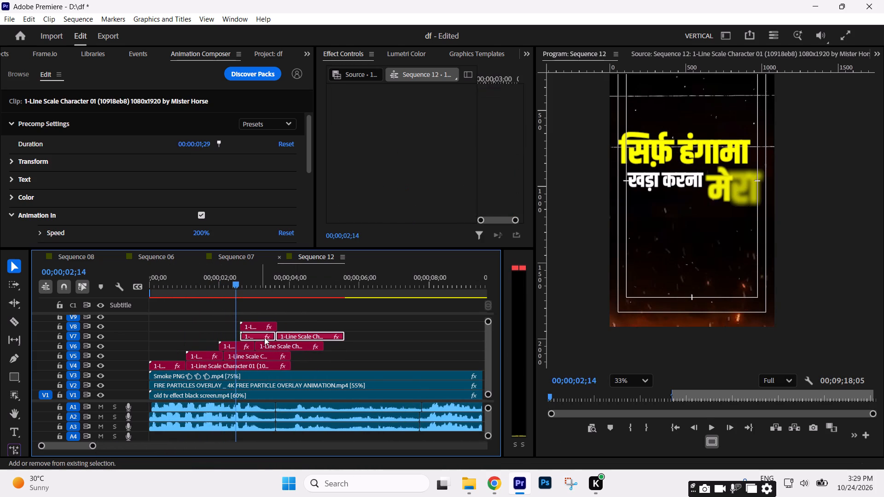
left_click_drag(293, 335, 279, 335)
Play from about 00;00;01;28 and scrub around 00;00;02;12 to check the entry of "मक़सद" and "नहीं".
left_click(215, 278)
key("space")
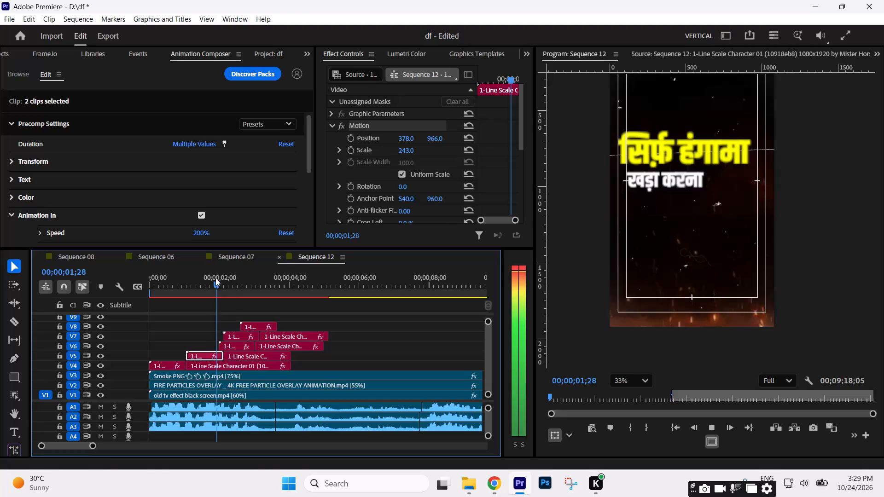
key("space")
key("space")
key("space")
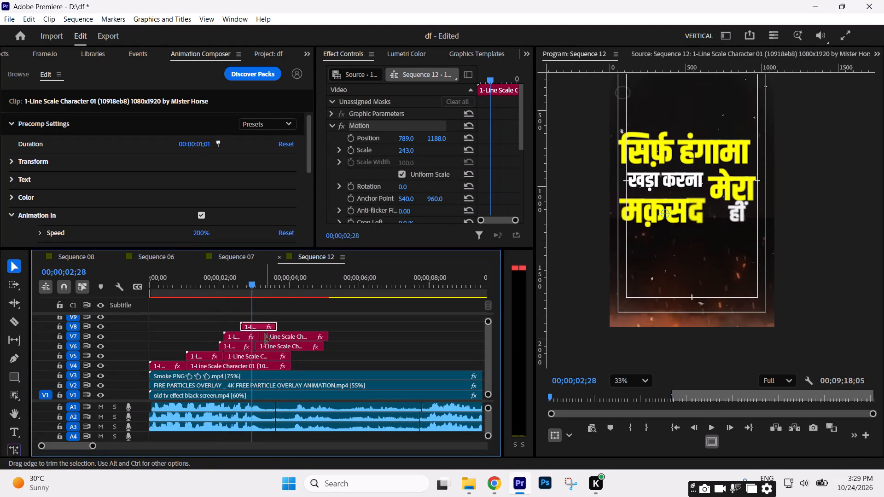
left_click_drag(246, 278, 236, 279)
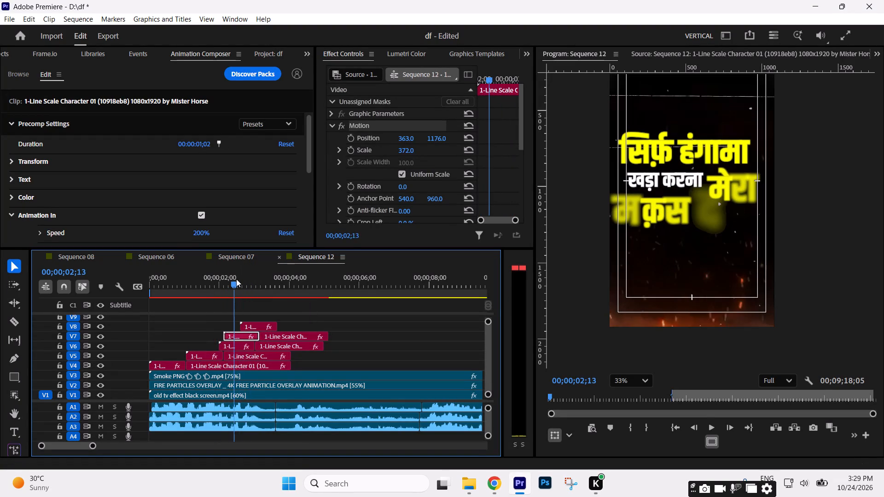
left_click_drag(236, 279, 235, 279)
Move the V8 title "नहीं" to an empty stretch of track V1 beyond the overlay clips, starting at about 00;00;23;16.
left_click(257, 325)
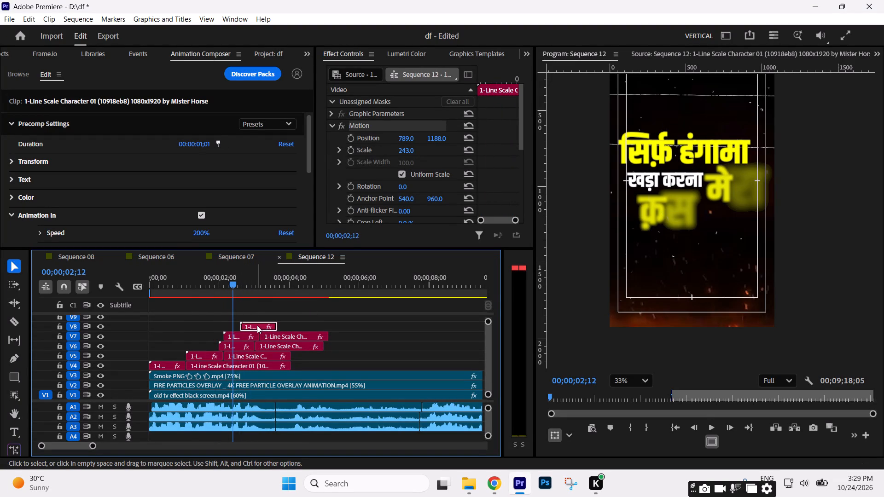
type("--")
left_click_drag(176, 324, 371, 369)
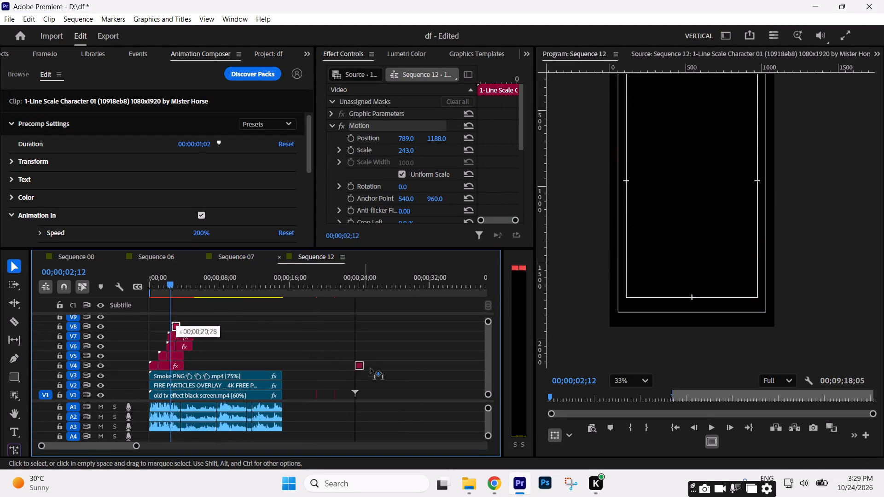
left_click_drag(371, 369, 363, 396)
Insert a frame hold segment at the last frame of the "नहीं" title on track V1.
left_click(362, 291)
key("Down")
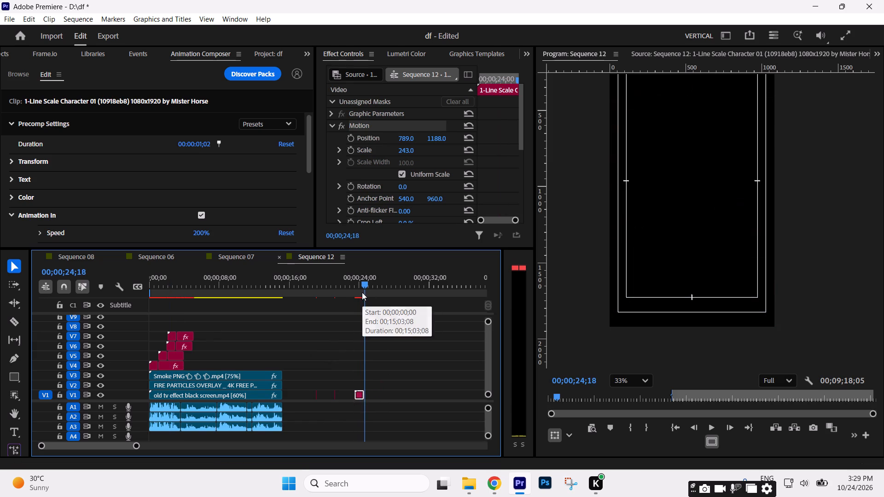
key("Left")
key("equal")
key("equal")
key("equal")
right_click(291, 395)
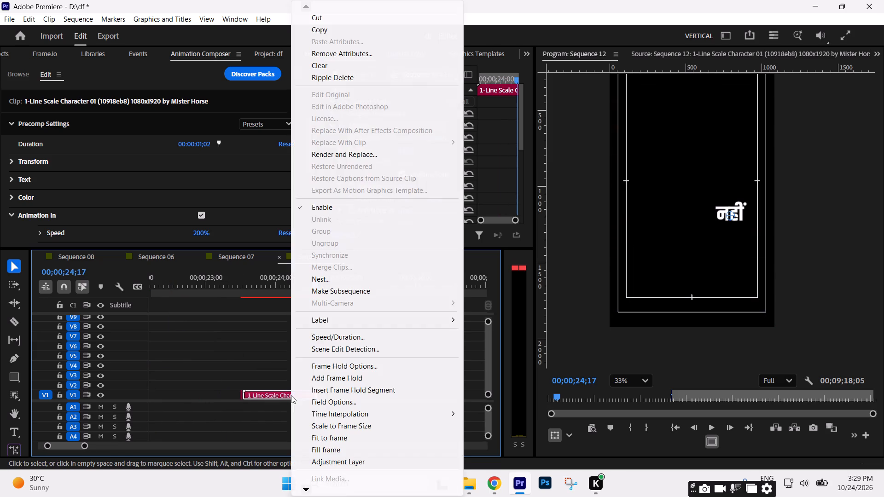
left_click(332, 383)
Move the "नहीं" title and its frame hold together back to track V8, starting in line with the V7 title at about 00;00;02;03.
left_click_drag(280, 372, 330, 396)
left_click_drag(288, 394, 169, 331)
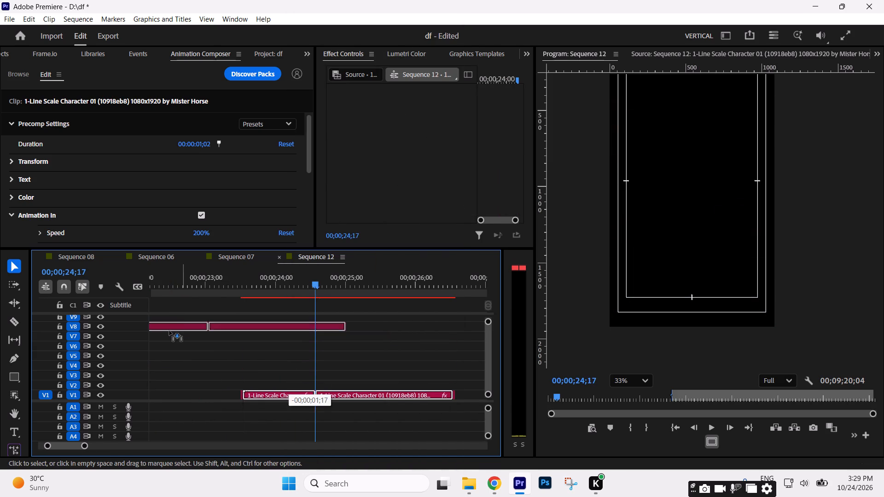
left_click_drag(169, 331, 236, 345)
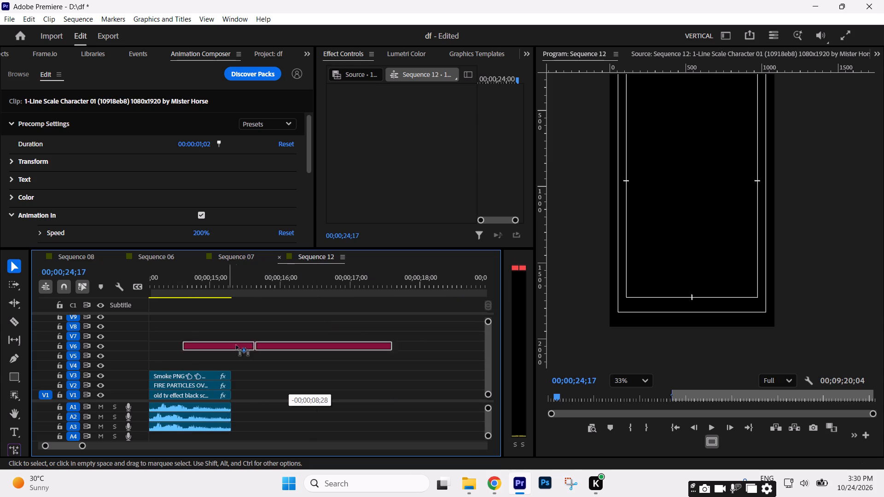
left_click_drag(236, 345, 256, 346)
left_click_drag(65, 448, 59, 448)
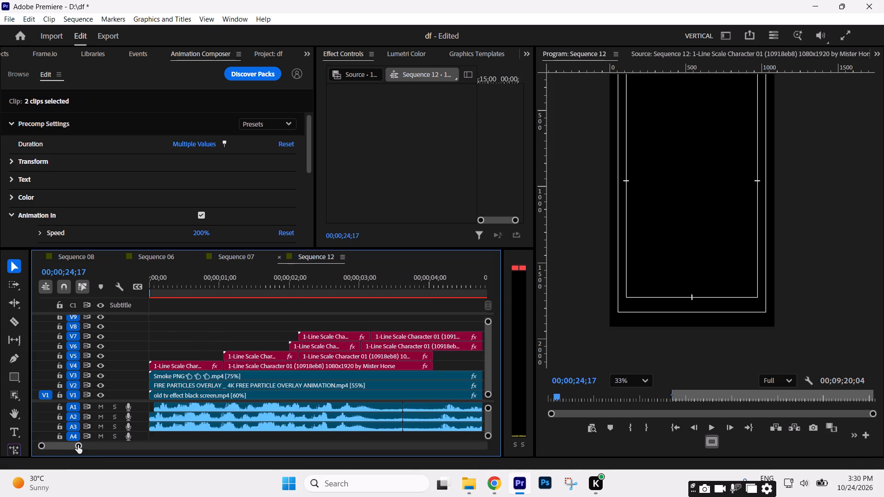
left_click_drag(79, 445, 119, 450)
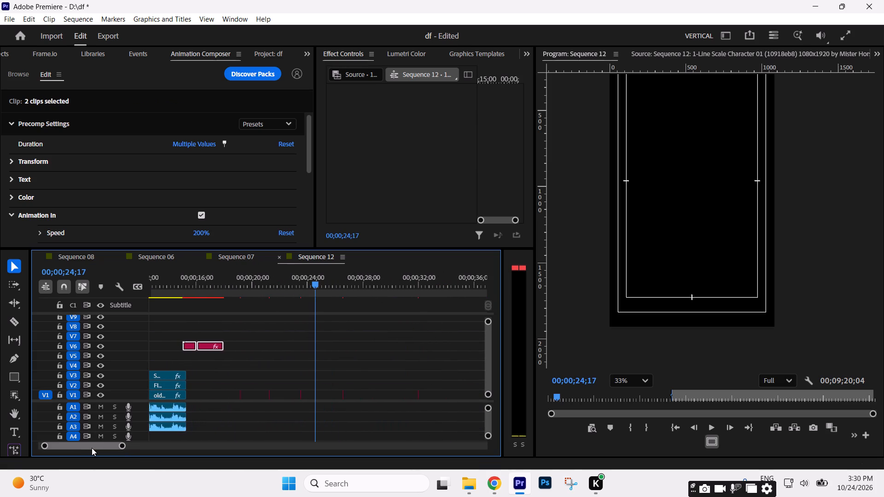
left_click_drag(91, 448, 82, 448)
left_click_drag(353, 315, 396, 346)
left_click_drag(383, 346, 321, 325)
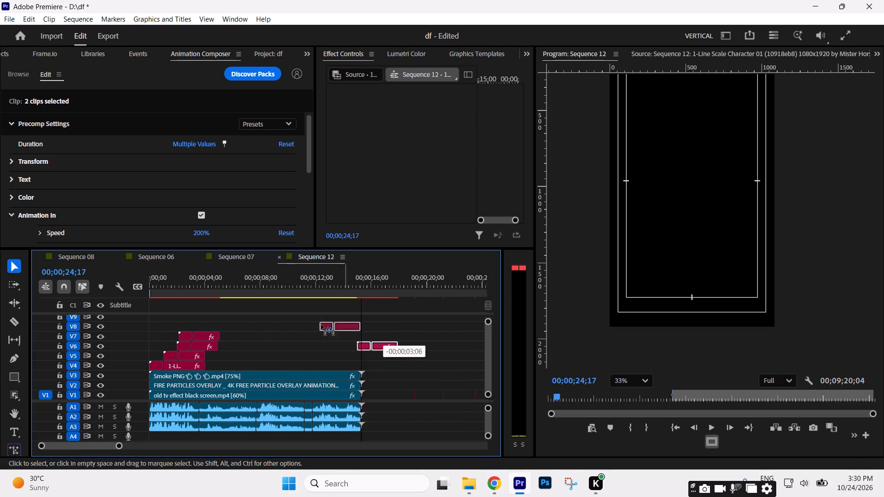
left_click_drag(321, 325, 206, 330)
Trim the ends of the frame holds on V6, V7 and V8 back to the V4 and V5 clips' end at about 00;00;04;02.
left_click_drag(167, 278, 161, 279)
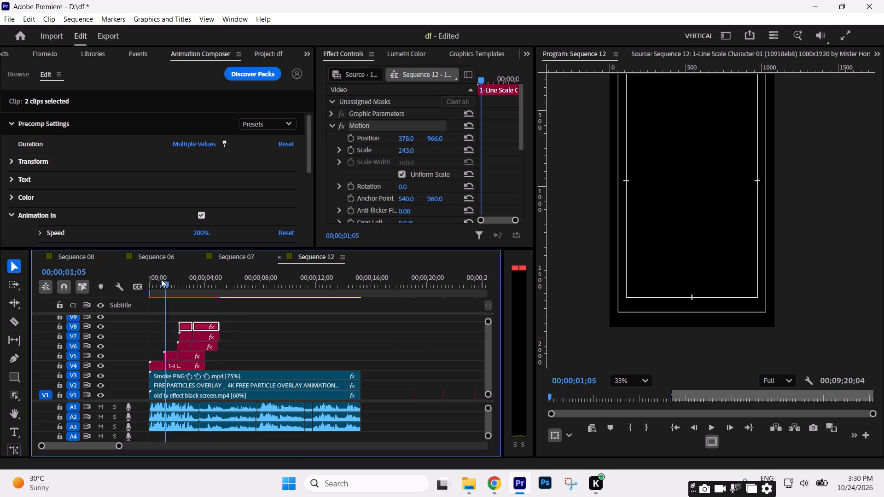
left_click_drag(161, 279, 133, 290)
key("space")
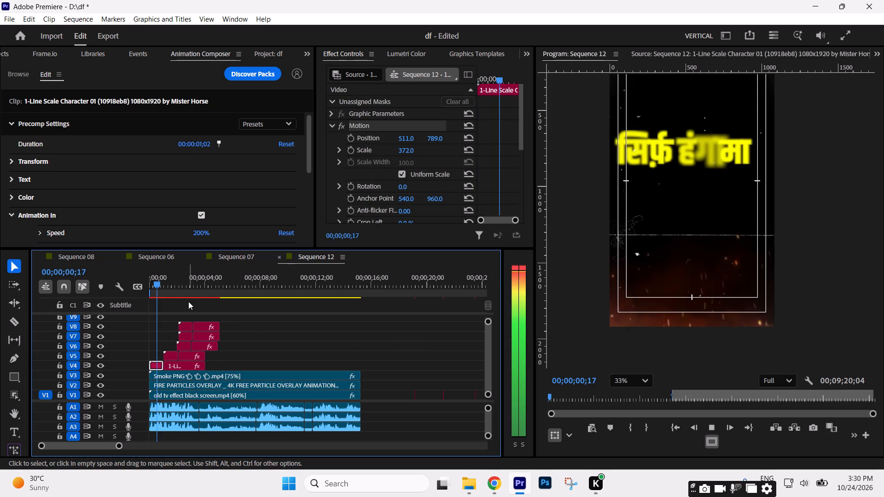
left_click_drag(187, 295, 201, 294)
left_click_drag(239, 312, 219, 346)
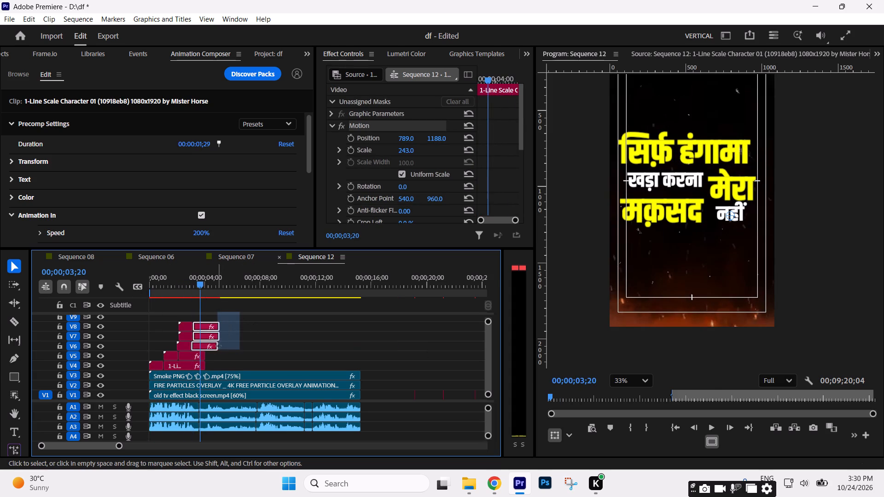
left_click_drag(219, 346, 219, 341)
left_click_drag(219, 332, 206, 332)
left_click_drag(222, 336, 216, 348)
left_click_drag(217, 344, 204, 342)
Play from the start and again from about 00;00;02;01 to check the timing of "मेरा", "मक़सद" and "नहीं" against the audio.
left_click_drag(202, 283, 28, 313)
left_click(284, 337)
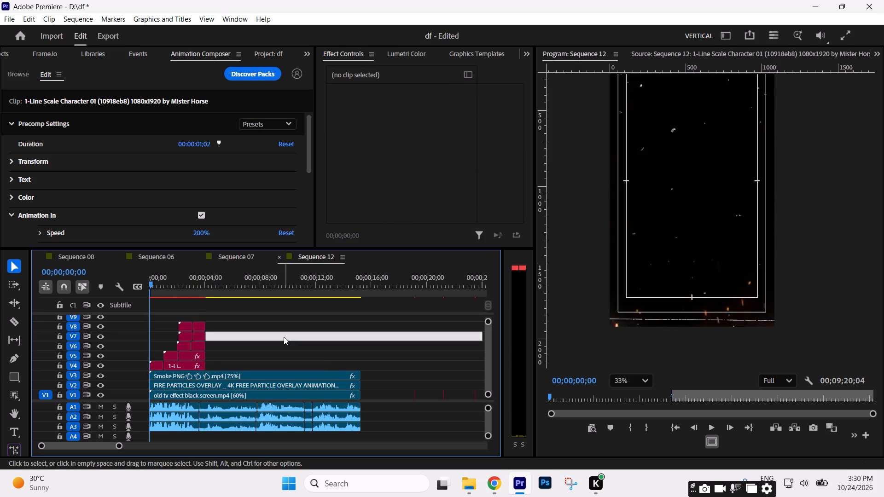
key("space")
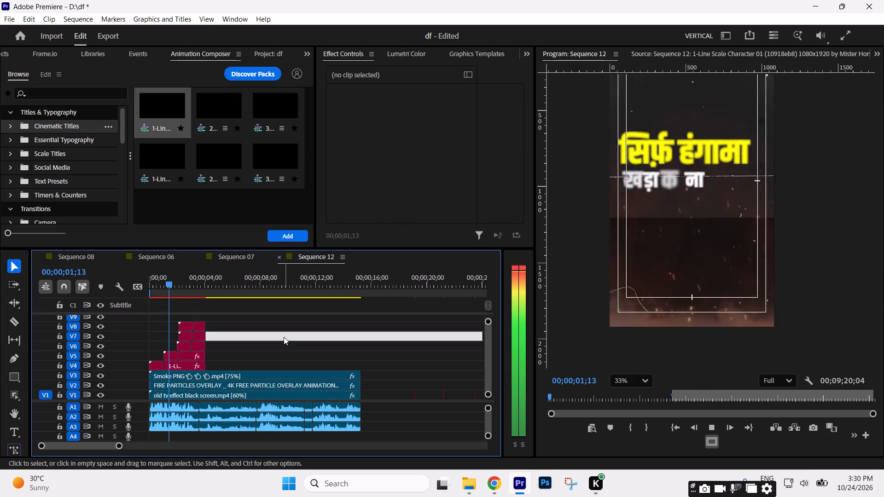
key("space")
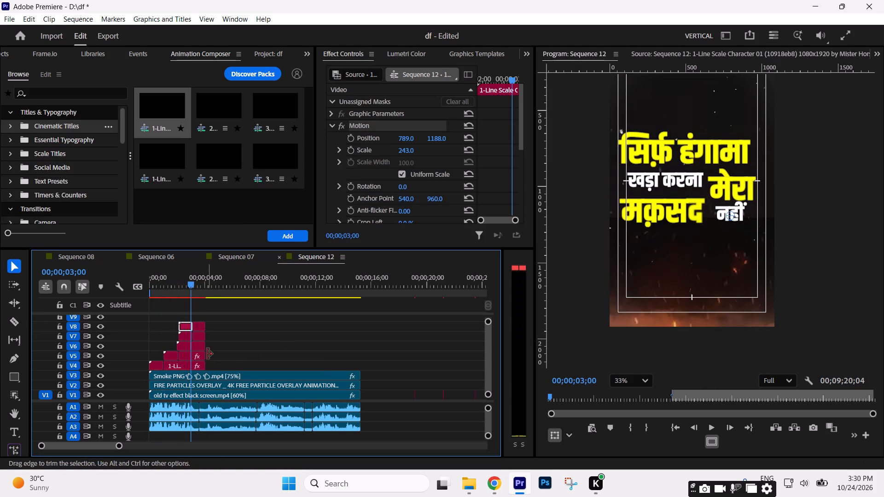
left_click_drag(186, 281, 187, 287)
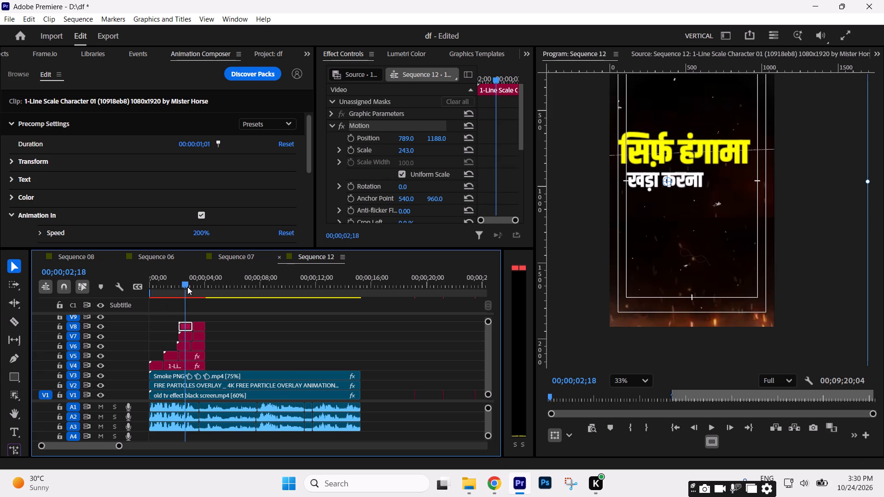
left_click_drag(187, 287, 179, 291)
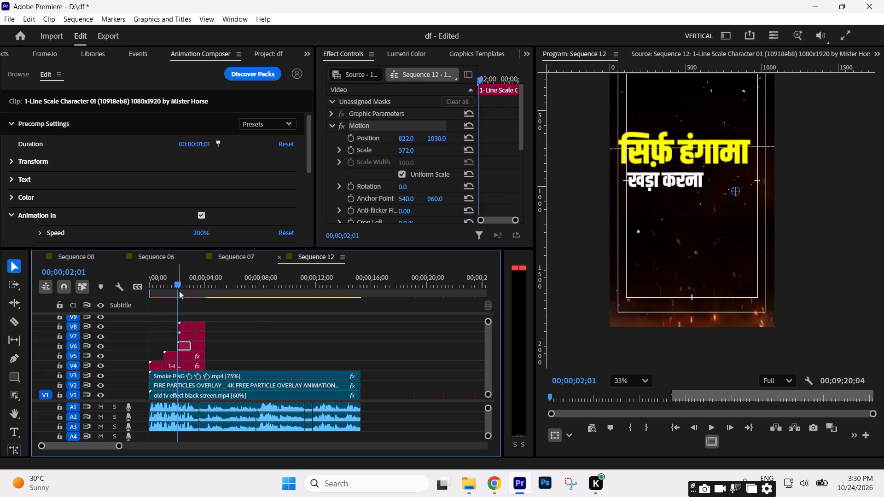
type("==")
key("equal")
key("minus")
key("space")
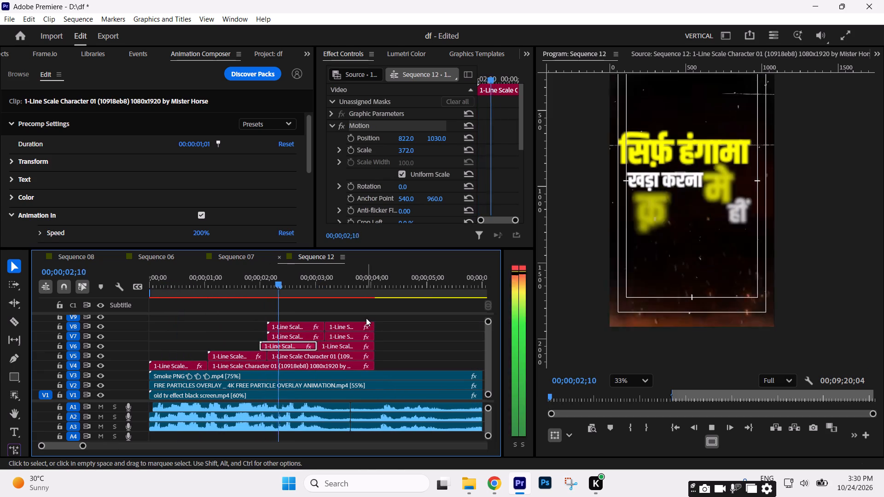
key("space")
Move the V7 and V8 titles together with their frame holds so that they start at about 00;00;02;15.
left_click_drag(404, 306, 281, 335)
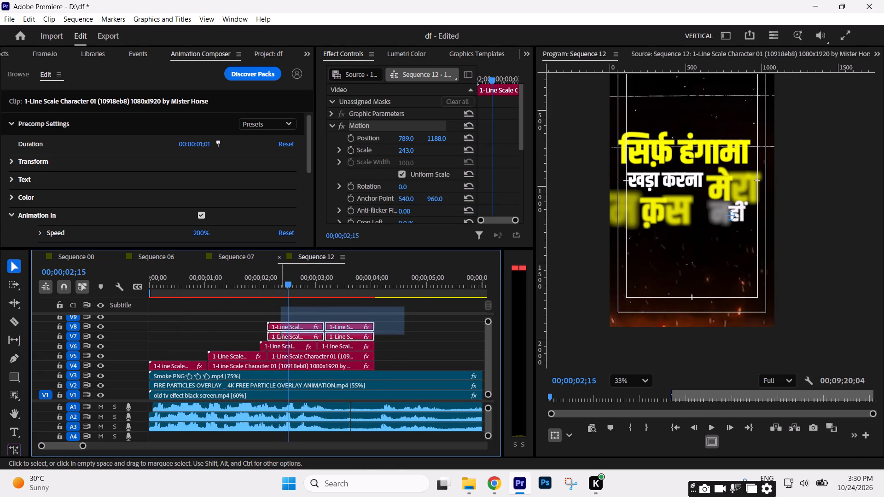
left_click_drag(281, 335, 282, 335)
left_click_drag(300, 335, 312, 332)
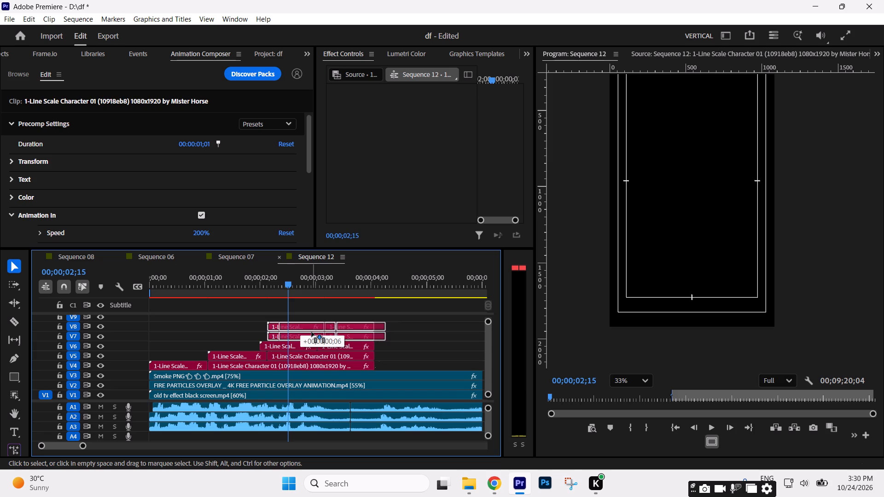
left_click_drag(312, 332, 315, 333)
Play in short bursts from 00;00;02;15 to about 00;00;03;20 to check the timing of "मक़सद" and "नहीं".
key("space")
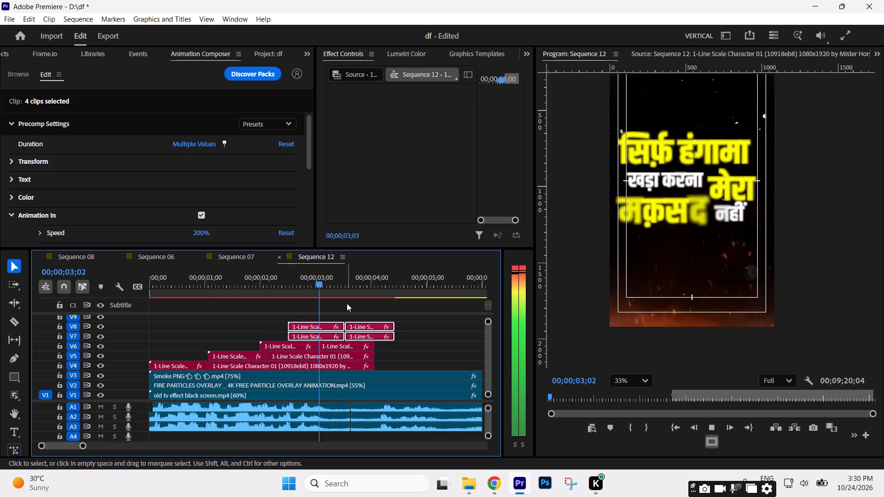
key("space")
key("space")
key("space")
key("space")
key("space")
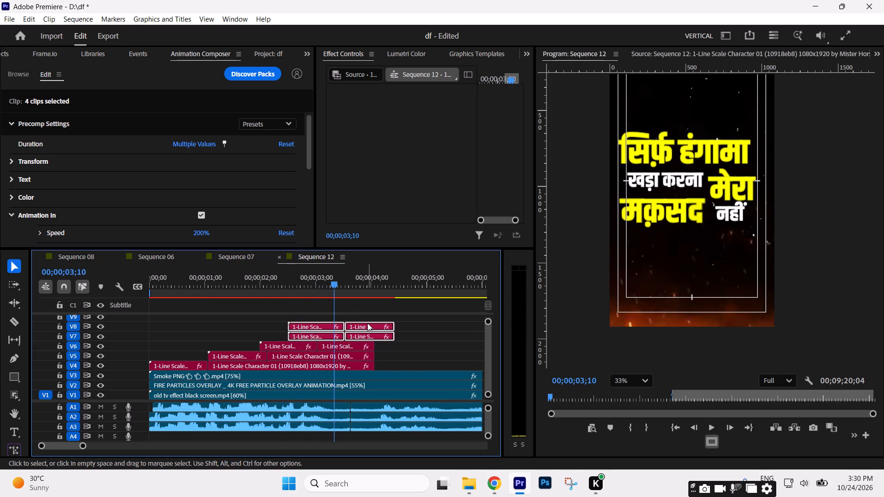
key("space")
key("space")
key("space")
key("space")
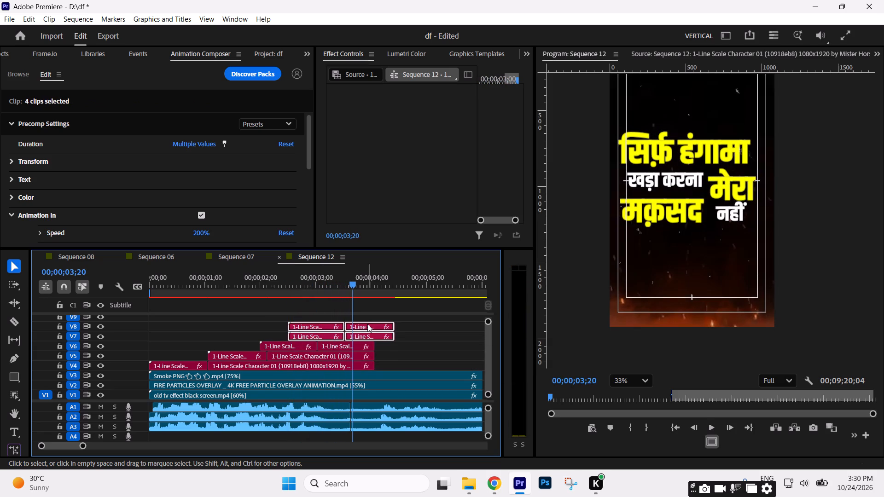
left_click(418, 313)
left_click(320, 313)
left_click(317, 312)
Save the project.
left_click(243, 285)
key("ctrl+s")
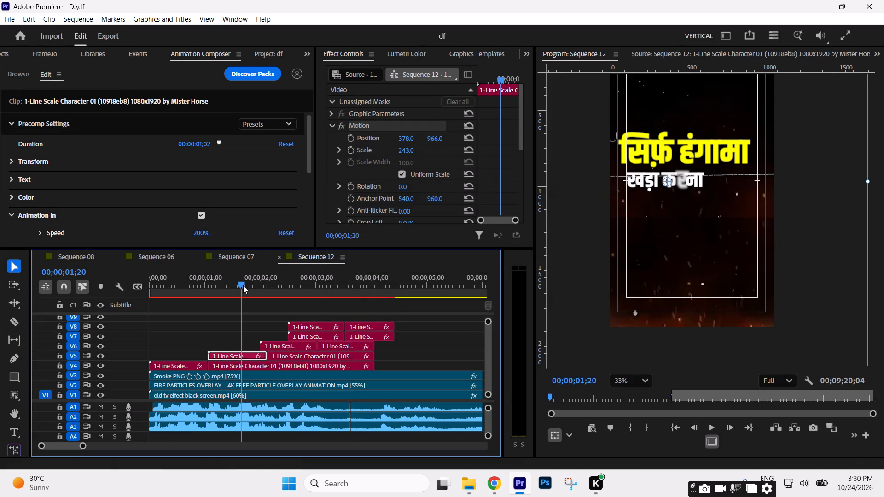
Set the Motion position of the V8 title "नहीं" to 755, 1202.
left_click(302, 291)
key("space")
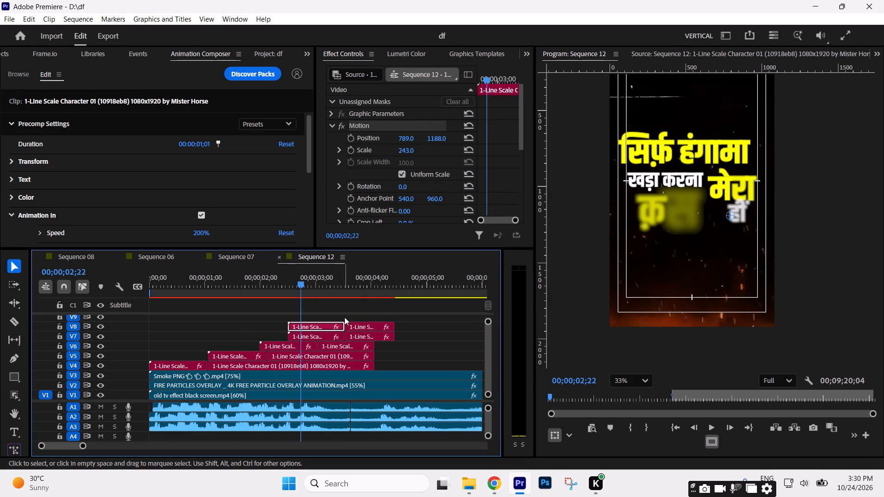
key("space")
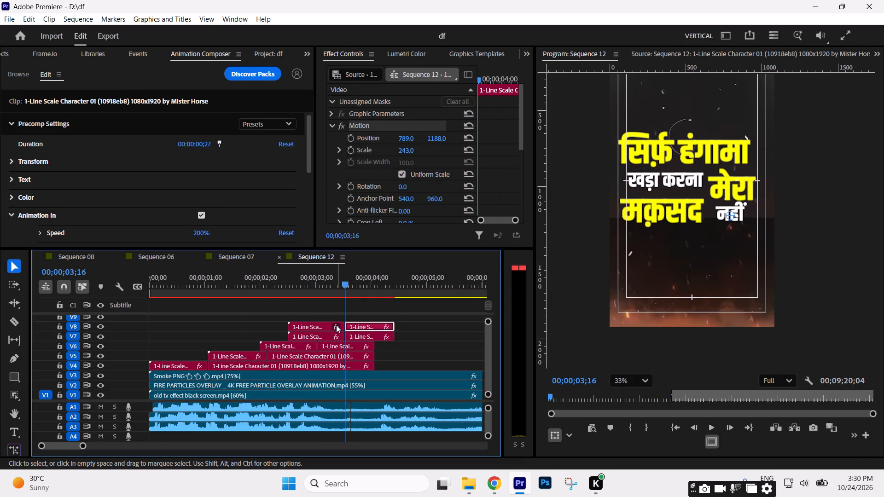
left_click(333, 323)
left_click(329, 277)
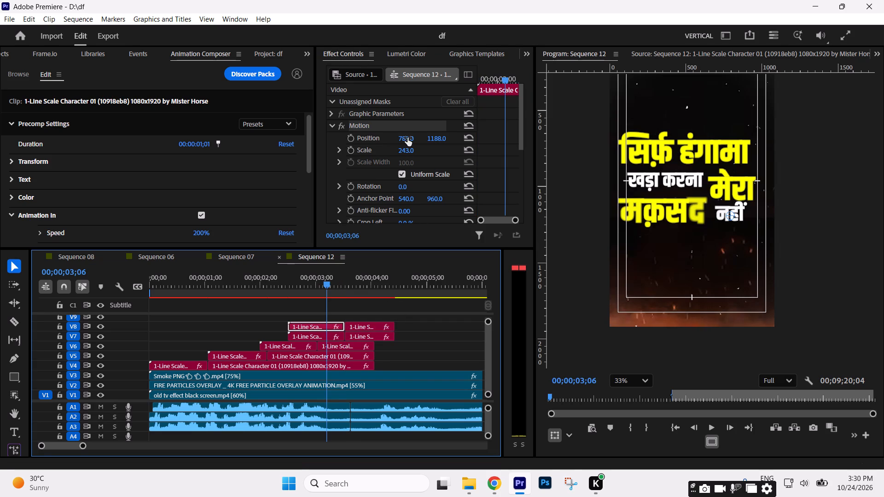
left_click_drag(407, 138, 390, 141)
left_click_drag(438, 140, 438, 134)
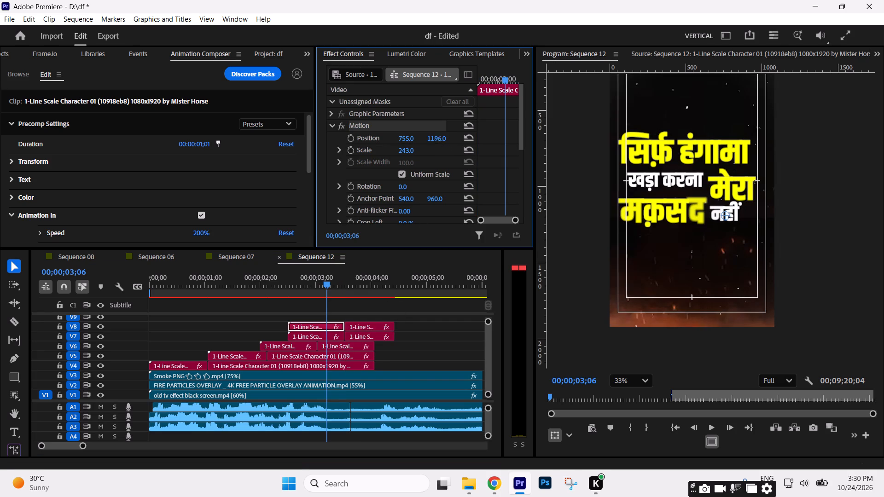
left_click_drag(438, 134, 438, 132)
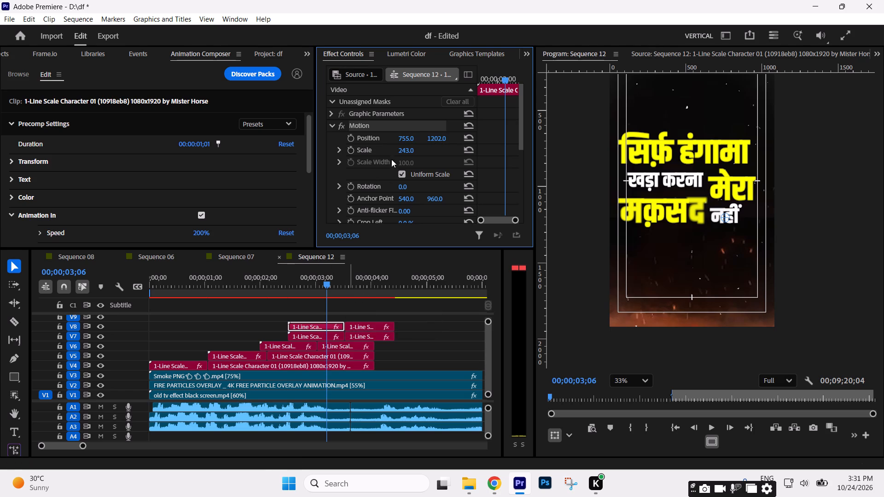
Copy the Motion settings of the V8 title "नहीं" onto its frame hold on the same track.
left_click(374, 126)
key("ctrl+c")
left_click(364, 287)
left_click(369, 324)
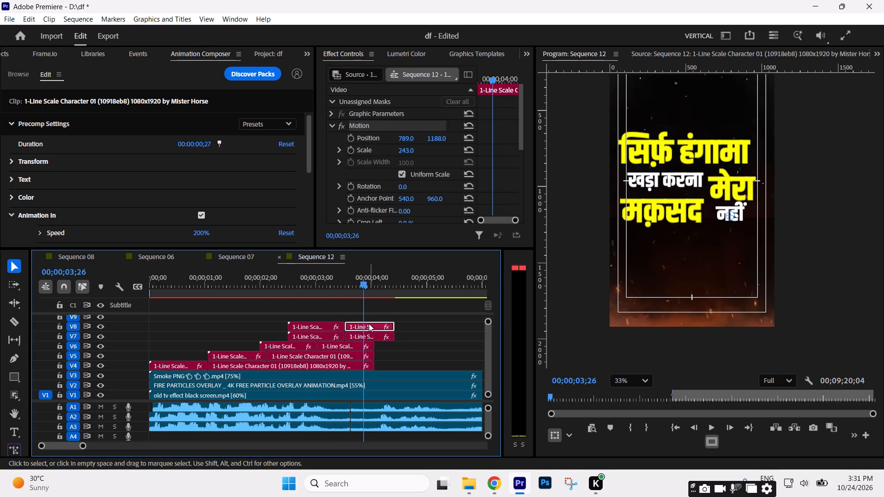
key("ctrl+v")
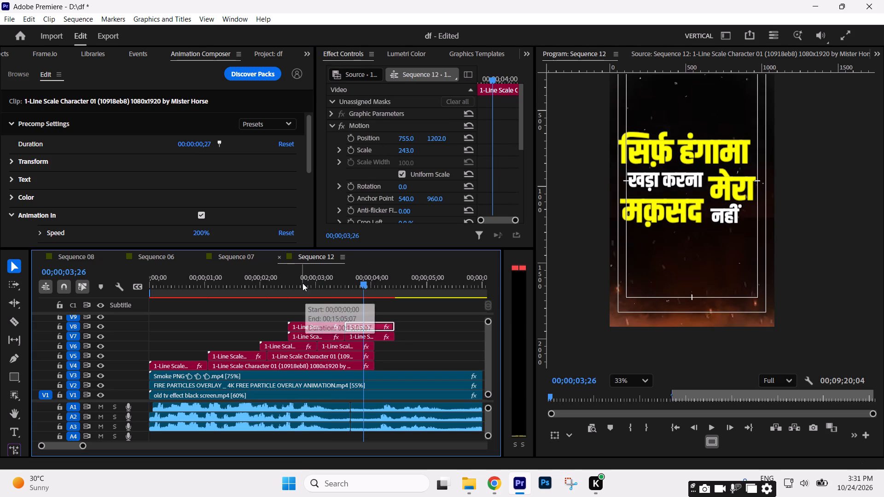
Set the vertical position of the V5 title "खड़ा करना" to 982.
left_click_drag(302, 283, 238, 290)
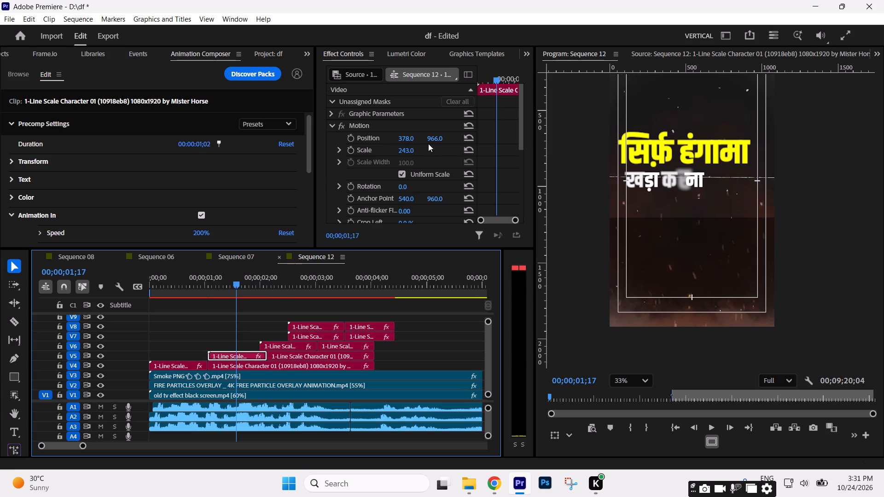
left_click_drag(436, 136, 437, 127)
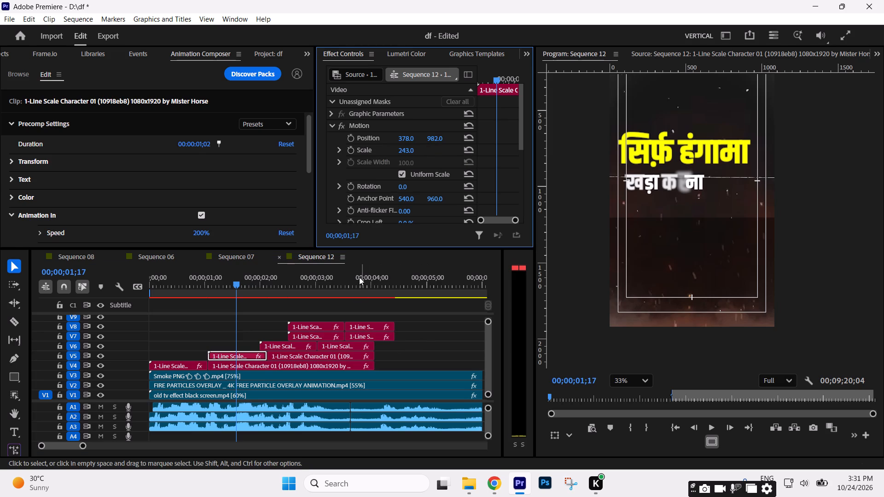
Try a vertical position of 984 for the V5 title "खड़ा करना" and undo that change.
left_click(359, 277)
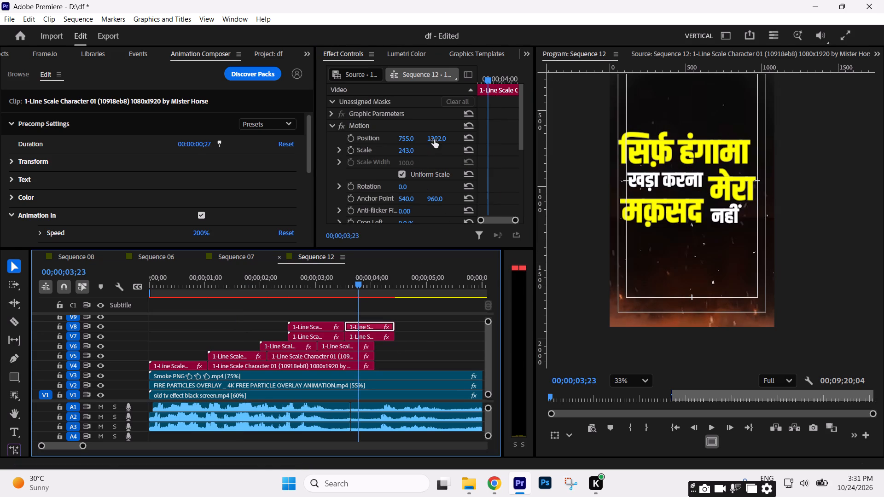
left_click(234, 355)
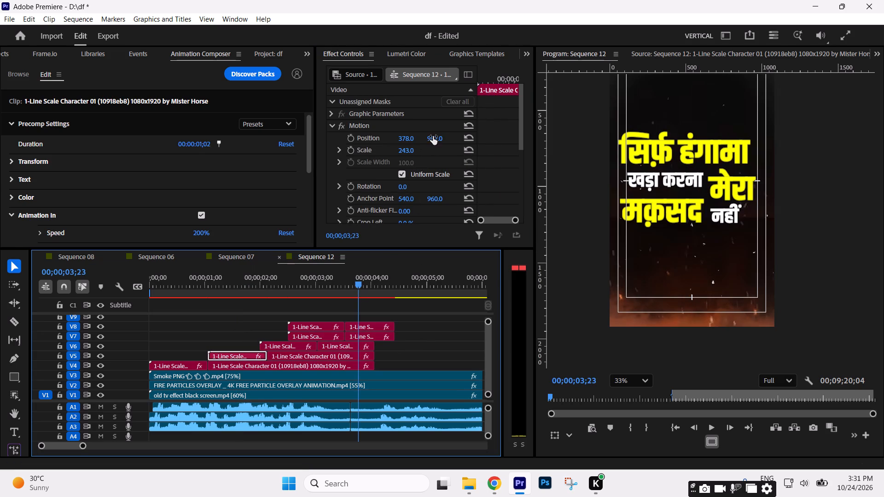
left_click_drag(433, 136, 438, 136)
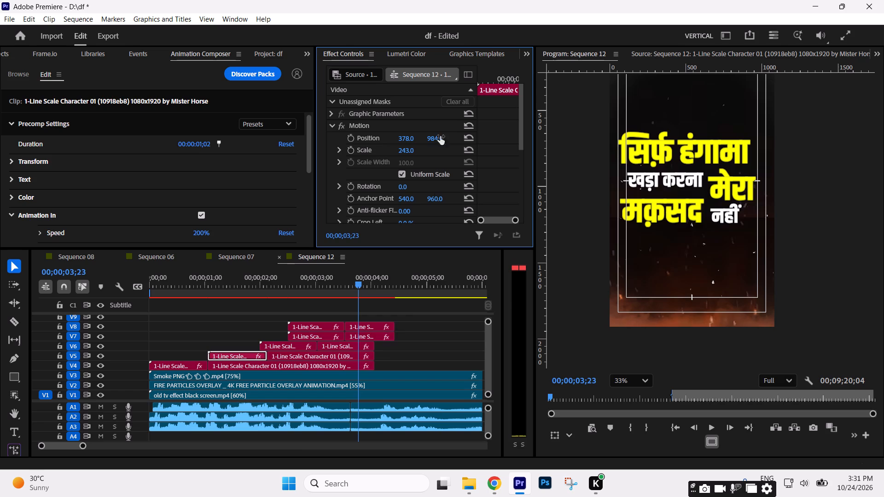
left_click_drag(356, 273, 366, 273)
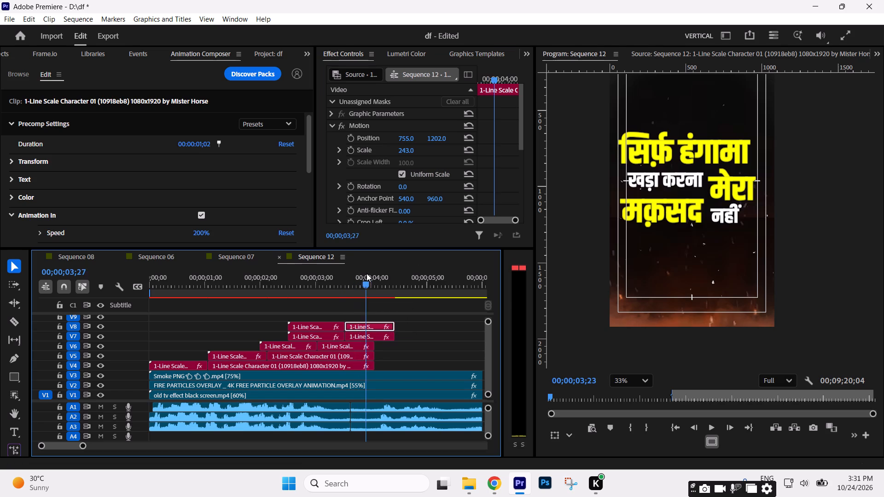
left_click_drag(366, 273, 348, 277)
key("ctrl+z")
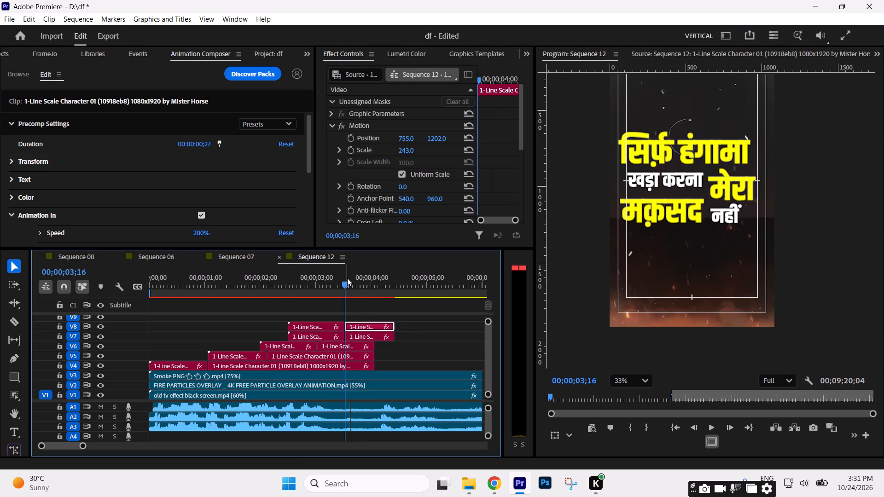
Save the project again.
key("ctrl+s")
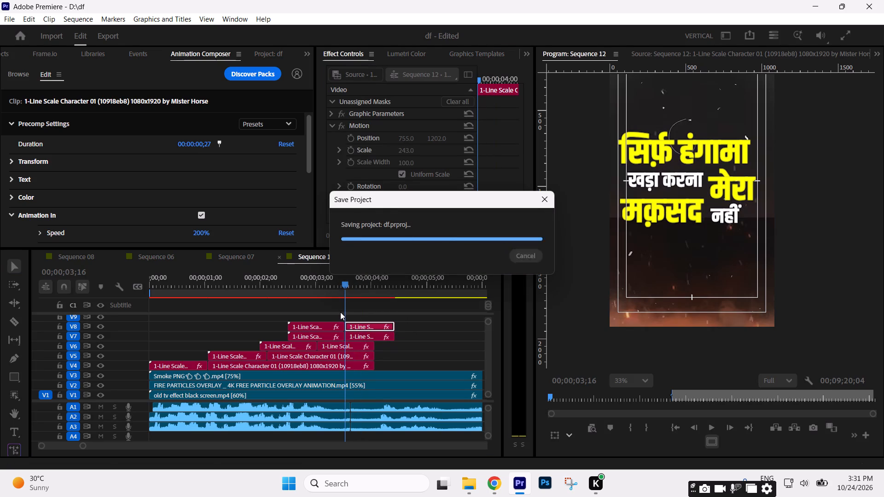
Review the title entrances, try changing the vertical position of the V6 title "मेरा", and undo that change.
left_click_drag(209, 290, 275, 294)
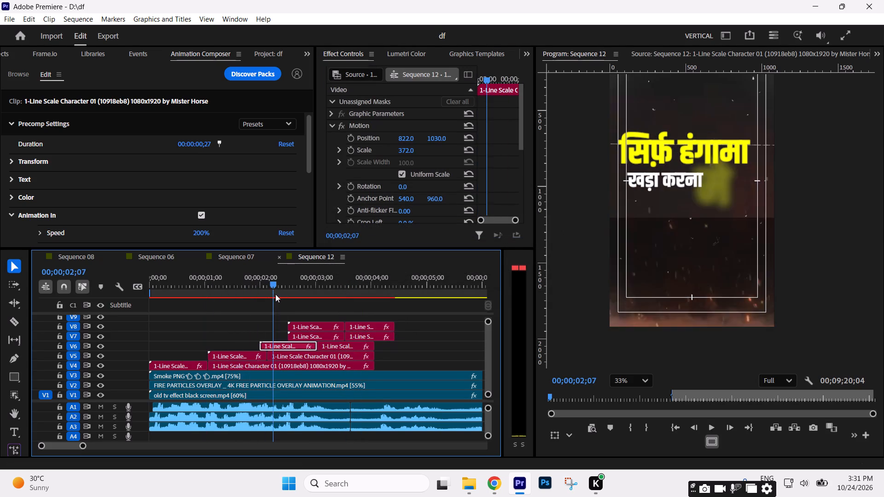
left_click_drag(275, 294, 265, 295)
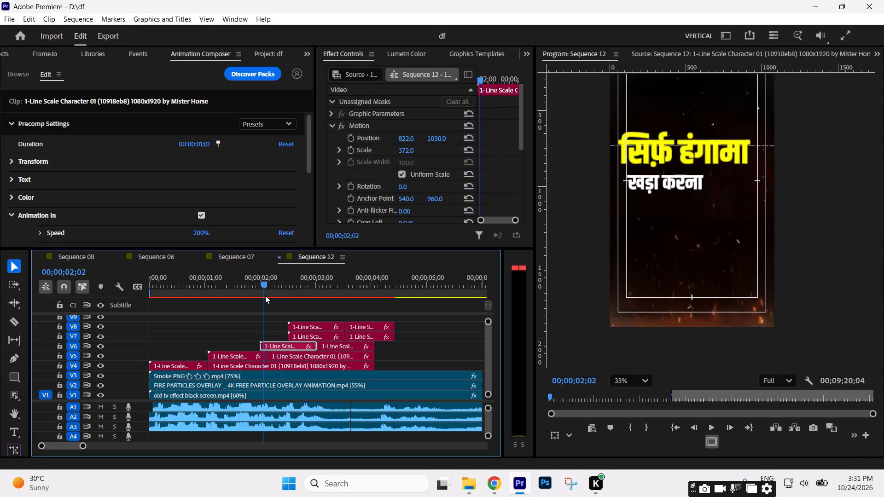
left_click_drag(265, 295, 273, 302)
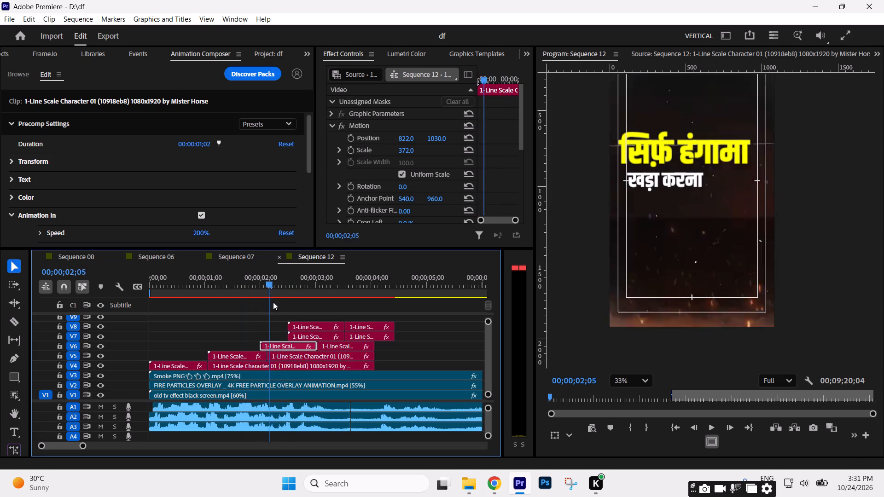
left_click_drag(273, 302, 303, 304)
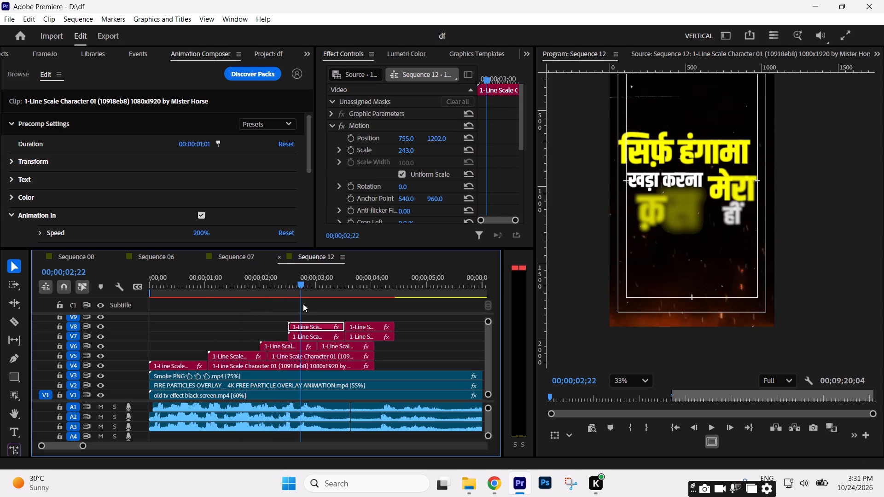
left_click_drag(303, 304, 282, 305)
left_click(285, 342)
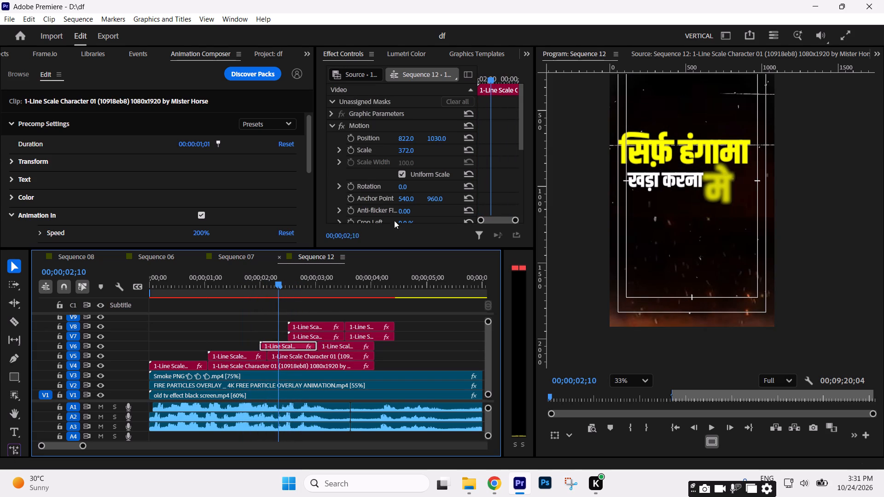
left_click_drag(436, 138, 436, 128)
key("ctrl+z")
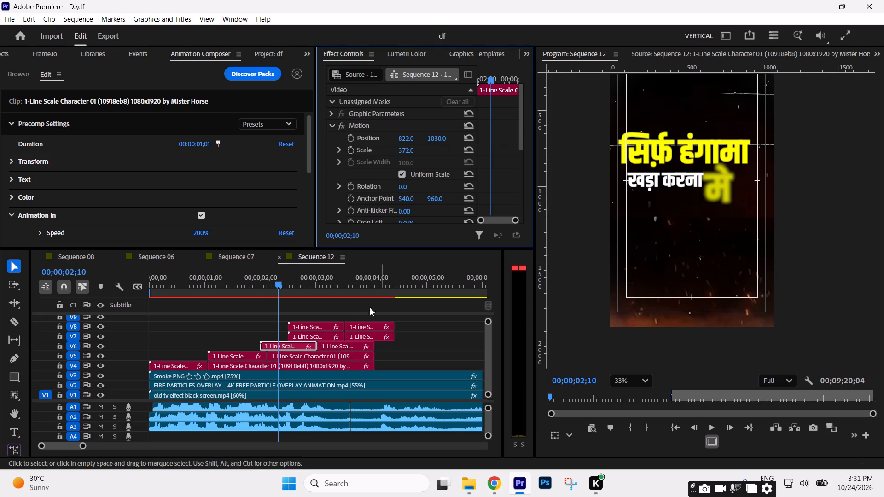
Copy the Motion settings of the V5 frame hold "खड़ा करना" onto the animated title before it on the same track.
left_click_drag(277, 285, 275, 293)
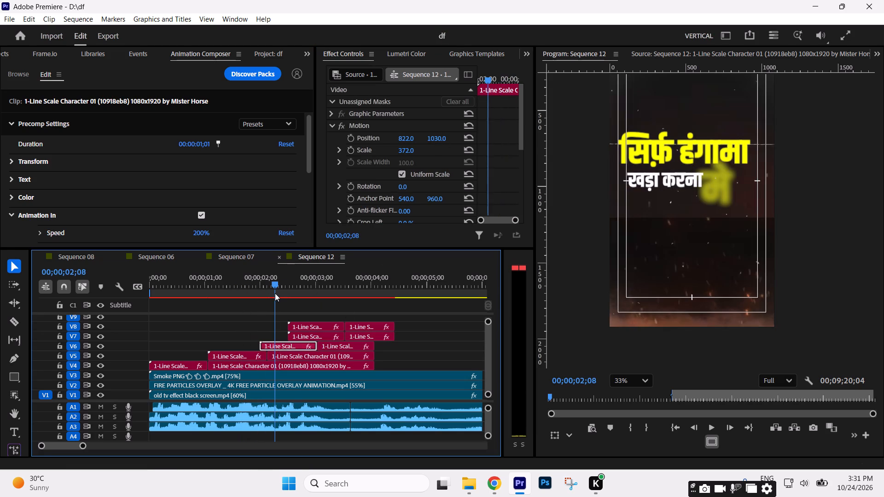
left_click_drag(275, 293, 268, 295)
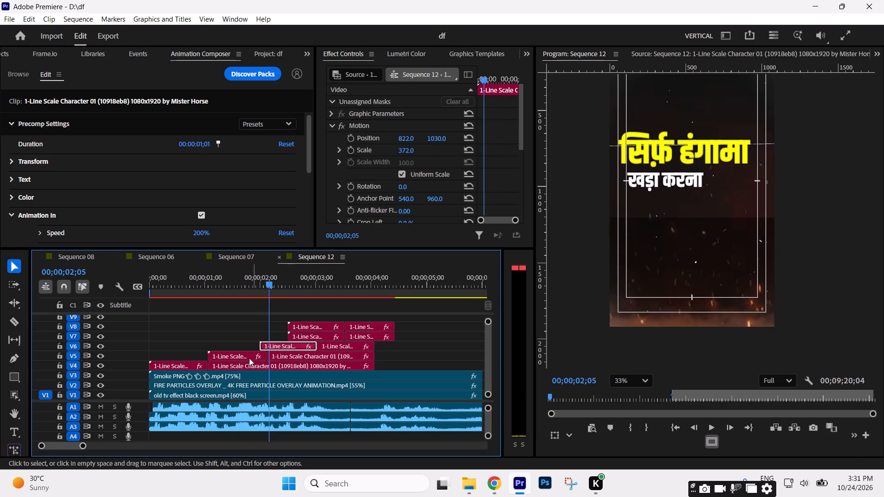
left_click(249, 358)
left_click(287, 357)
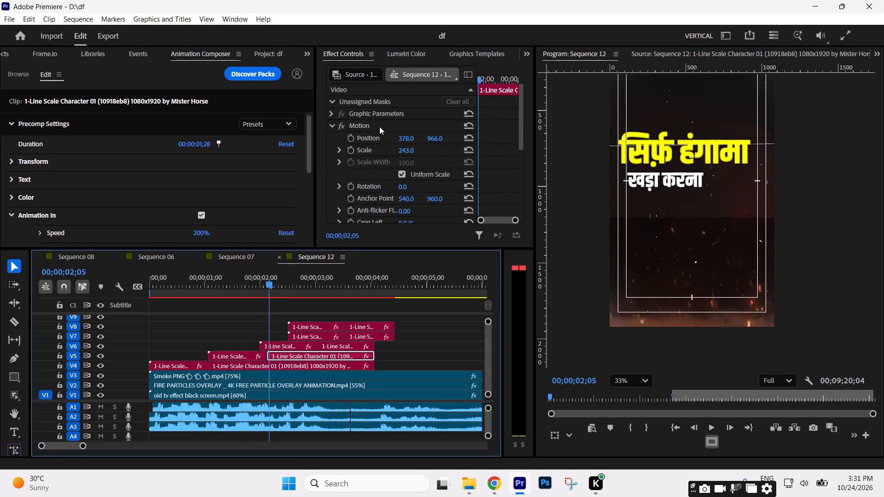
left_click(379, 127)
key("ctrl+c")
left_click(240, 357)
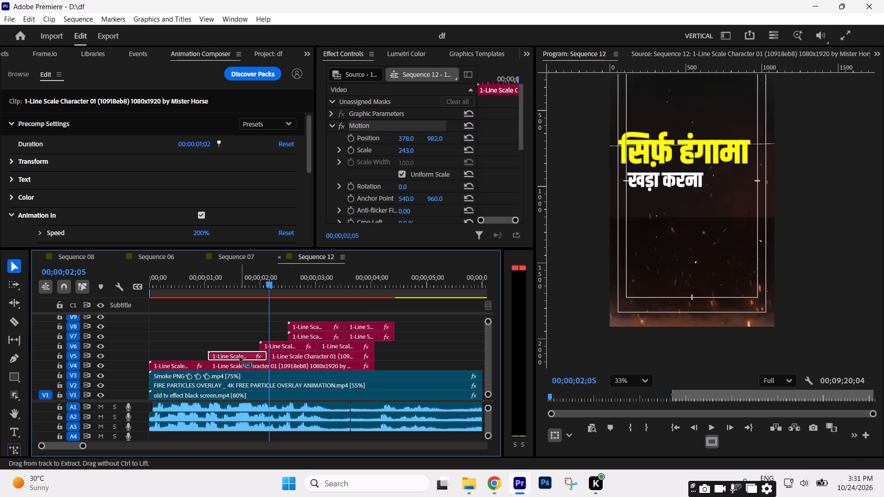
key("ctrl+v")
Set the vertical position of the V5 frame hold "खड़ा करना" to 977.
left_click_drag(238, 285, 290, 293)
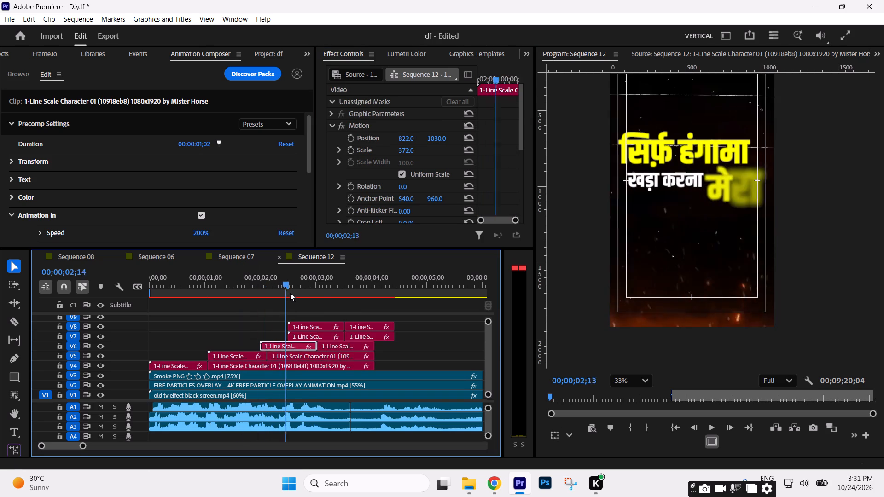
left_click_drag(290, 293, 347, 294)
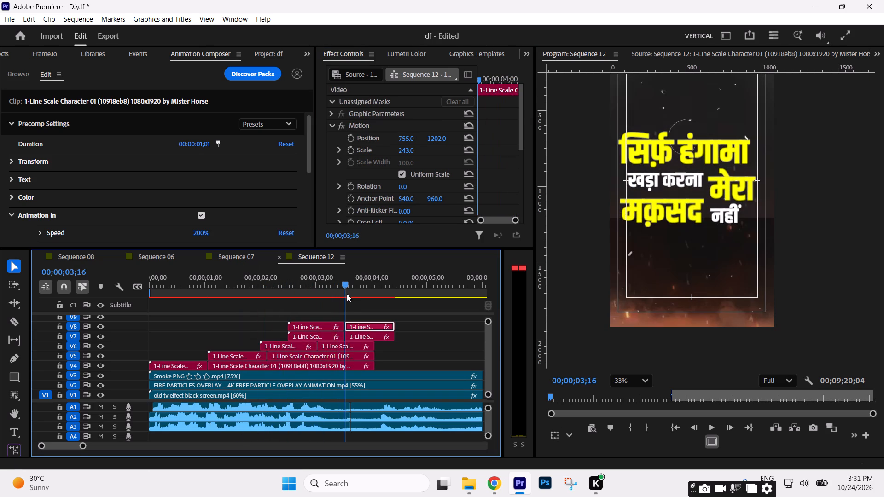
left_click_drag(347, 294, 340, 301)
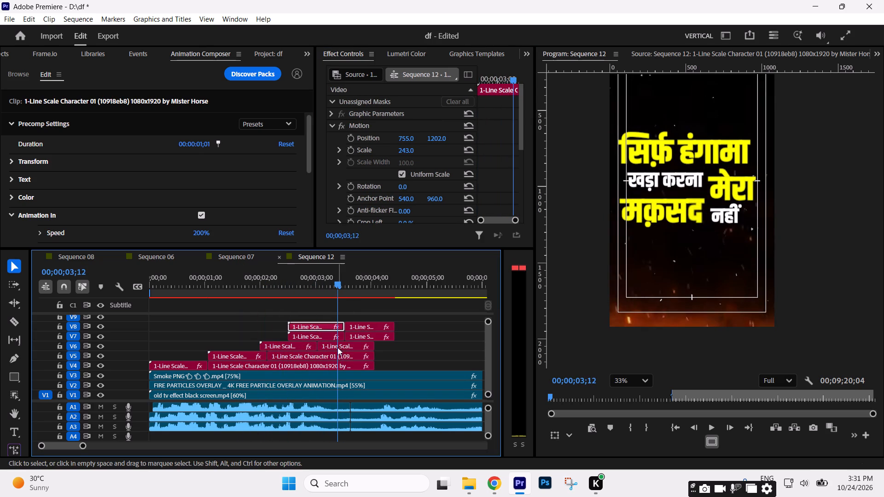
left_click(338, 358)
left_click_drag(432, 136, 434, 121)
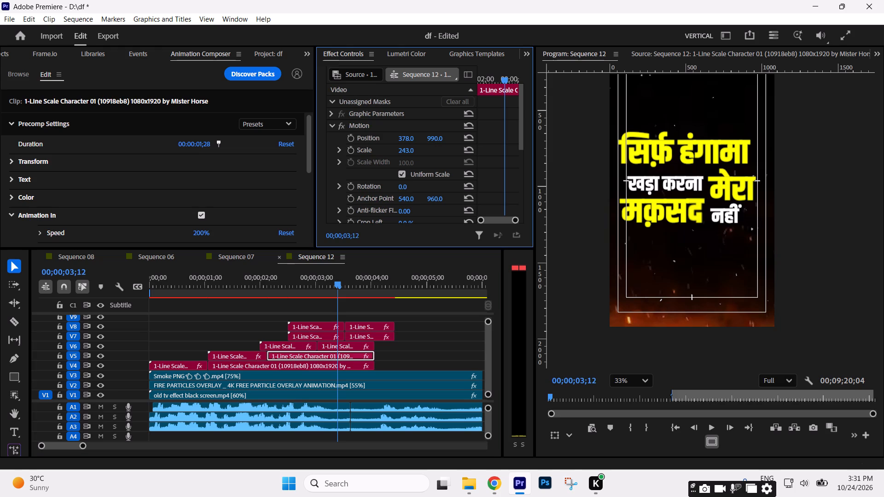
left_click_drag(434, 121, 431, 128)
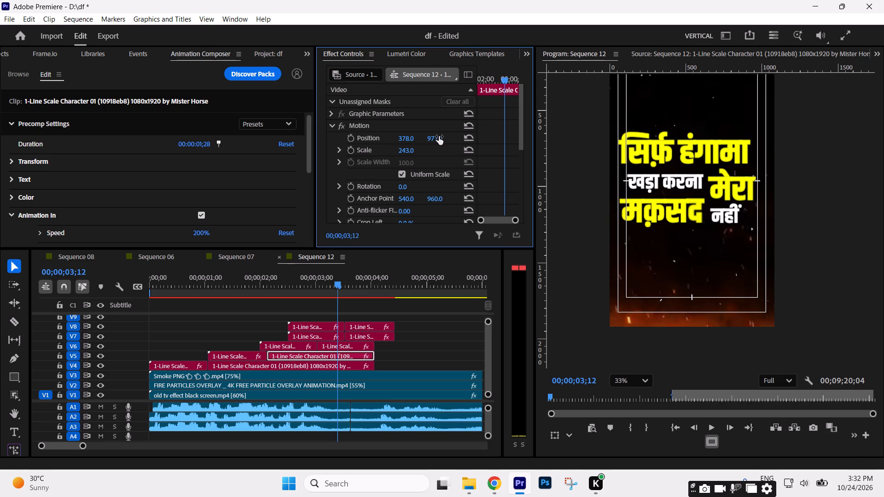
Play back the titles and copy the V5 frame hold's Motion settings onto the animated title "खड़ा करना" before it.
left_click_drag(298, 278, 231, 289)
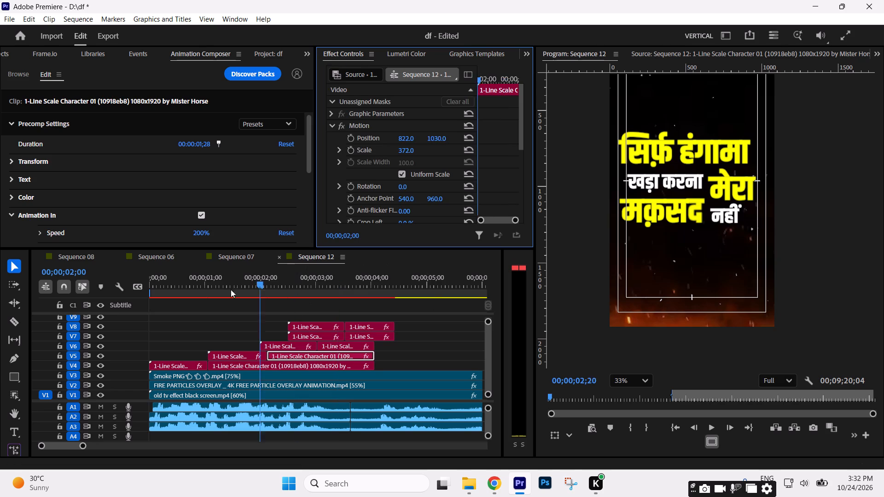
left_click_drag(231, 289, 223, 290)
key("space")
key("space")
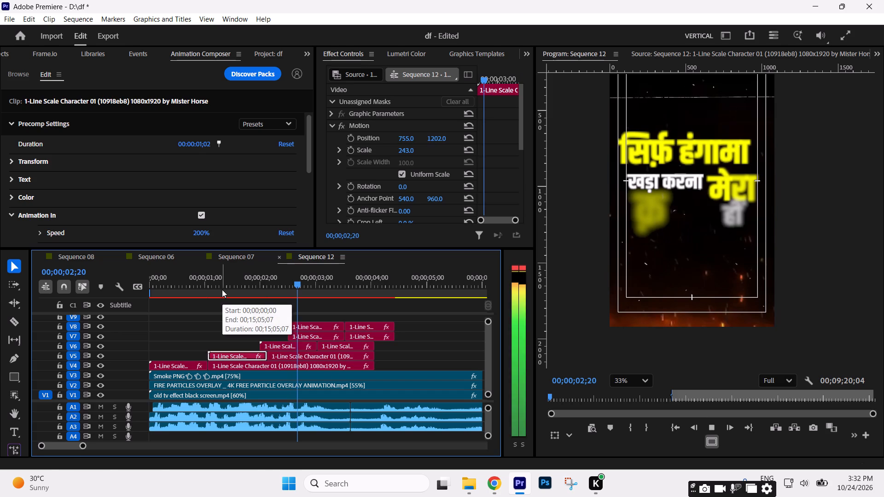
left_click(291, 356)
left_click(383, 121)
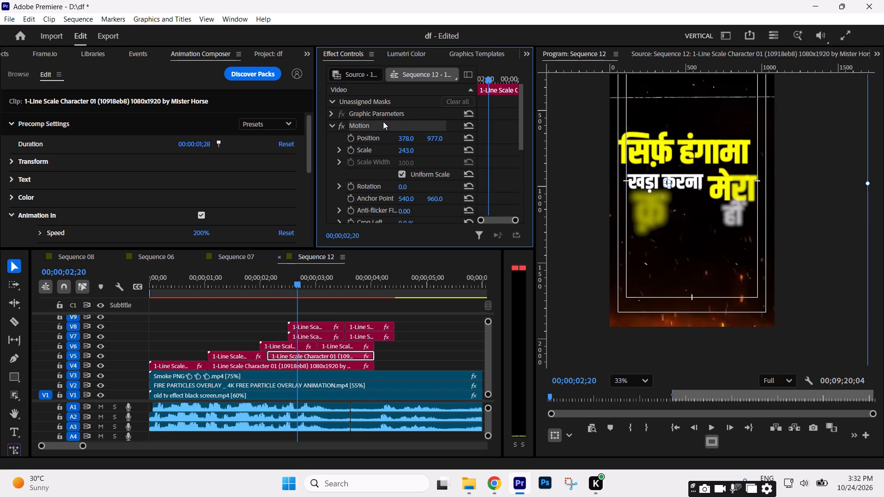
key("ctrl+c")
left_click(247, 354)
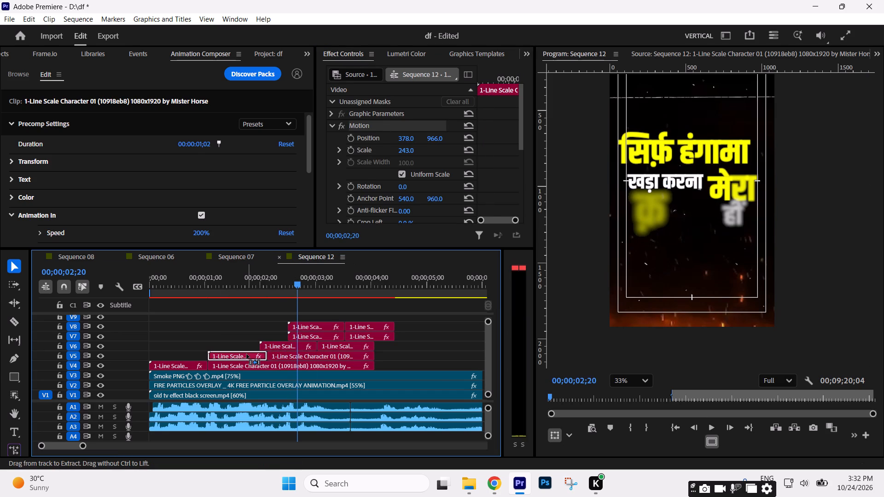
key("ctrl+v")
Play the stacked titles from the V5 title "खड़ा करना" through the frame holds to check alignment and timing.
left_click(237, 289)
key("space")
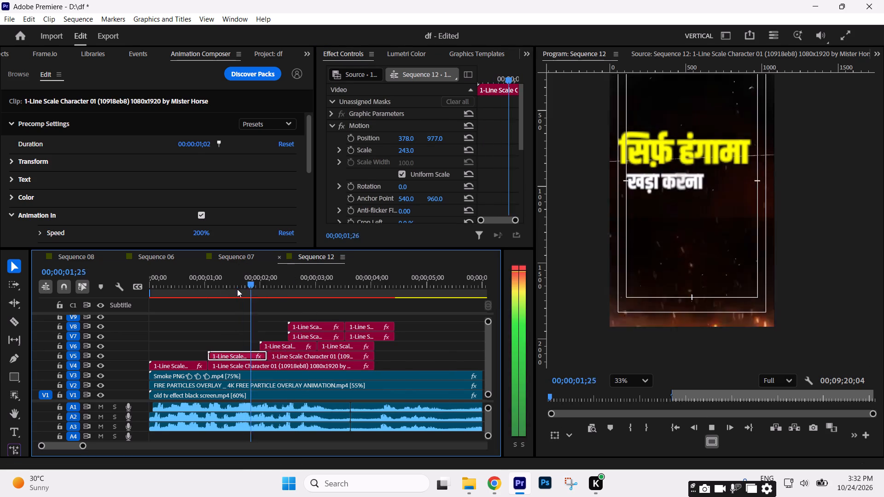
key("space")
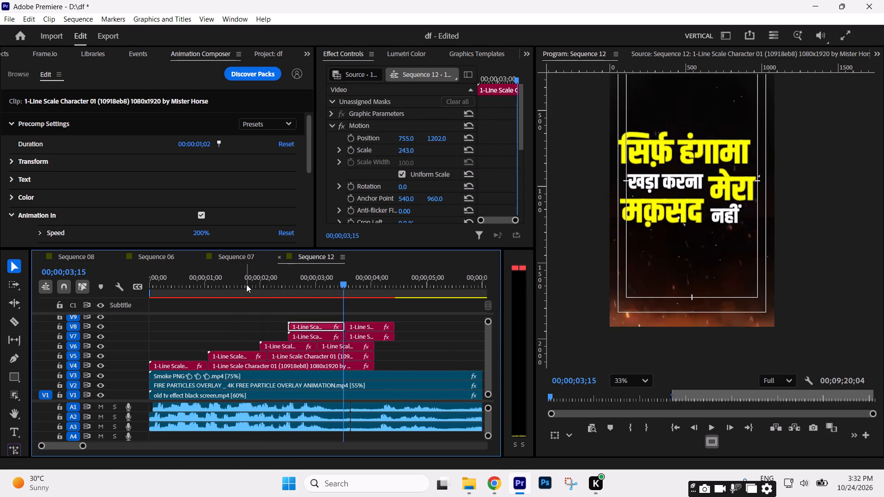
key("space")
key("space")
key("space")
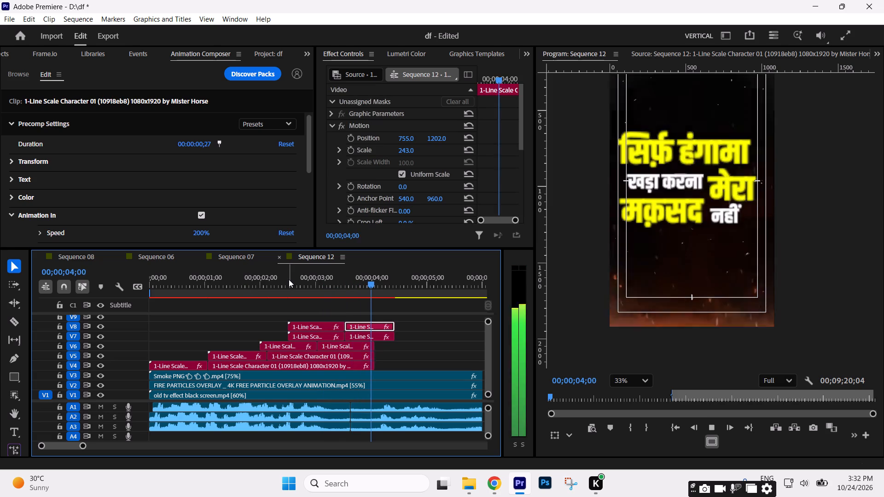
key("space")
Trim the ends of the V7 and V8 frame holds together to match the end of the V4–V6 clips.
left_click_drag(421, 313, 394, 350)
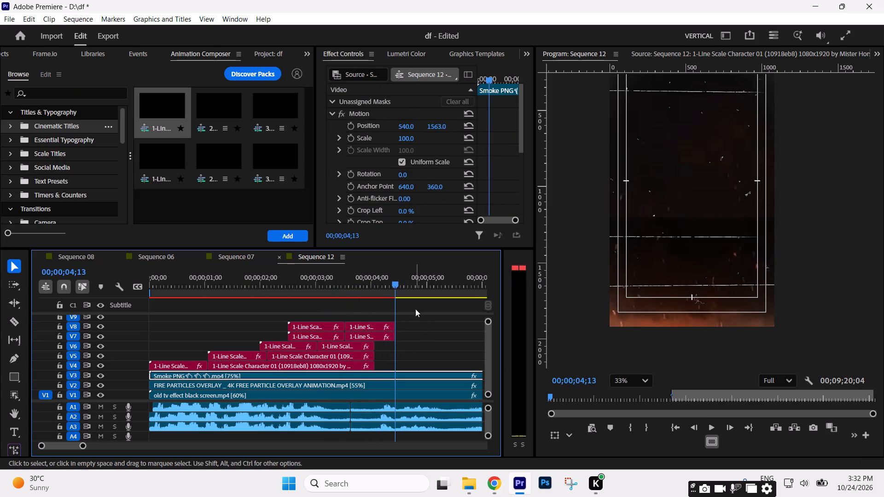
left_click_drag(415, 309, 371, 347)
left_click_drag(406, 314, 389, 341)
left_click_drag(425, 307, 393, 342)
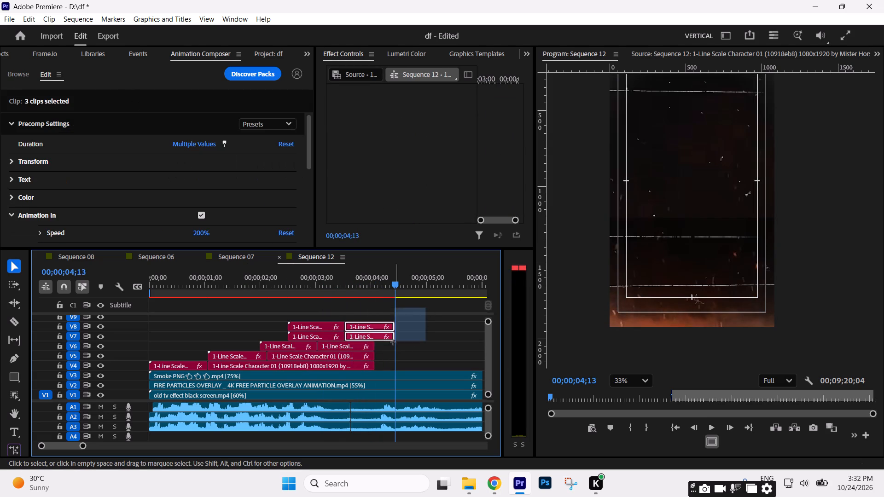
left_click_drag(393, 342, 390, 346)
left_click_drag(397, 329, 378, 327)
Play the sequence from the start of the V7 and V8 frame holds past the title stack, showing a longer timeline span.
left_click(347, 283)
key("space")
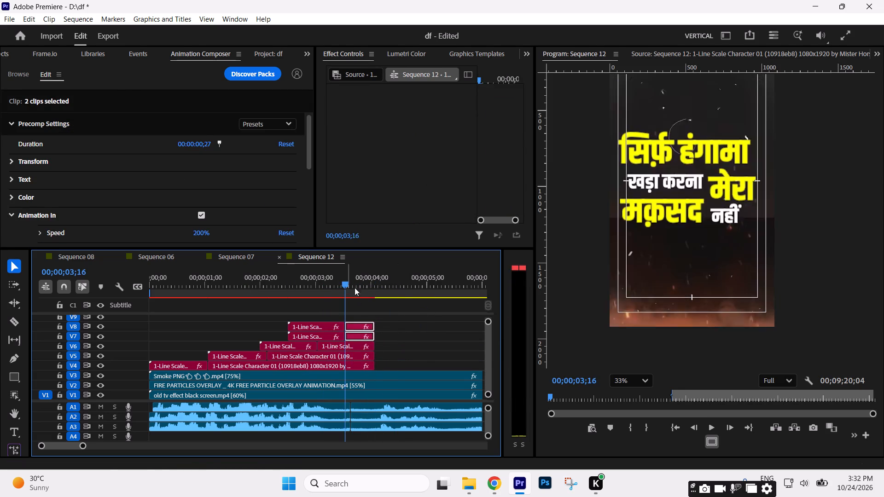
key("space")
key("minus")
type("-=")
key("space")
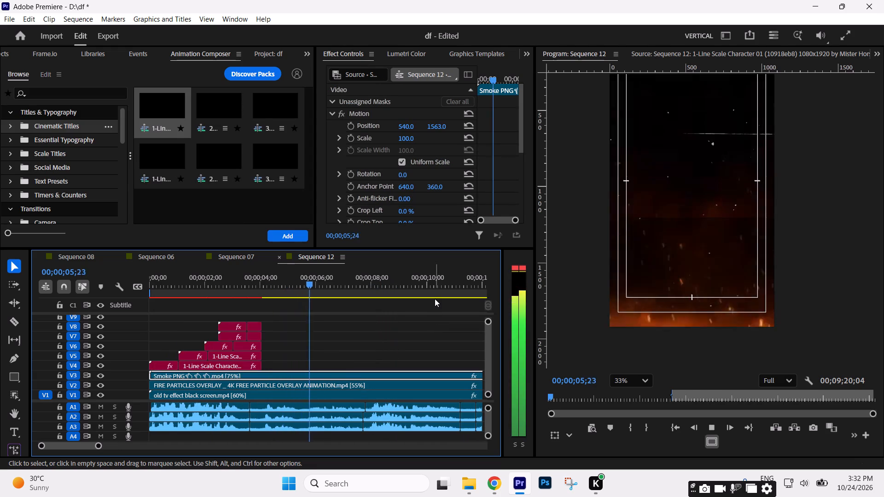
Play the sequence beyond the title stack to about 11 seconds, with the whole set of background clips in view.
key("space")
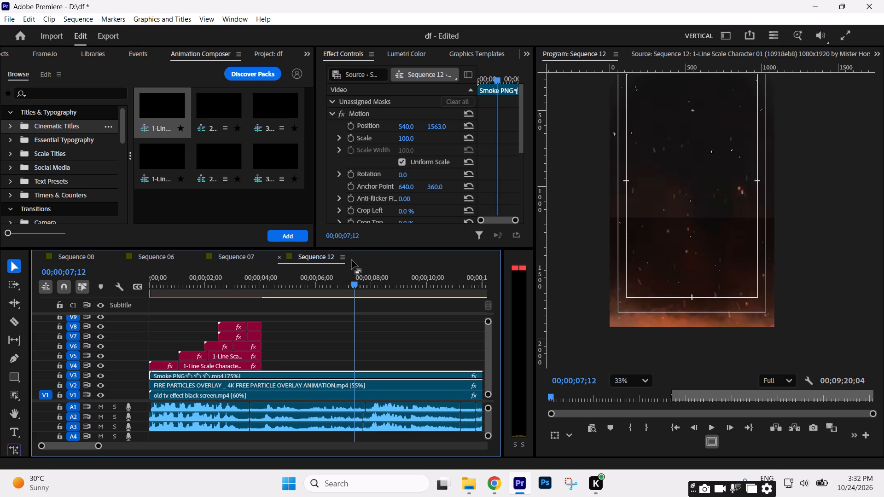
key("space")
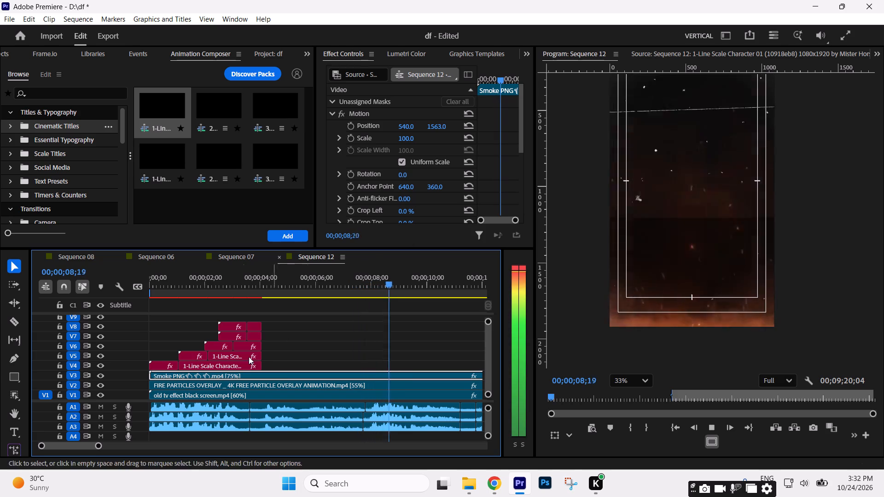
left_click_drag(97, 448, 127, 448)
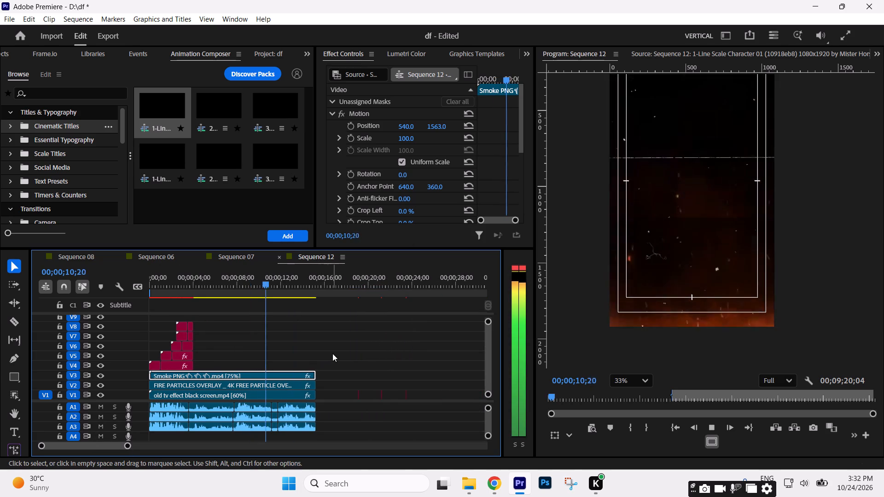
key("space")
Duplicate the first V4 title "सिर्फ़ हंगामा" from the sequence start to V4 directly after the end of the title stack.
left_click_drag(184, 284, 140, 295)
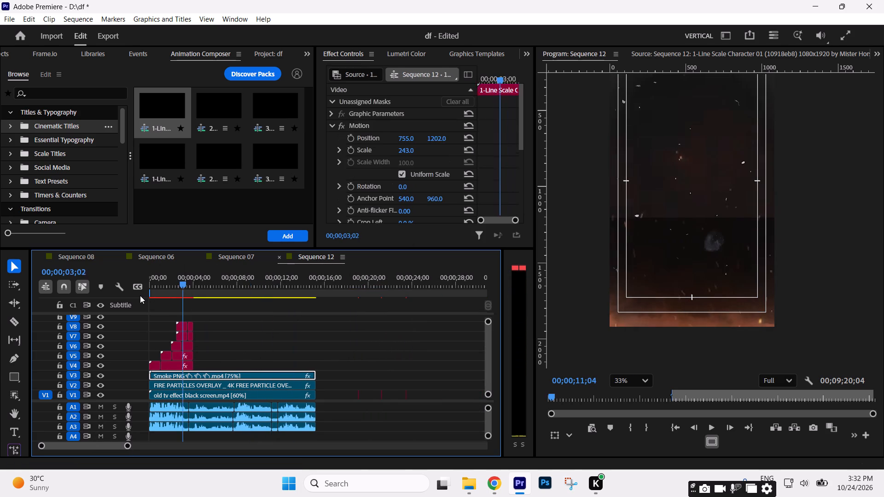
left_click_drag(140, 295, 140, 295)
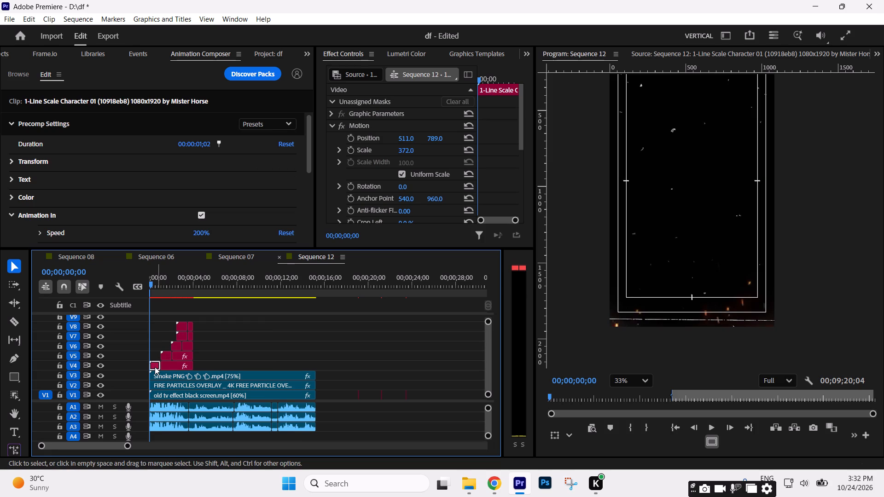
left_click_drag(155, 367, 201, 367)
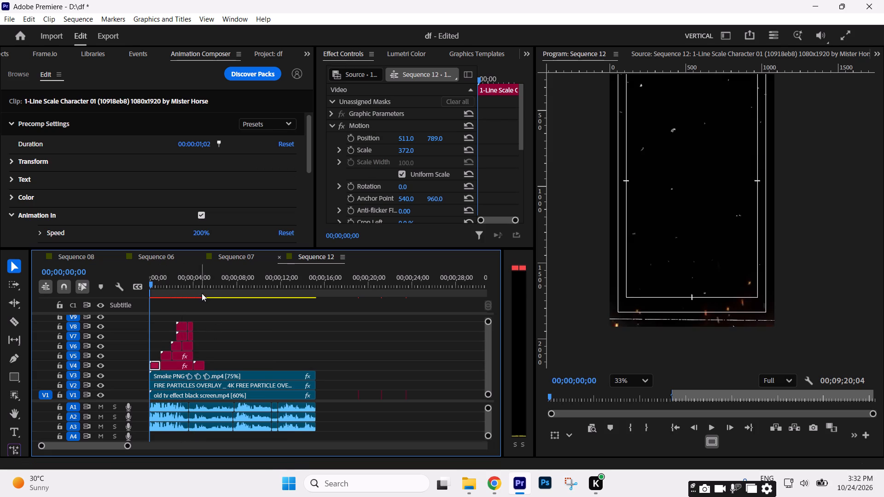
Go to about 00;00;04;19 inside the duplicated V4 title at a closer timeline scale.
left_click(202, 288)
left_click(128, 447)
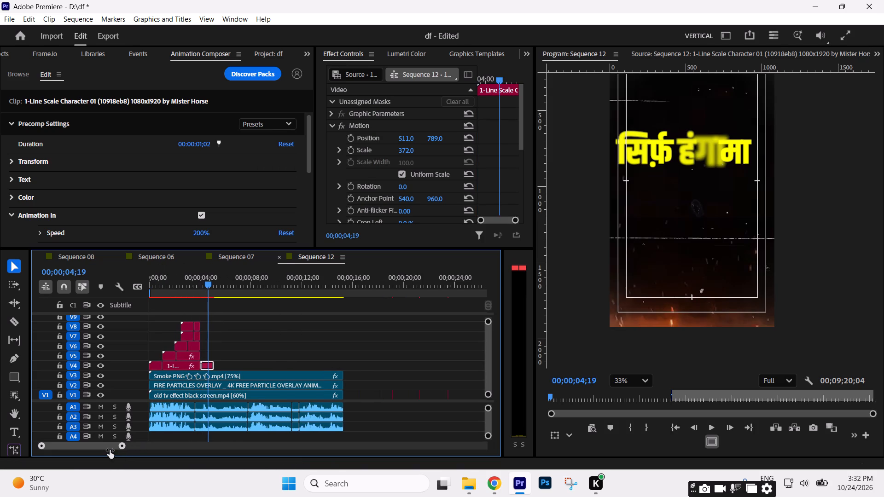
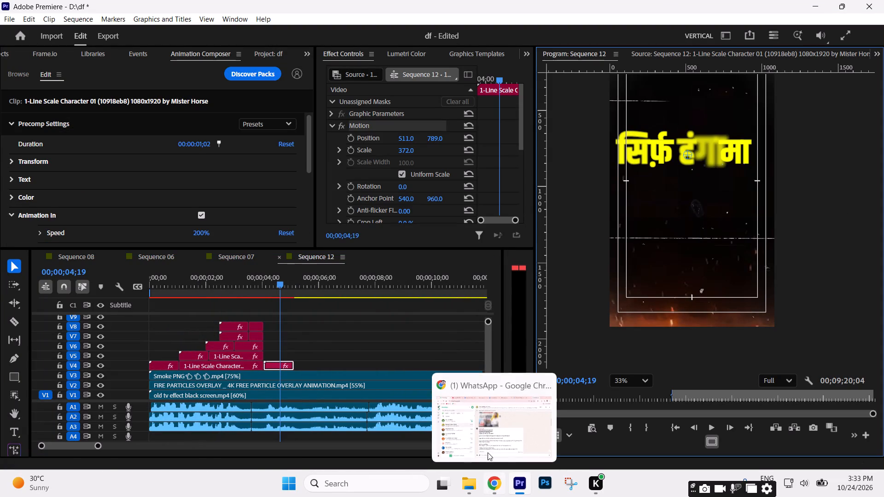
Replace the last V4 title's text with "मेरी कोशिश है कि ये सूरत बदलनी चाहिए" and select everything after "मेरी कोशिश".
double_click(276, 367)
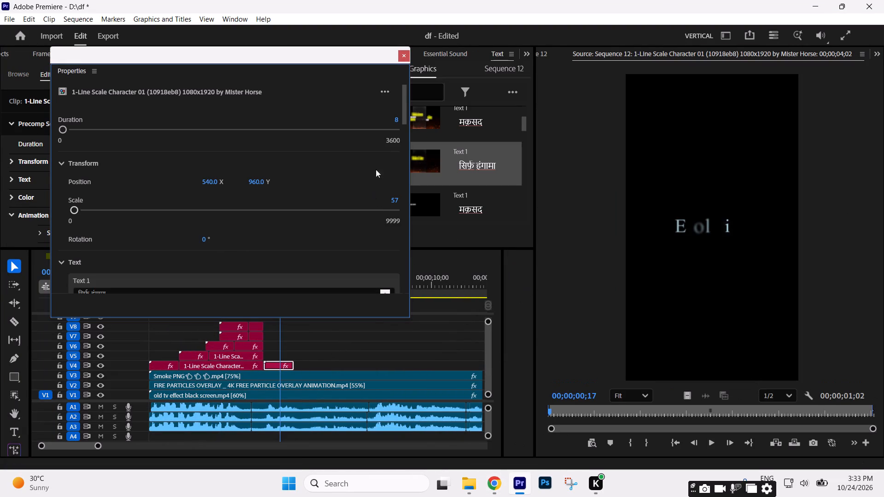
left_click_drag(407, 110, 405, 151)
left_click_drag(403, 116, 401, 139)
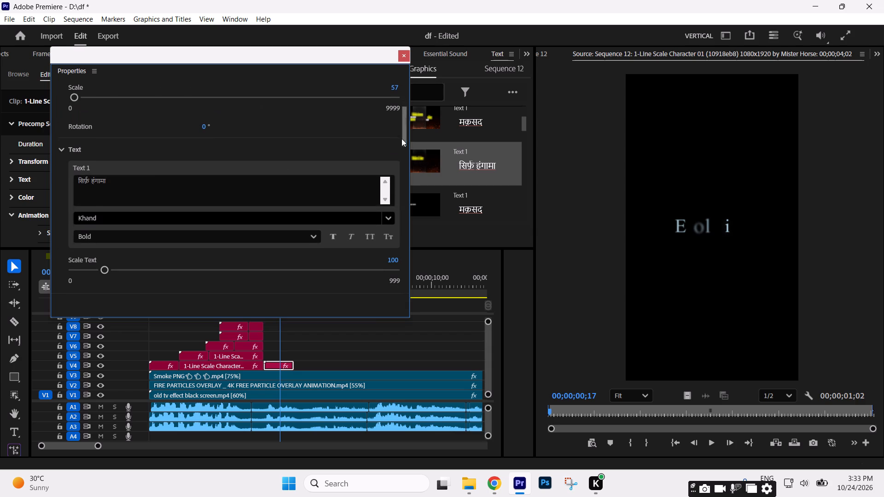
left_click_drag(401, 139, 404, 137)
left_click_drag(147, 182, 0, 182)
key("ctrl+v")
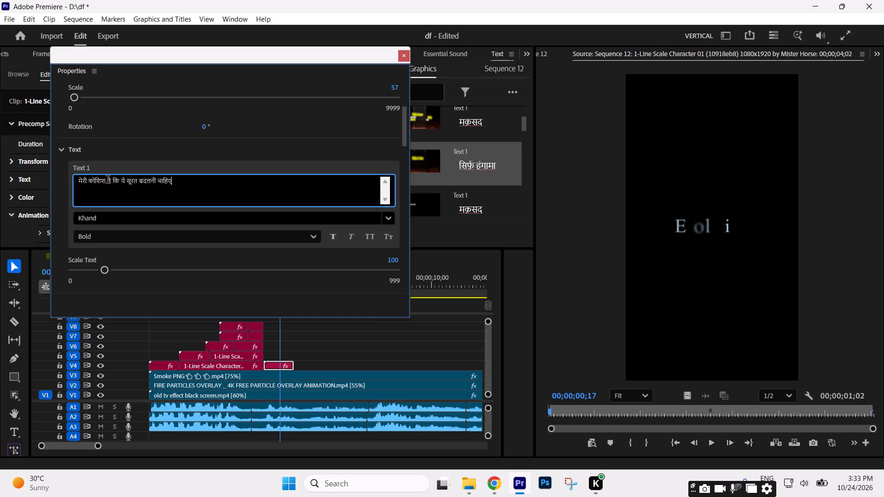
left_click_drag(108, 180, 209, 180)
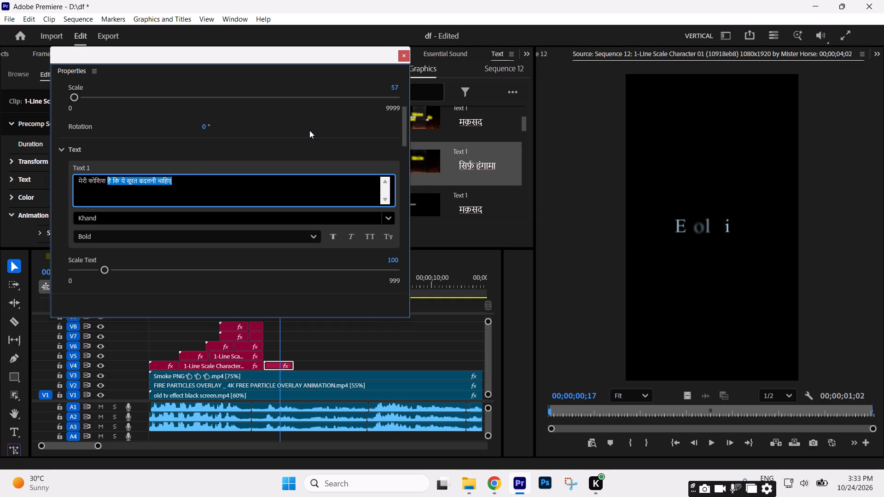
Cut "है कि ये सूरत बदलनी चाहिए" from the V4 title's text, keeping "मेरी कोशिश", and close the text window.
key("ctrl+x")
left_click(401, 56)
Play the sequence from 00;00;03;16 through the new "मेरी कोशिश" title to check its timing against the poem audio.
left_click(250, 286)
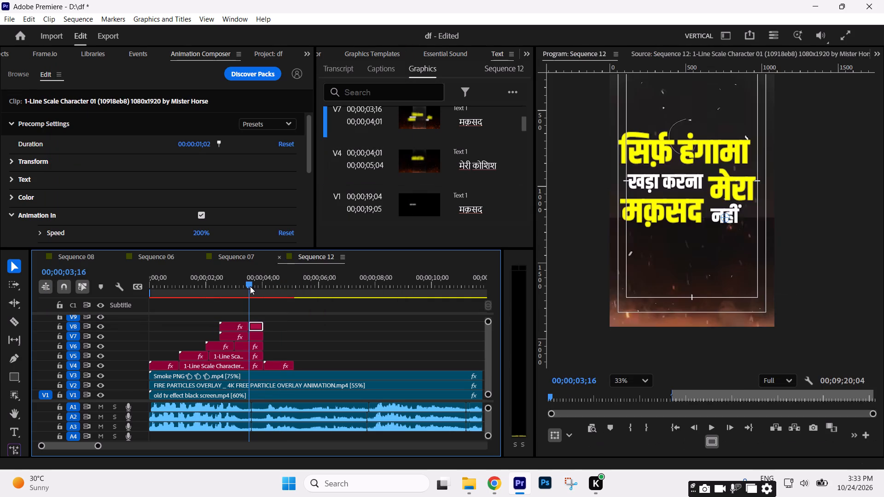
key("space")
key("space")
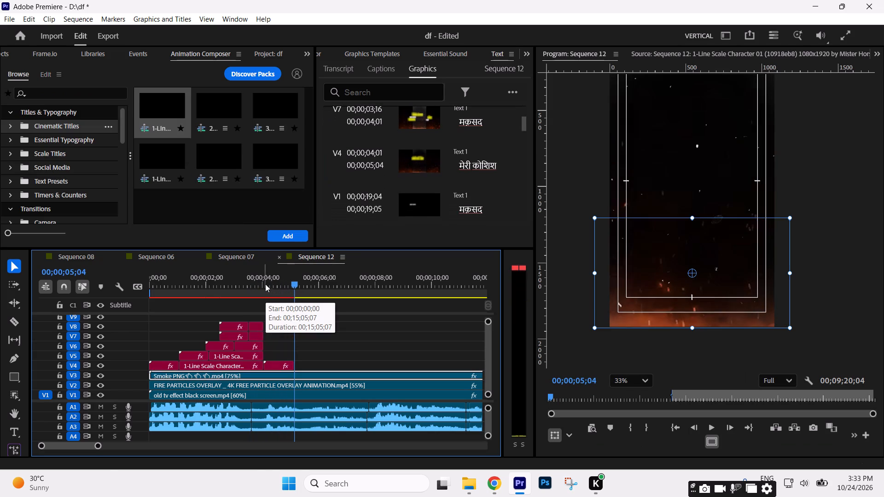
left_click_drag(283, 284, 281, 290)
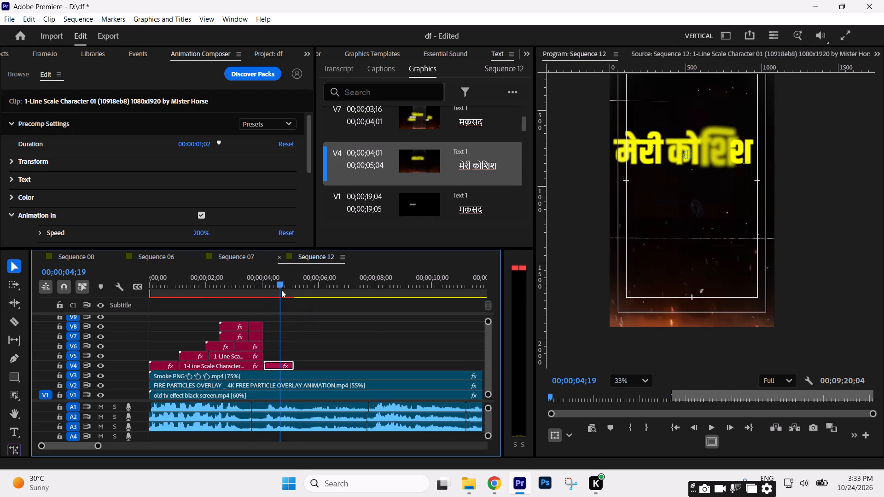
left_click_drag(281, 290, 279, 290)
key("space")
key("space")
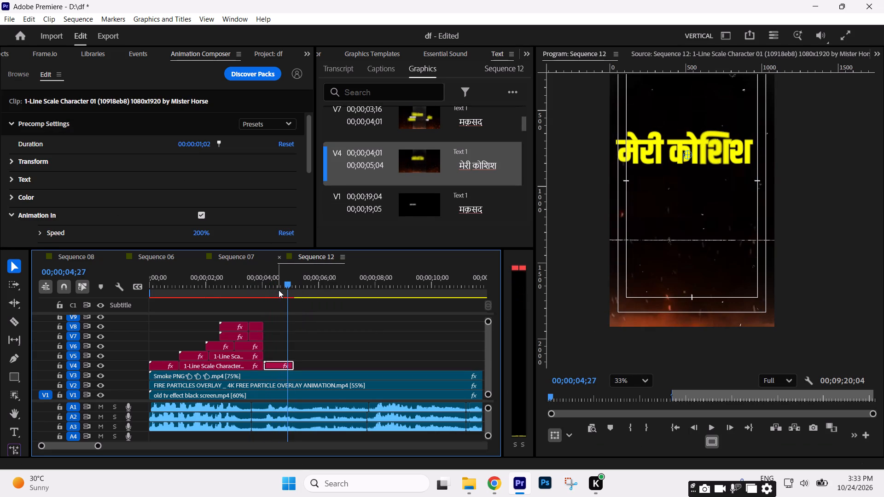
key("space")
key("space")
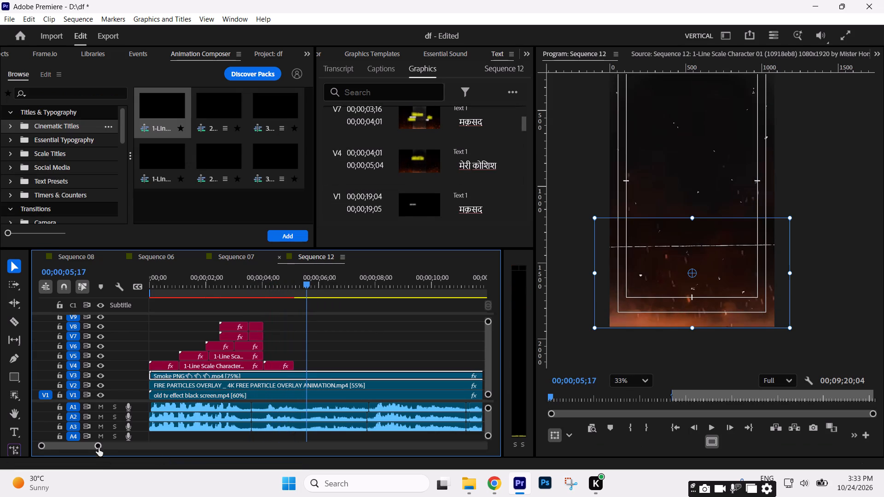
Move the "मेरी कोशिश" title to empty space on V1 near 00;00;22;13 and insert a frame hold segment at its last frame.
left_click_drag(99, 446, 146, 445)
left_click_drag(180, 364, 308, 392)
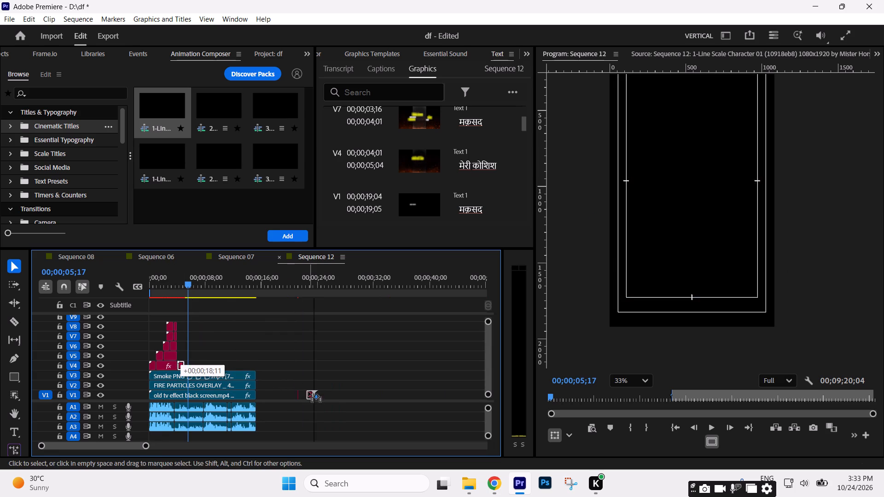
left_click_drag(308, 392, 308, 393)
left_click(310, 292)
key("Down")
key("Left")
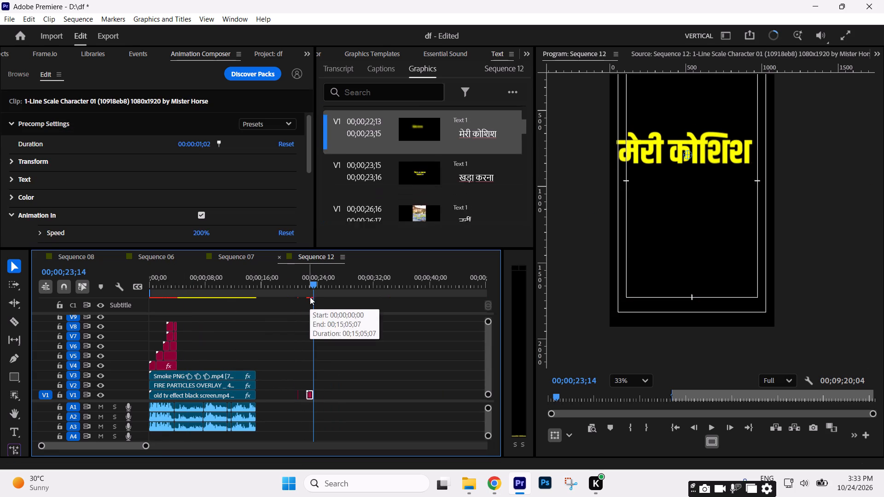
key("equal")
key("equal")
key("equal")
right_click(296, 391)
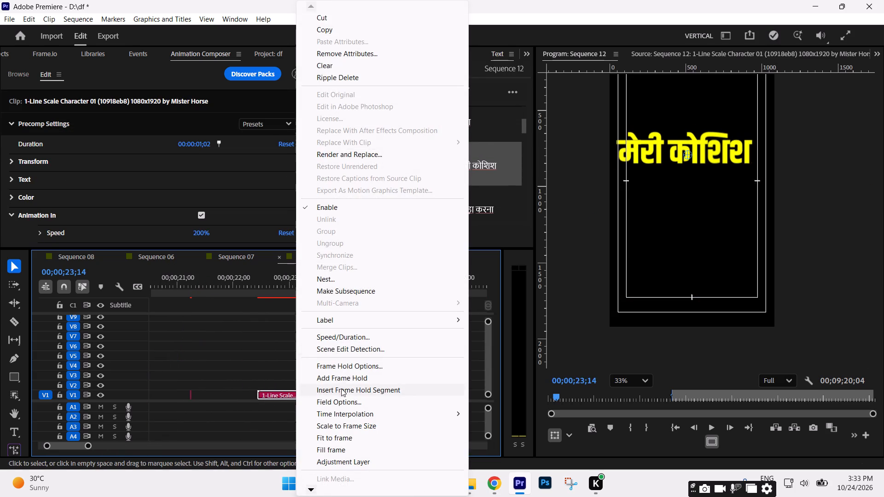
left_click(341, 388)
Move the "मेरी कोशिश" title and its frame hold together back to V4, directly after the first title stack.
left_click_drag(278, 374, 324, 396)
key("minus")
key("minus")
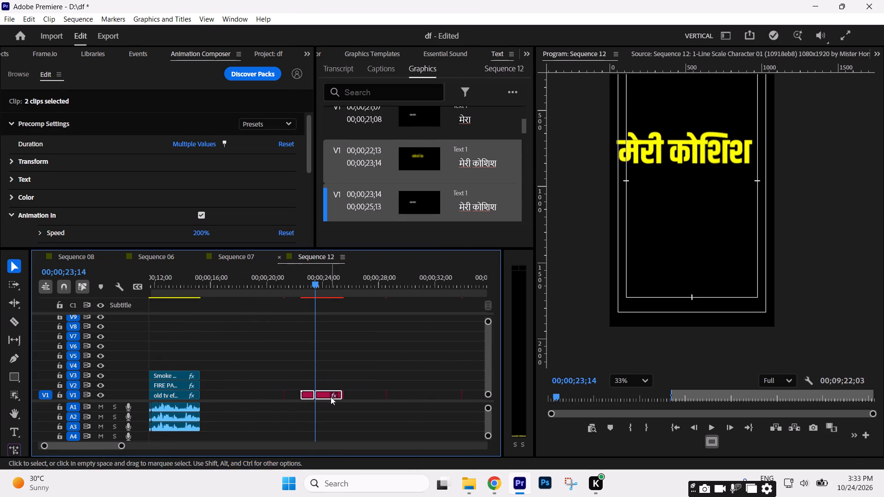
key("minus")
left_click_drag(320, 395, 195, 368)
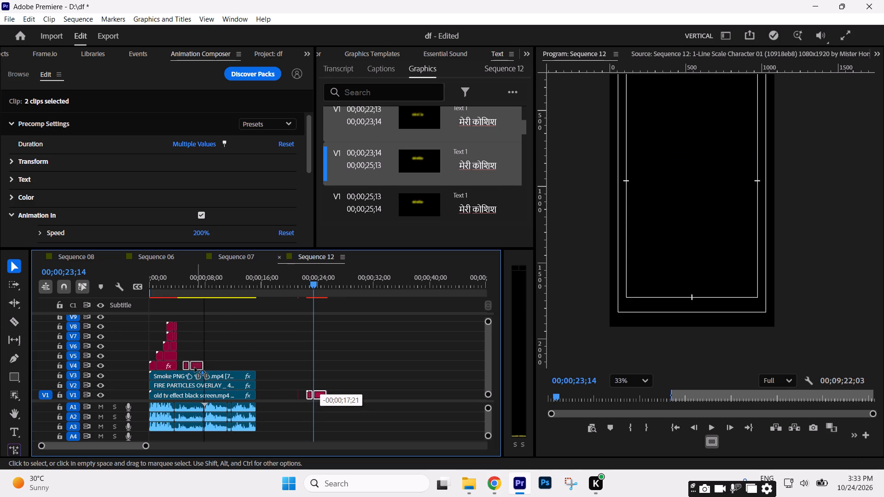
left_click_drag(195, 368, 193, 367)
Play through the V4 "मेरी कोशिश" frame hold and past its end to check it against the audio.
left_click(192, 279)
type("==")
key("space")
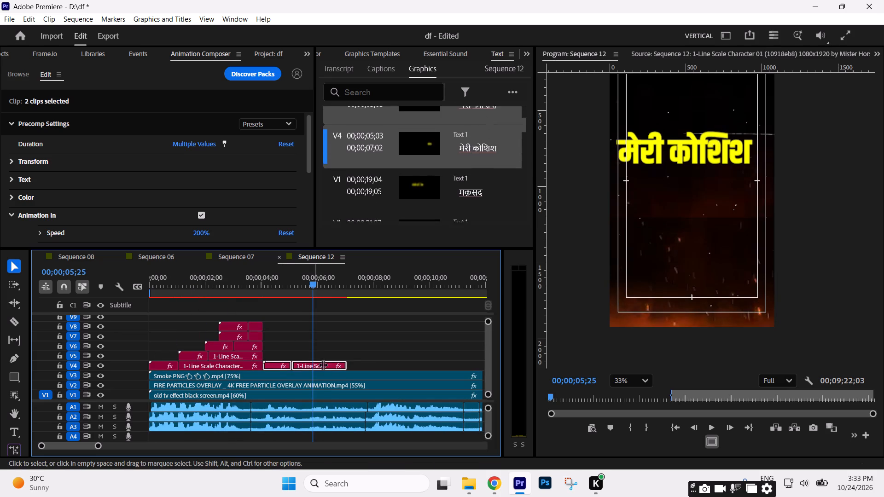
left_click(369, 350)
left_click(356, 295)
key("space")
key("space")
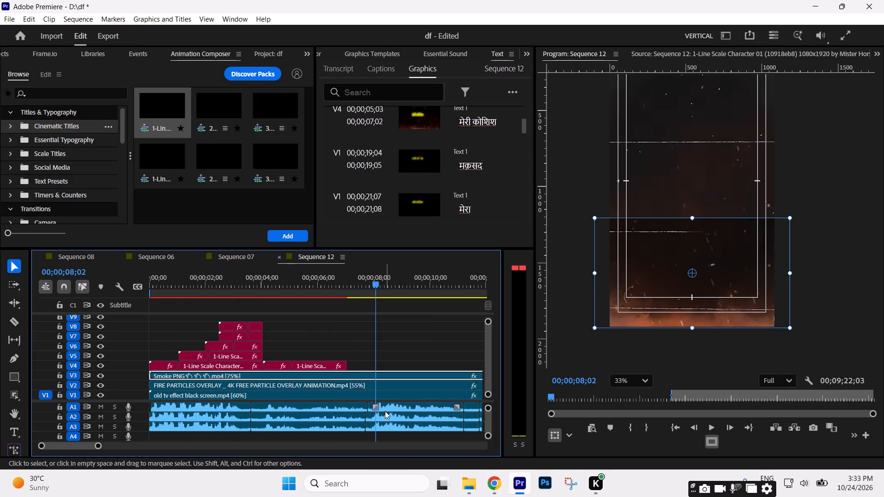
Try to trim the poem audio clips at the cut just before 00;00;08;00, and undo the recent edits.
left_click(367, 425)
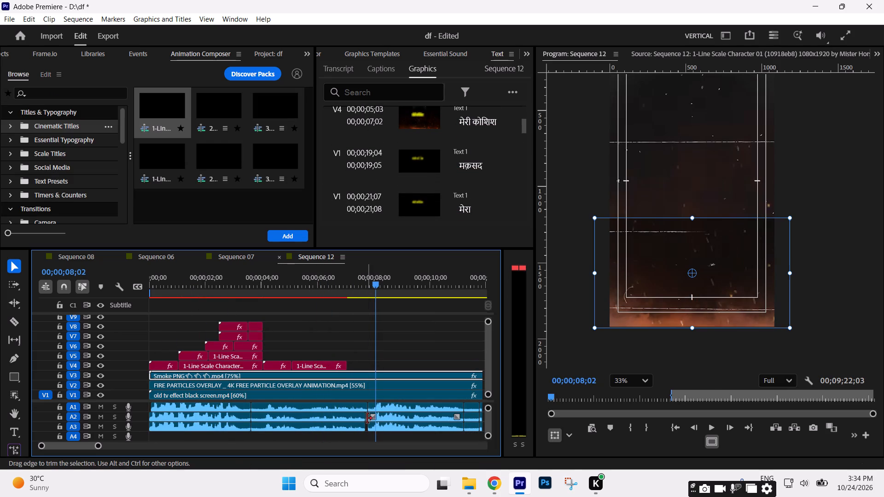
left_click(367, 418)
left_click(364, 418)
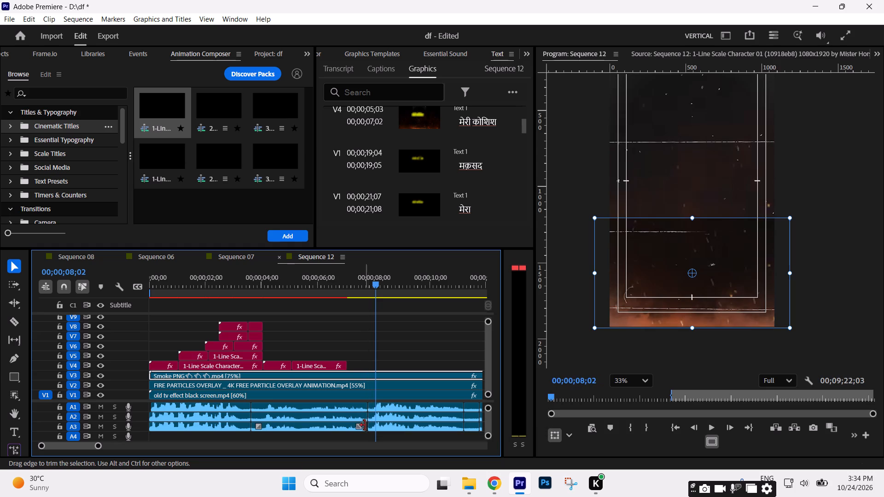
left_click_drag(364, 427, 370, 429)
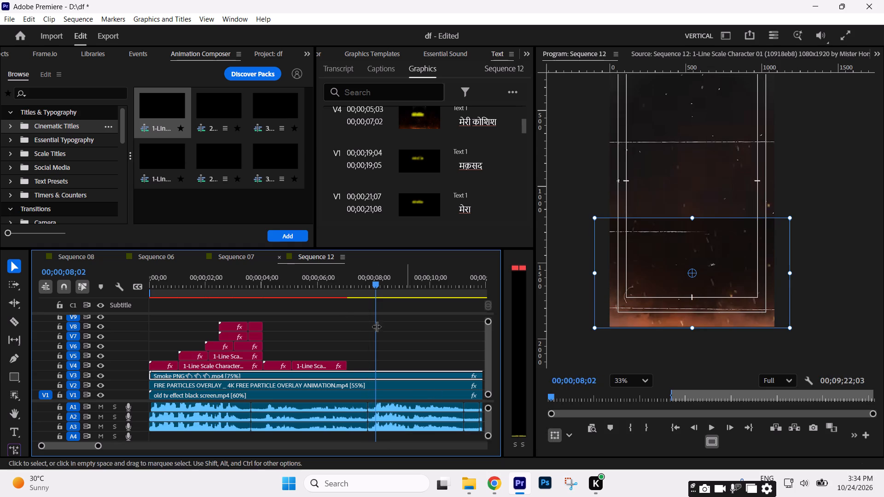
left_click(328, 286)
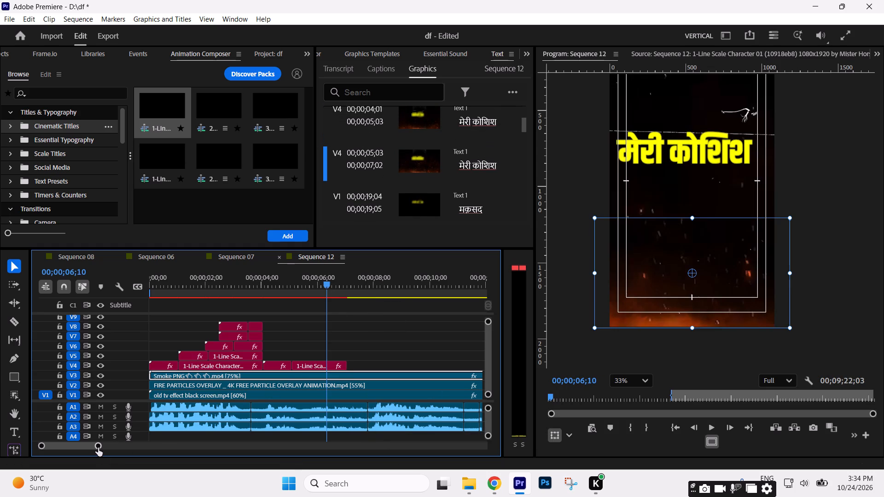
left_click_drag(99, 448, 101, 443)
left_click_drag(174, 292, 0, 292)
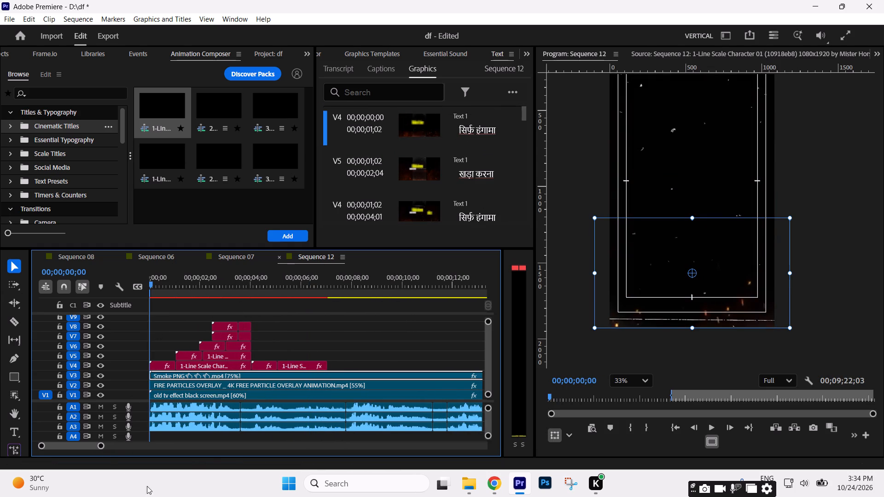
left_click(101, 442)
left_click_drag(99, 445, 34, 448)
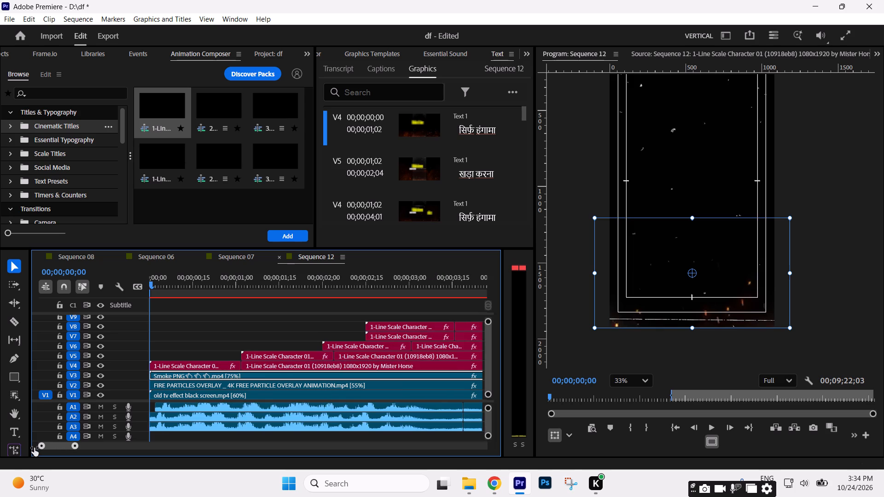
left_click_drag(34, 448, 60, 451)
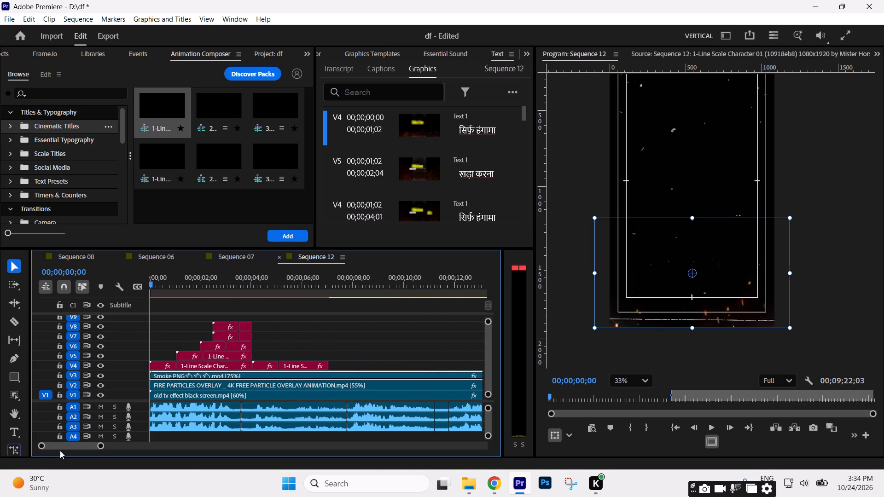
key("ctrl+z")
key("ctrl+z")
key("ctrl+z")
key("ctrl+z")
Play past the V4 "मेरी कोशिश" frame hold and extend its end to 00;00;07;26.
left_click(279, 286)
key("space")
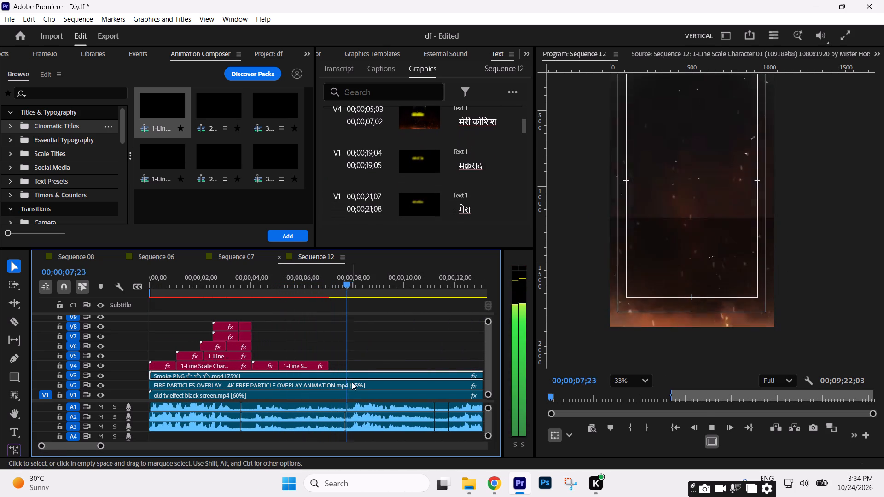
key("space")
left_click_drag(332, 364, 351, 364)
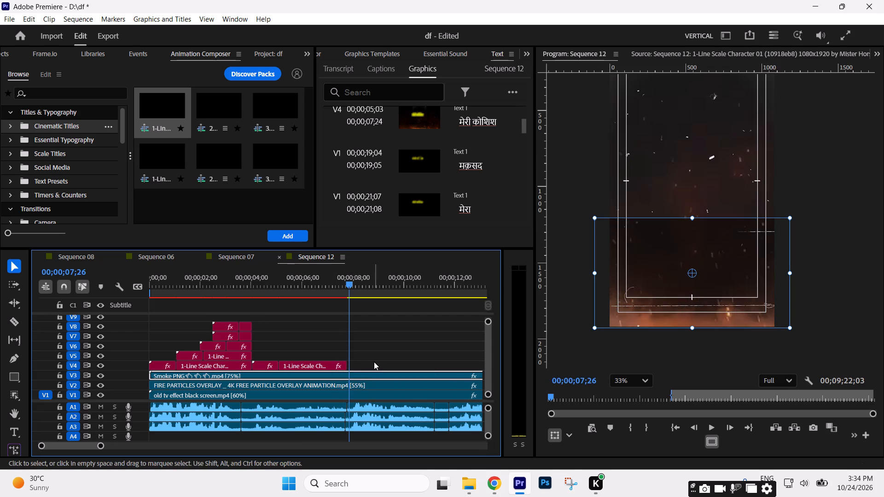
left_click(348, 365)
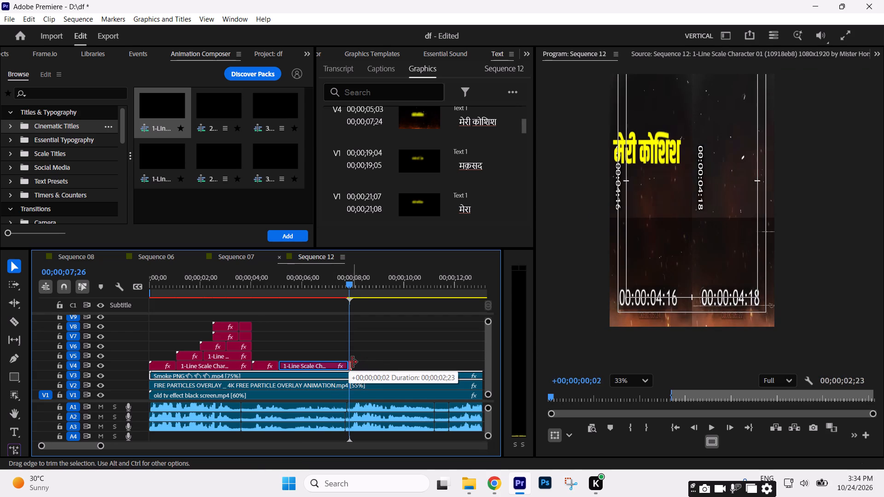
Play the animated V4 "मेरी कोशिश" title and set its horizontal Motion position to 558 to line it up with its frame hold.
left_click(256, 275)
key("space")
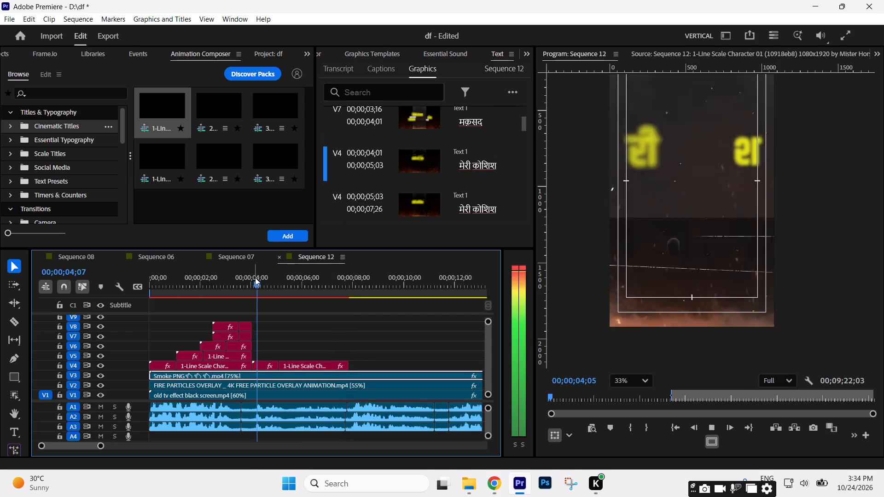
key("space")
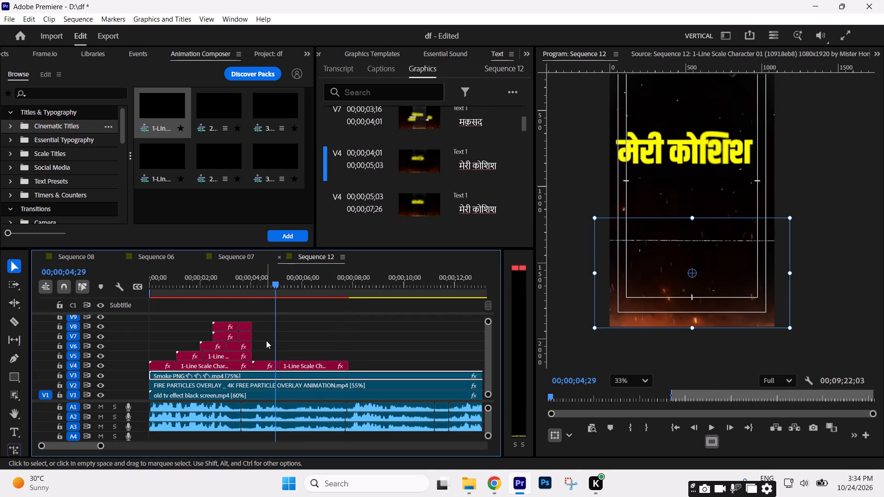
left_click(266, 362)
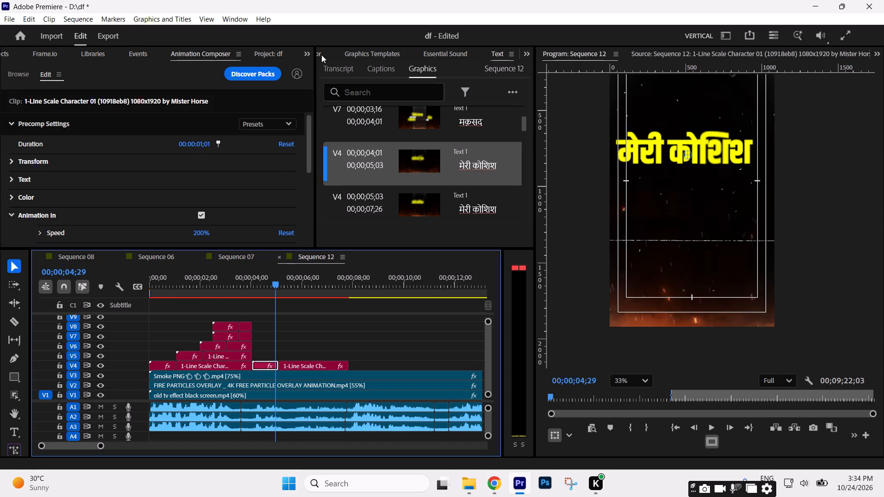
left_click_drag(527, 57, 528, 75)
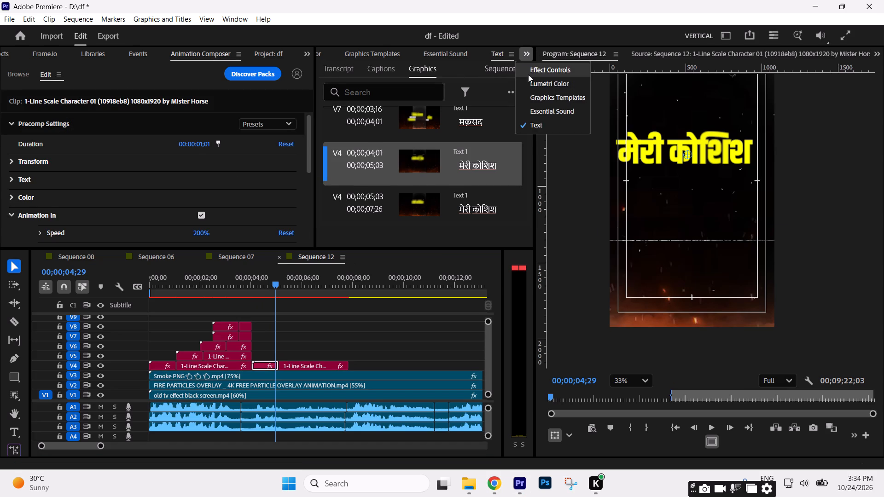
left_click_drag(528, 75, 528, 74)
left_click_drag(405, 142, 427, 140)
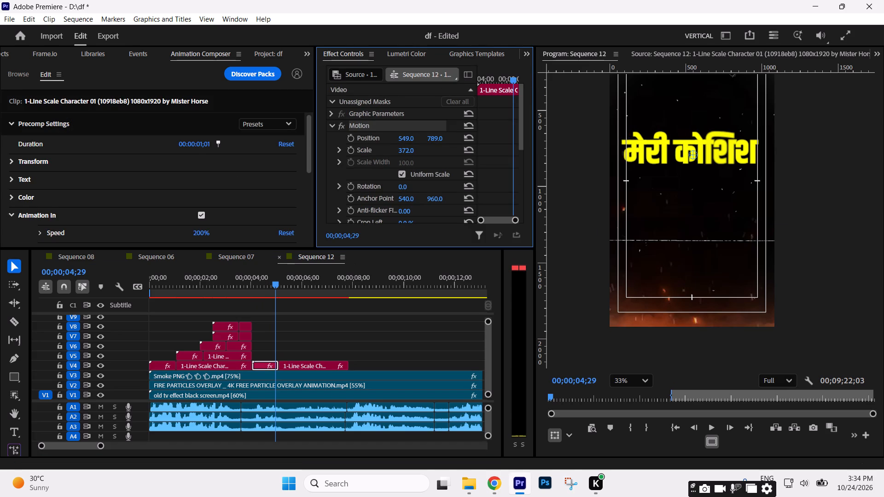
left_click_drag(427, 140, 430, 139)
Play across the cut between the "मेरी कोशिश" title and its frame hold to check their alignment.
key("space")
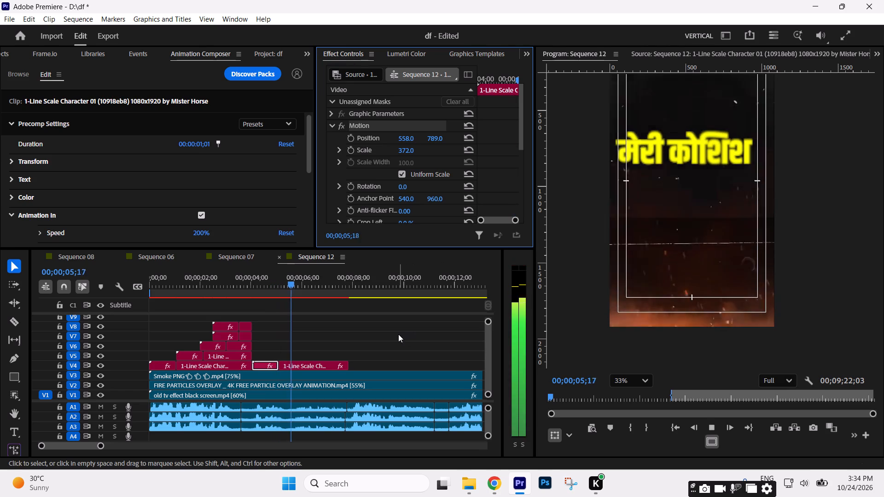
key("space")
key("space")
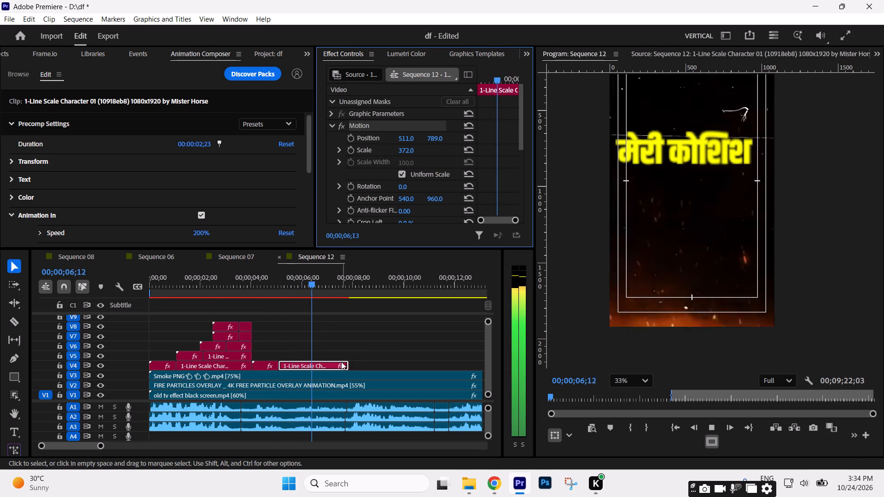
key("space")
left_click(276, 287)
key("space")
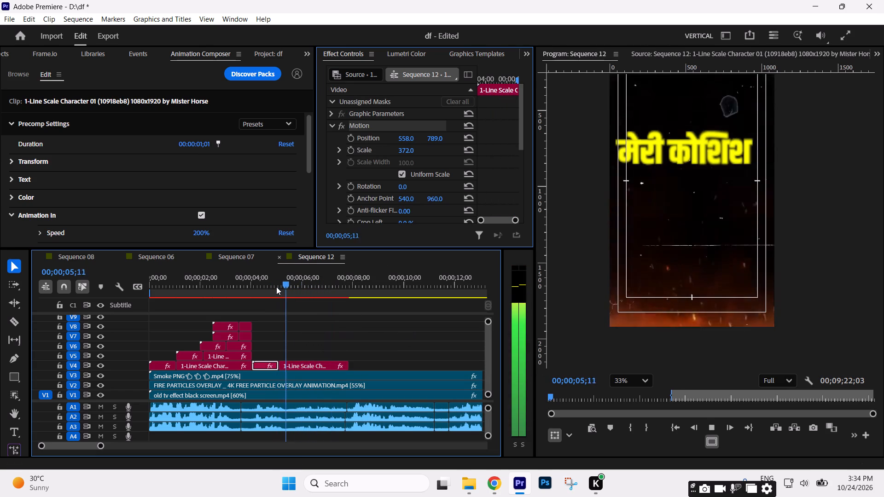
key("space")
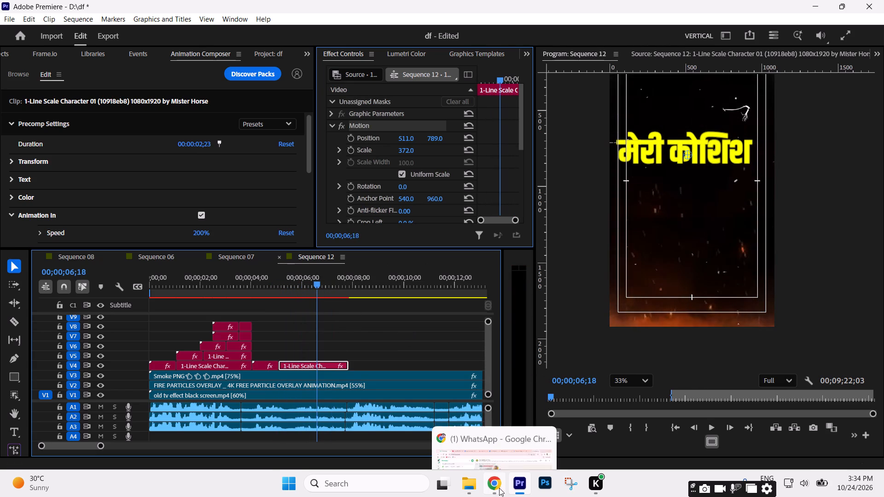
Duplicate the animated V5 title "खड़ा करना" above the cut between the V4 "मेरी कोशिश" title and its frame hold, and play it back.
left_click(351, 342)
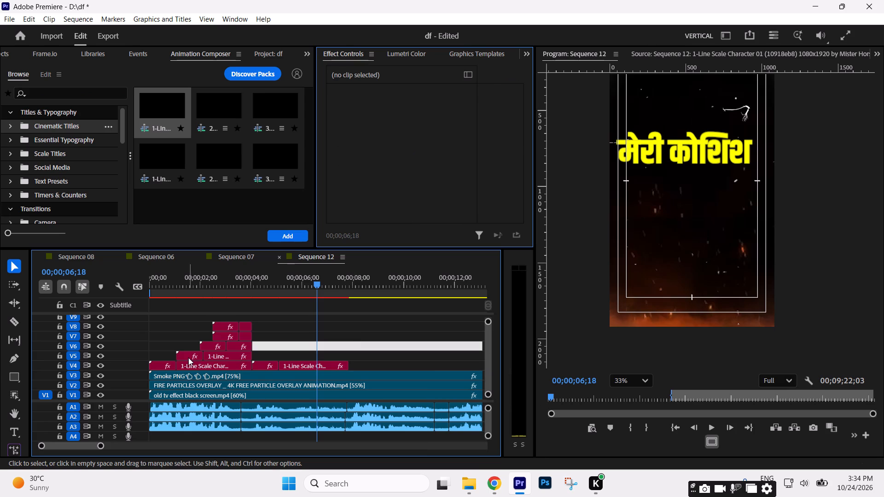
left_click(188, 358)
left_click(224, 355, "alt")
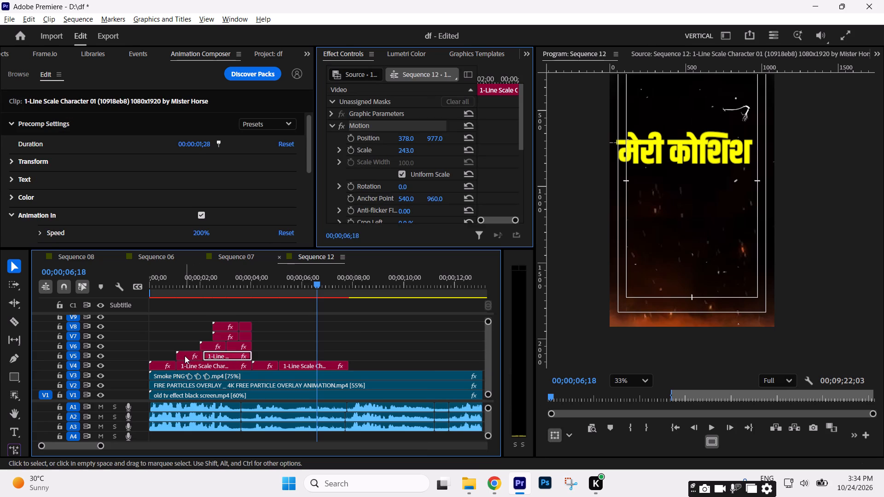
left_click(185, 356)
left_click_drag(185, 356, 279, 358, "alt")
left_click(260, 284)
key("space")
key("space")
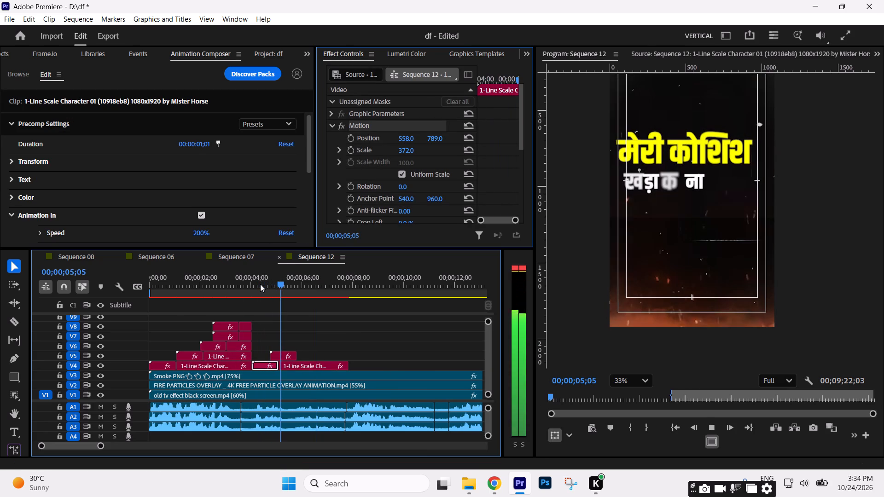
Move the duplicated V5 "खड़ा करना" title to start at 00;00;05;03, where the V4 "मेरी कोशिश" frame hold begins.
left_click_drag(280, 353, 289, 353)
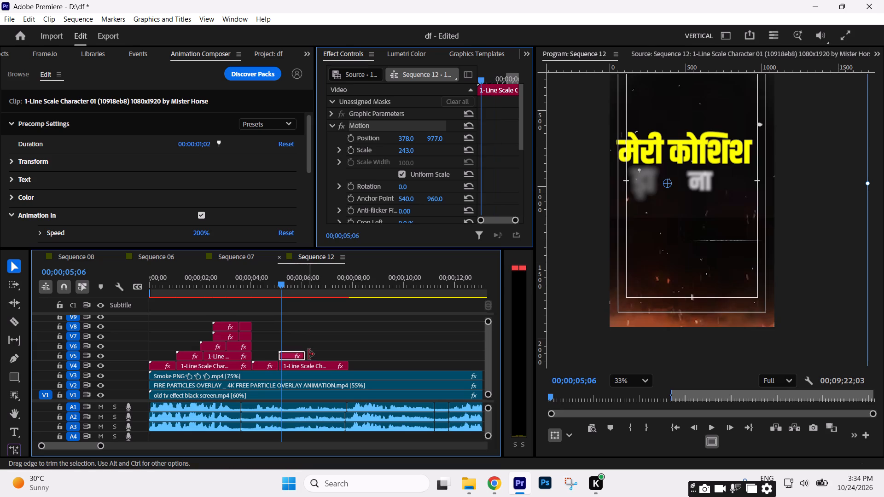
left_click(309, 358)
Replace the V5 title's text with the copied poem line, trimming it to "है ये" and cutting out "सूरत बदलनी चाहिए".
double_click(294, 353)
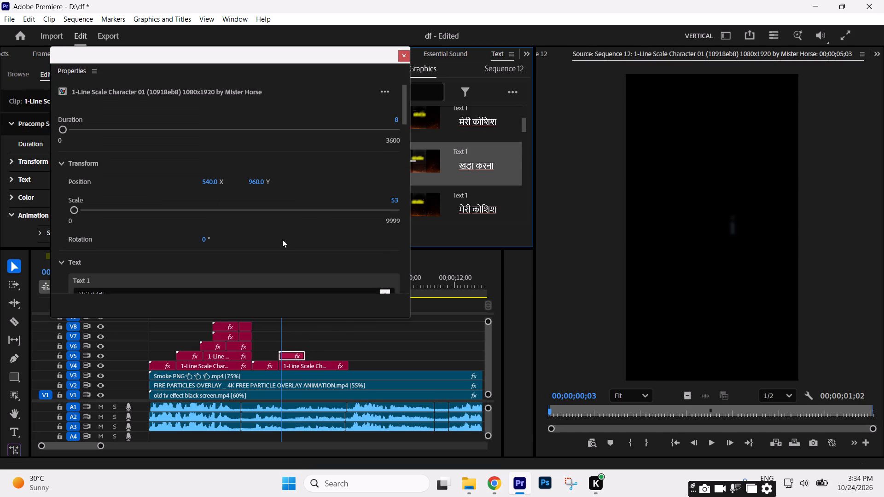
scroll(282, 240, "down", 4)
left_click_drag(140, 251, 62, 243)
key("ctrl+v")
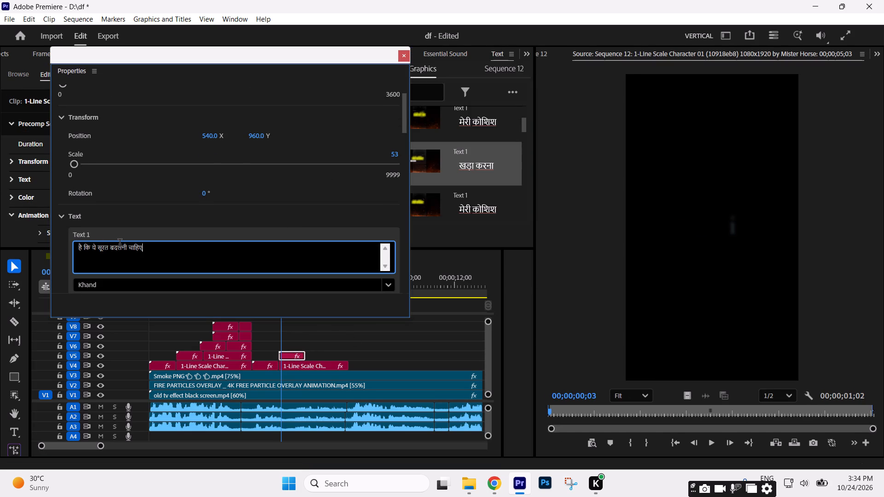
left_click_drag(92, 248, 86, 248)
key("BackSpace")
left_click_drag(90, 248, 118, 250)
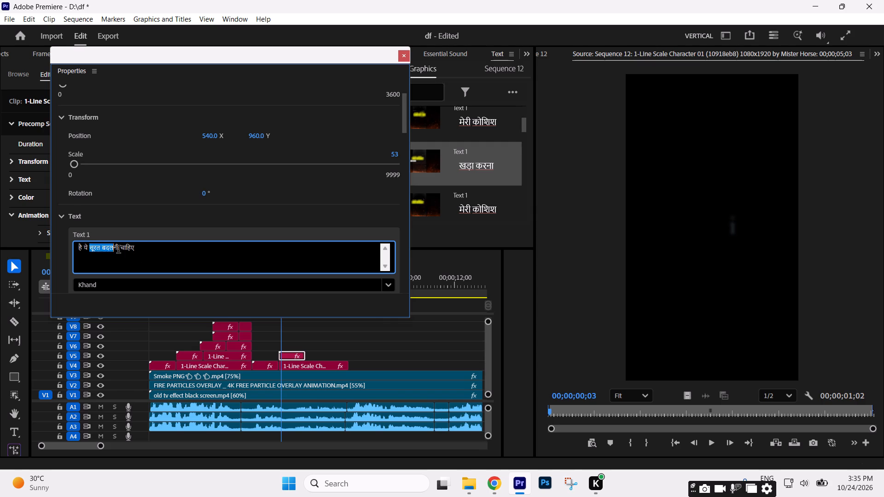
left_click_drag(118, 250, 162, 250)
key("ctrl+x")
left_click(403, 52)
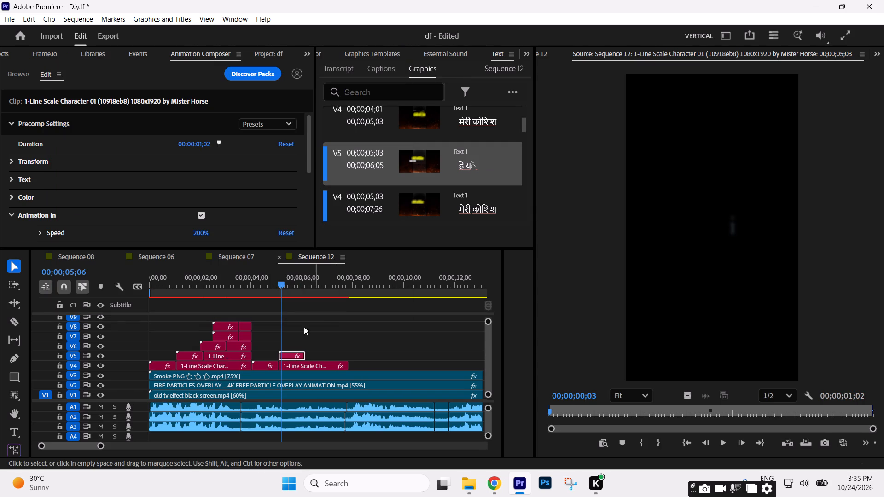
Play across the V4 cut and copy the "मेरी कोशिश" frame hold's Motion settings, position 511, 789, onto its animated title.
left_click_drag(279, 281, 273, 282)
key("space")
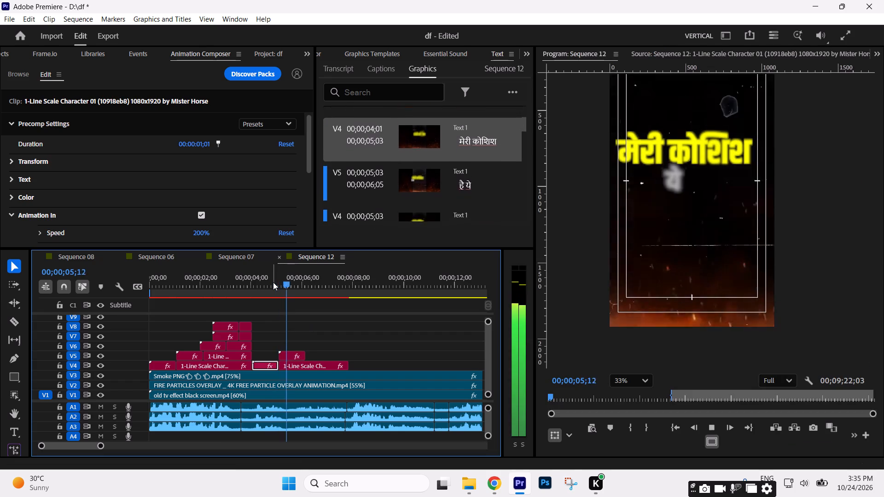
key("space")
left_click(310, 365)
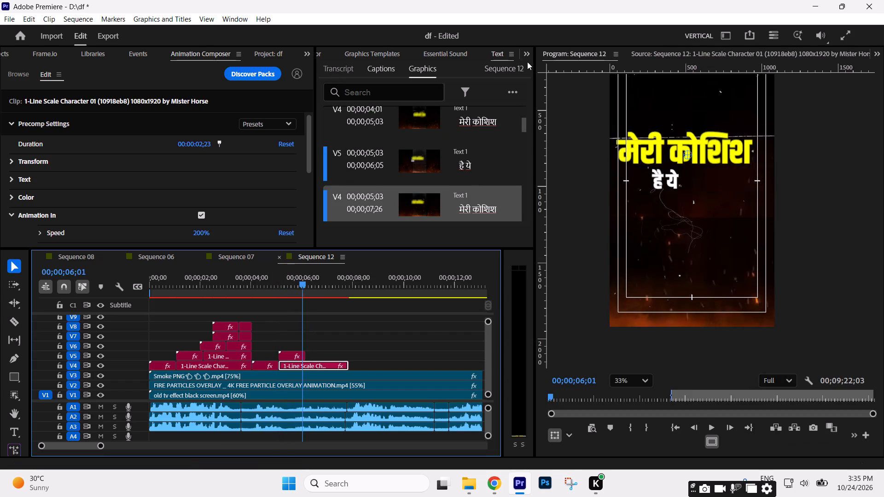
left_click_drag(525, 57, 525, 75)
left_click(386, 126)
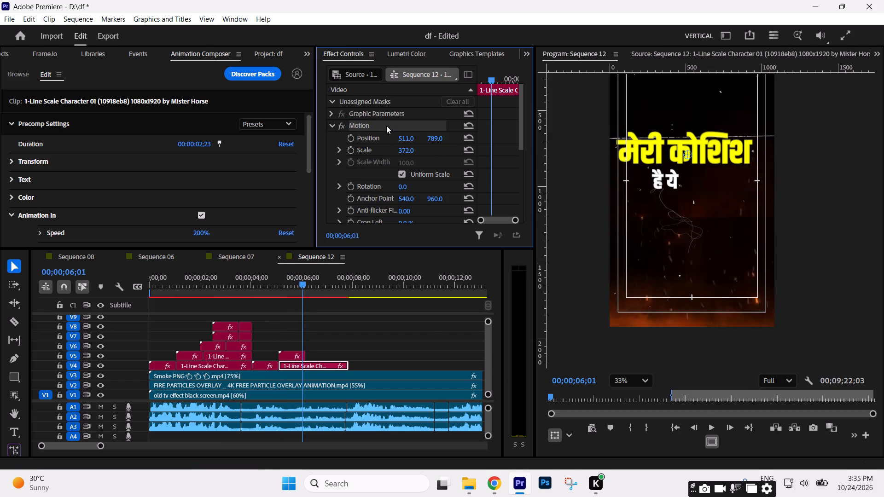
key("ctrl+c")
left_click(267, 365)
key("ctrl+v")
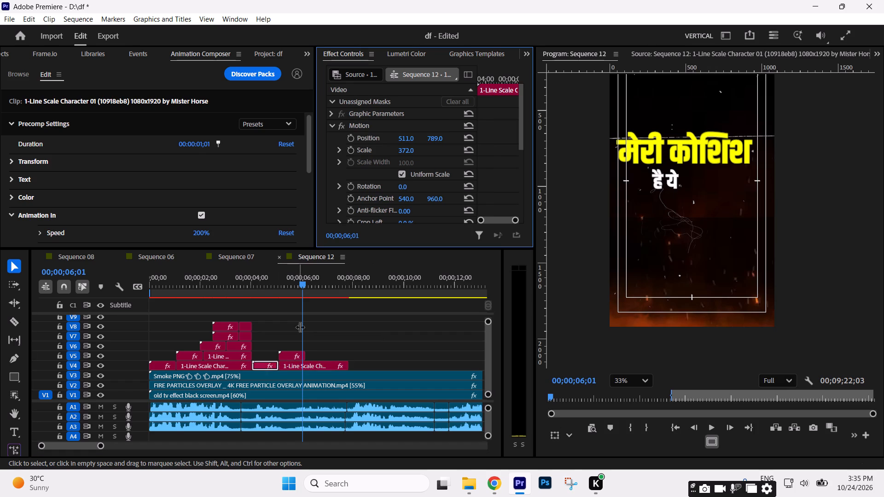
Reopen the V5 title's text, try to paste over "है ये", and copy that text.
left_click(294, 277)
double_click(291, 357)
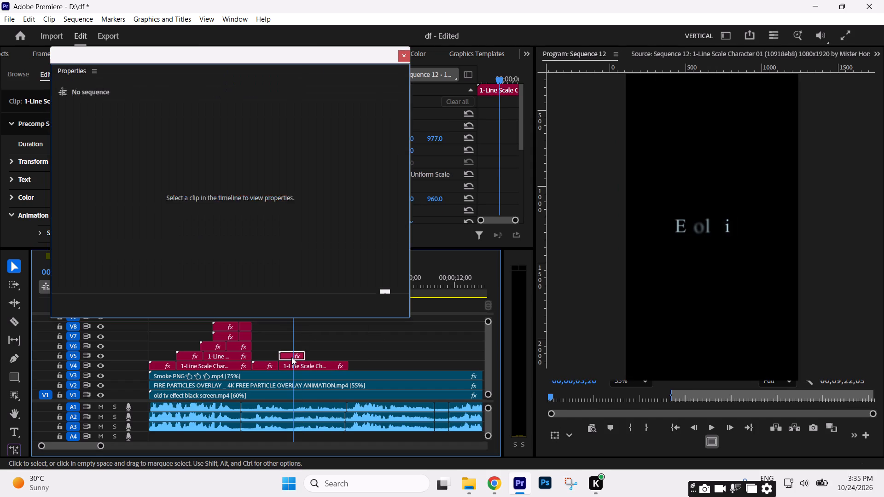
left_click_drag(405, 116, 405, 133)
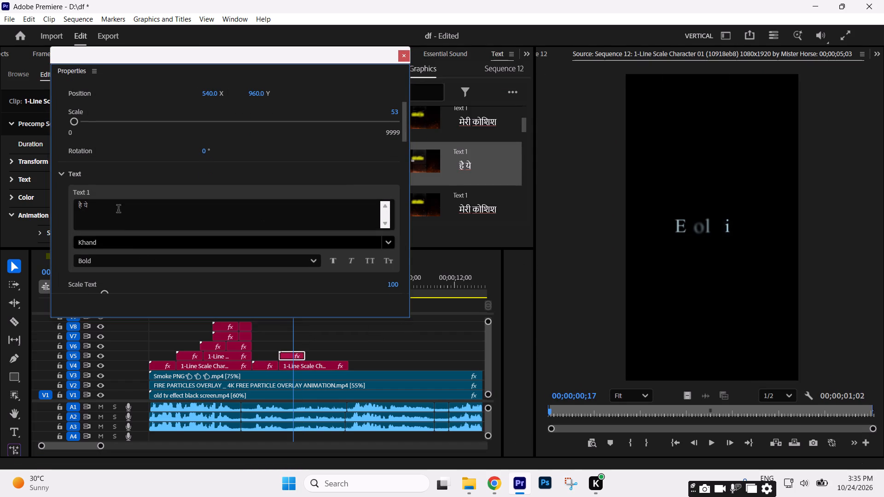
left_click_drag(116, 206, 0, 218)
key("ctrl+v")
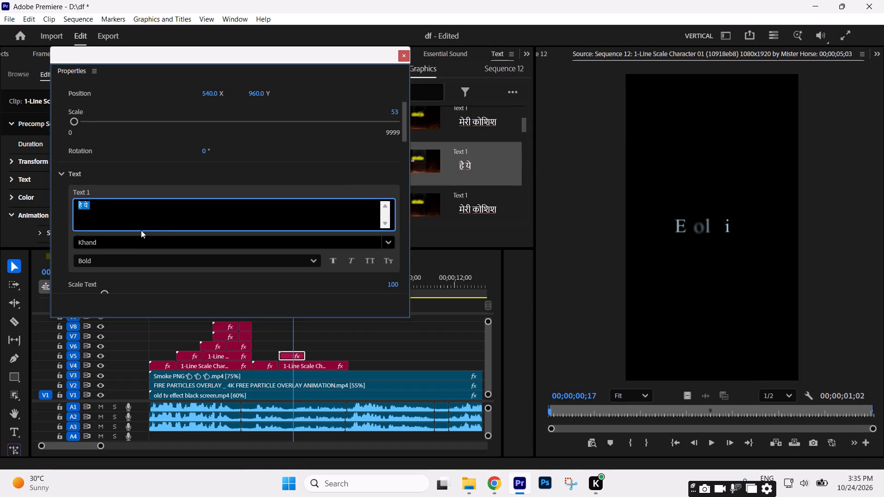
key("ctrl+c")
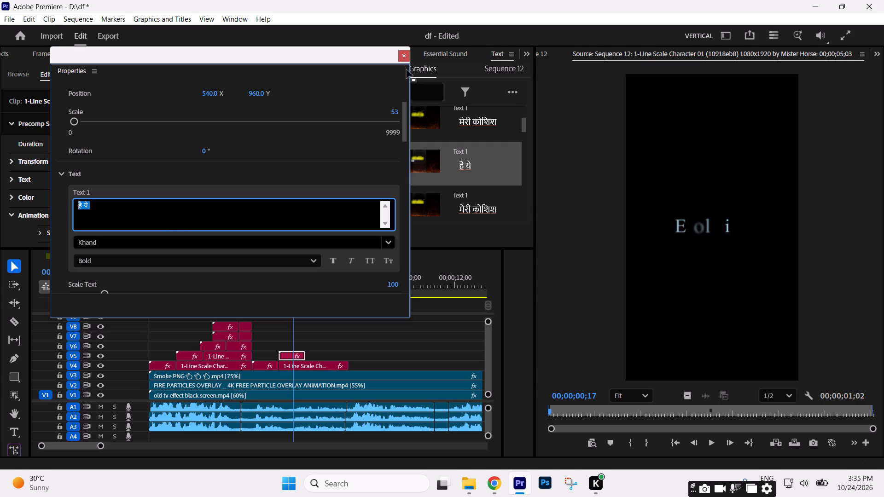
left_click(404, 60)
Set the V5 "है ये" title's Motion position to 220, 985, under the start of "मेरी कोशिश".
left_click_drag(279, 288, 288, 289)
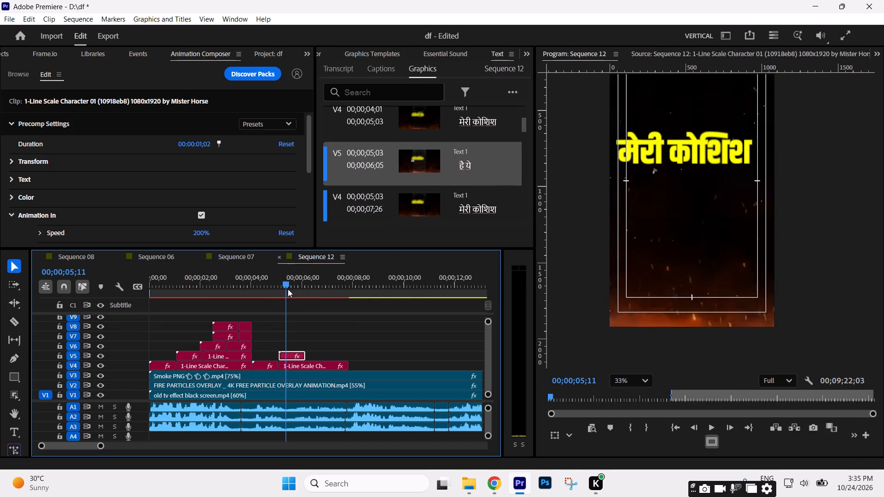
left_click_drag(288, 289, 300, 293)
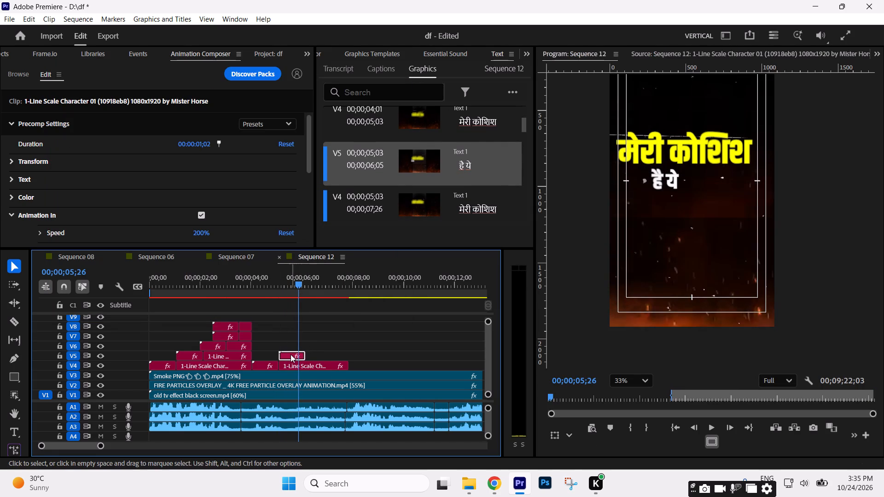
left_click(289, 354)
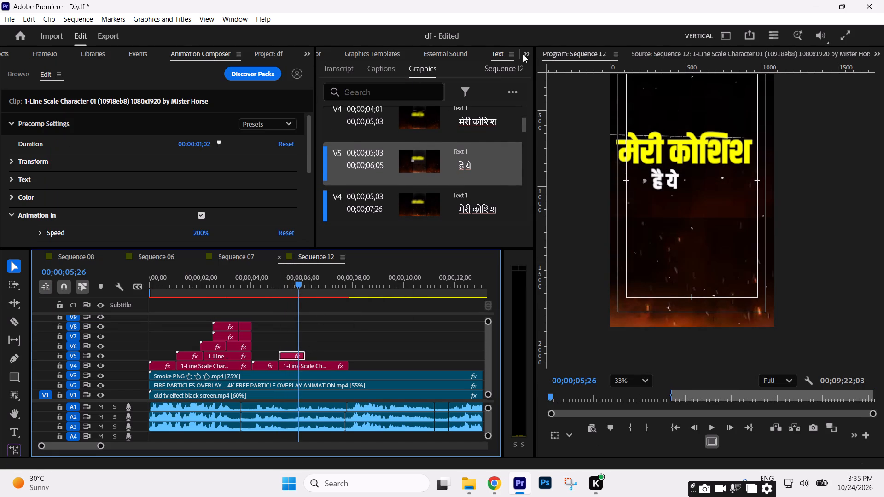
left_click_drag(523, 54, 525, 66)
left_click_drag(407, 138, 341, 139)
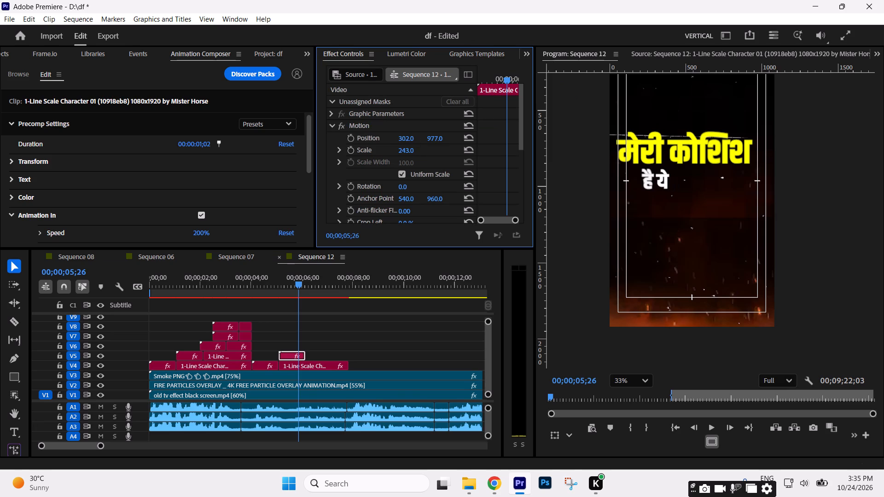
left_click_drag(341, 139, 315, 138)
left_click_drag(440, 139, 440, 134)
left_click(340, 339)
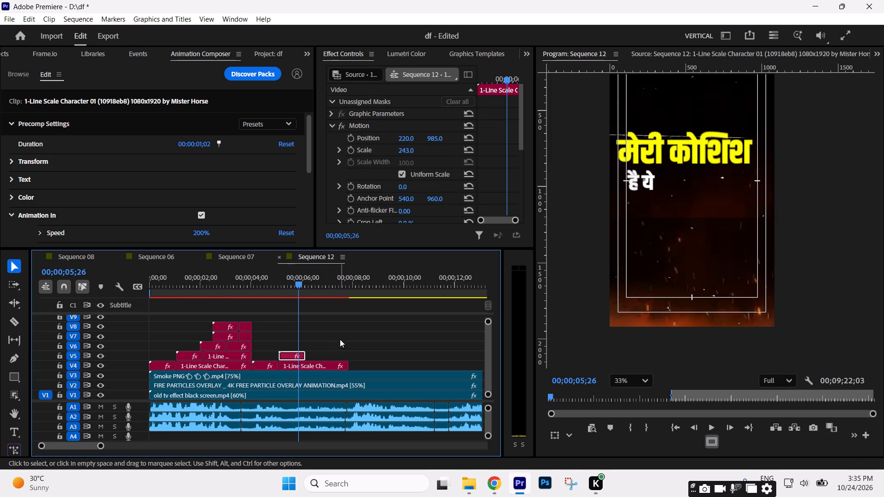
Move the V5 "है ये" title to the empty stretch of V1 past the end of the background footage.
left_click_drag(99, 449, 174, 444)
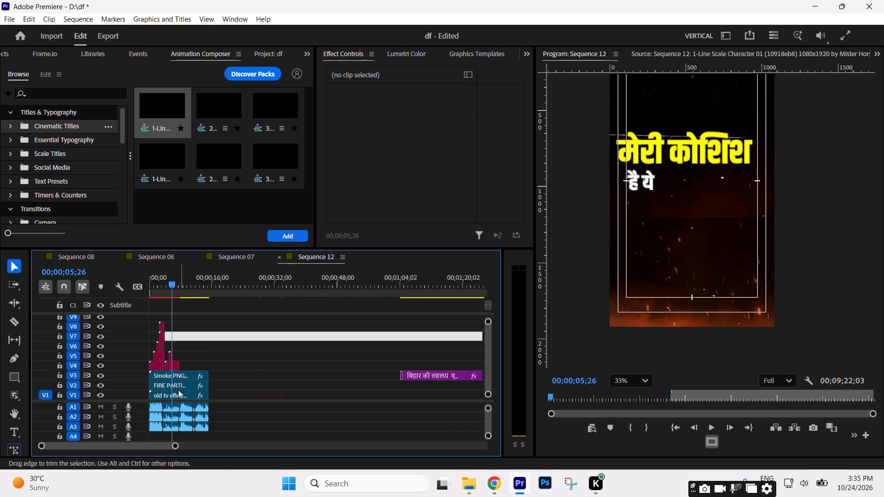
left_click_drag(172, 353, 242, 395)
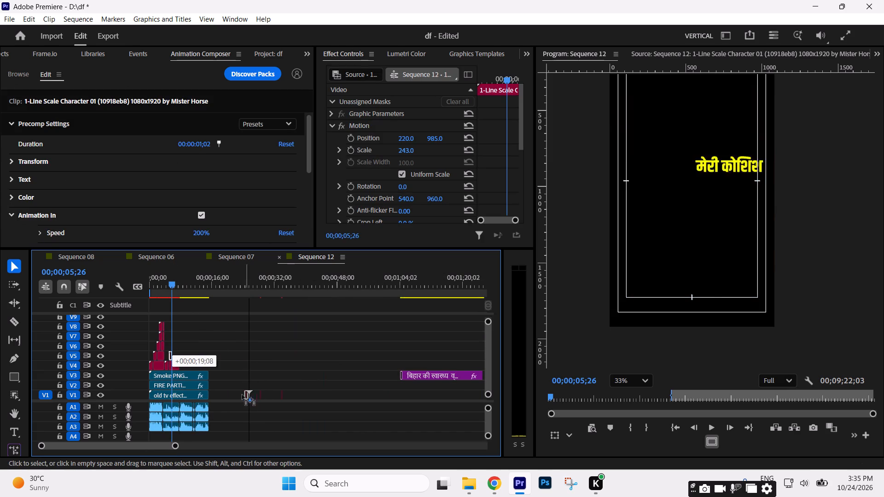
left_click_drag(242, 395, 234, 396)
Insert a frame hold segment at the last frame of the "है ये" title on V1, at 00;00;22;08.
left_click(236, 285)
type("===")
key("Down")
key("Left")
key("equal")
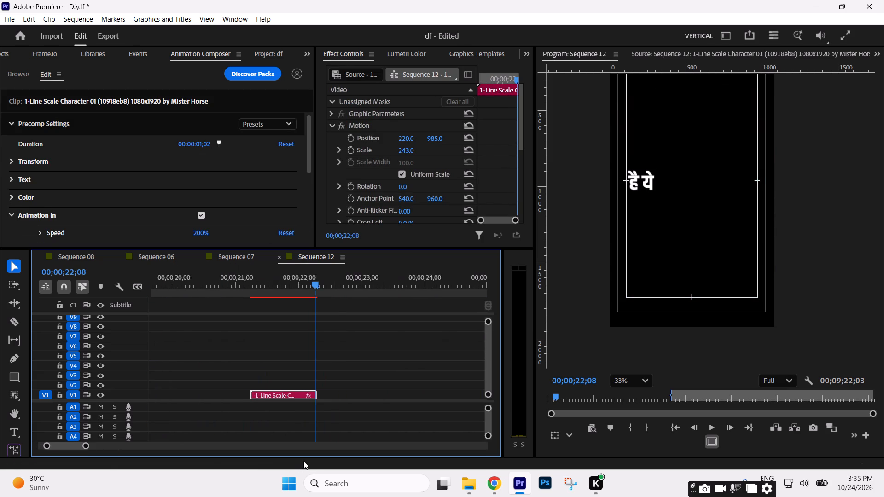
key("equal")
left_click(269, 395)
right_click(269, 395)
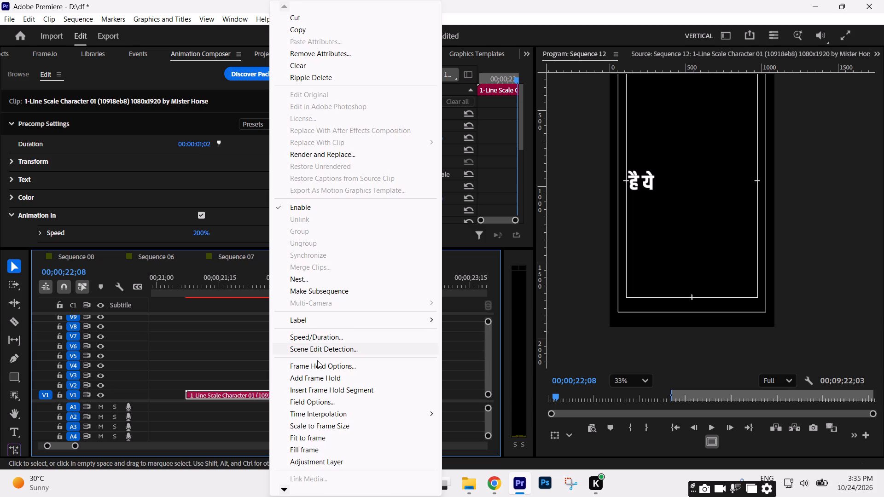
left_click(321, 389)
Move the "है ये" title and its frame hold together back to V5, starting above the V4 "मेरी कोशिश" frame hold's start.
left_click_drag(285, 377, 343, 402)
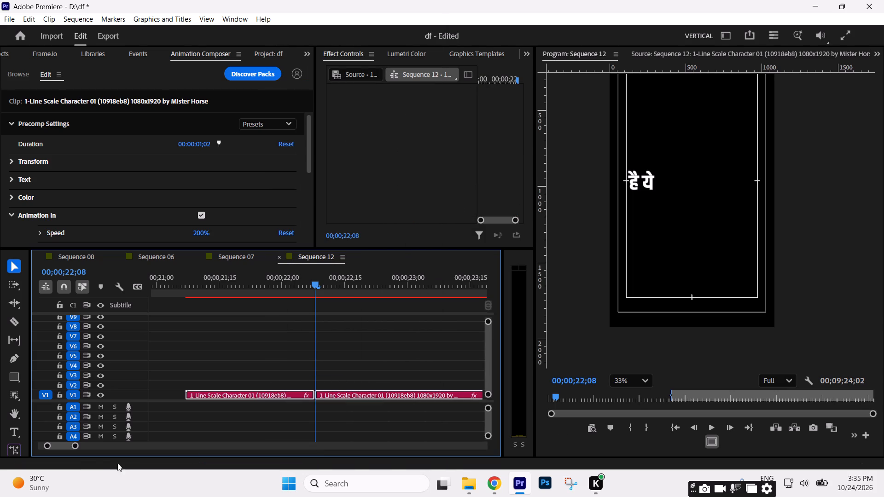
left_click_drag(77, 447, 171, 445)
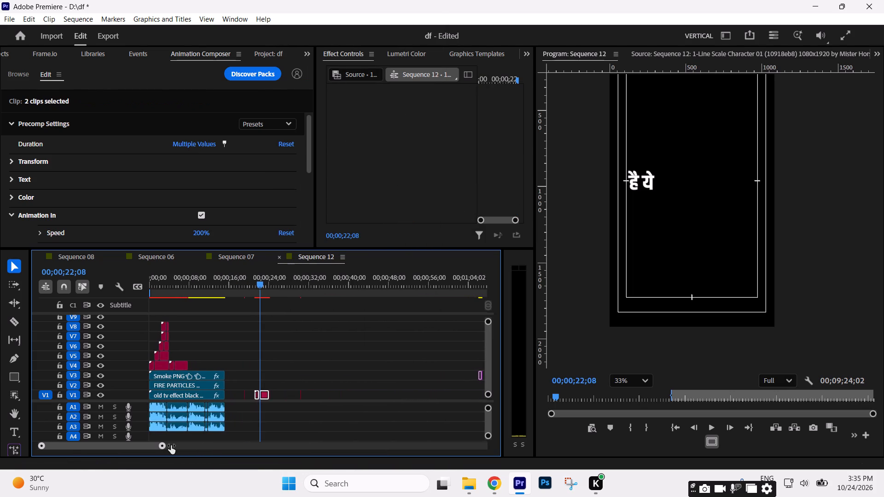
left_click_drag(171, 445, 170, 445)
left_click_drag(266, 394, 218, 364)
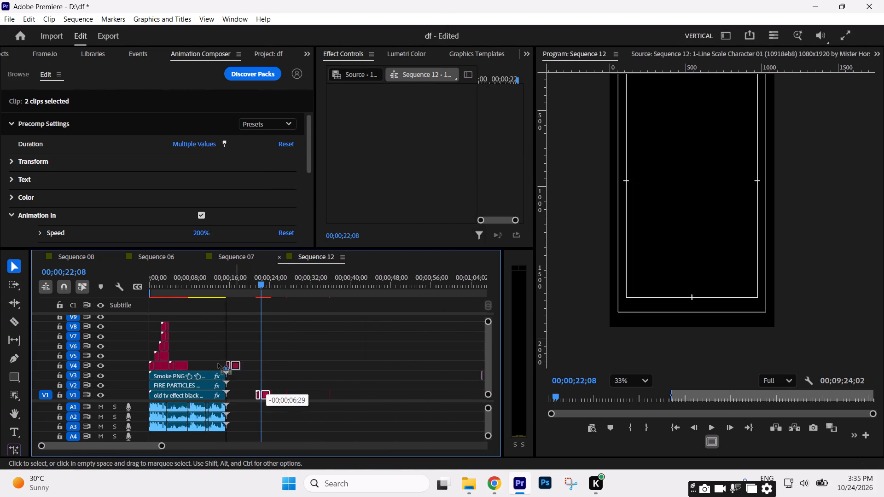
left_click_drag(218, 364, 185, 357)
Play the second line from 00;00;04;04 to check the timing of the V5 "है ये" title against the audio.
left_click_drag(178, 287, 171, 290)
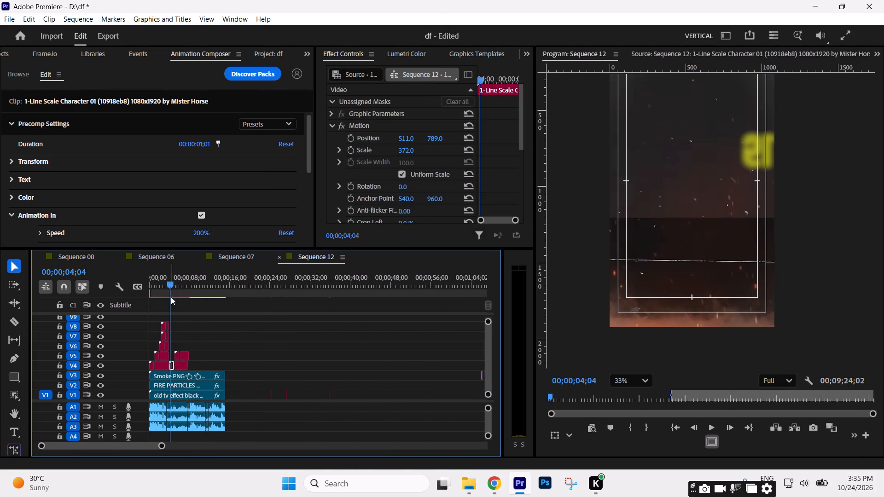
left_click_drag(162, 445, 93, 446)
key("space")
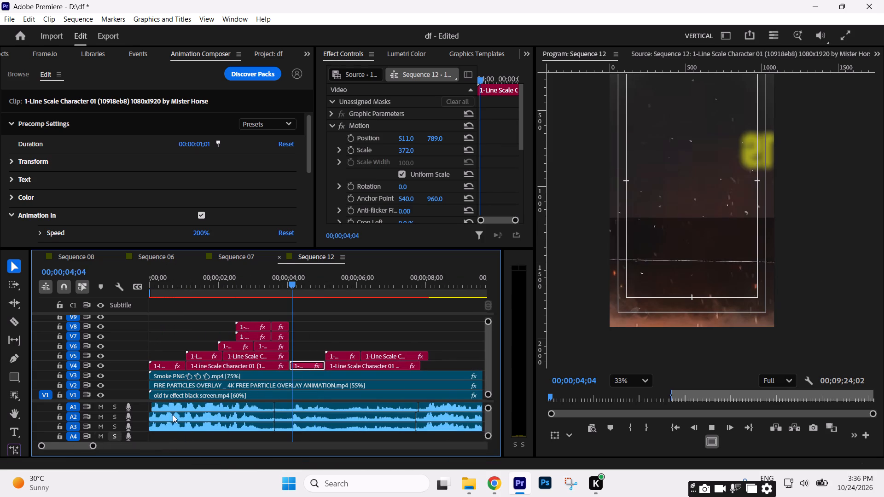
key("space")
key("space")
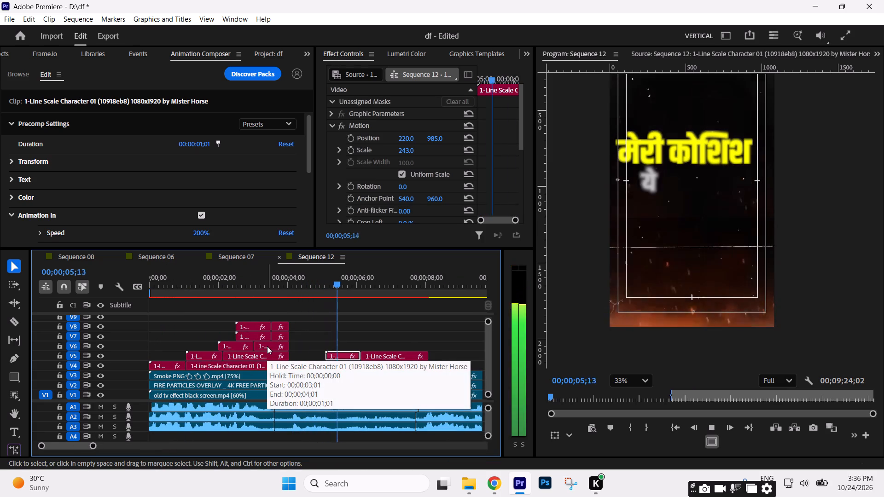
key("space")
Shift the V5 "है ये" title and its frame hold slightly earlier together, and play them back.
left_click_drag(345, 285, 337, 286)
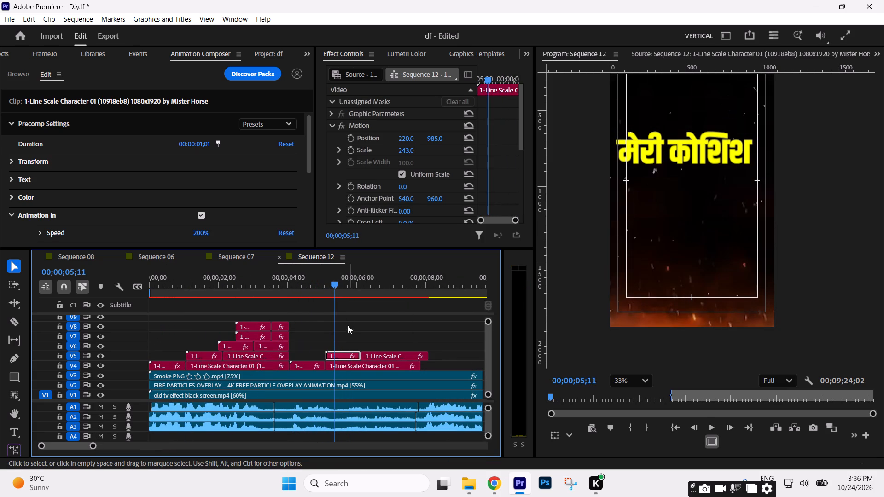
left_click_drag(347, 325, 375, 356)
left_click_drag(378, 355, 368, 357)
left_click(308, 277)
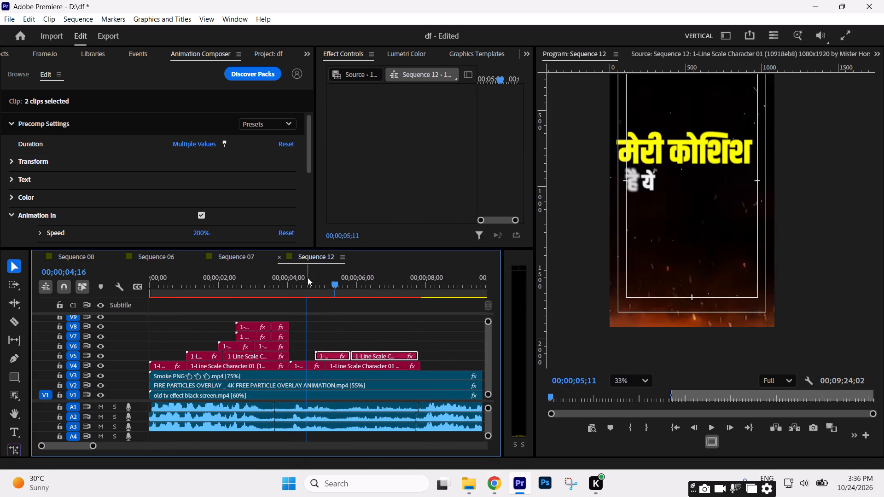
key("space")
key("space")
Extend the end of the V5 "है ये" frame hold to match the end of the V4 frame hold.
left_click(419, 352)
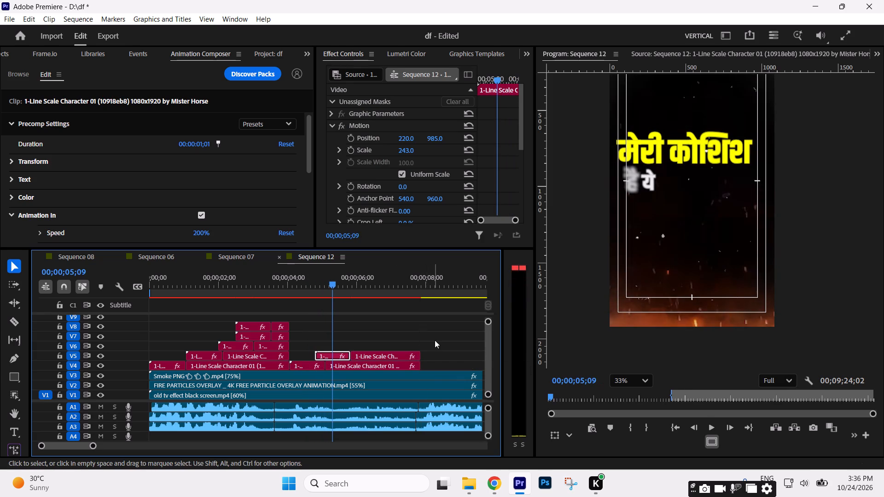
left_click(435, 340)
Play on to 00;00;06;03 and duplicate the animated V4 "मेरी कोशिश" title onto V6 at that point.
key("space")
key("space")
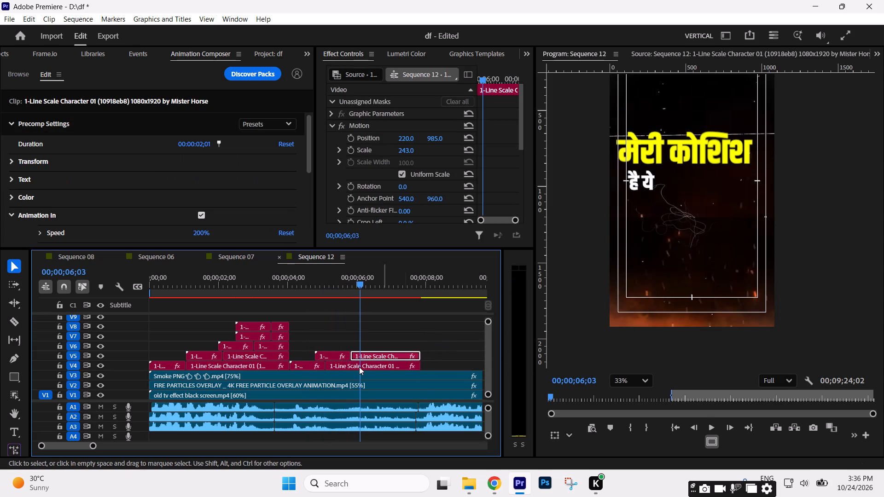
left_click_drag(297, 366, 363, 347)
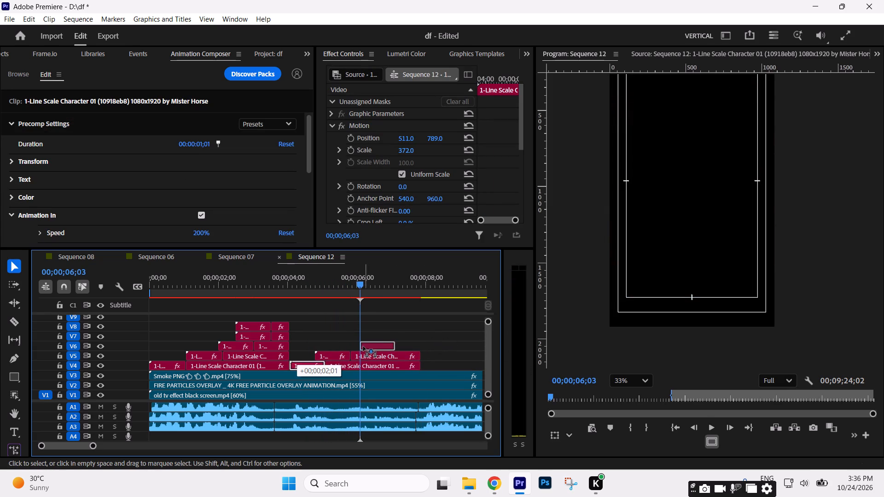
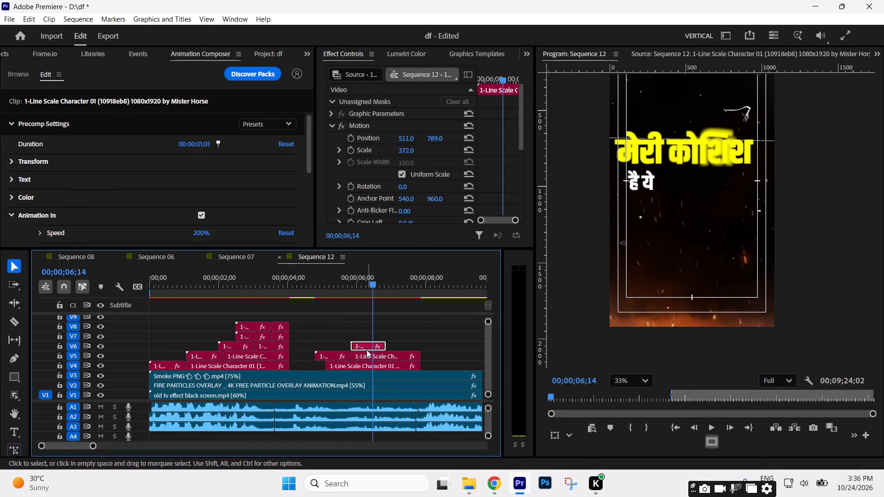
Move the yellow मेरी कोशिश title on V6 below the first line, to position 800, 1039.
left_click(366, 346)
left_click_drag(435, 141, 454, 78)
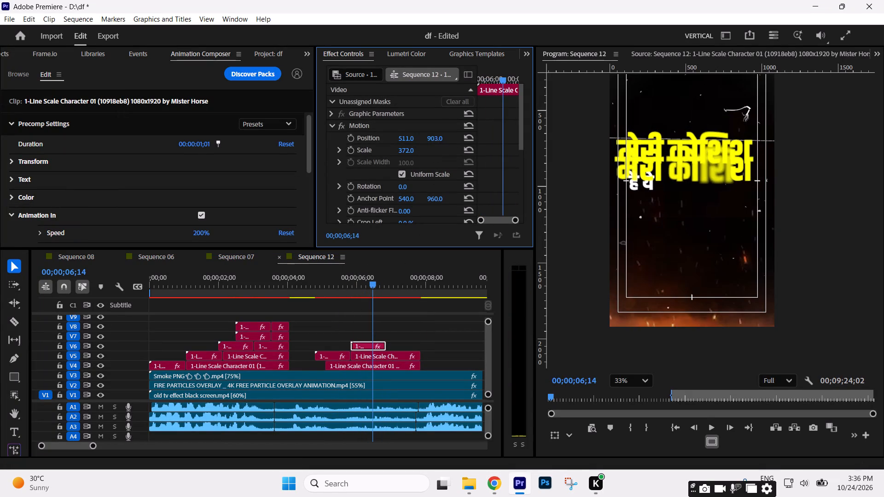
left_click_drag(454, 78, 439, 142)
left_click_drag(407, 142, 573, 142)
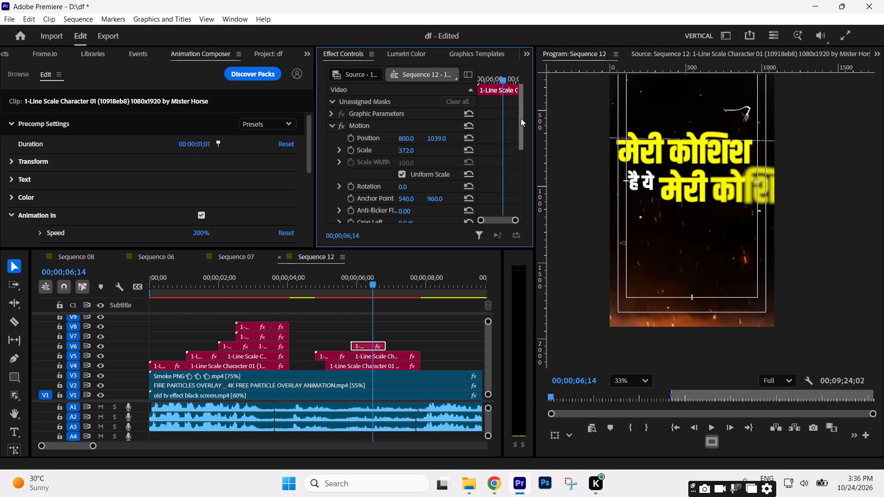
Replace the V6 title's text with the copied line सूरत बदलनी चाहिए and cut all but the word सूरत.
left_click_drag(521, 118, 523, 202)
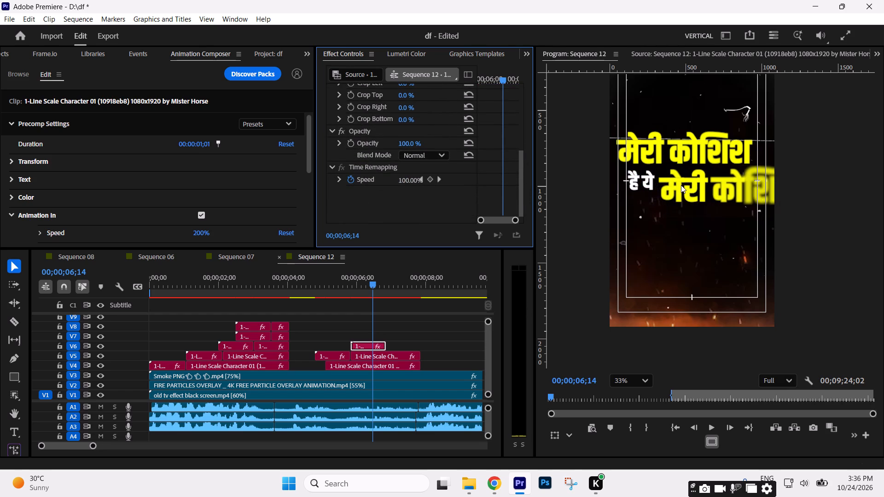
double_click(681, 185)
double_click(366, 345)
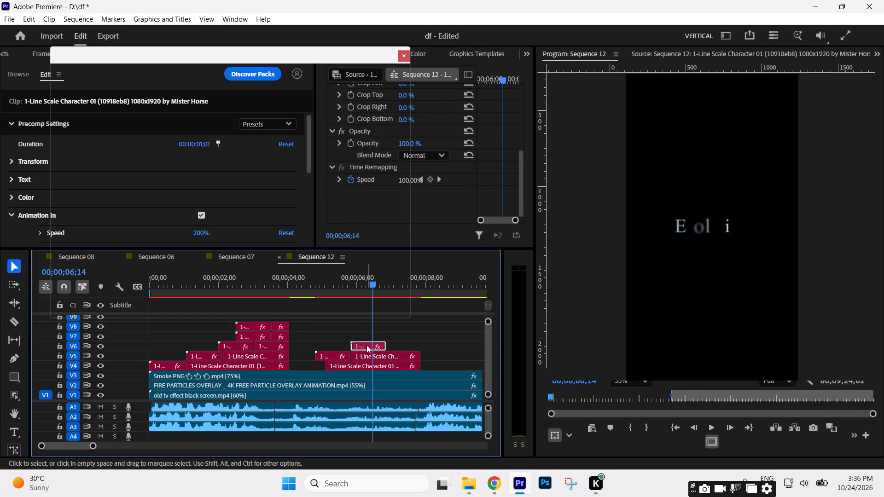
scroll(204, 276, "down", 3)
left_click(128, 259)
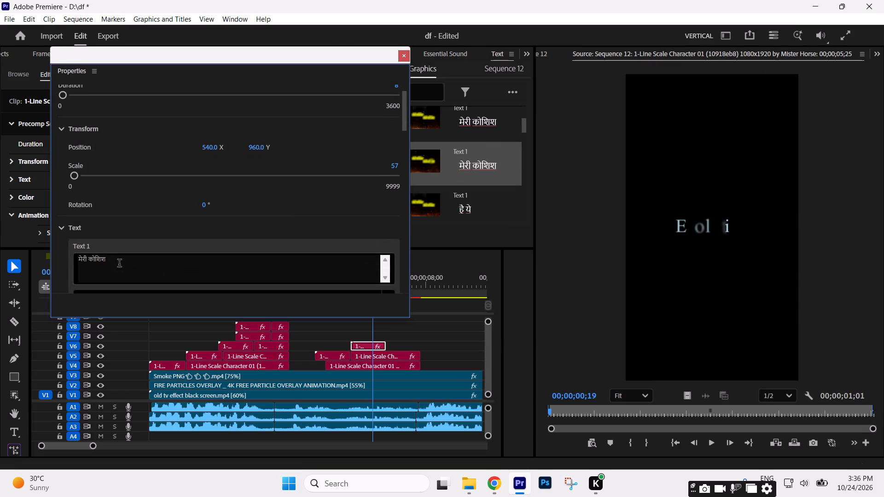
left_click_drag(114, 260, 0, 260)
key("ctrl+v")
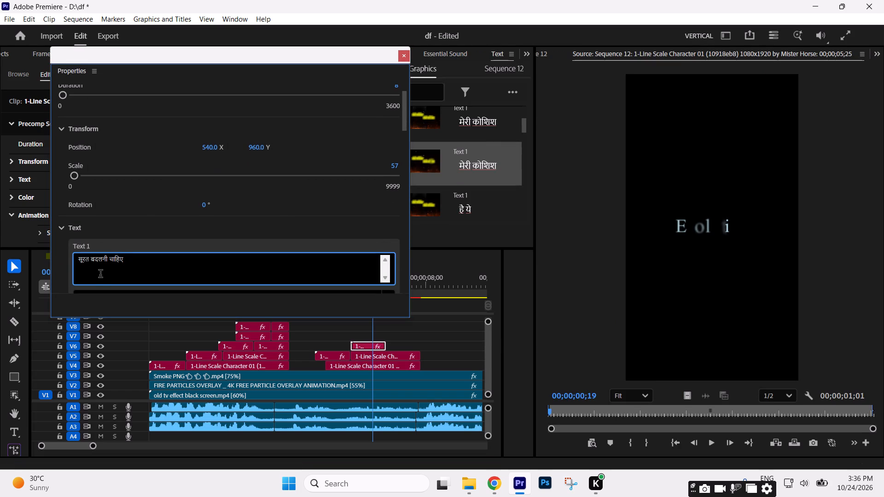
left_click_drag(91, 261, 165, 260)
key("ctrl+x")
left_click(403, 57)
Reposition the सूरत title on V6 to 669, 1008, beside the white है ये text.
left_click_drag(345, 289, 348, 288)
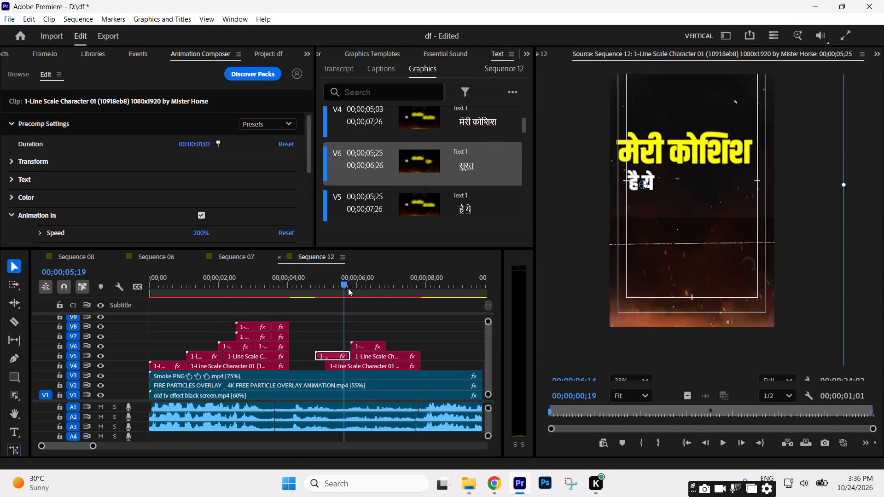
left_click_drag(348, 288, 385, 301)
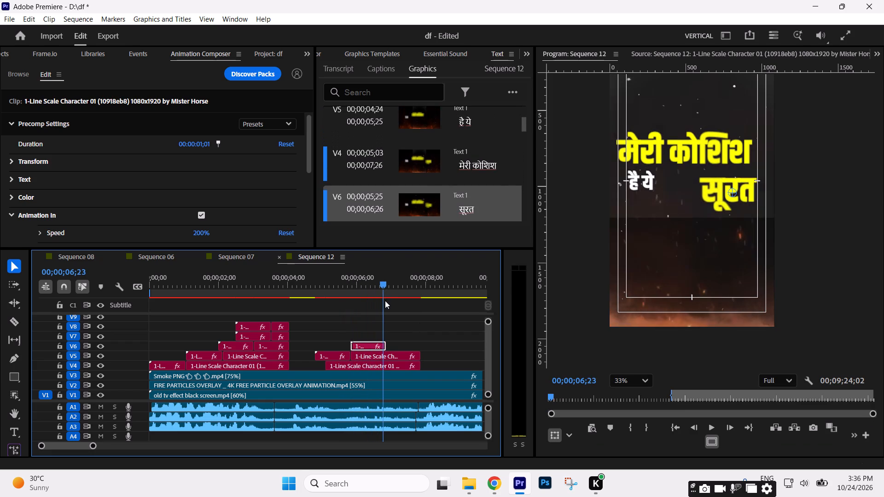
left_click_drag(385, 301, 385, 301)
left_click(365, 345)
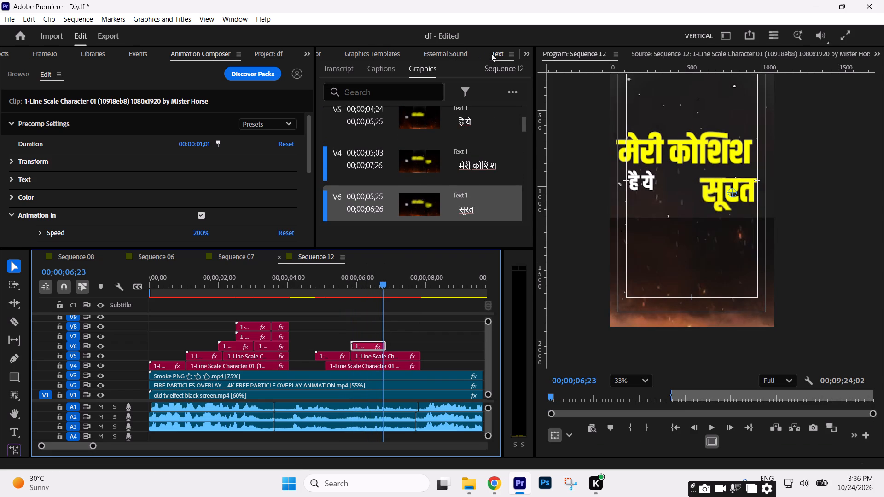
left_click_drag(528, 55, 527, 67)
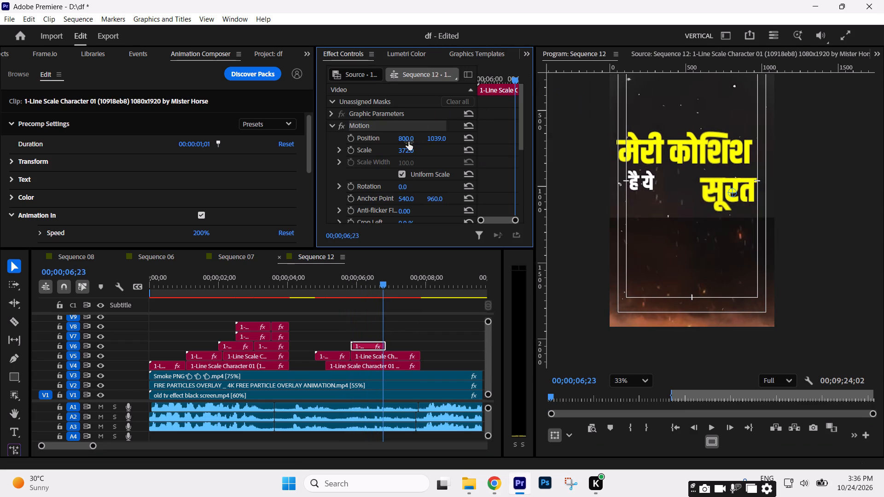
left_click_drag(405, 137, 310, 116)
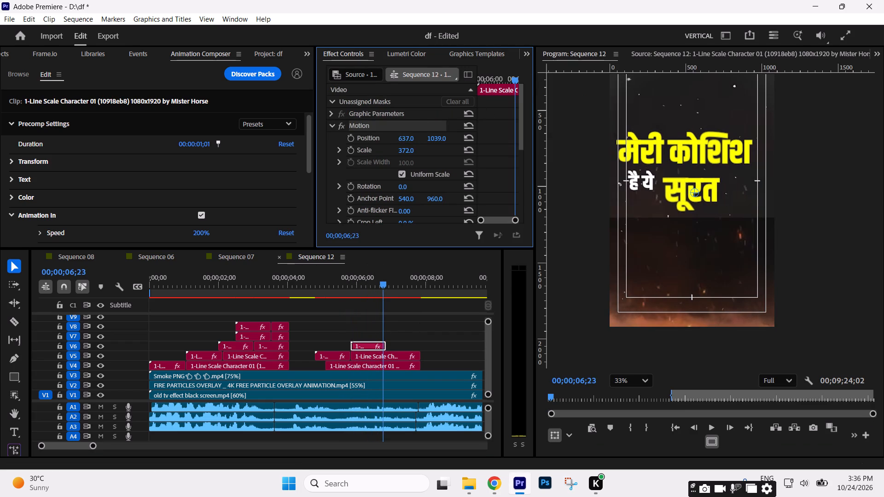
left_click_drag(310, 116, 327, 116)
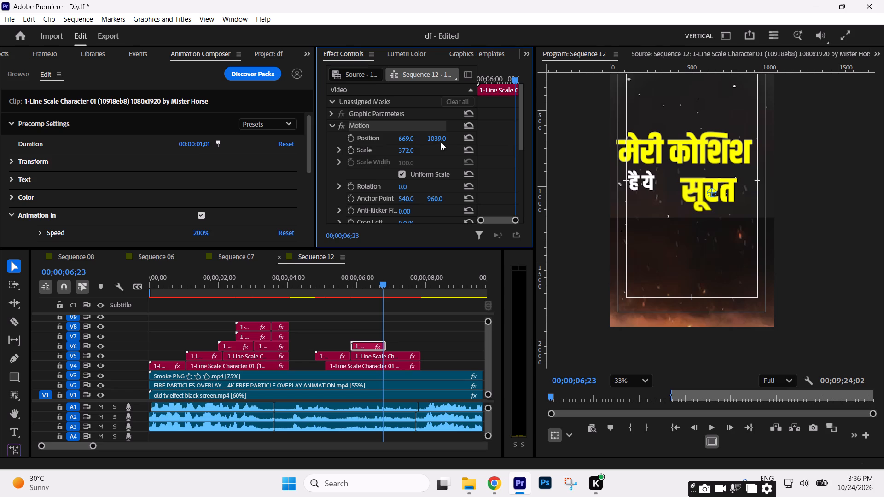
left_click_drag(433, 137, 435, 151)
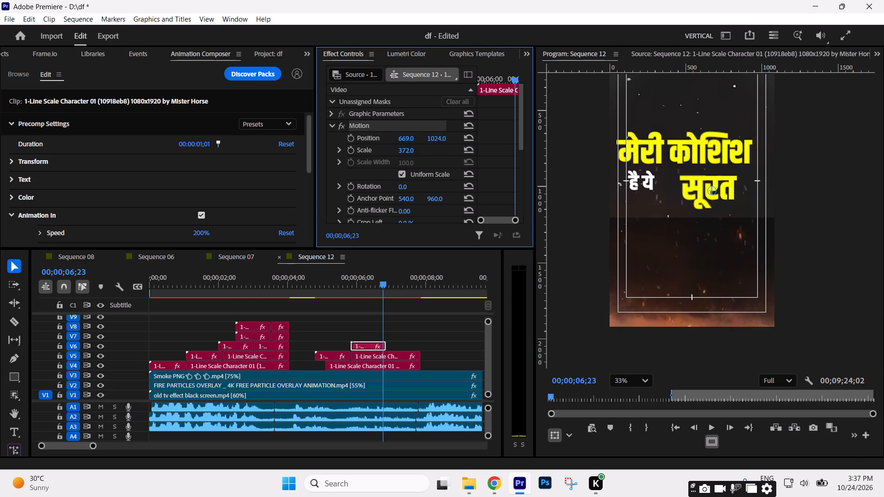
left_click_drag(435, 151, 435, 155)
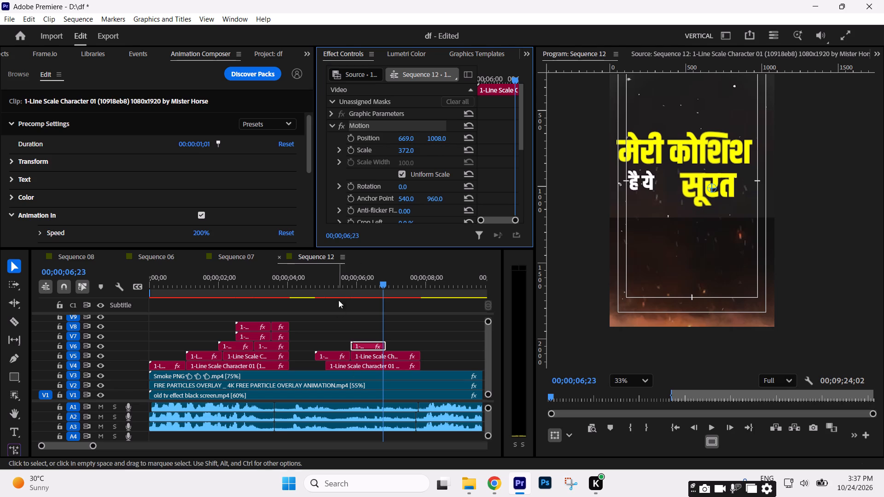
Preview the titles from about 3;25, undo the V6 title edits back through the removal of the V4 title at four seconds, and redo one change.
left_click_drag(329, 287, 284, 290)
key("space")
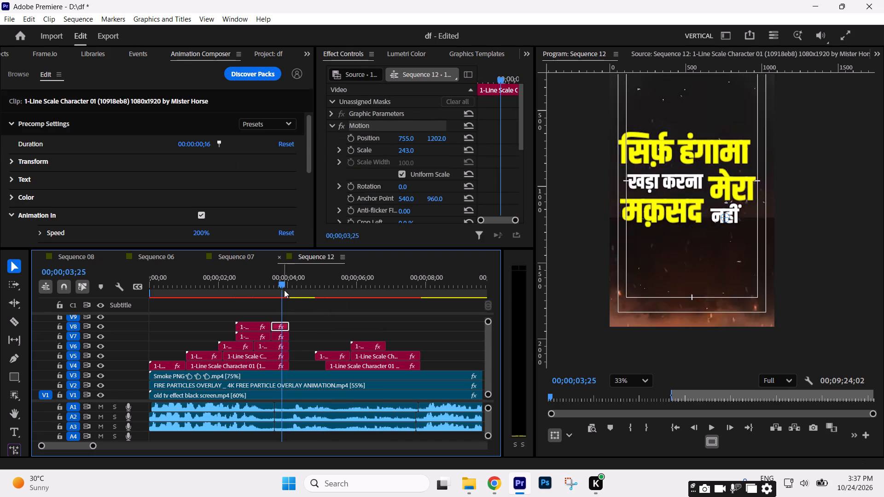
key("space")
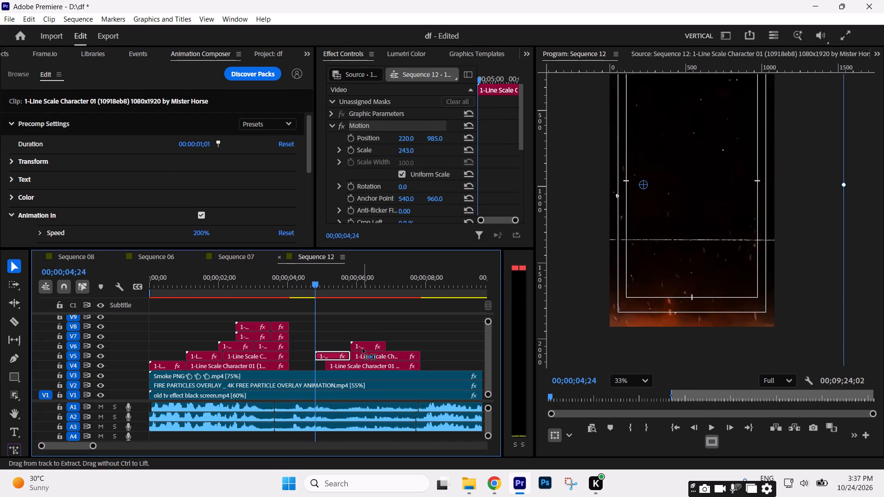
key("ctrl+z")
key("ctrl+z")
key("ctrl+z")
key("ctrl+z")
key("ctrl+z")
key("ctrl+z")
key("ctrl+z")
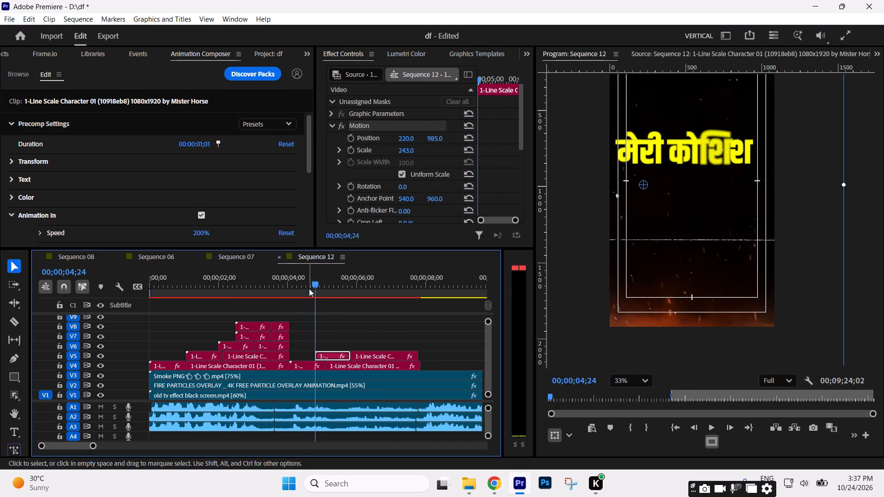
key("ctrl+shift+z")
Duplicate the short V4 title clip near four seconds onto V6, aligned with the start of the second V5 title near six seconds.
left_click_drag(323, 282, 335, 285)
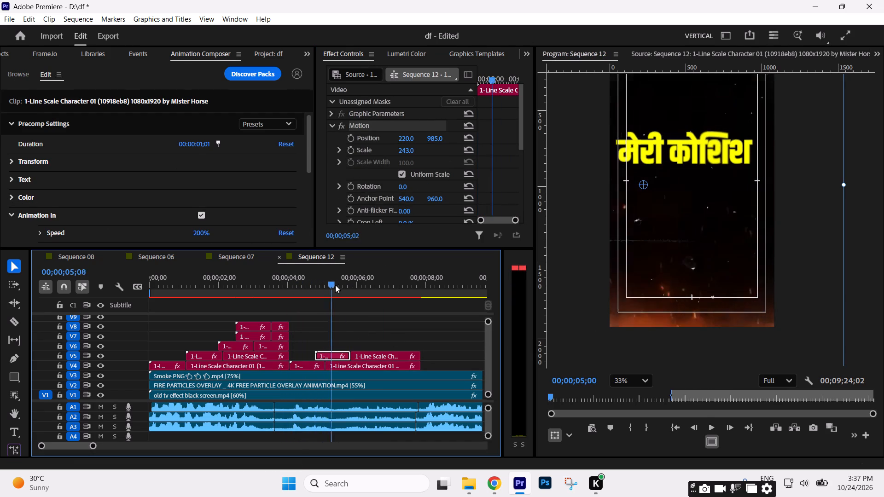
left_click_drag(335, 285, 312, 296)
left_click_drag(299, 366, 370, 350, "alt")
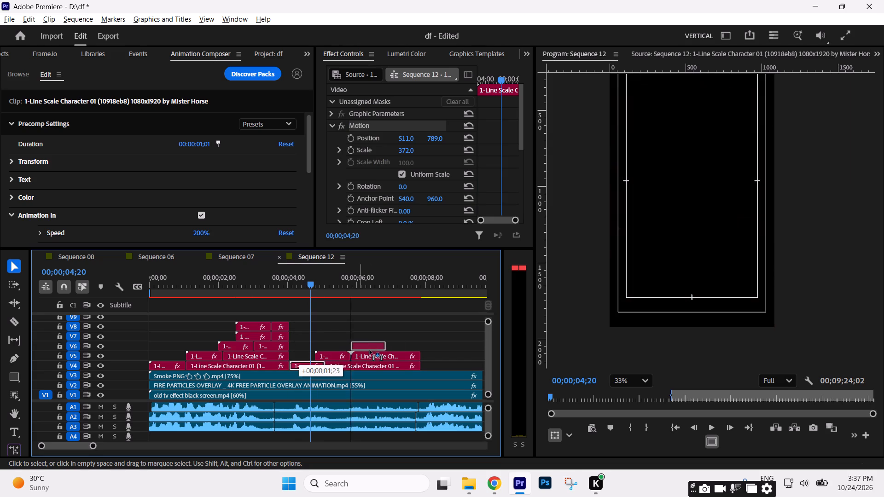
left_click_drag(370, 350, 362, 350, "alt")
left_click(377, 280)
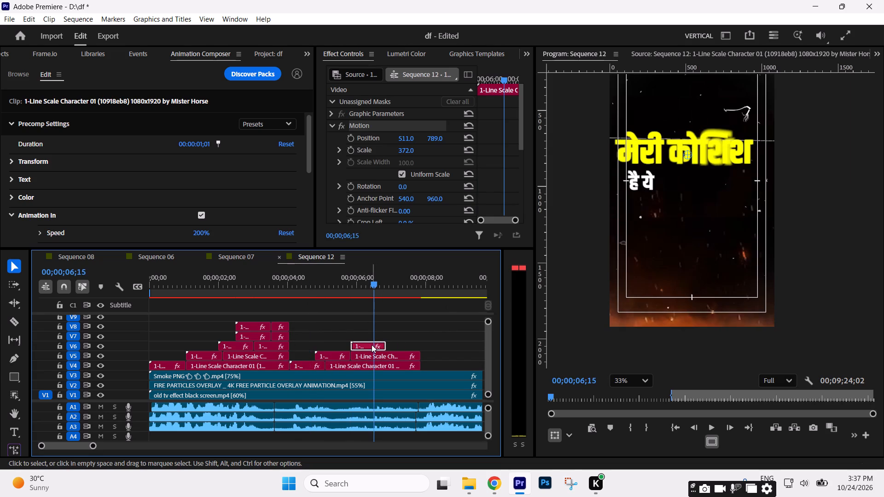
Open the text properties of the duplicated title clip on V6 near six seconds for editing.
double_click(372, 345)
scroll(293, 274, "down", 2)
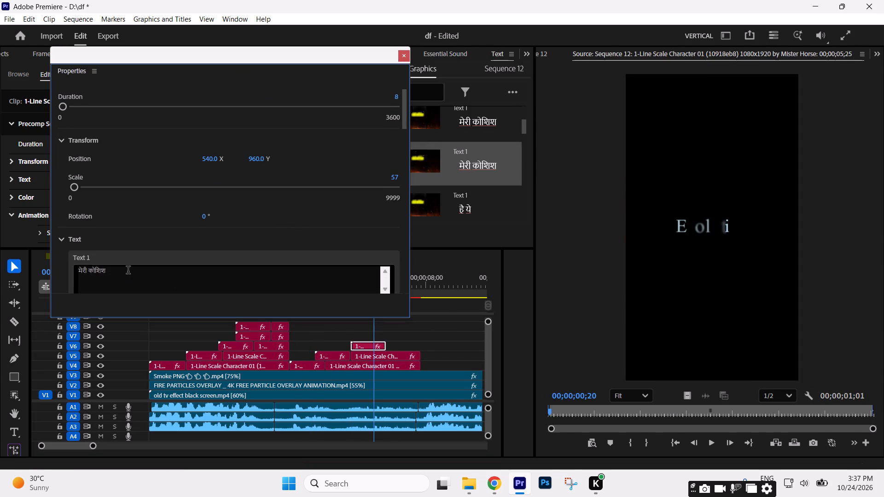
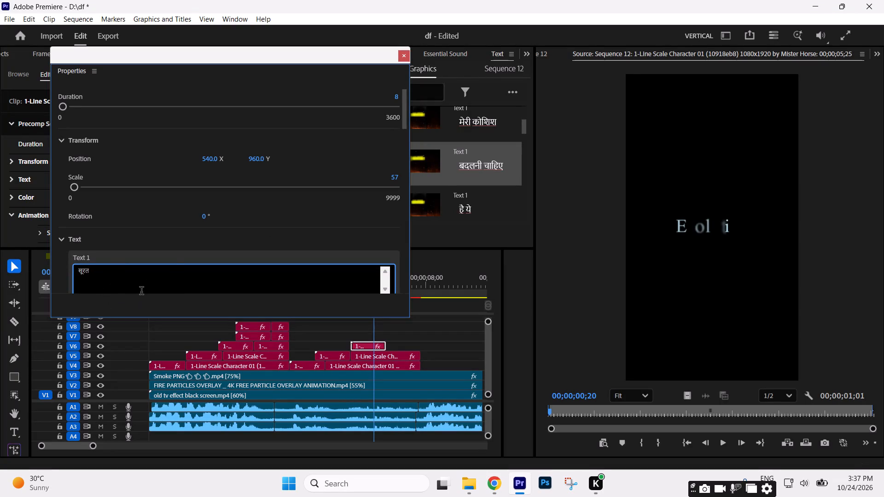
Apply the text सूरत to the V6 title near six seconds and close its title properties.
scroll(174, 269, "down", 3)
left_click_drag(404, 115, 404, 100)
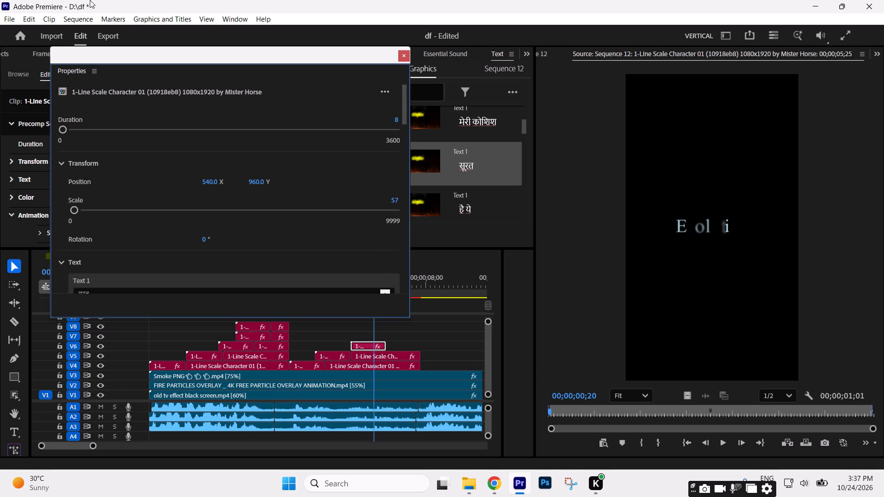
scroll(246, 221, "down", 4)
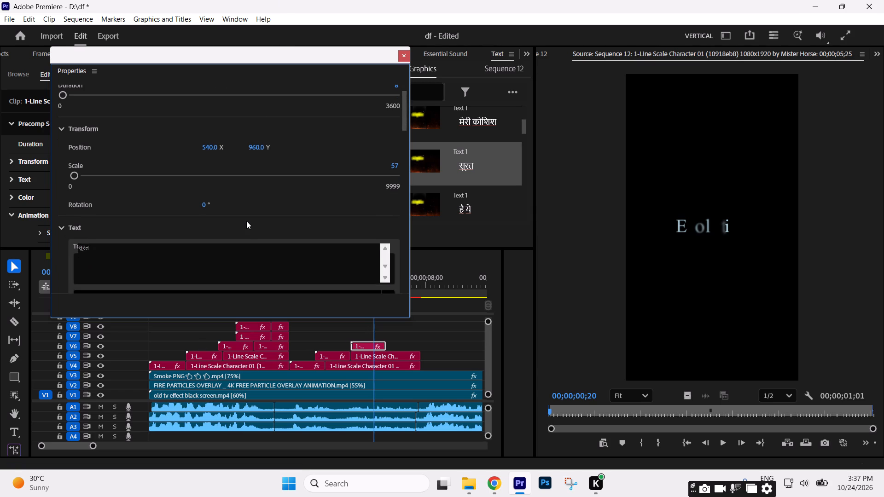
scroll(246, 221, "down", 4)
scroll(362, 193, "down", 3)
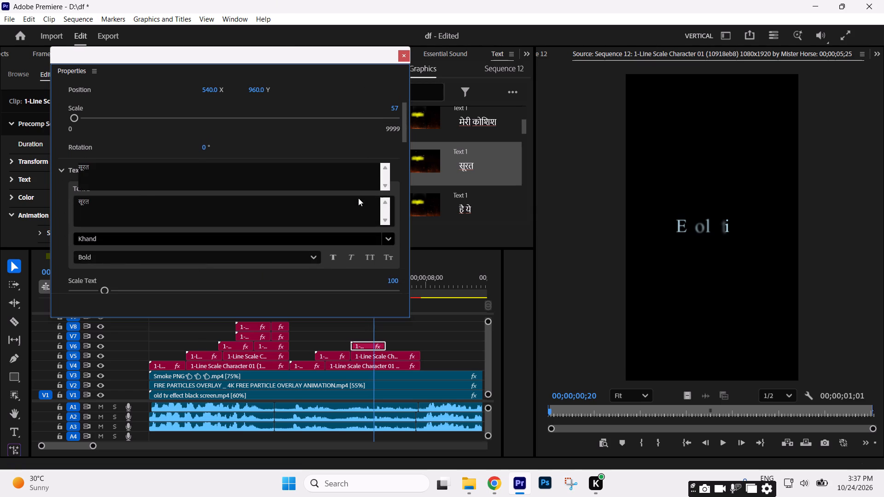
left_click(405, 57)
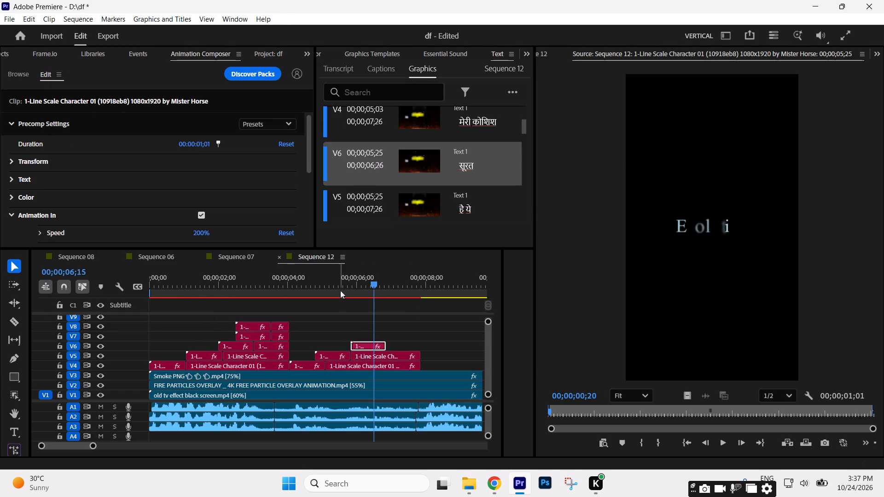
Preview the titles to about 6;13 and reposition the V6 सूरत title to 680, 1006, beside the white है ये text.
left_click(338, 285)
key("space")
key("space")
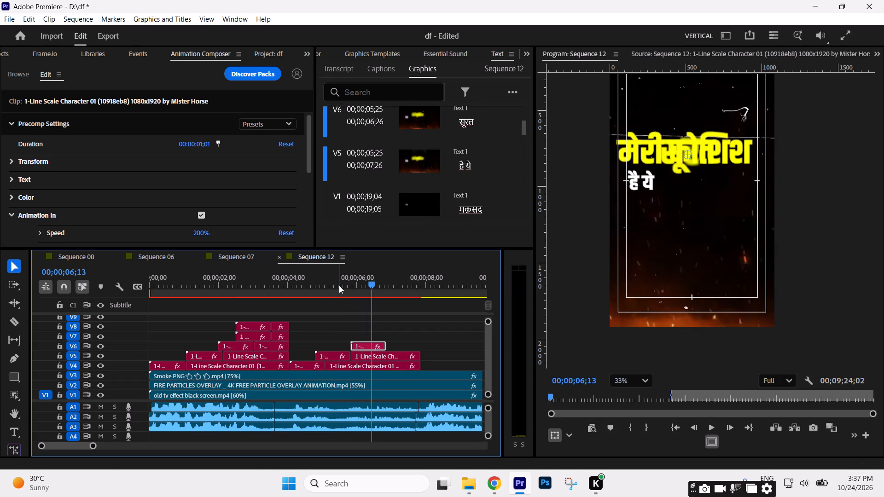
left_click(364, 346)
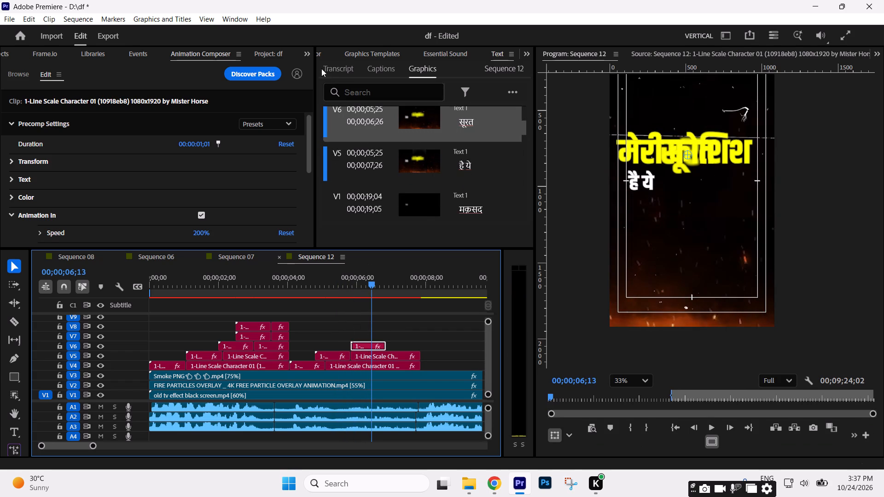
left_click(322, 55)
left_click(322, 55)
left_click_drag(435, 139, 554, 52)
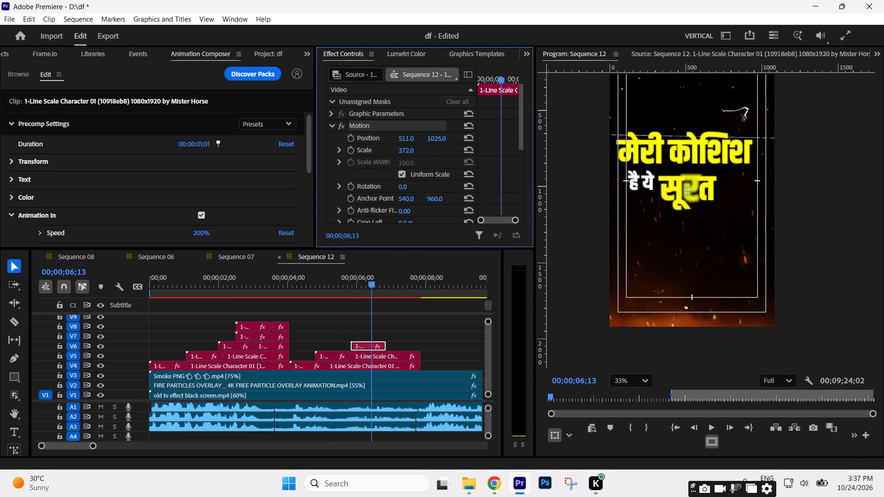
left_click_drag(554, 52, 553, 63)
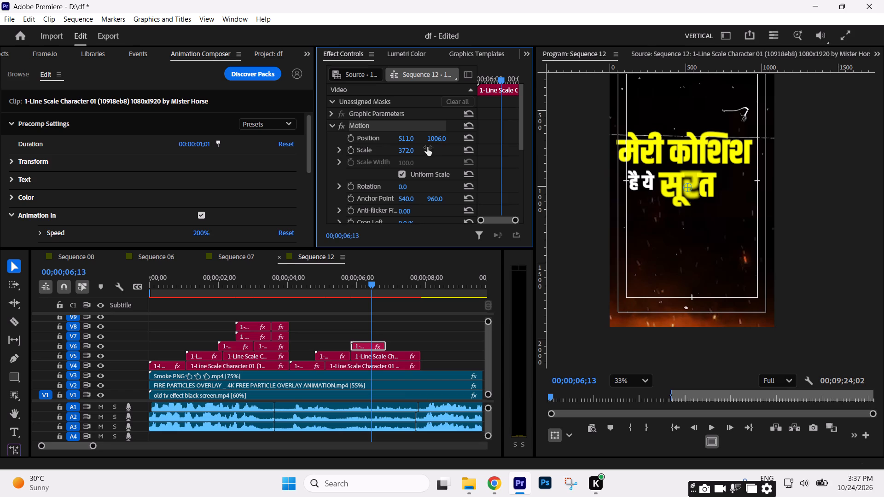
left_click_drag(408, 139, 506, 144)
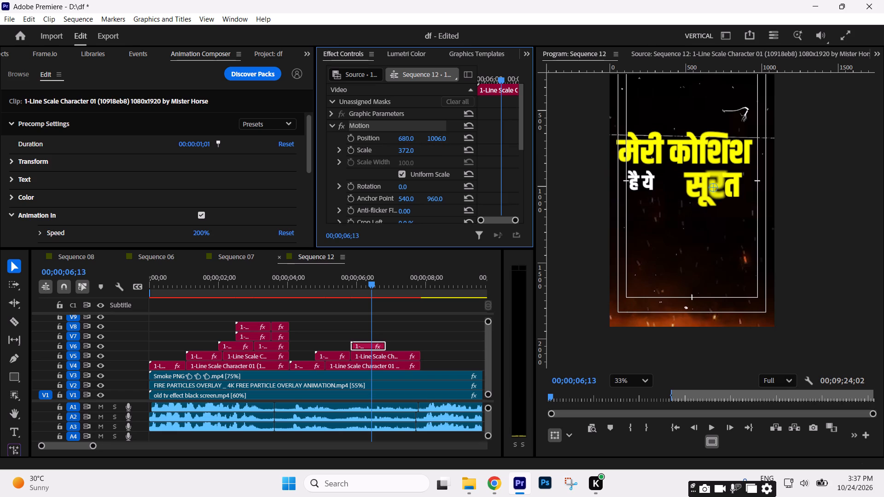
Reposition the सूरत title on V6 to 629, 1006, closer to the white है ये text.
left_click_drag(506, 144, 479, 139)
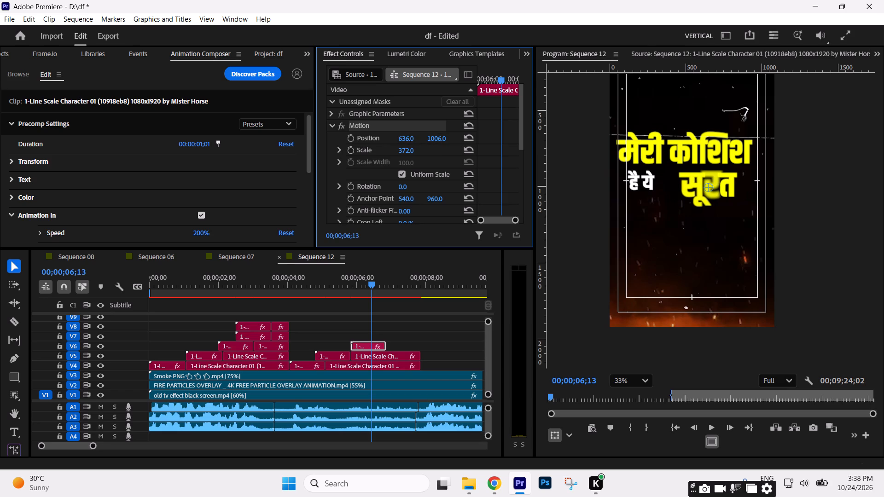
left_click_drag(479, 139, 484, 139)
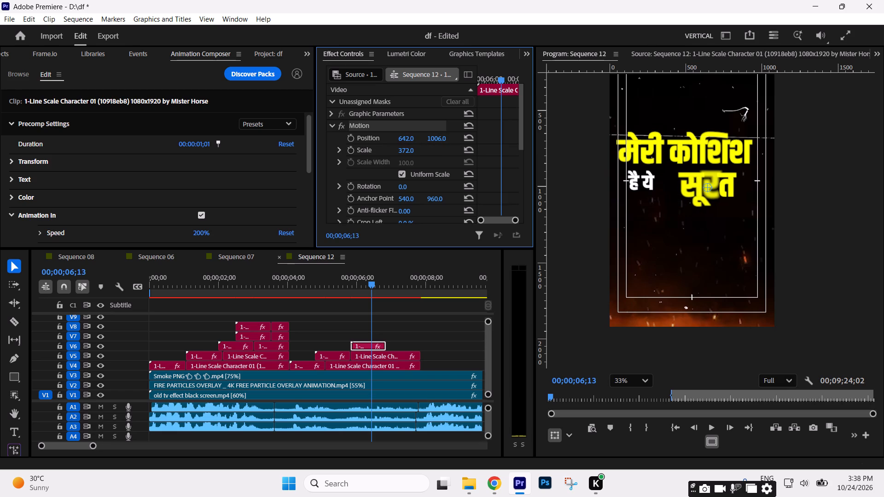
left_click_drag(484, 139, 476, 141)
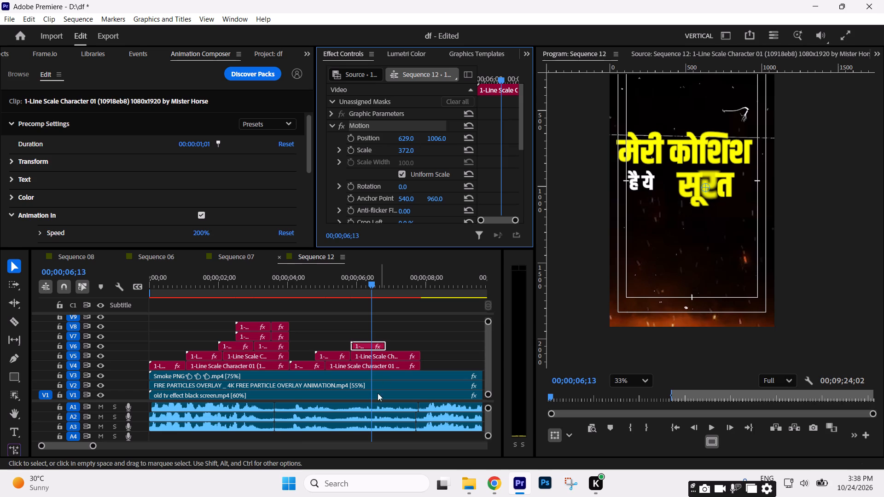
Reposition the longer है ये title on V5 to 312, 985, close beside the सूरत text.
left_click(365, 355)
left_click_drag(407, 139, 410, 139)
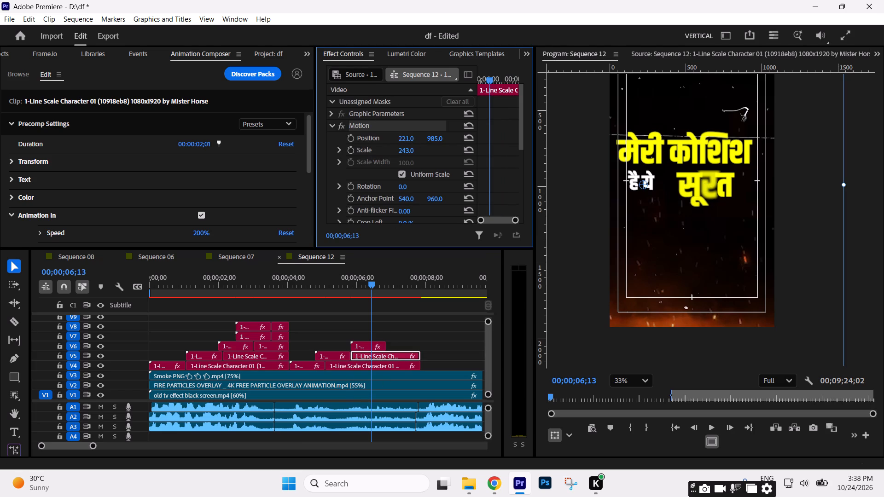
left_click_drag(410, 139, 459, 138)
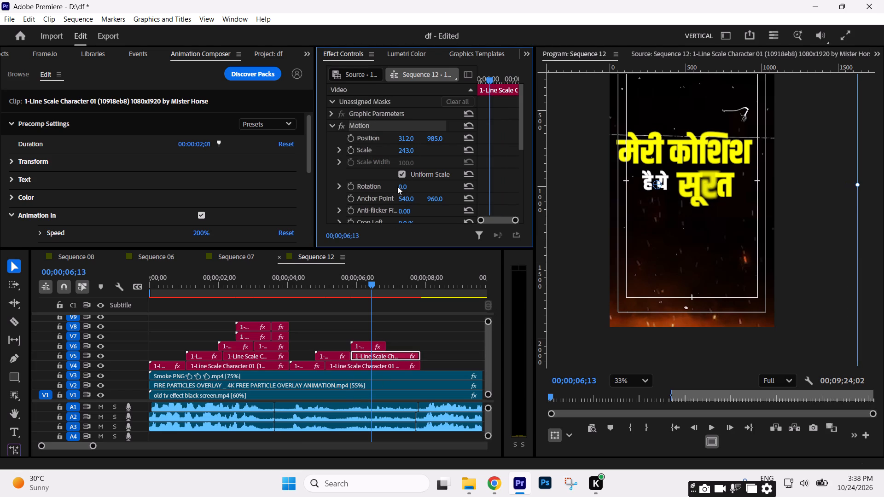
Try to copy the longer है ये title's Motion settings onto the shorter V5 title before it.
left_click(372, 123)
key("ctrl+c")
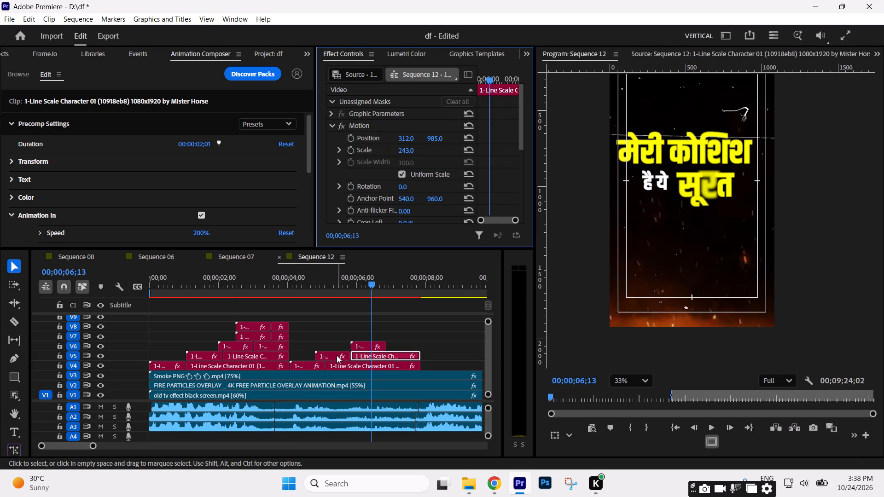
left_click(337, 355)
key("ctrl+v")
Set the सूरत title's position on V6 to 613, 1006.
left_click_drag(327, 289, 342, 291)
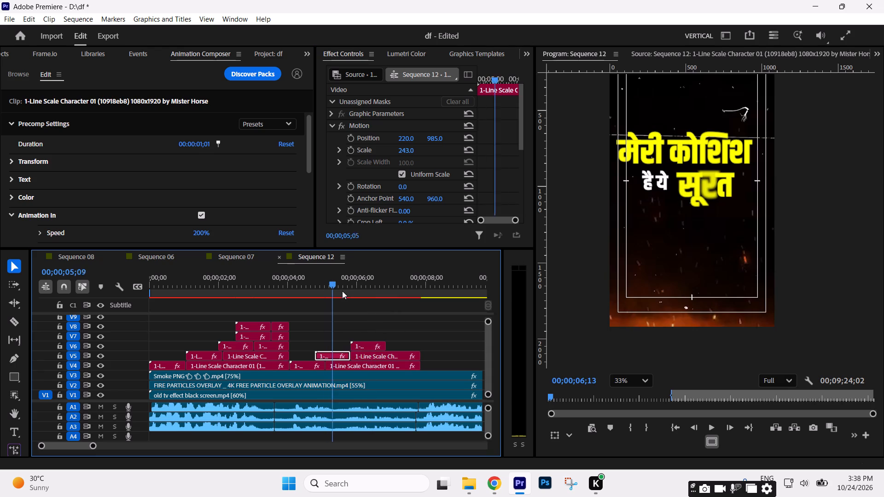
left_click_drag(342, 291, 386, 297)
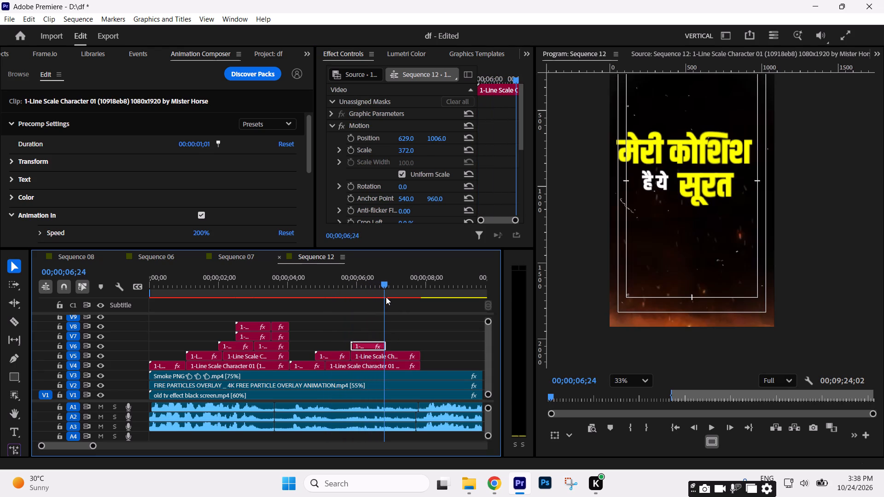
left_click_drag(386, 297, 384, 297)
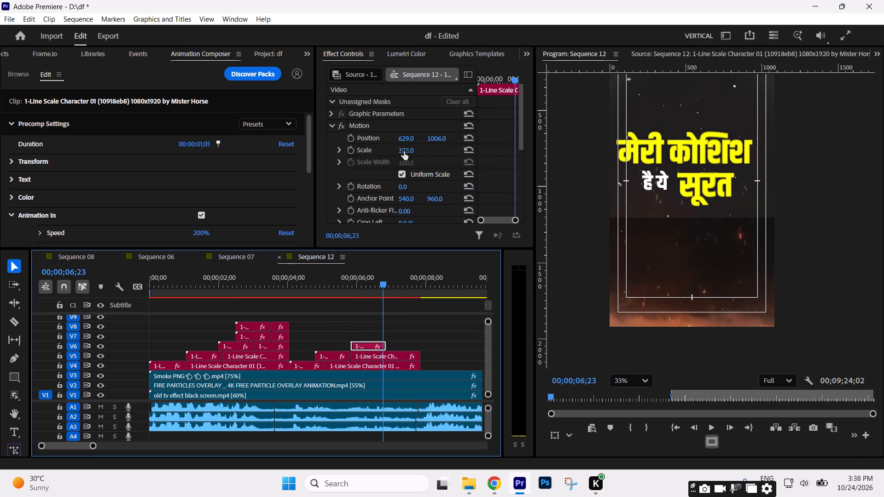
left_click_drag(405, 136, 397, 139)
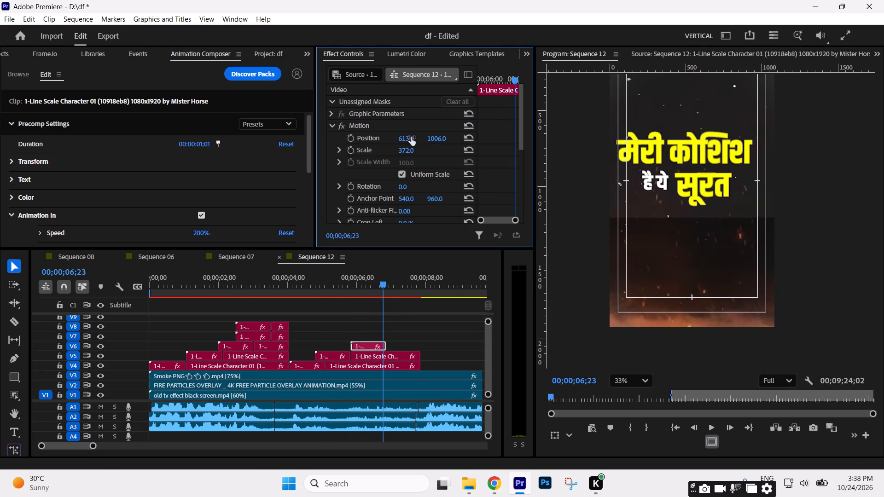
Move the सूरत title to empty space on V1 past 18 seconds and add a frame hold at 19;04.
left_click_drag(92, 447, 124, 447)
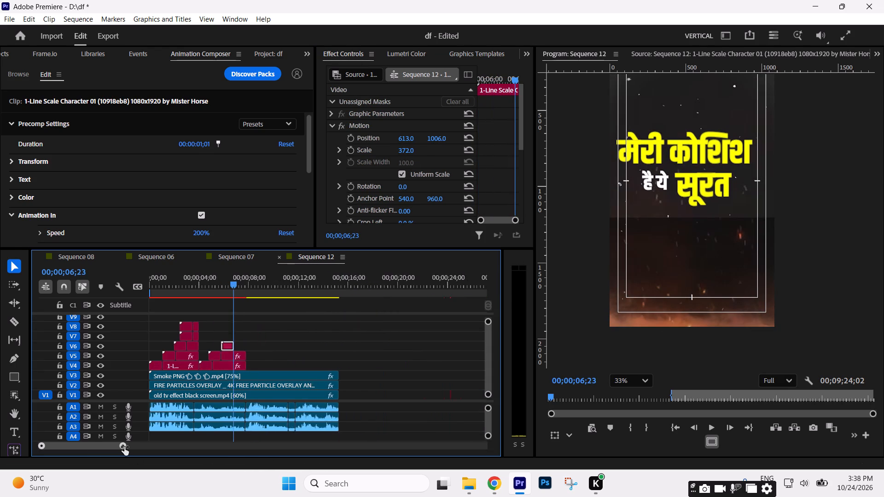
left_click_drag(124, 447, 131, 446)
left_click_drag(211, 346, 331, 399)
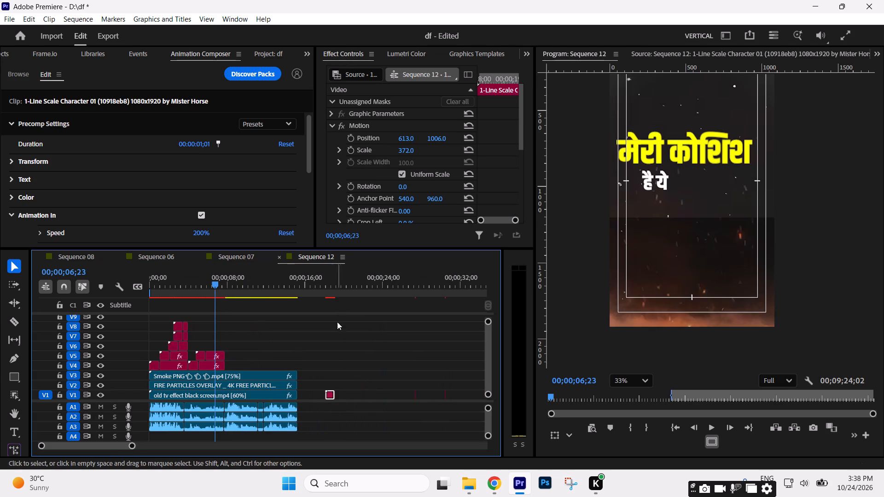
left_click(327, 289)
key("Down")
key("Left")
type("[=")
key("equal")
key("equal")
key("equal")
right_click(275, 399)
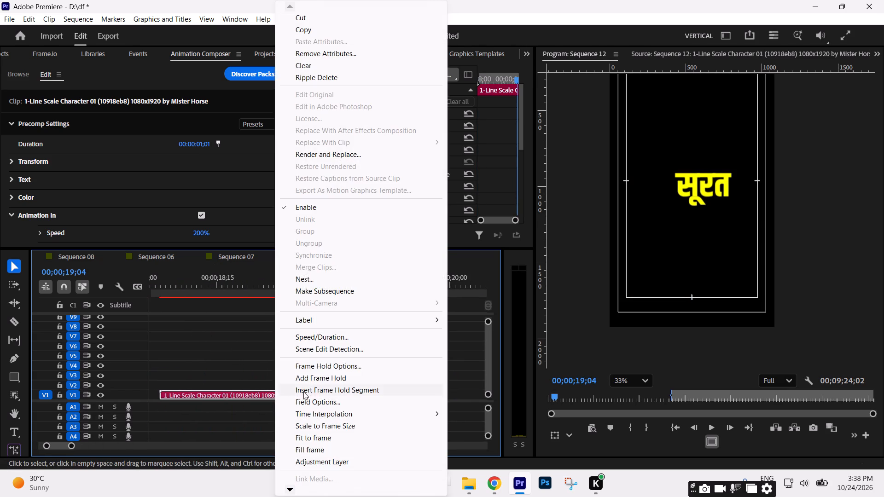
left_click(325, 384)
Move both सूरत pieces back to V6 together, starting slightly before the longer है ये title on V5.
left_click_drag(290, 381, 338, 402)
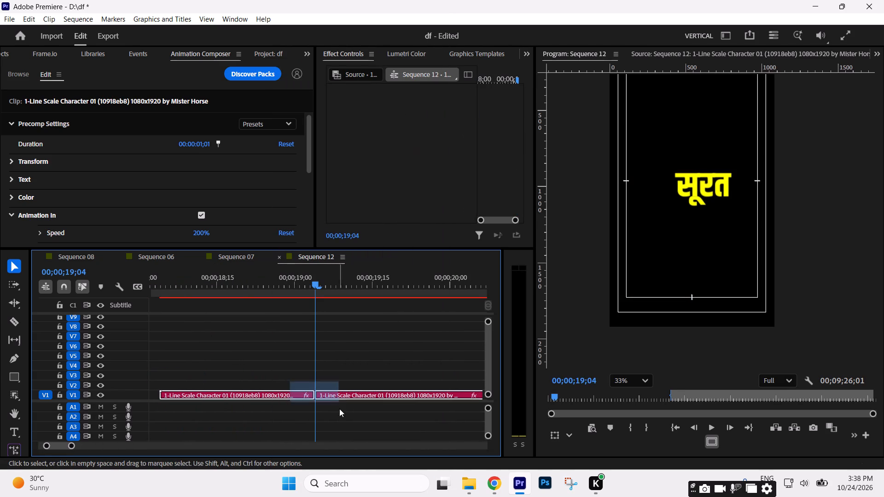
left_click_drag(74, 447, 155, 447)
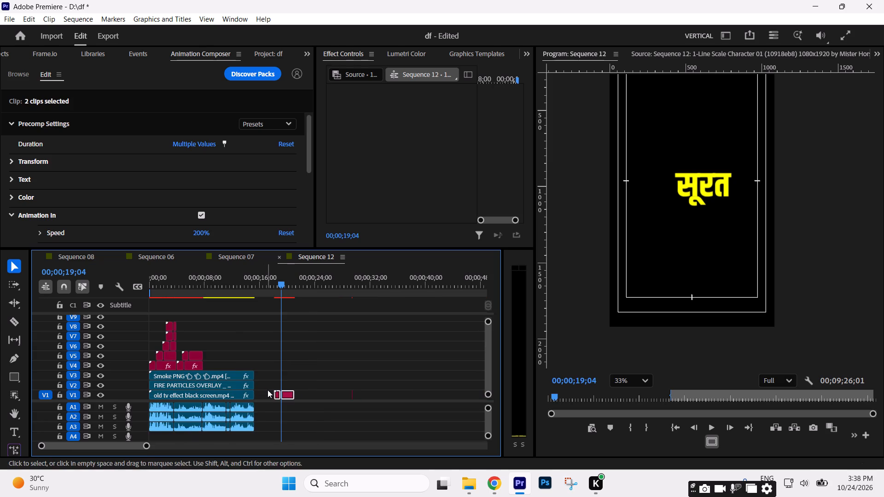
left_click_drag(287, 395, 266, 366)
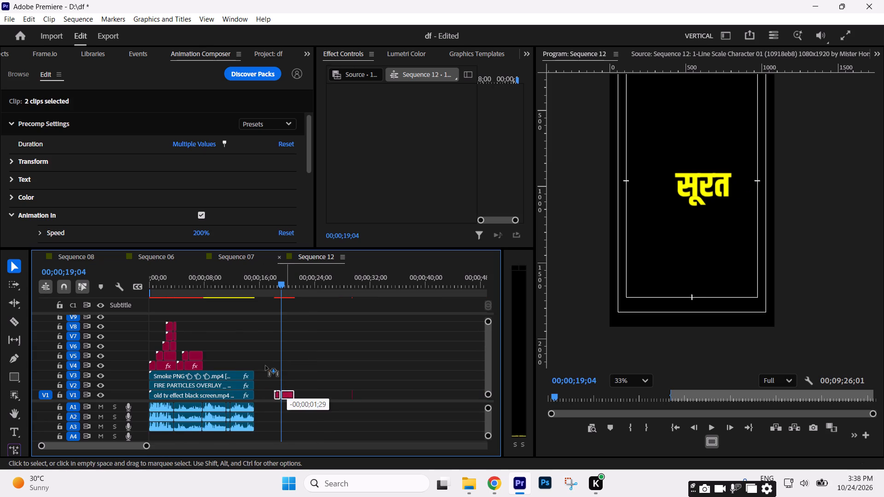
left_click_drag(266, 366, 198, 347)
left_click(180, 287)
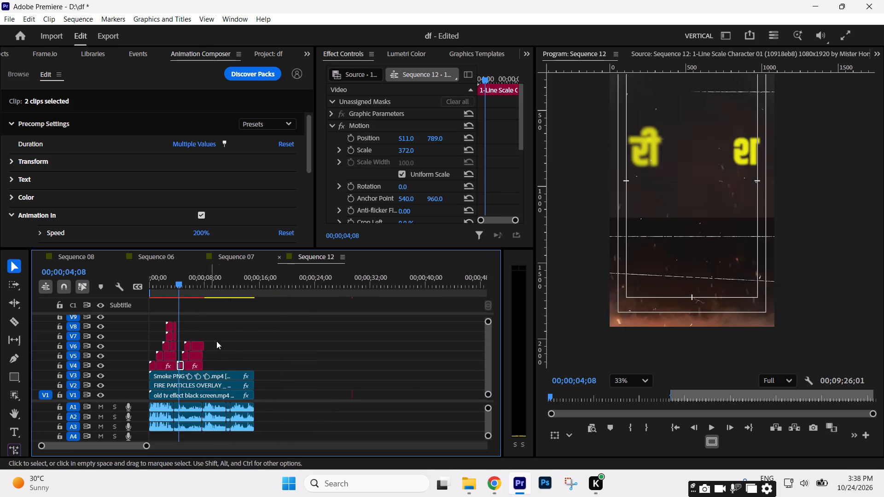
key("space")
left_click_drag(148, 445, 91, 446)
key("space")
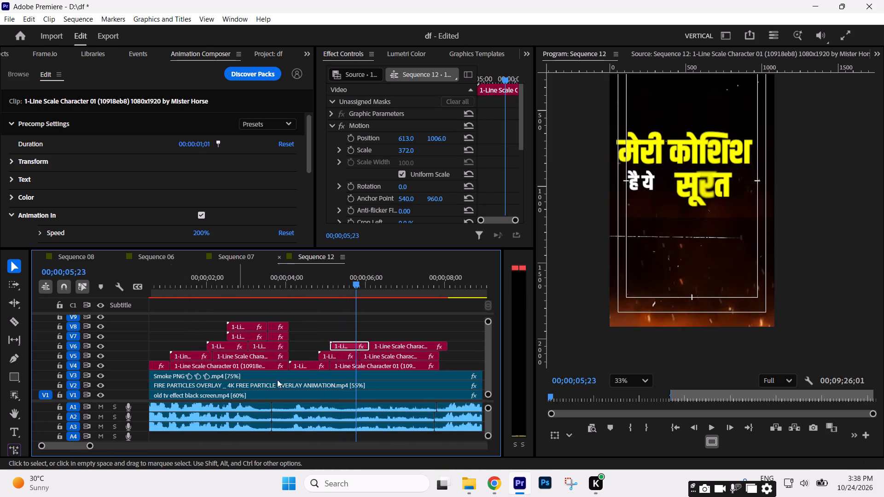
left_click_drag(346, 314, 373, 341)
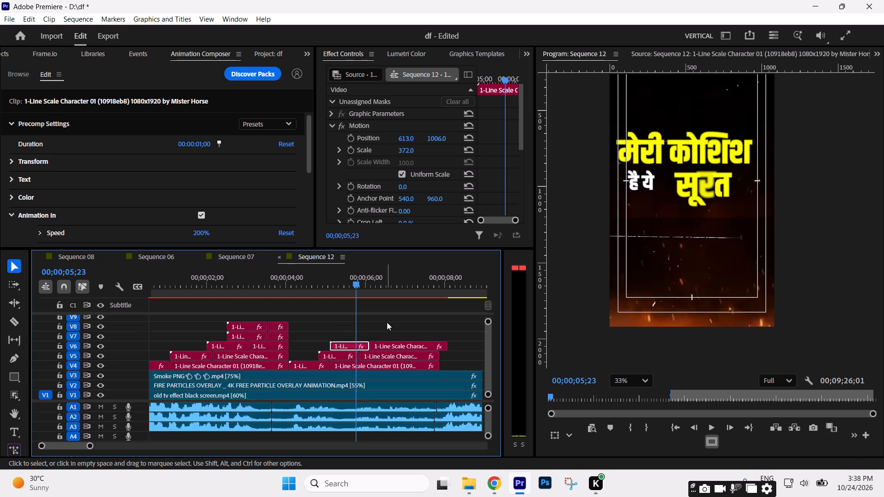
left_click_drag(387, 322, 340, 342)
left_click_drag(337, 344, 372, 341)
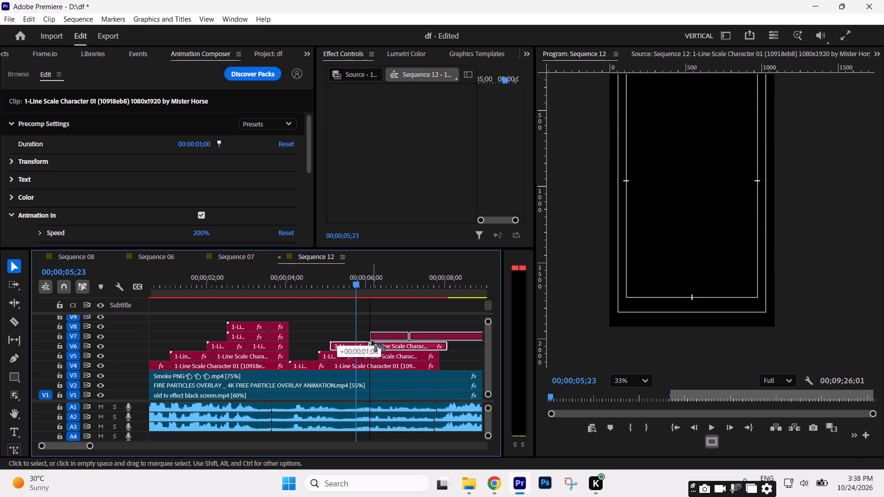
left_click_drag(372, 341, 355, 347)
Copy the longer है ये title's Motion settings onto the shorter V5 title before it.
key("space")
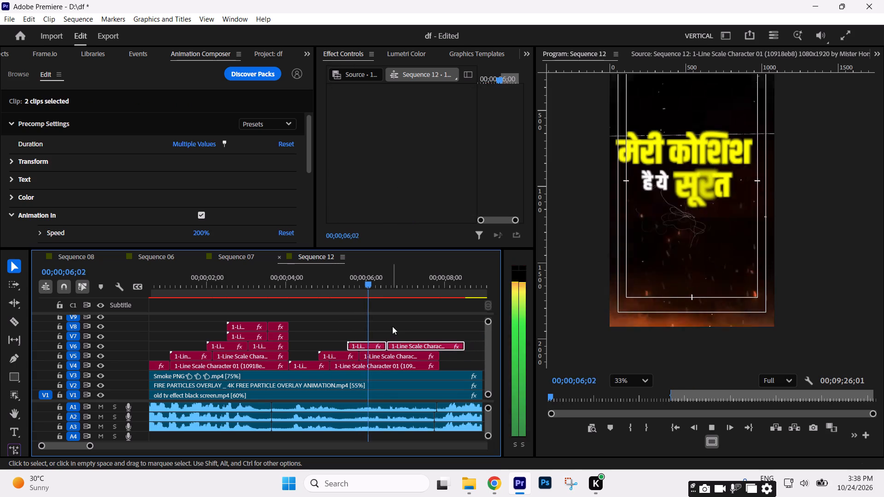
key("space")
left_click_drag(333, 289, 370, 297)
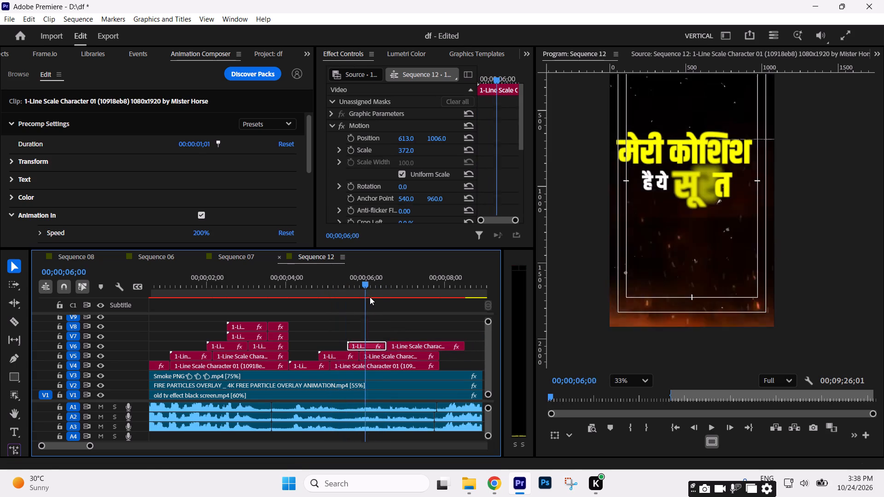
left_click_drag(370, 297, 375, 298)
left_click(378, 355)
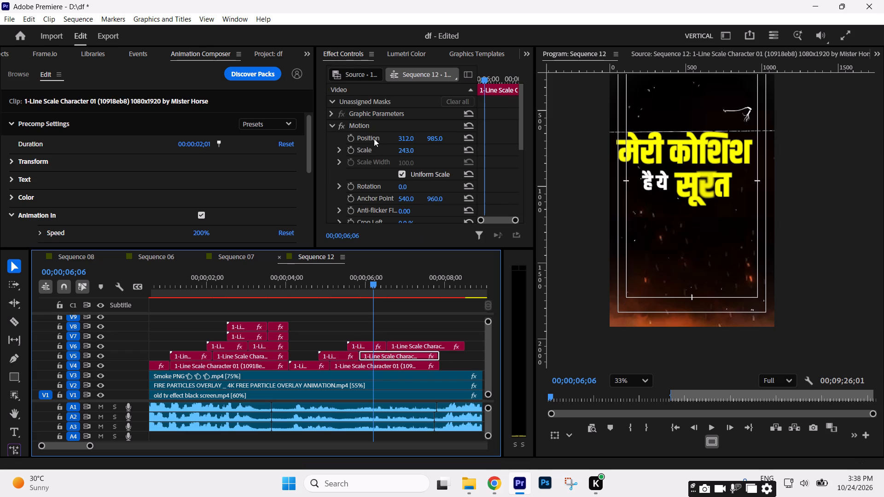
left_click(368, 126)
key("ctrl+c")
key("ctrl+c")
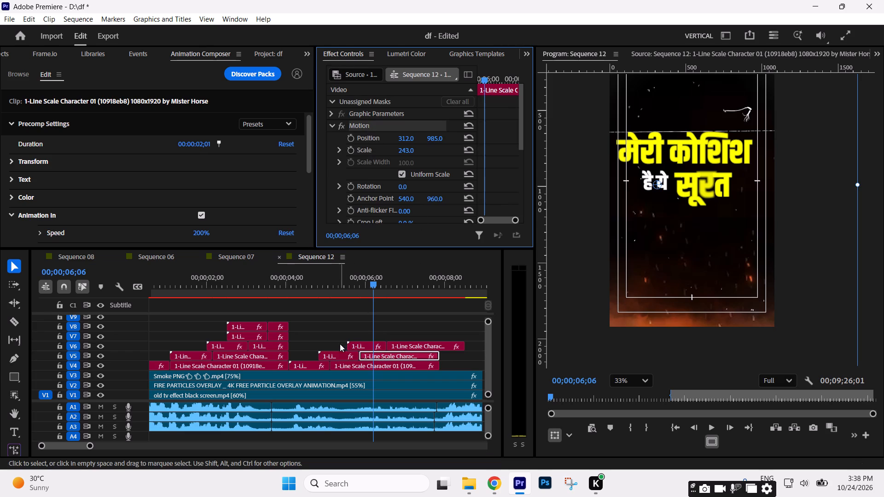
left_click(336, 353)
key("ctrl+v")
Preview the titles from 4;17 and reposition the longer मेरी कोशिश title on V4 to 556, 789.
left_click(310, 287)
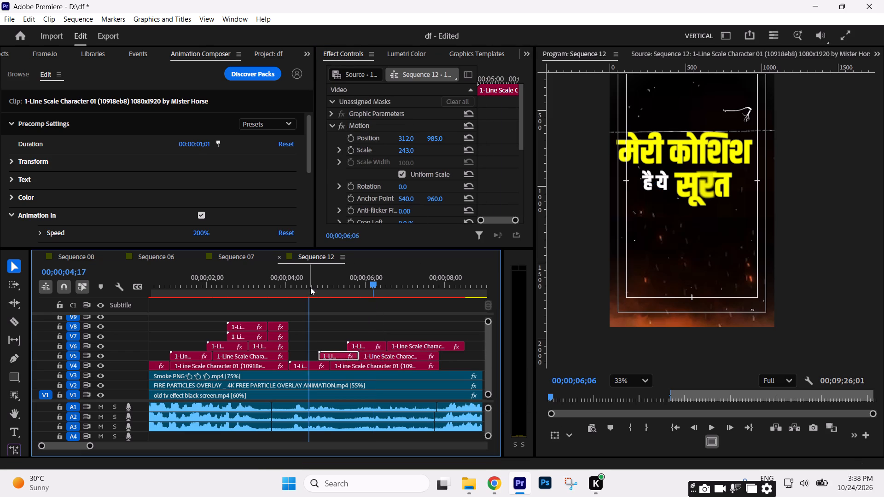
key("space")
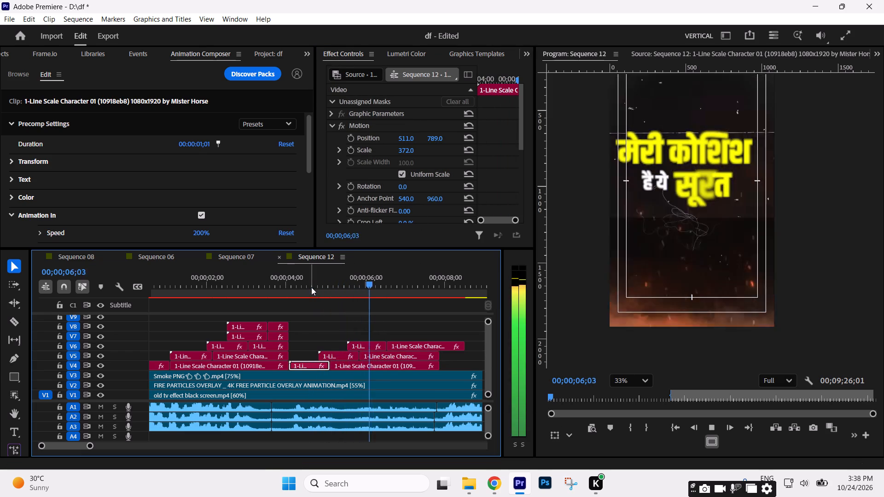
key("space")
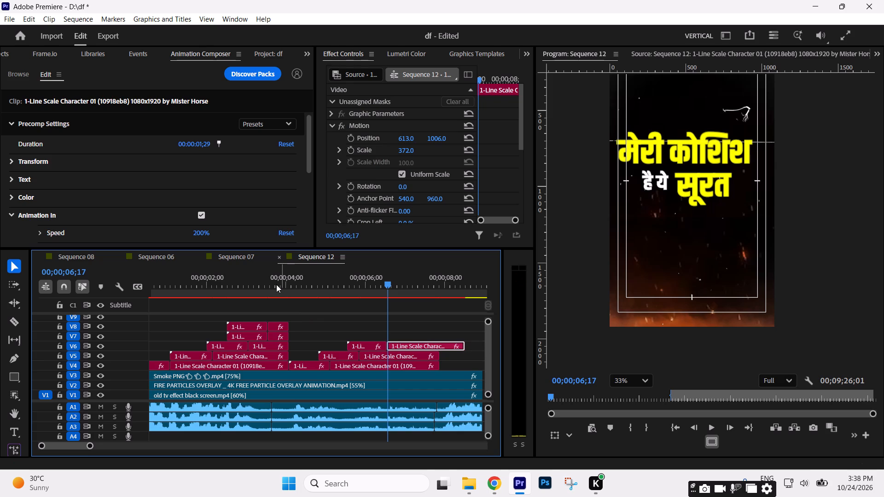
left_click(356, 365)
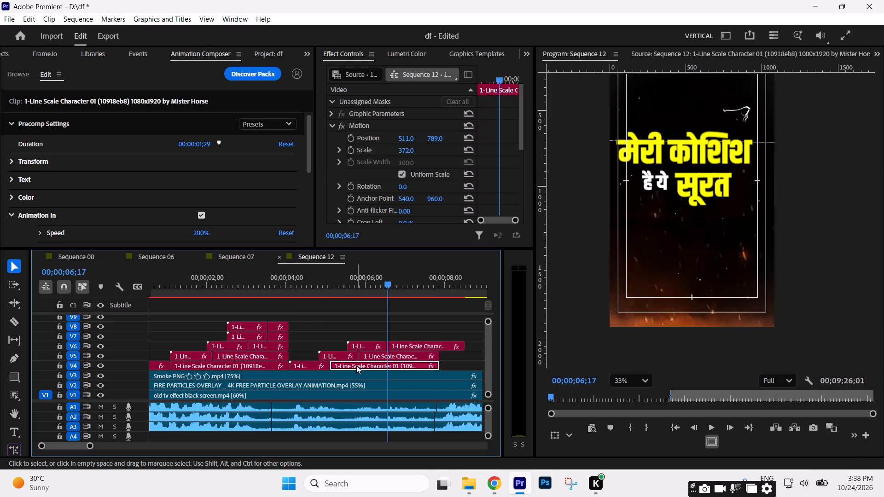
left_click_drag(405, 140, 421, 139)
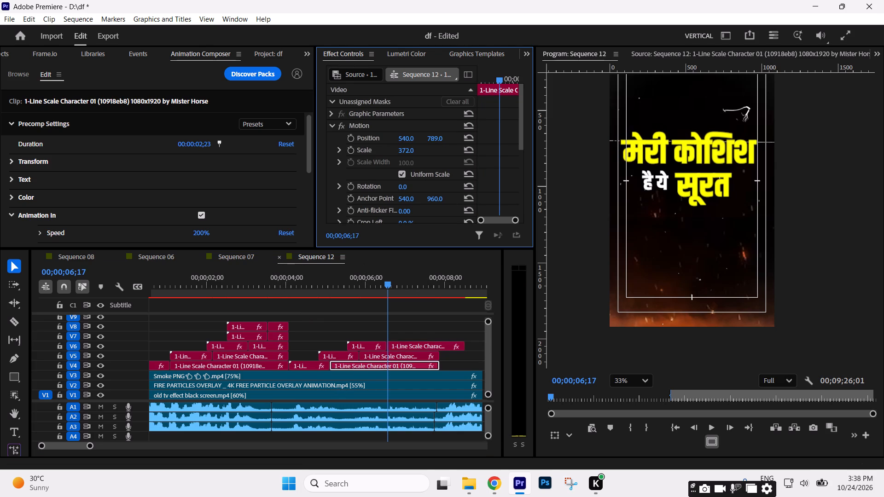
left_click_drag(421, 139, 431, 139)
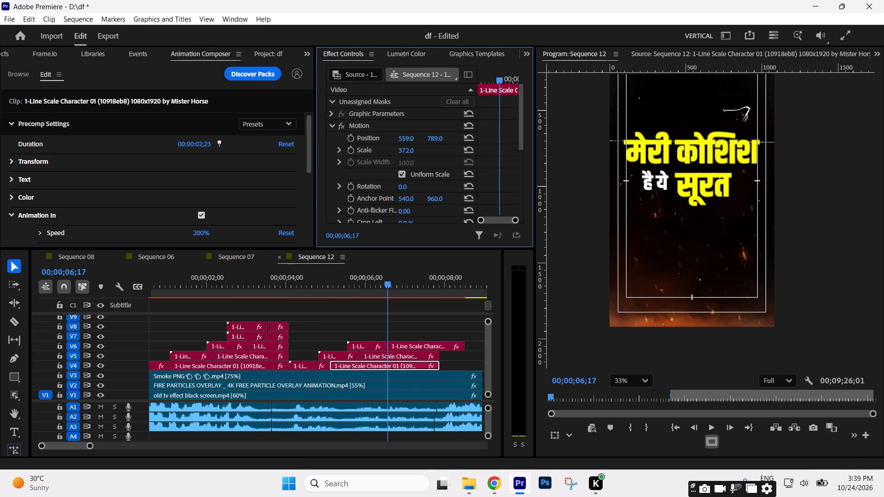
left_click_drag(431, 139, 430, 139)
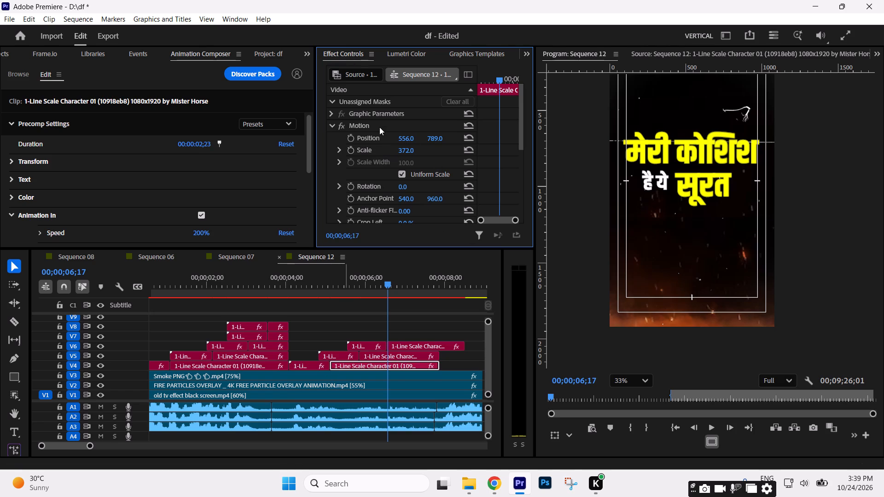
Copy the longer मेरी कोशिश title's Motion settings onto the short V4 title before it.
left_click(379, 127)
key("ctrl+c")
left_click(304, 368)
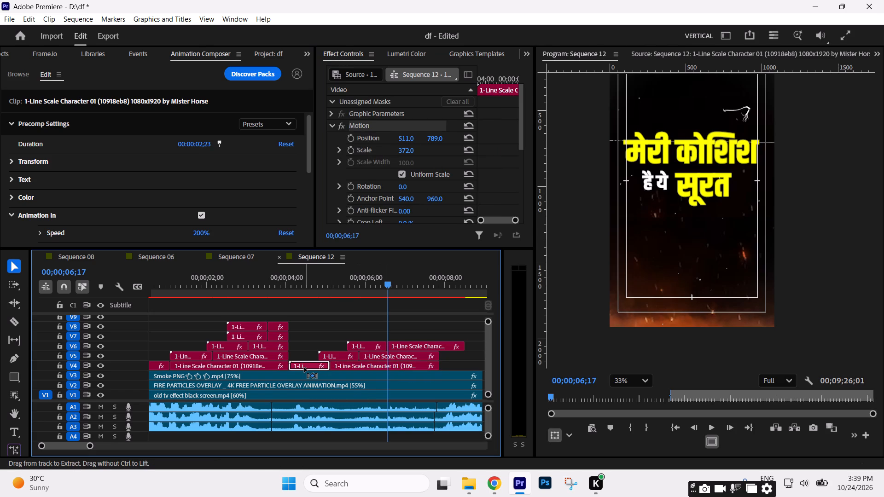
key("ctrl+v")
Preview the मेरी कोशिश, है ये and सूरत titles through to seven seconds to check their alignment and timing.
left_click(313, 282)
key("space")
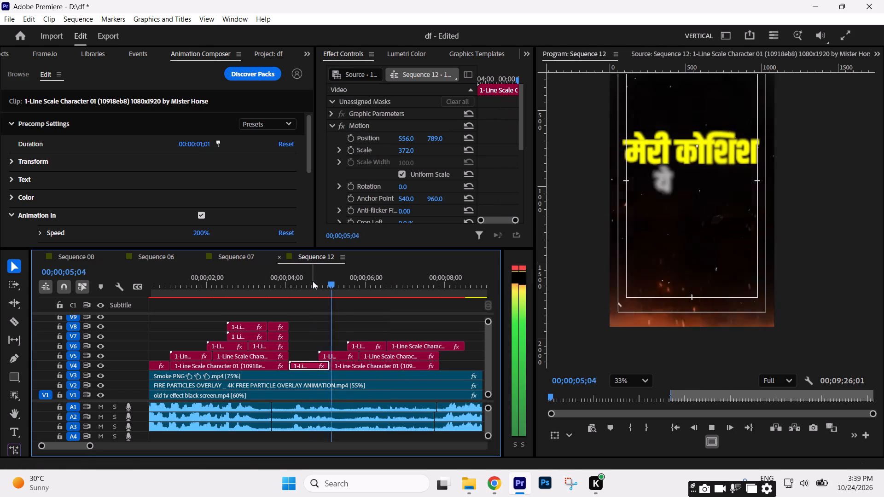
key("space")
key("space")
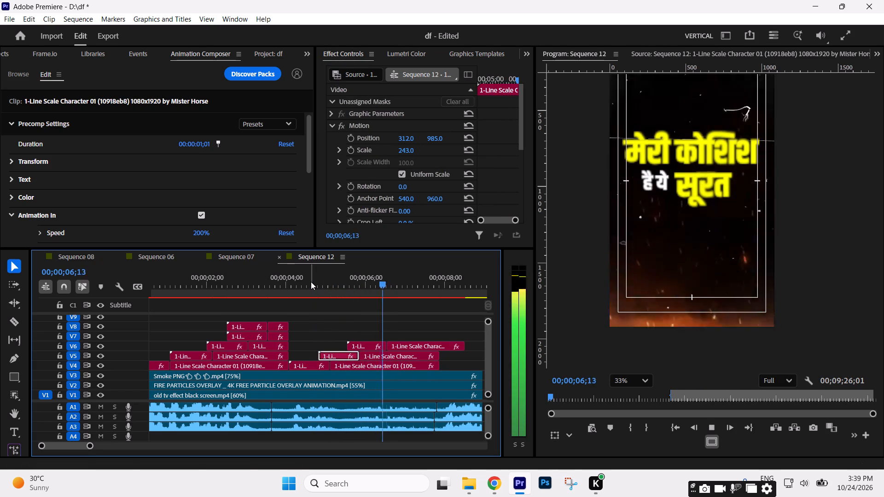
key("space")
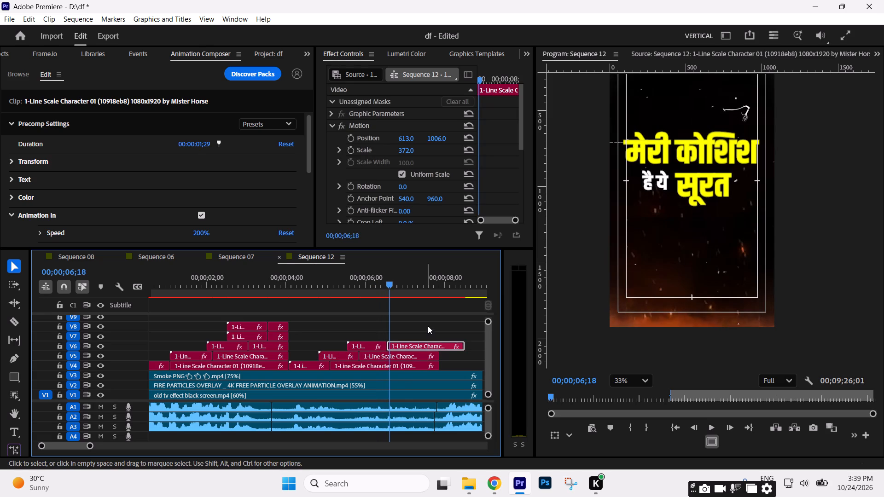
key("space")
key("space")
Trim the end of the held सूरत piece on V6 to match the ends of the V5 and V4 titles.
left_click_drag(466, 345, 441, 347)
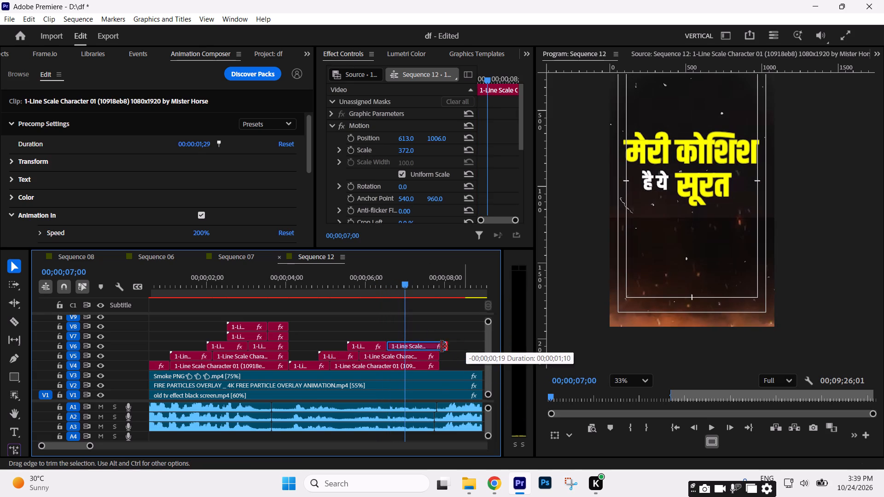
left_click_drag(441, 347, 437, 347)
left_click_drag(447, 344, 451, 343)
left_click(439, 345)
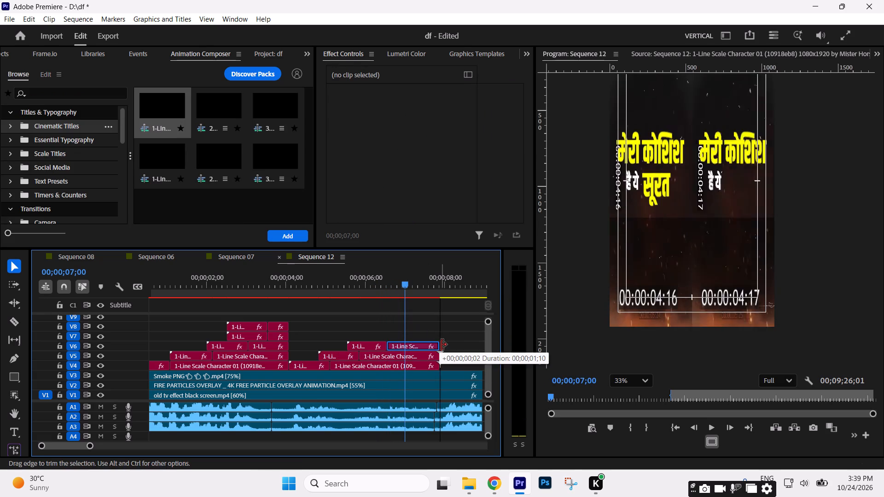
Duplicate the short मेरी कोशिश title from V4 onto V7, aligned with the start of the short सूरत title on V6.
left_click_drag(371, 275, 317, 296)
left_click_drag(303, 365, 367, 336, "alt")
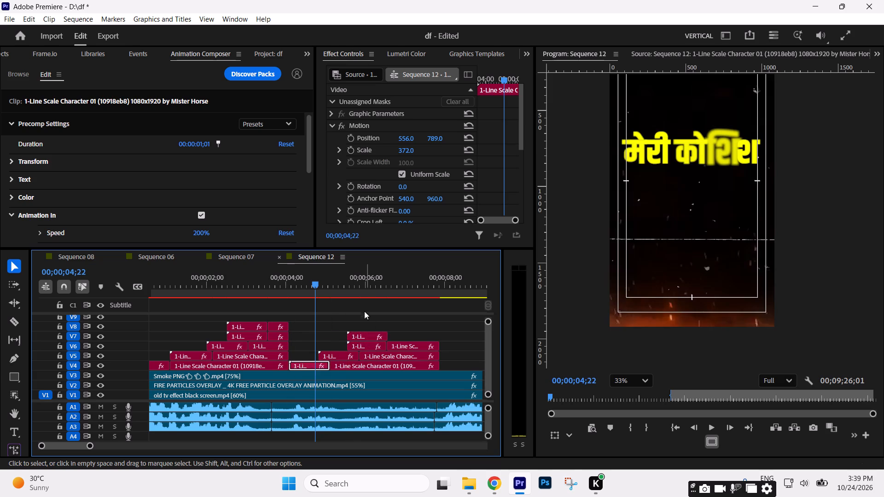
Play through the सूरत title to find the next word's cue and move the V7 title copy to start at 6;04.
left_click(357, 288)
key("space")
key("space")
left_click(402, 307)
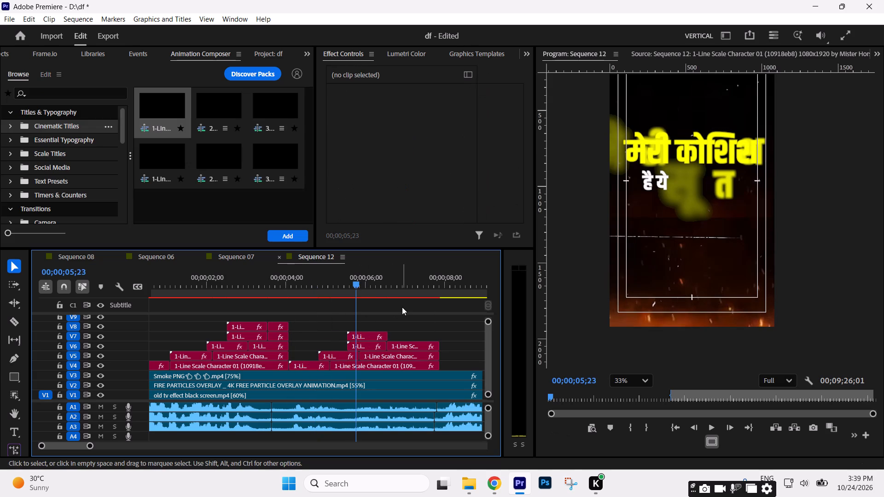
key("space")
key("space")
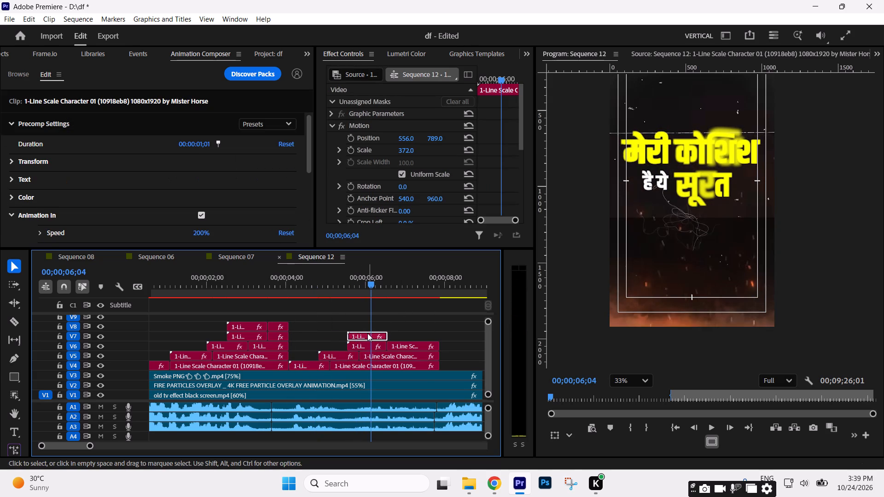
left_click_drag(362, 333, 387, 334)
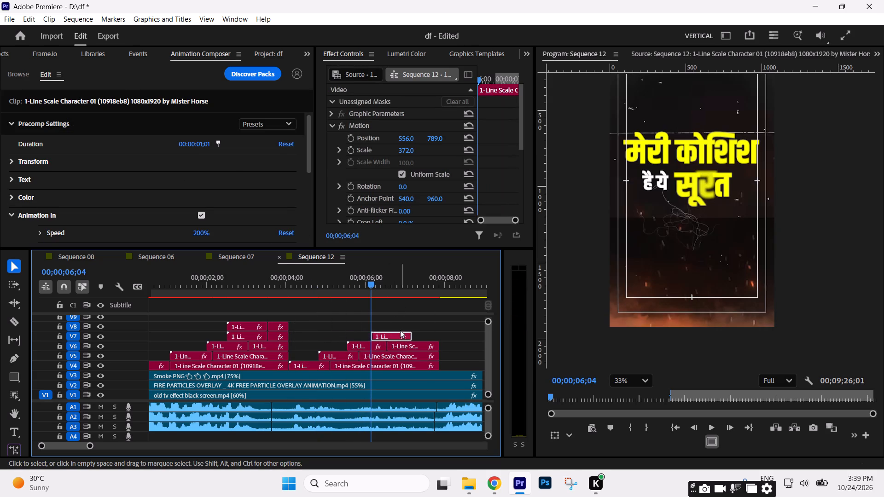
Open the V7 title copy's properties at its मेरी कोशिश text for editing.
double_click(392, 336)
scroll(230, 251, "down", 2)
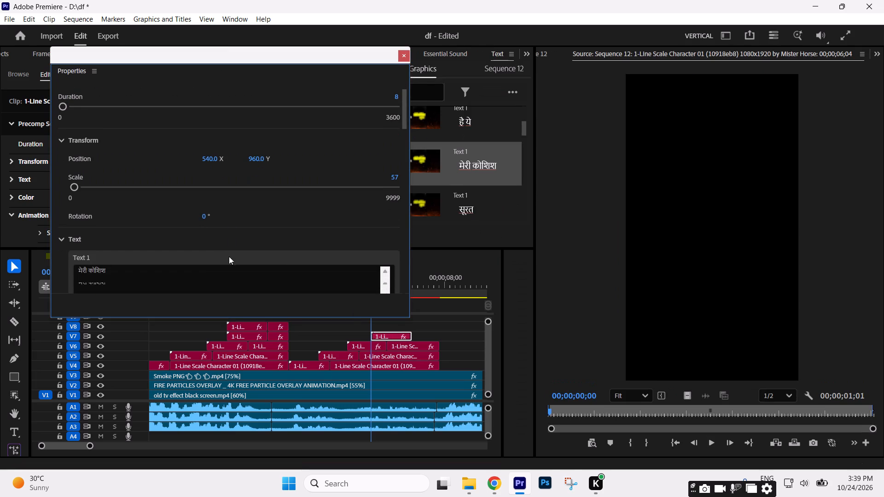
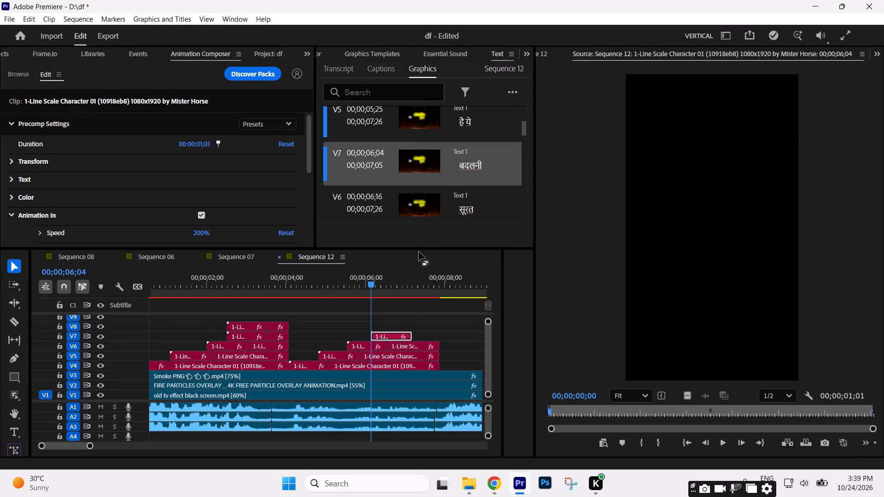
Preview from about six seconds and reposition the बदलनी title on V7 below सूरत at 485, 1258, with the whole frame fitted in the monitor.
left_click(366, 283)
key("space")
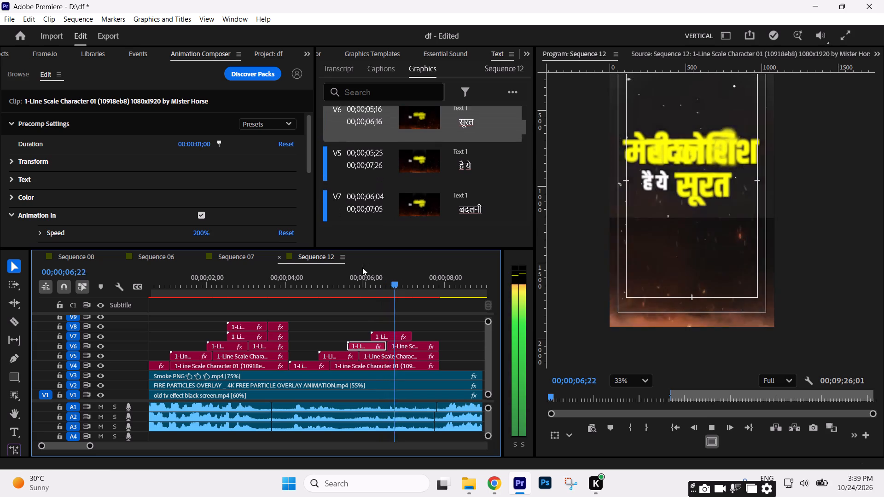
key("space")
left_click(393, 335)
left_click(324, 53)
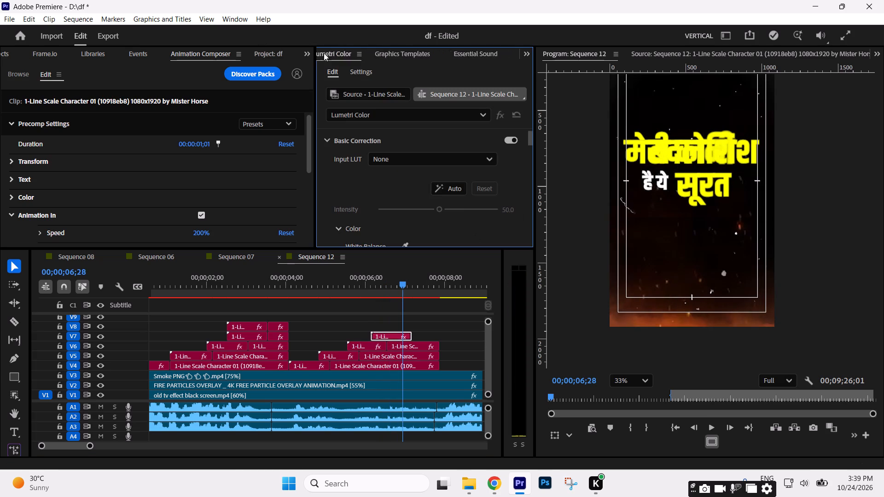
left_click(323, 54)
left_click_drag(432, 141, 582, 10)
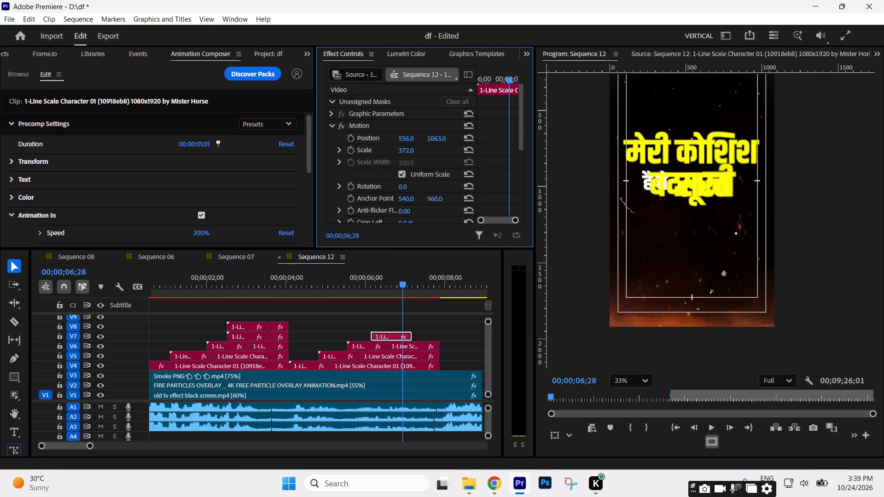
left_click_drag(582, 10, 504, 62)
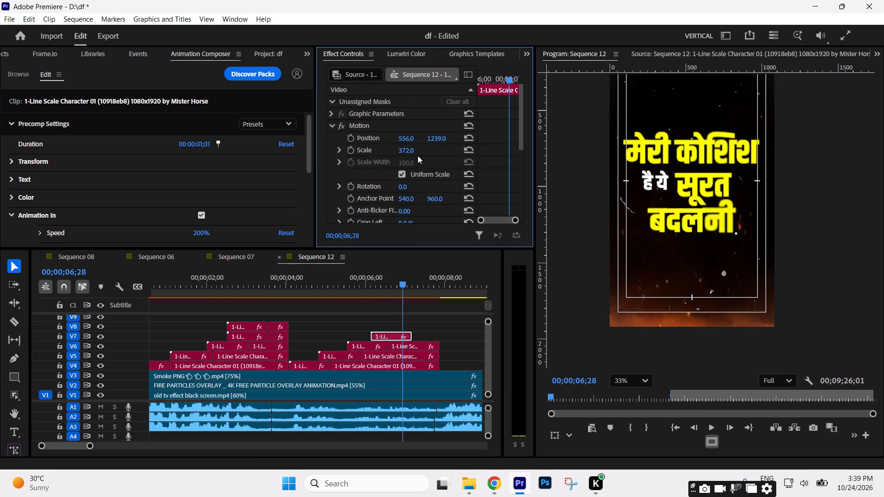
left_click_drag(409, 140, 246, 156)
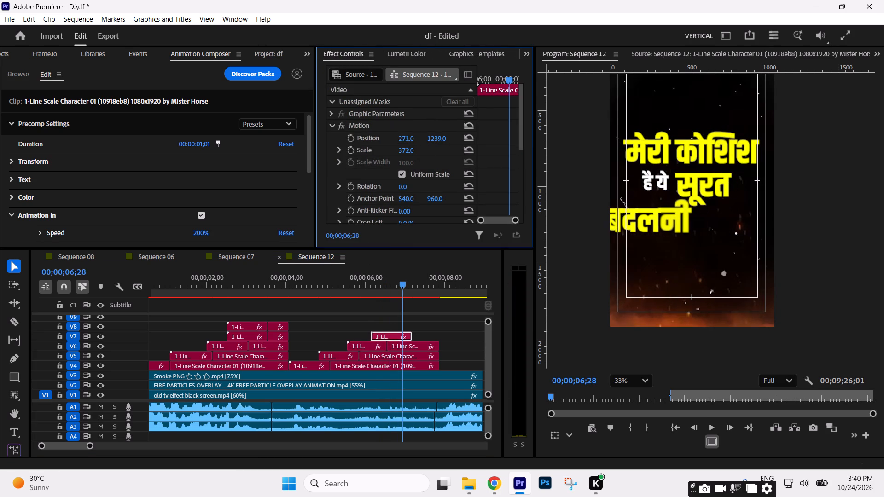
left_click_drag(246, 156, 373, 187)
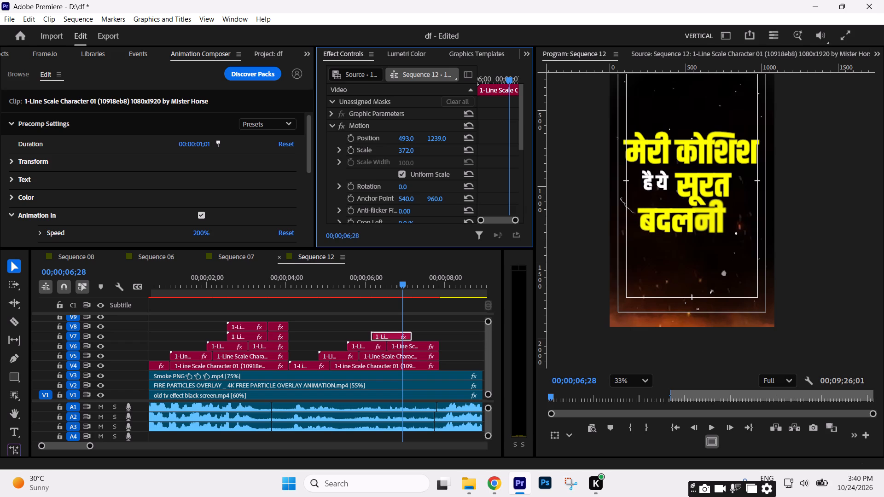
left_click_drag(373, 187, 390, 187)
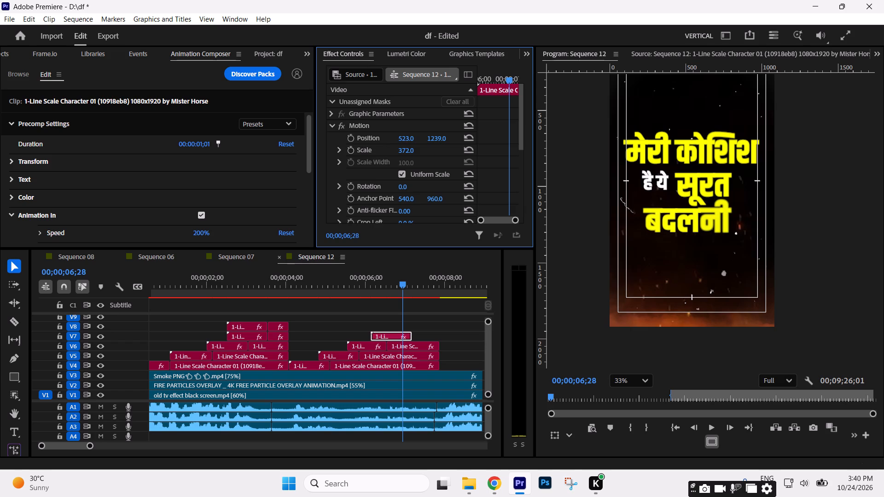
left_click_drag(390, 187, 369, 194)
left_click_drag(433, 140, 434, 135)
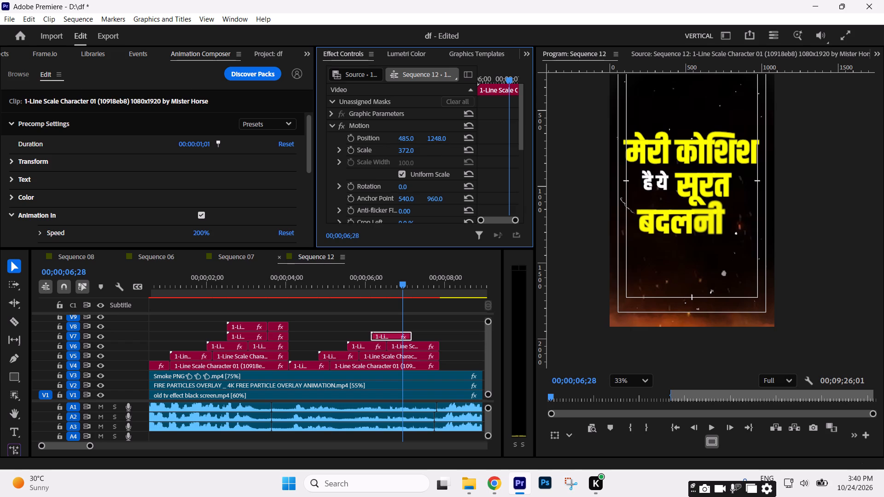
left_click_drag(434, 135, 434, 128)
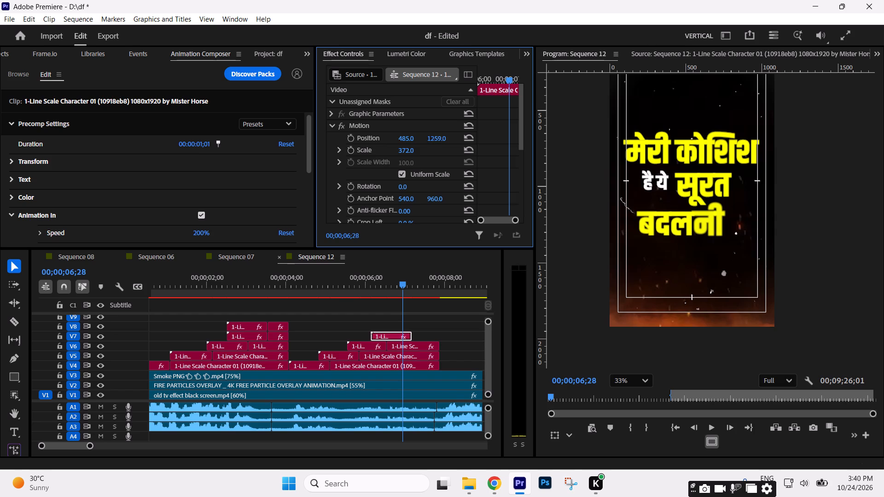
left_click_drag(434, 128, 434, 129)
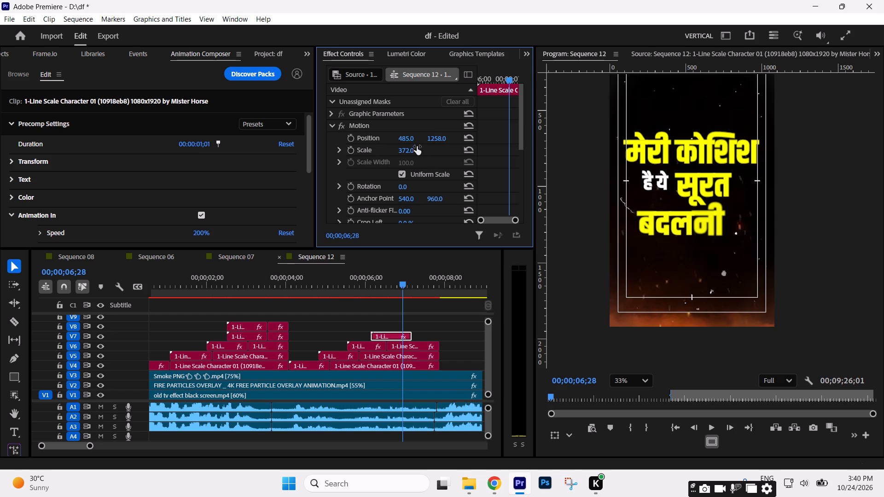
left_click_drag(627, 383, 634, 229)
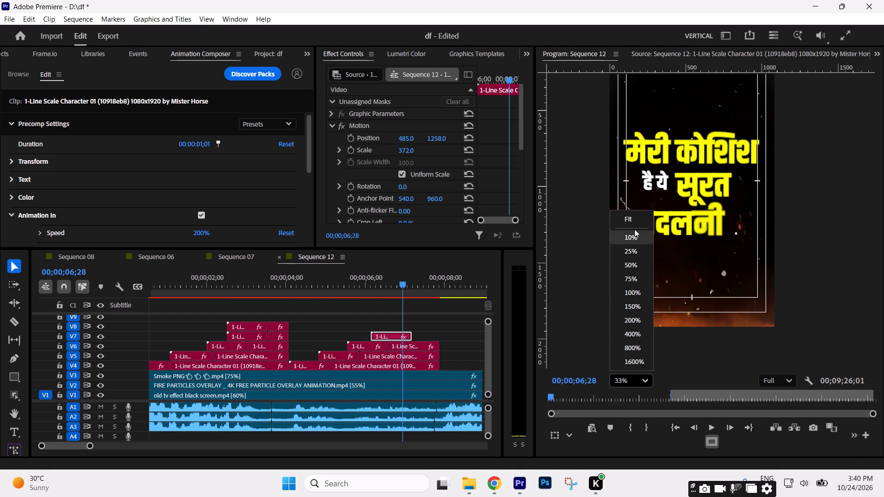
left_click_drag(634, 229, 635, 221)
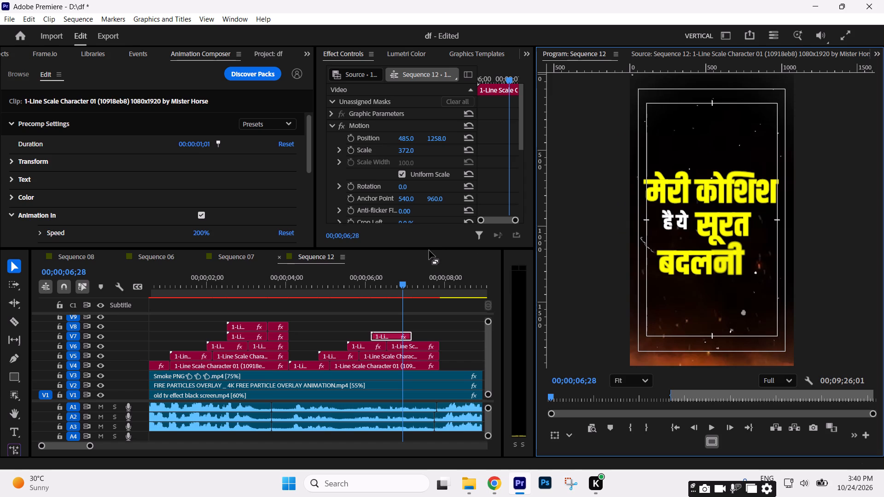
Move the held सूरत piece on V6 to 723, 1006 and copy its Motion settings onto the short सूरत title before it.
left_click(408, 350)
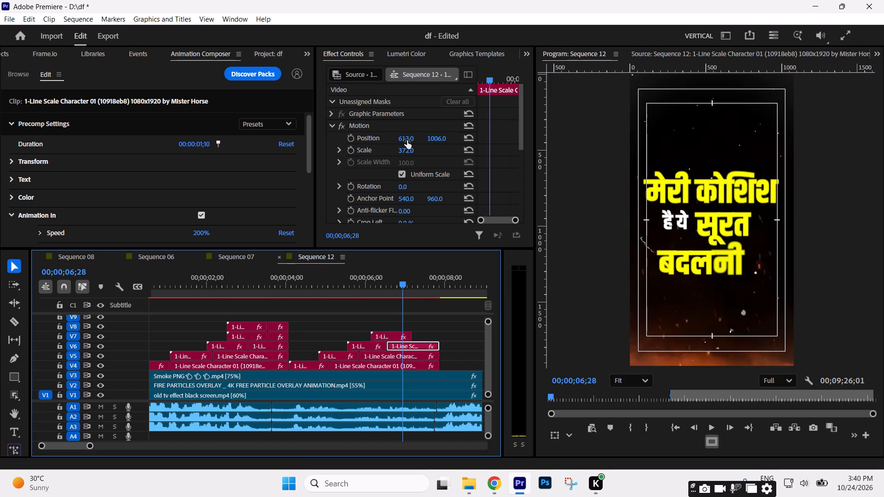
left_click_drag(407, 140, 476, 138)
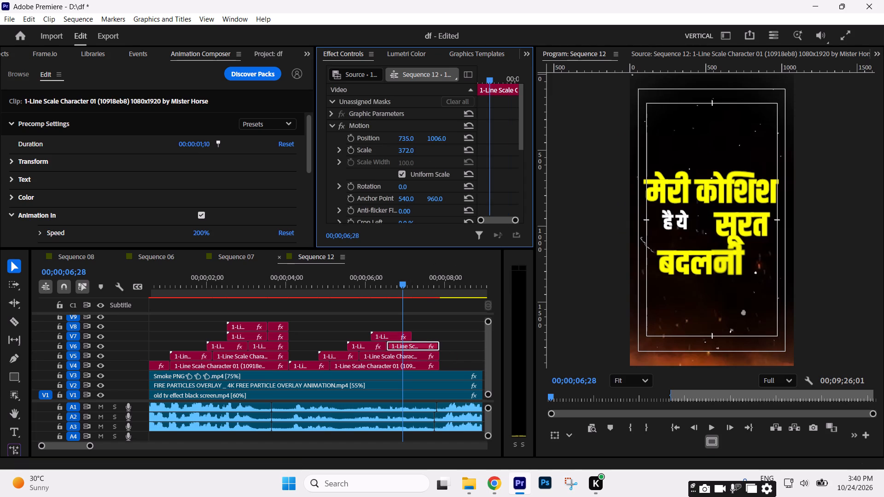
left_click_drag(476, 138, 467, 137)
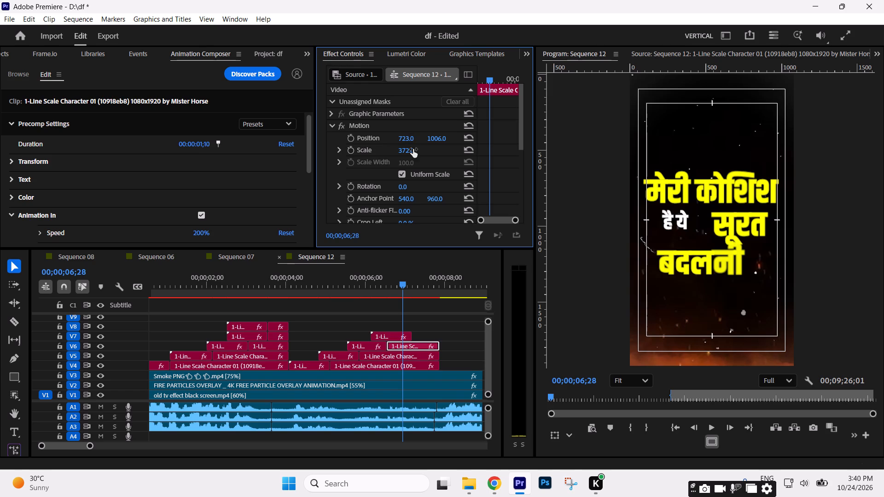
left_click(371, 128)
key("ctrl+c")
left_click(366, 346)
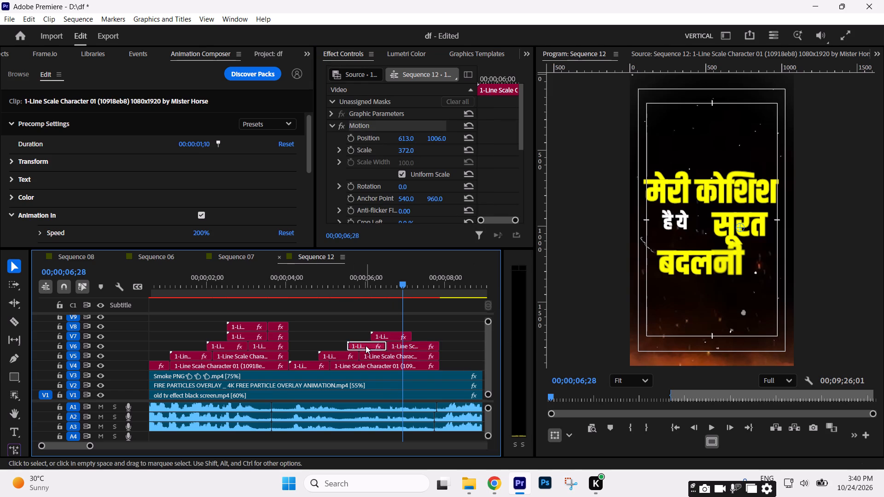
key("ctrl+v")
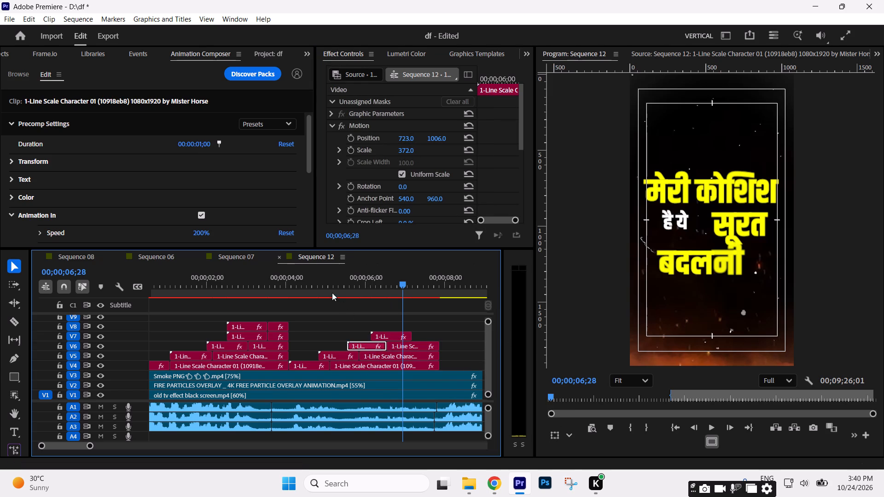
Move the held है ये piece on V5 to 420, 985 and copy its Motion settings onto the short है ये title before it.
left_click(332, 287)
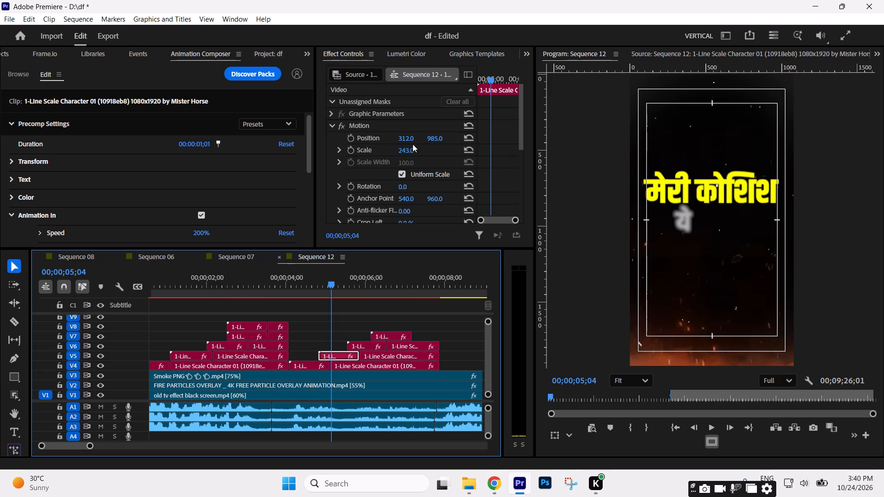
key("space")
left_click_drag(348, 284, 404, 282)
left_click(399, 355)
left_click_drag(408, 140, 422, 141)
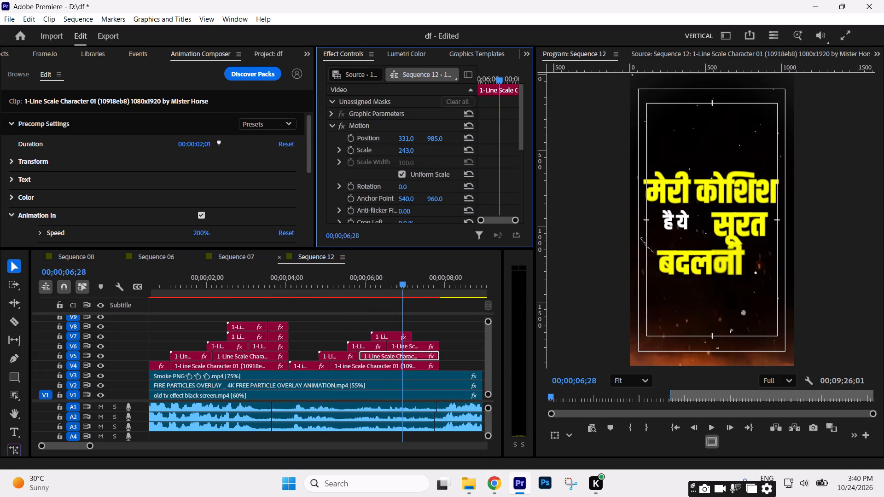
left_click_drag(422, 141, 470, 136)
left_click(367, 125)
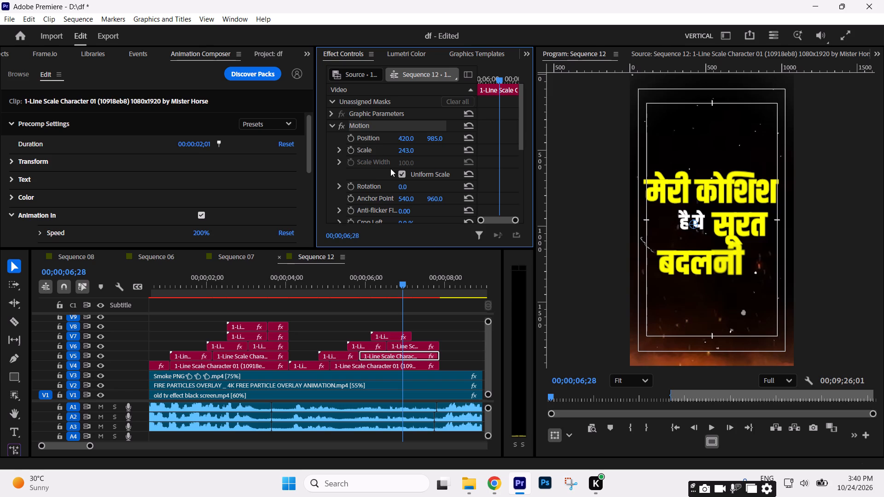
key("ctrl+c")
left_click(334, 359)
key("ctrl+v")
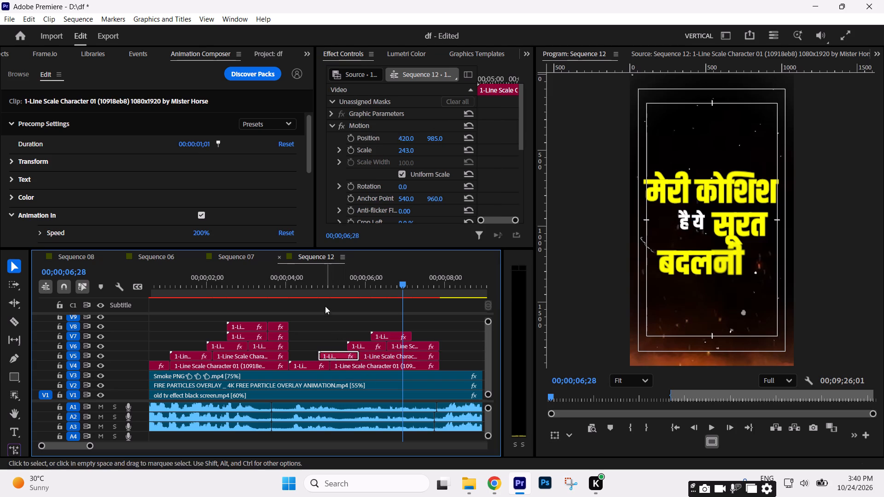
Check the layout up to 7;04 and reposition the बदलनी title on V7 to 367, 1253.
left_click_drag(307, 285, 409, 287)
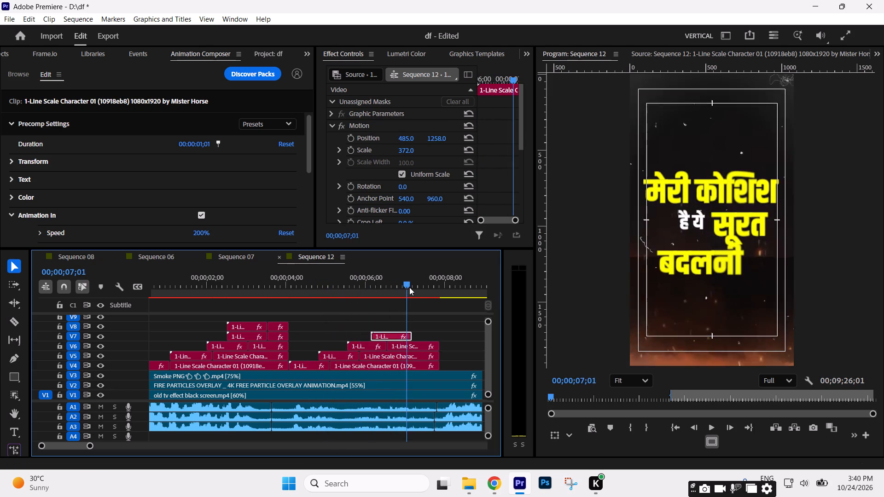
left_click_drag(409, 287, 412, 287)
left_click(388, 335)
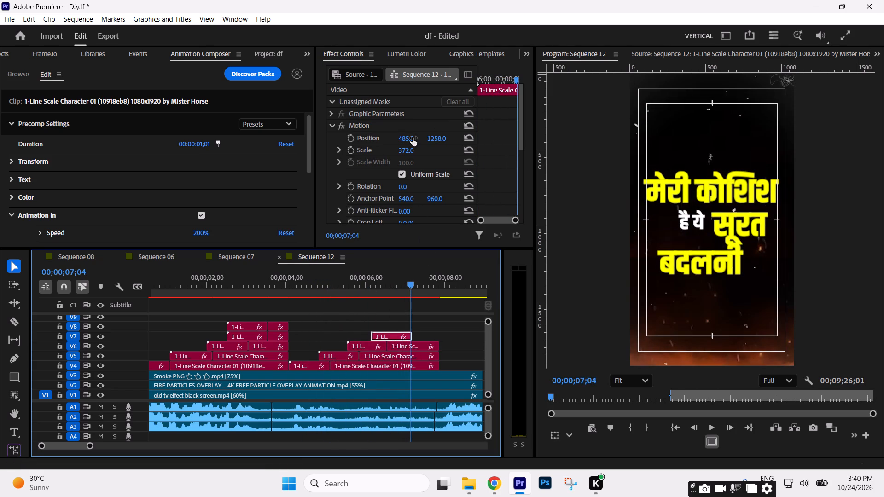
left_click_drag(412, 138, 343, 146)
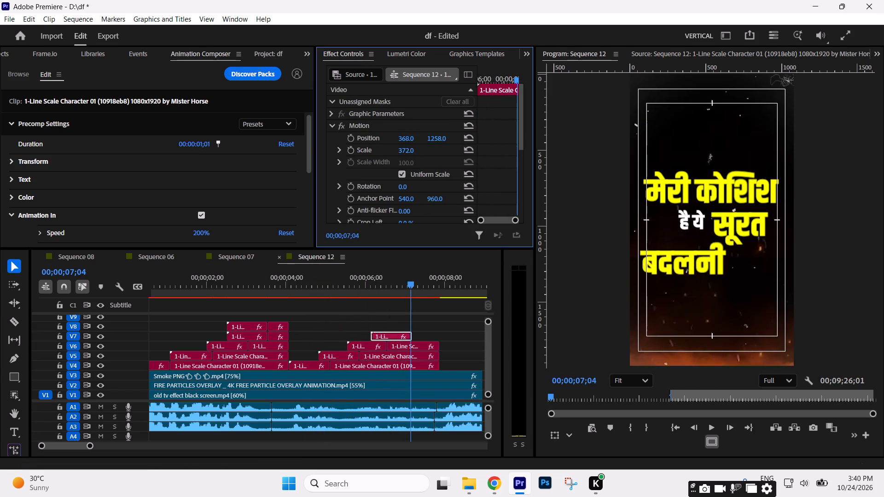
left_click_drag(343, 146, 343, 146)
left_click(443, 140)
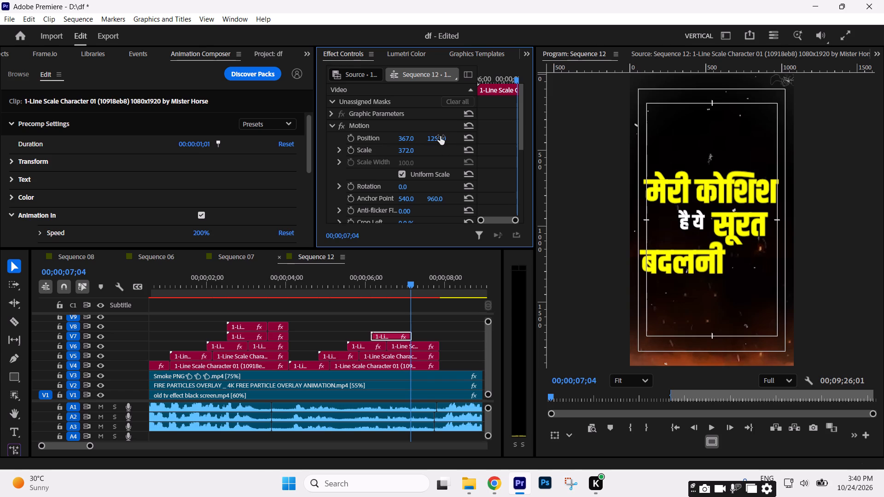
left_click(449, 320)
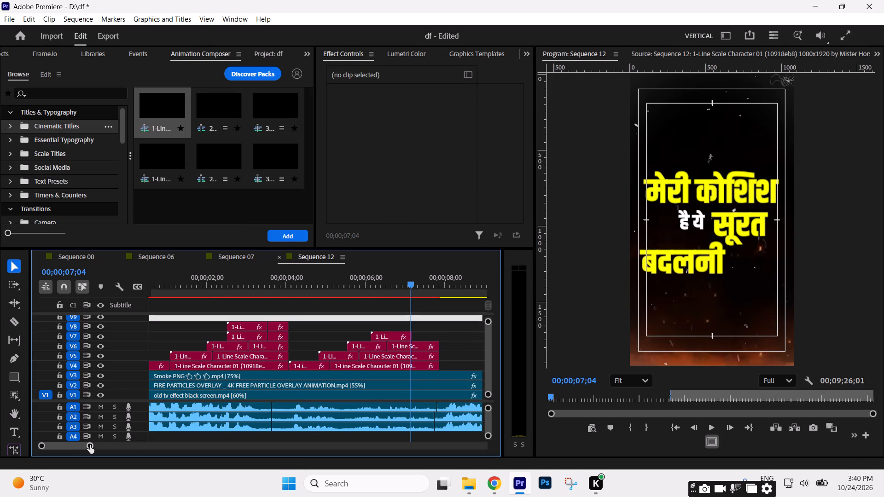
Move the बदलनी title to empty V1 space near 20 seconds and delete the leftover सूरत piece after it.
left_click_drag(90, 445, 144, 445)
left_click_drag(198, 335, 298, 399)
left_click(300, 290)
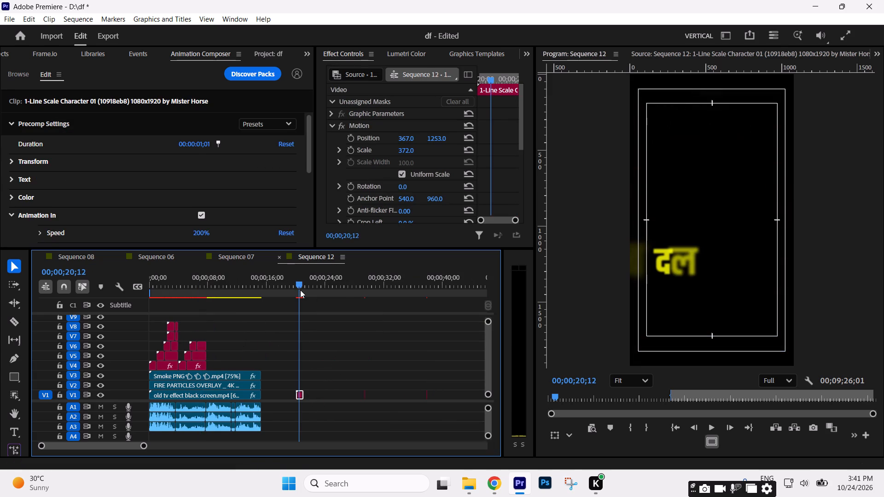
key("equal")
type("===")
key("Down")
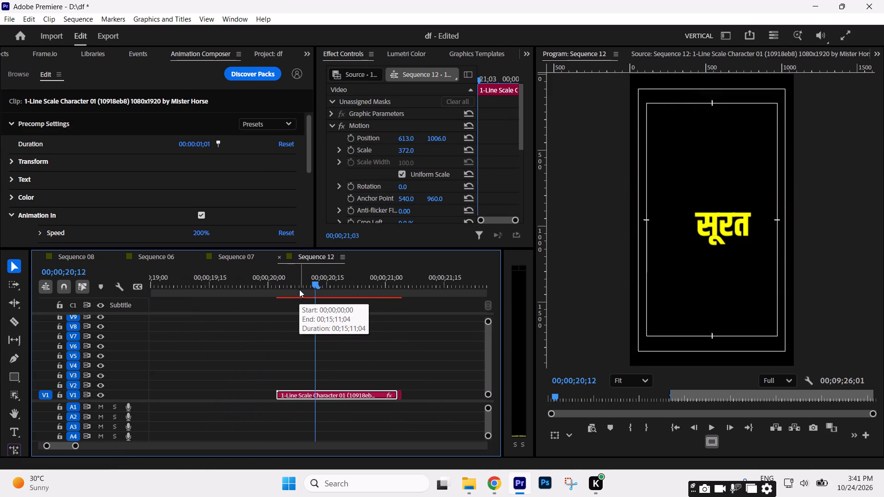
key("Delete")
Insert a frame hold segment in the बदलनी title on V1 at its last frame, 21;02.
key("Left")
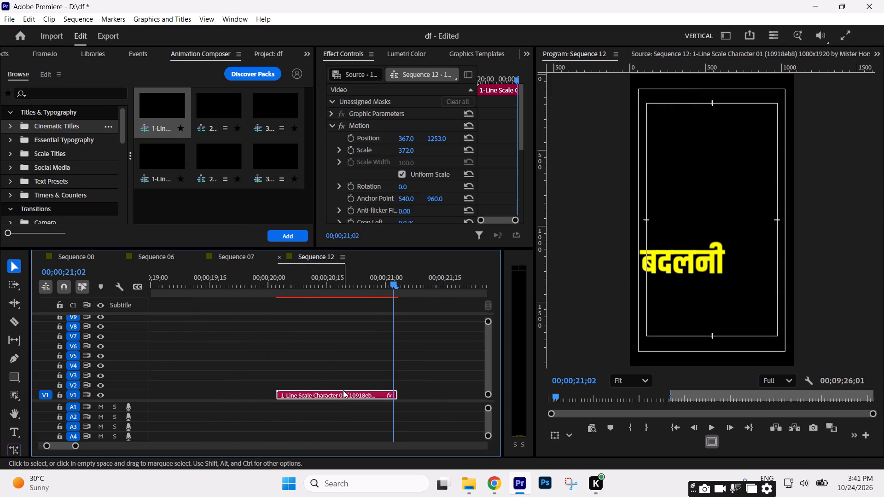
left_click(343, 390)
left_click(346, 394)
right_click(346, 394)
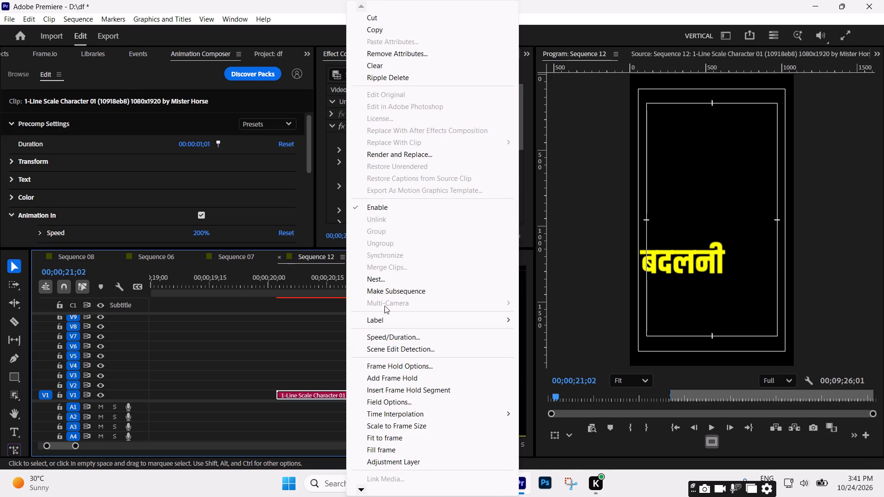
left_click(401, 393)
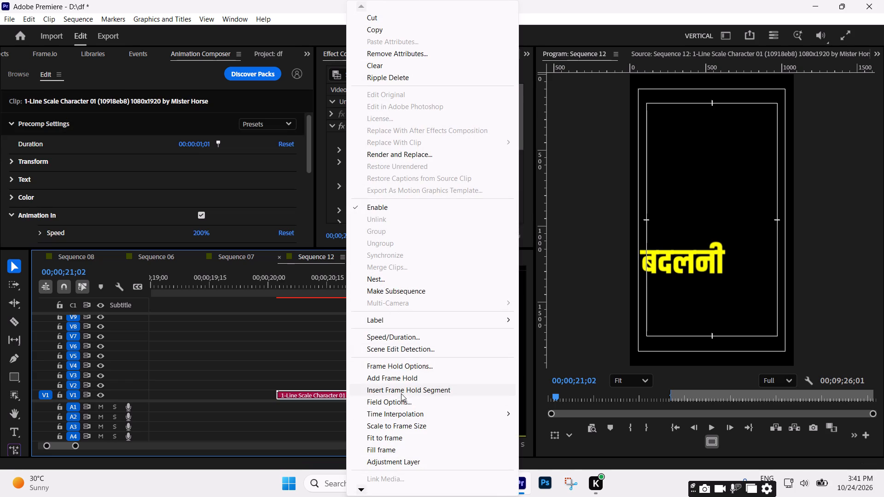
Move both बदलनी pieces from V1 back to V7, above the सूरत pieces.
left_click_drag(344, 369, 397, 397)
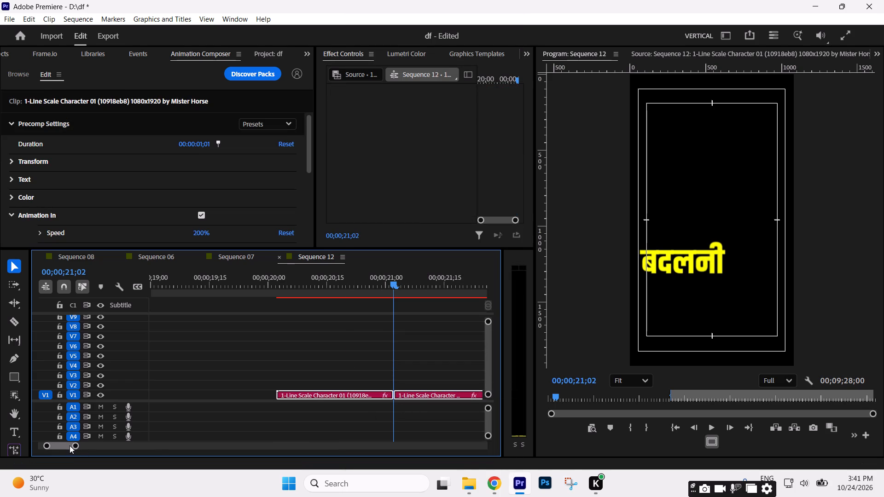
left_click_drag(76, 445, 146, 445)
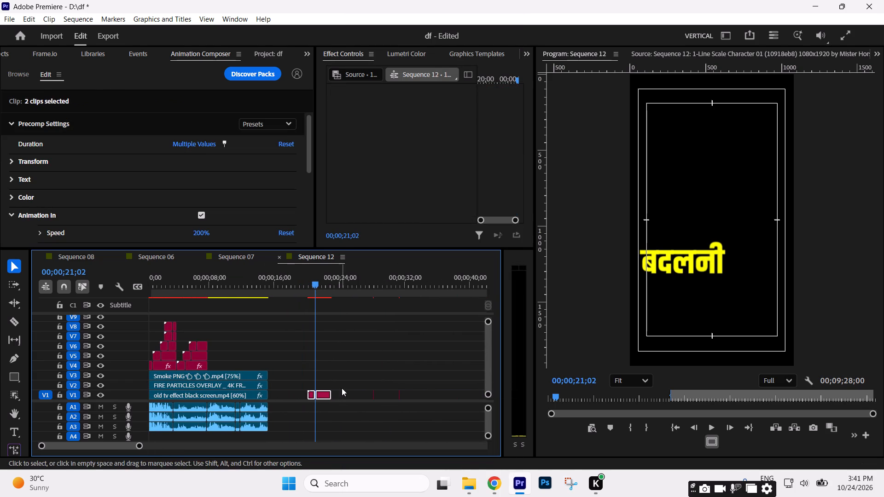
left_click_drag(323, 394, 208, 335)
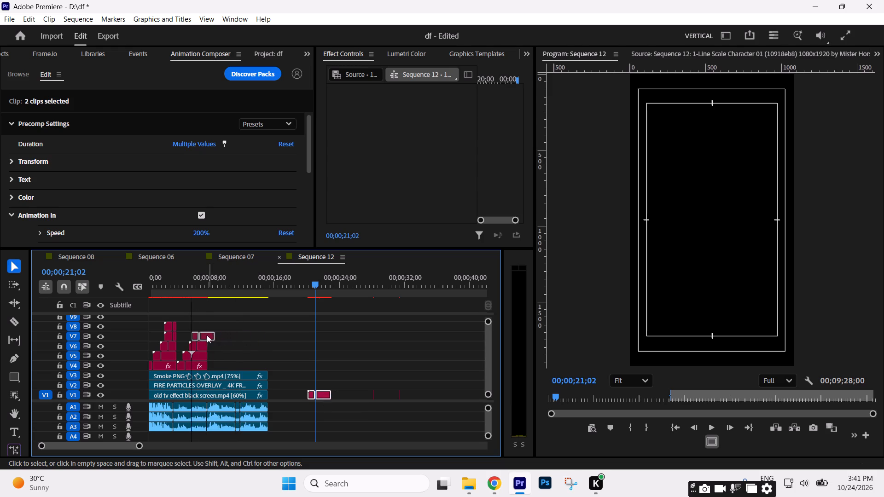
Play back the second title group up to 7;12 to check the बदलनी animation, its hold and the layout.
left_click(188, 286)
key("space")
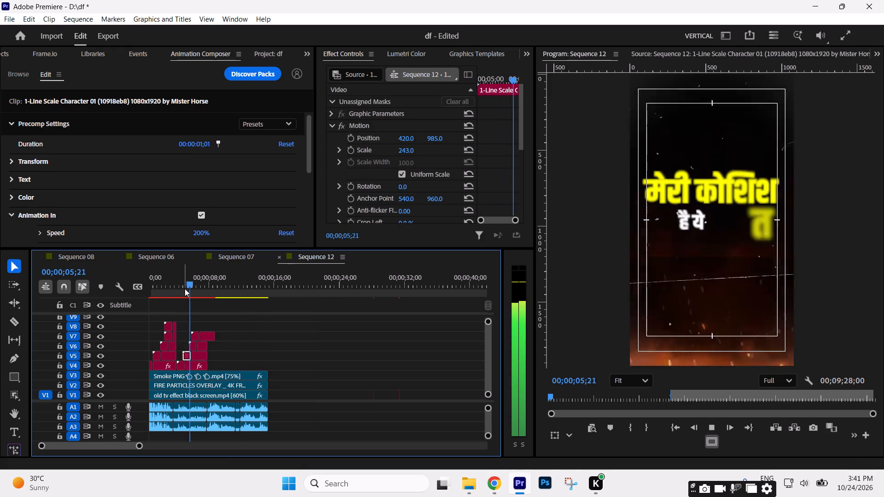
key("space")
key("space")
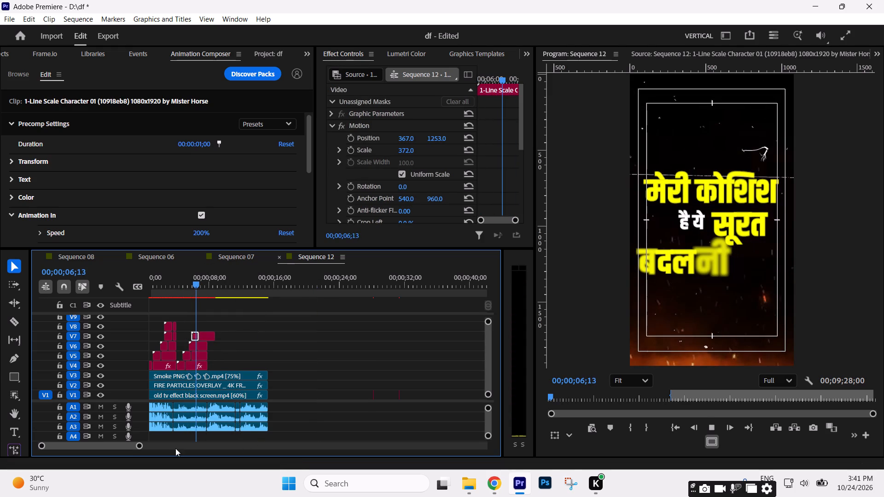
key("space")
left_click_drag(141, 445, 98, 445)
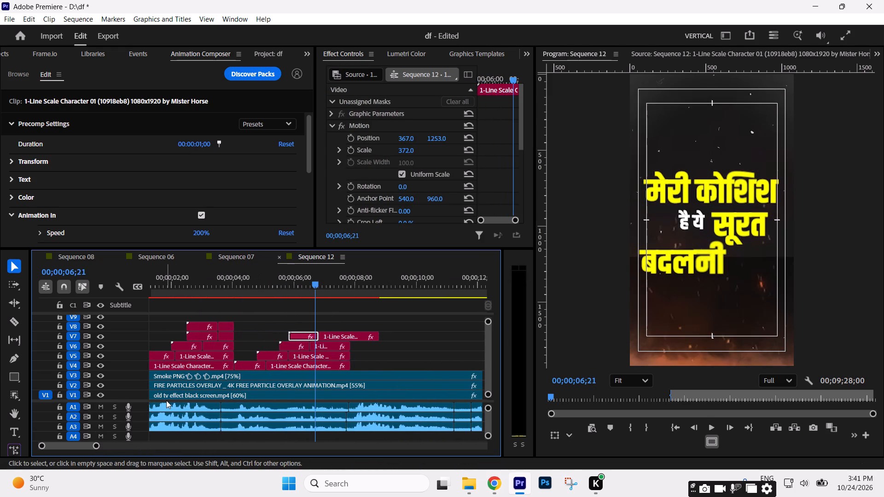
key("space")
key("space")
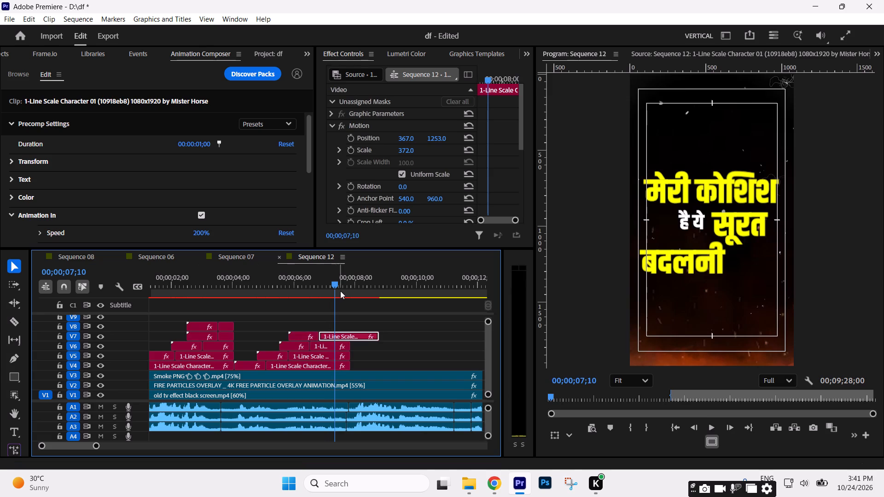
left_click(296, 275)
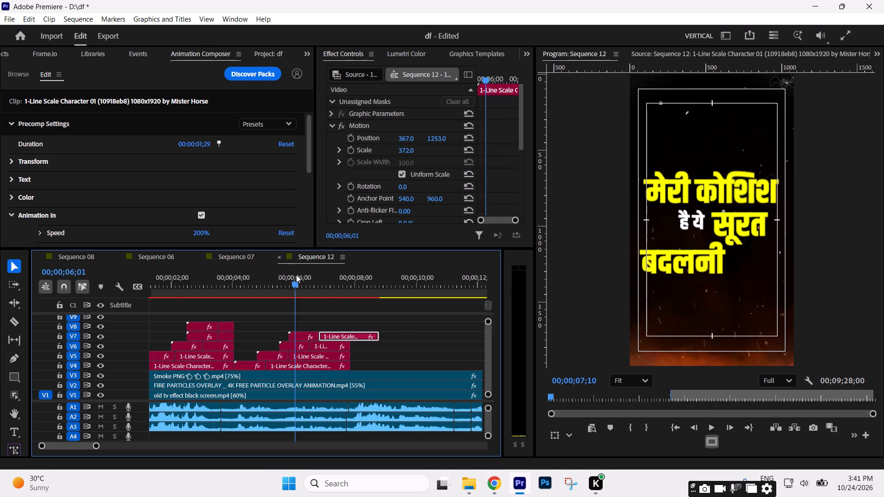
key("space")
left_click(337, 285)
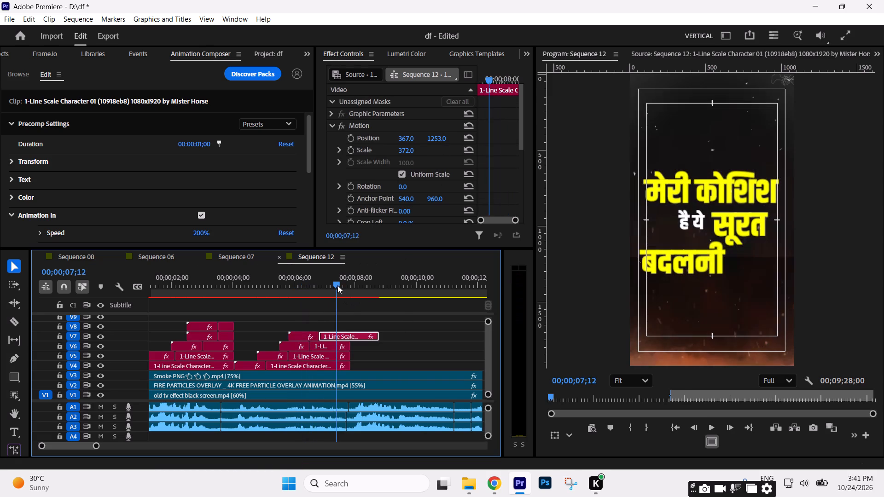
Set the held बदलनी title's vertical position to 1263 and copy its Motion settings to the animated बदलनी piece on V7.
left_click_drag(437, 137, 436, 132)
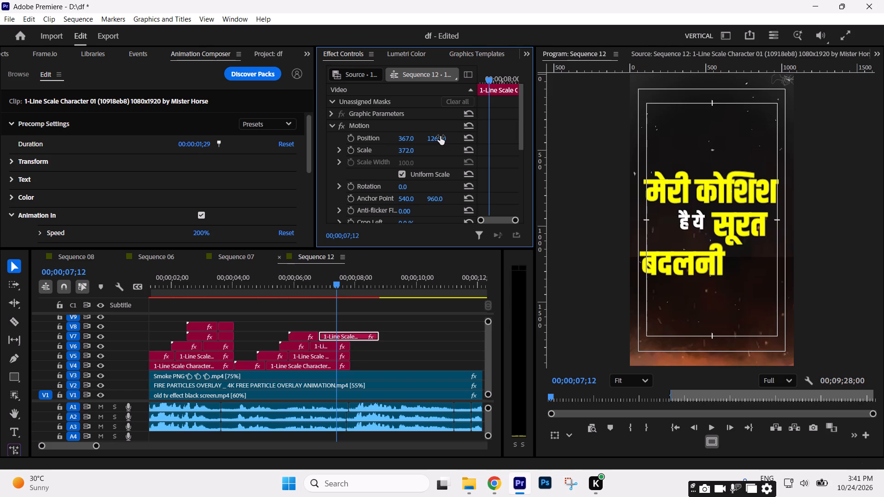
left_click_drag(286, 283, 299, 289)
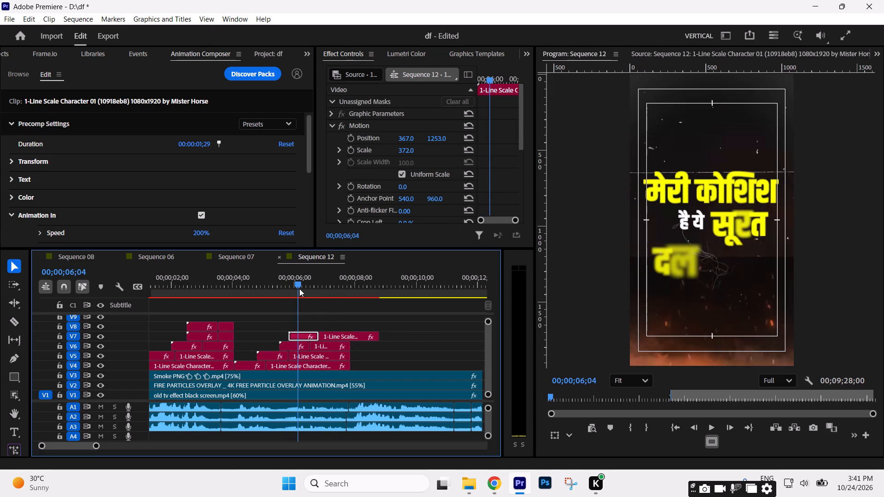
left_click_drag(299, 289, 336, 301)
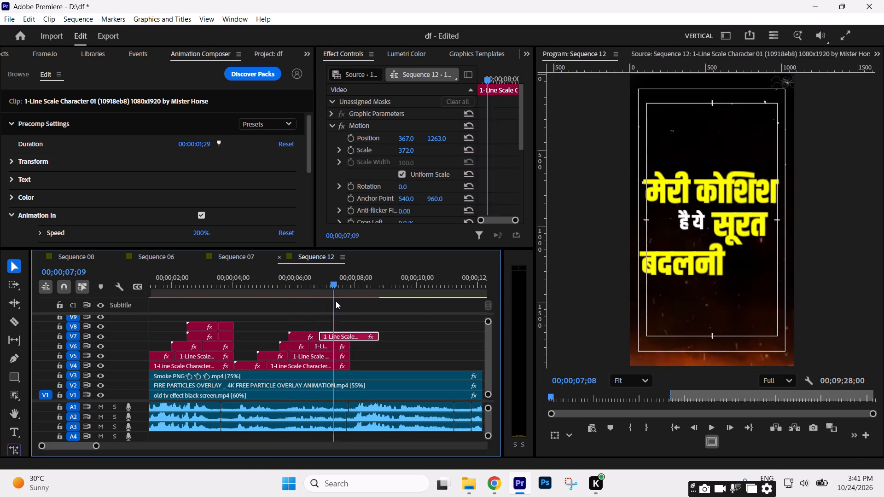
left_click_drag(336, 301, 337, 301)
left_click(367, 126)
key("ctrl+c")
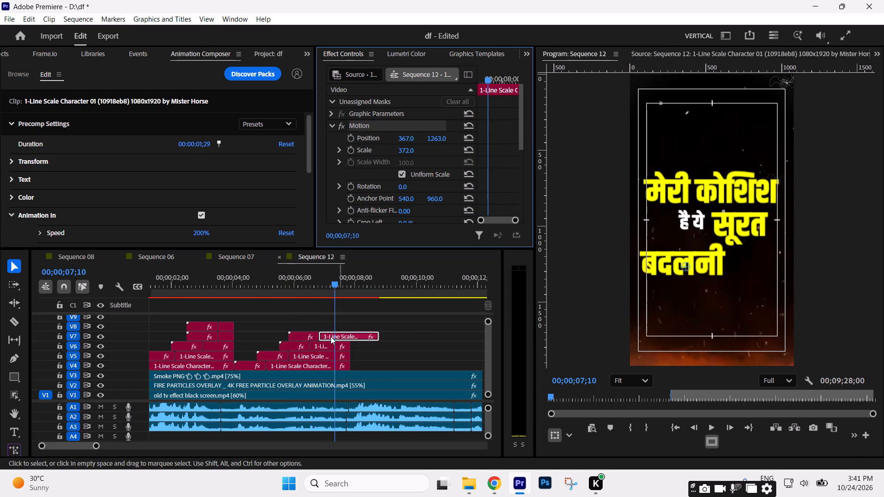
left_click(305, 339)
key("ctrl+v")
Reposition the held है ये title on V5 to 410, 996 and copy its Motion settings to the animated है ये piece.
left_click_drag(311, 281, 314, 283)
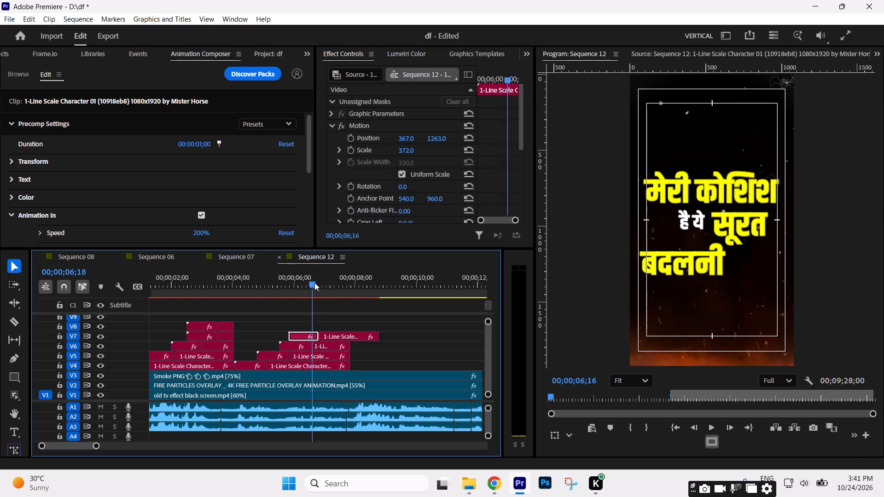
left_click_drag(314, 283, 343, 287)
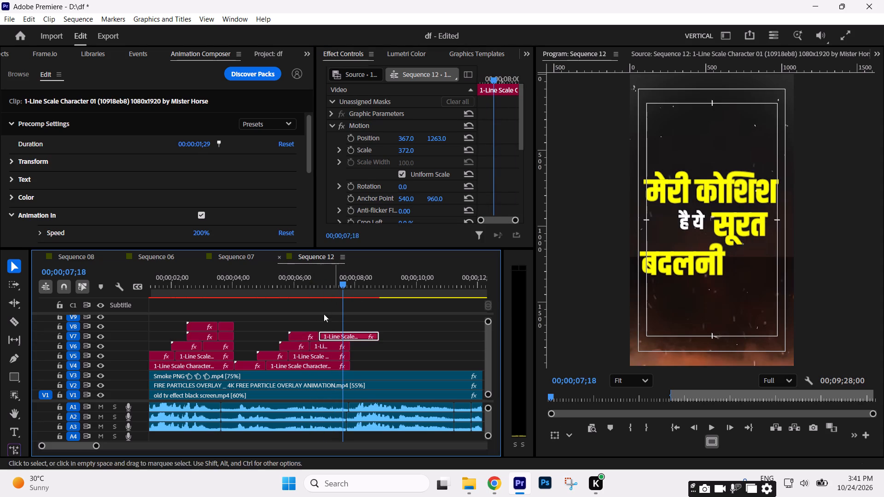
left_click_drag(291, 279, 282, 279)
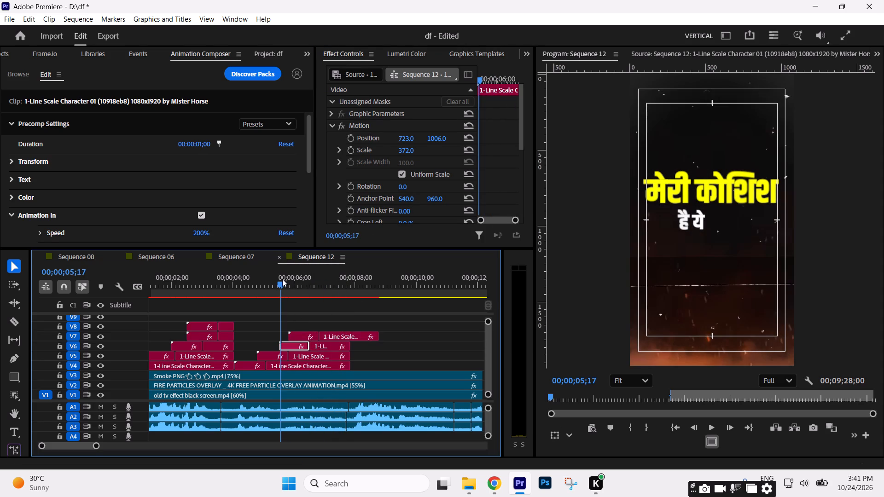
left_click_drag(282, 279, 265, 284)
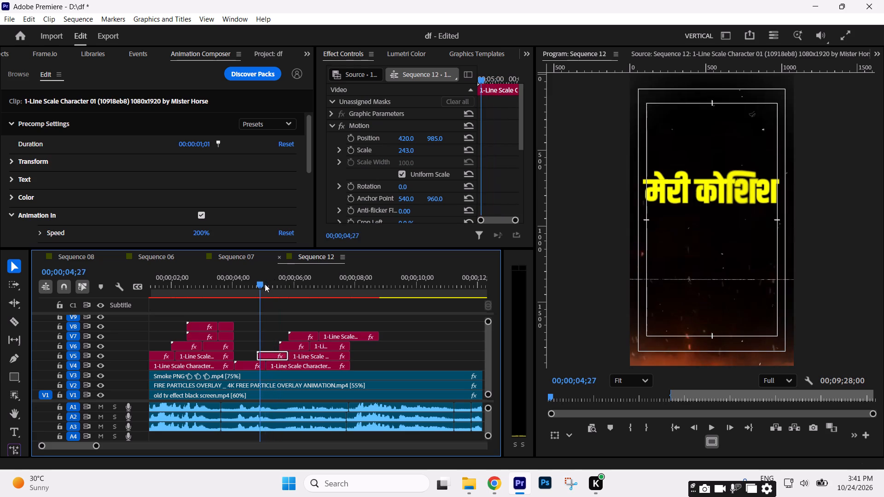
left_click_drag(265, 284, 289, 289)
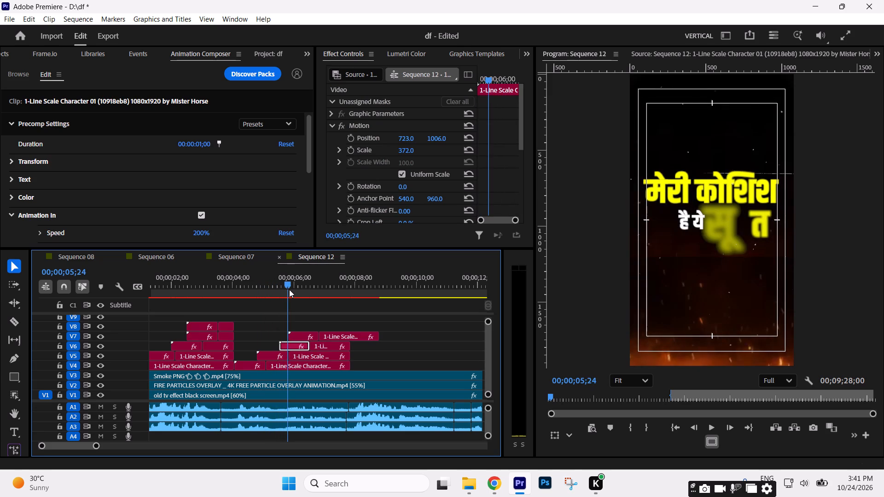
left_click_drag(289, 289, 316, 294)
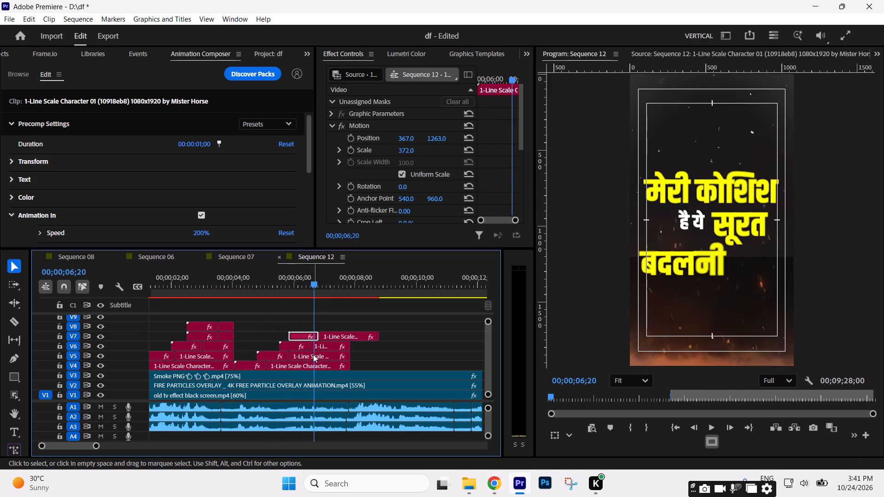
left_click(313, 354)
left_click_drag(435, 138, 434, 128)
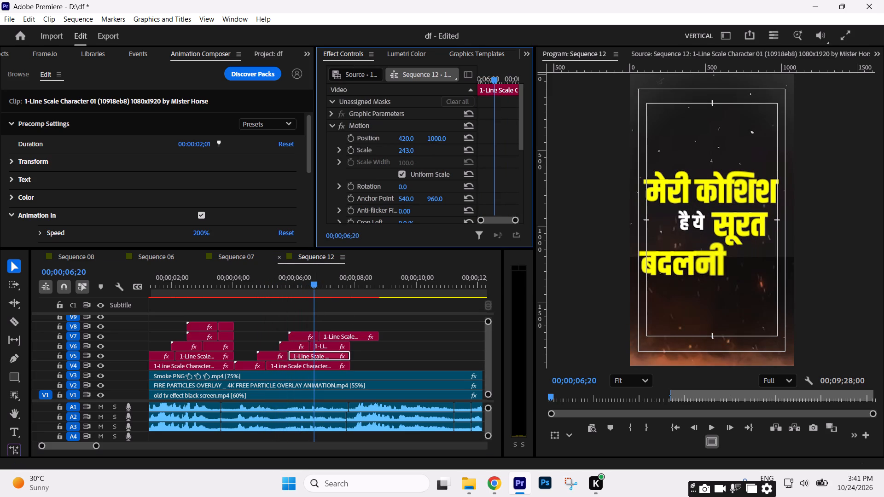
left_click_drag(434, 128, 434, 132)
left_click(410, 139)
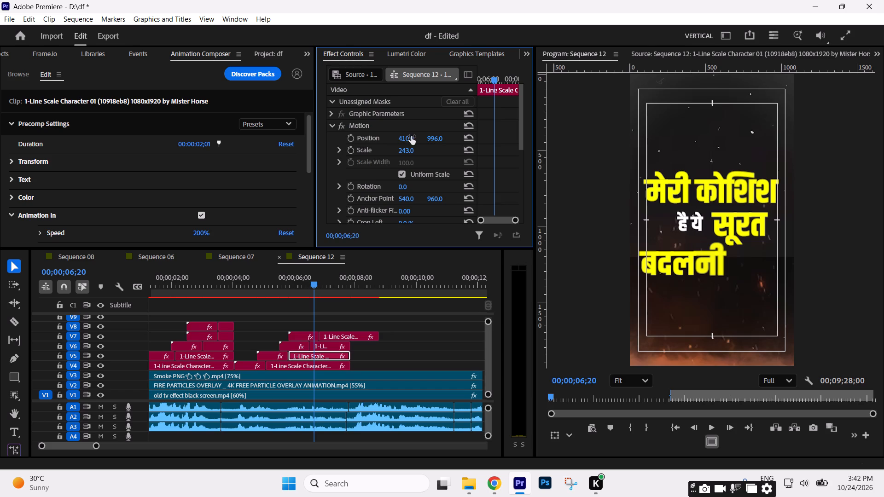
left_click(373, 127)
key("ctrl+c")
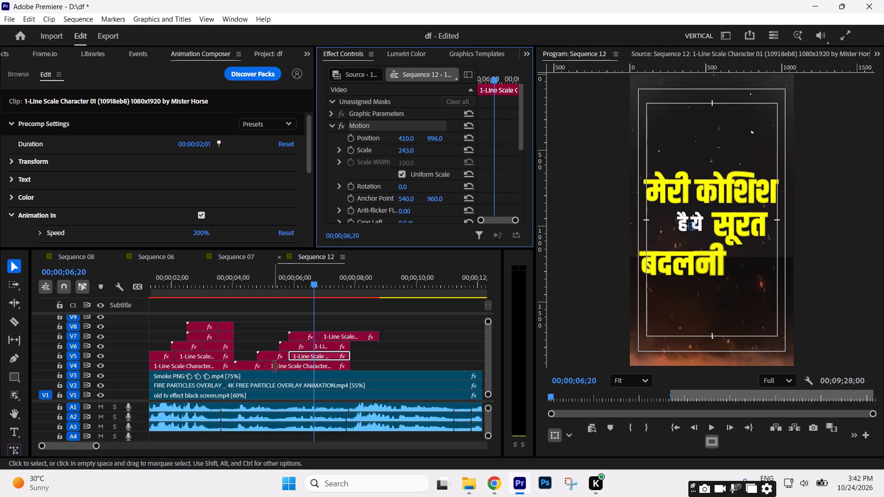
left_click(269, 356)
key("ctrl+v")
Reposition the held बदलनी title on V7 to 333, 1231 and copy its Motion settings to the animated बदलनी piece.
left_click_drag(308, 278, 320, 282)
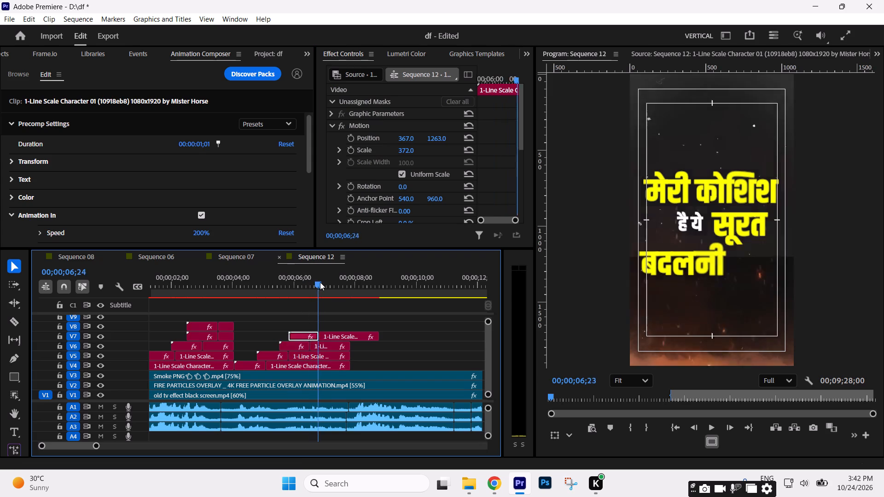
left_click_drag(320, 282, 333, 287)
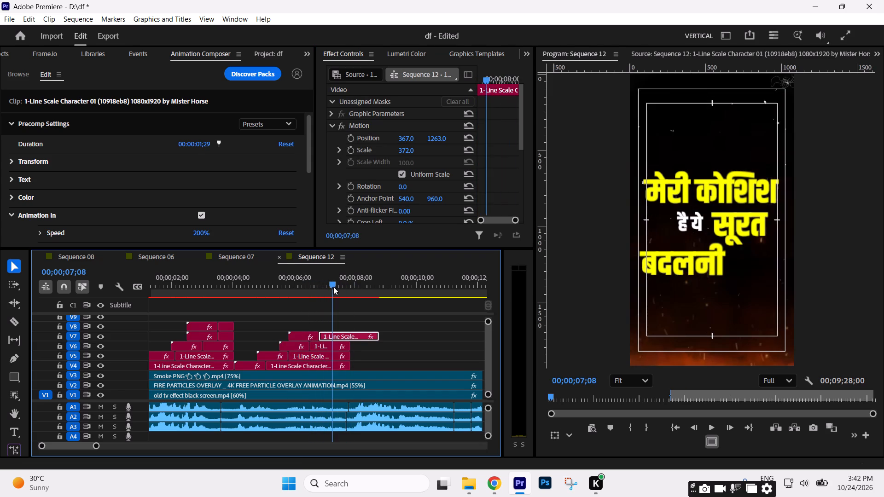
left_click_drag(333, 287, 334, 287)
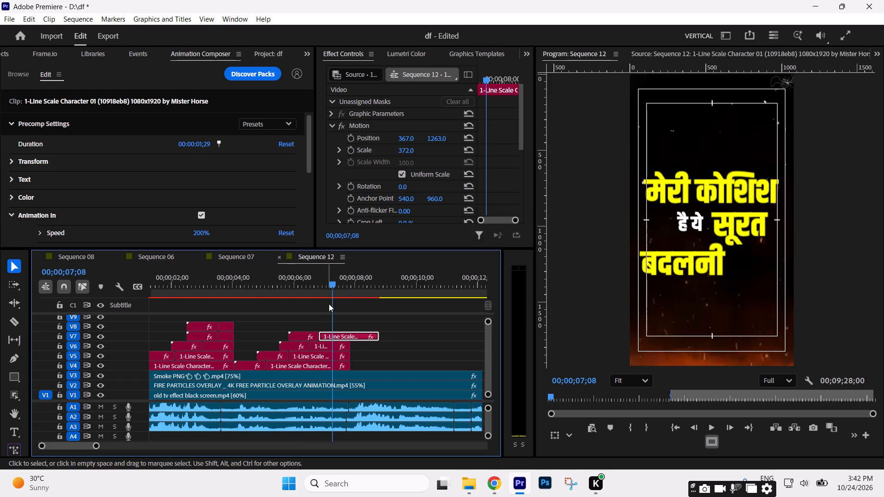
left_click_drag(439, 140, 439, 159)
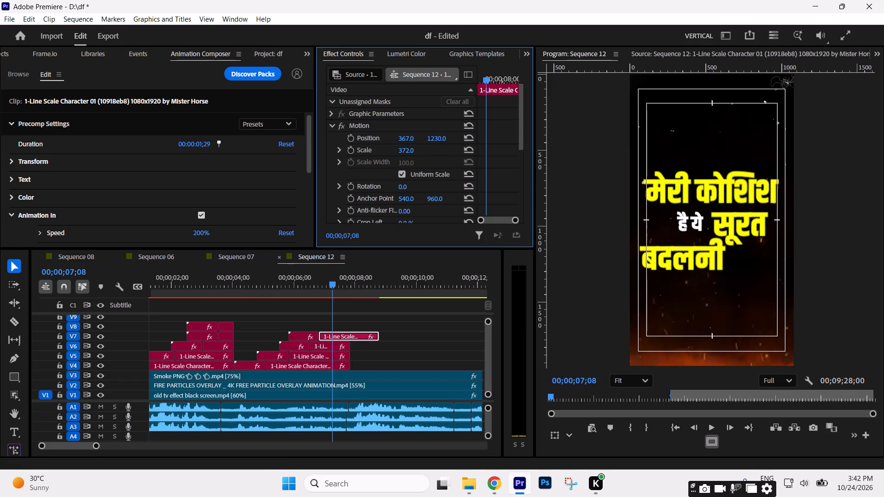
left_click_drag(439, 159, 439, 158)
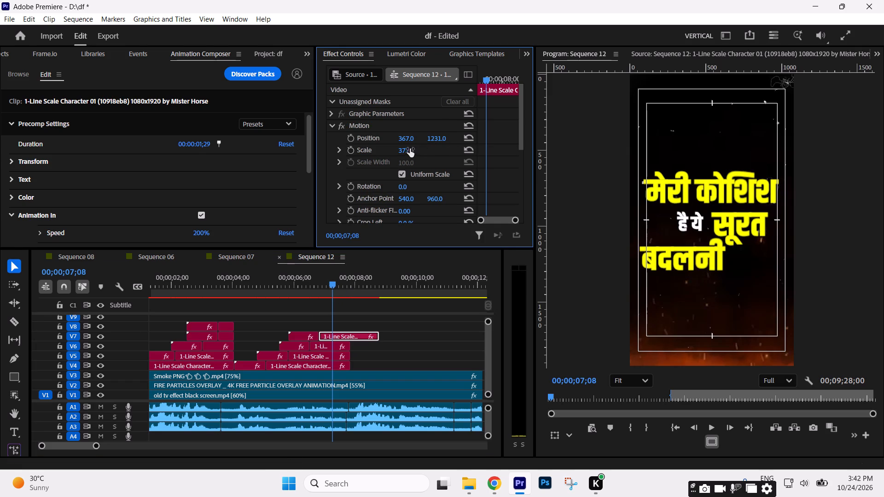
left_click_drag(402, 136, 383, 138)
left_click_drag(444, 136, 449, 186)
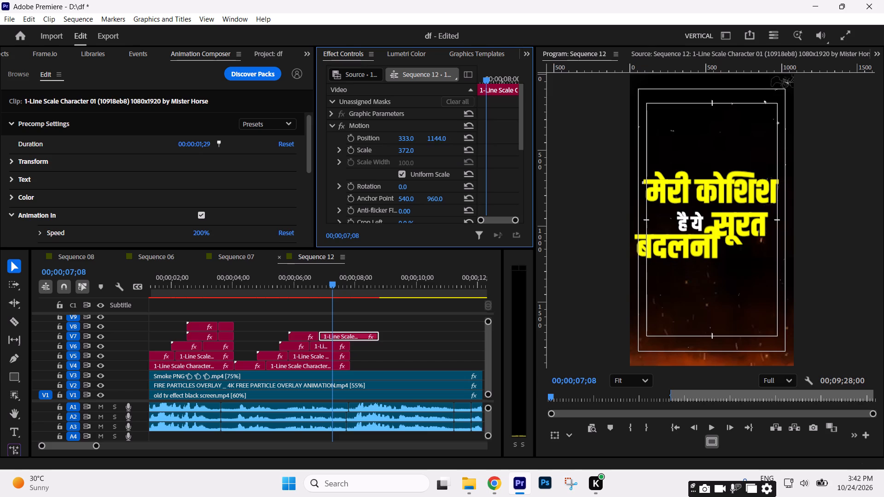
left_click_drag(449, 186, 446, 169)
key("ctrl+z")
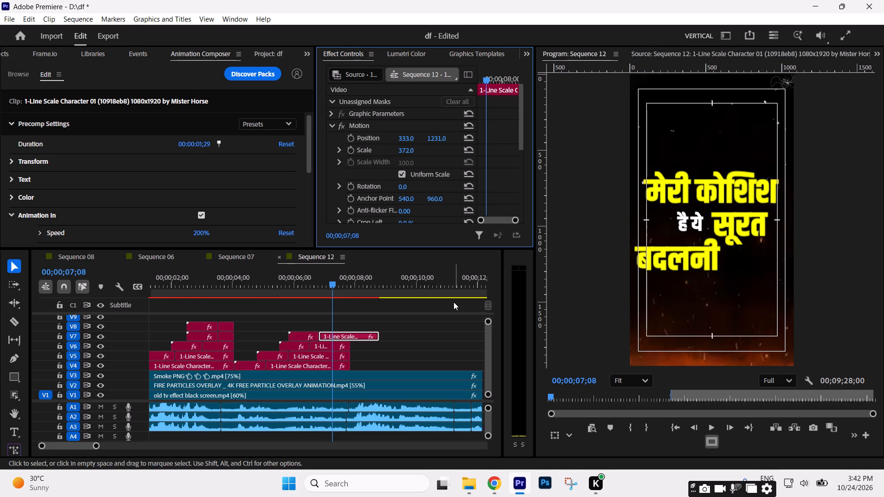
left_click(363, 127)
key("ctrl+c")
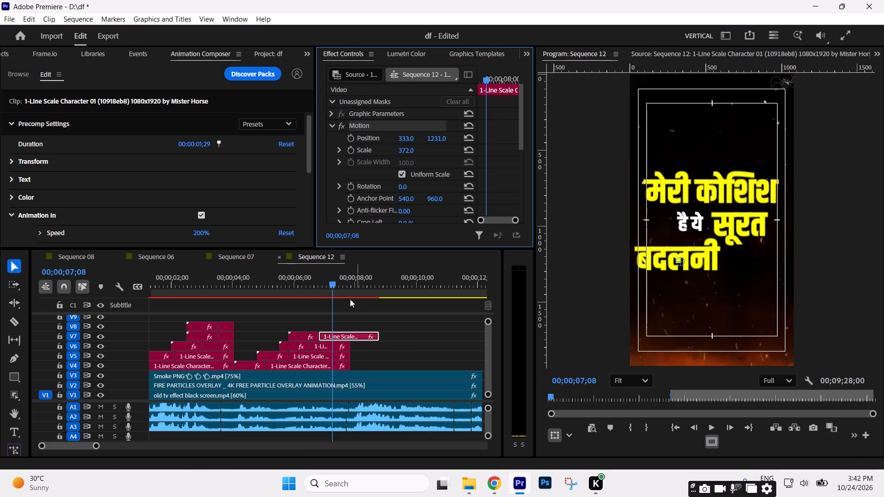
left_click(305, 332)
key("ctrl+v")
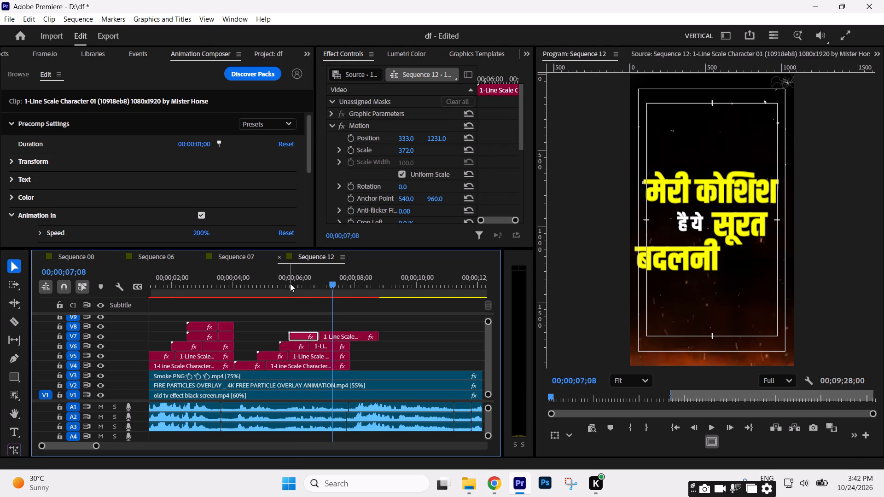
Preview the बदलनी title and trim the end of its held piece on V7 to match the titles on the tracks below.
left_click_drag(291, 283, 319, 290)
key("space")
key("space")
left_click_drag(382, 338, 354, 334)
Duplicate the animated है ये title from V5 onto V8, starting where the held बदलनी piece begins.
left_click(328, 277)
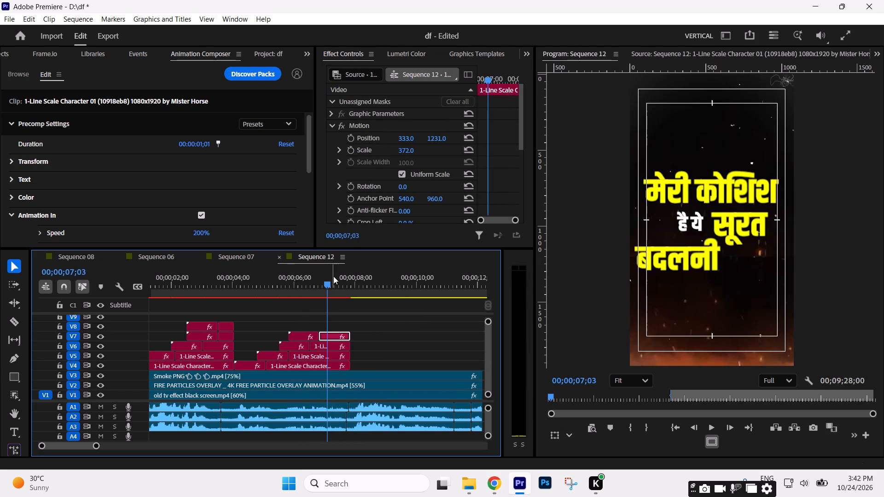
left_click_drag(277, 355, 340, 328)
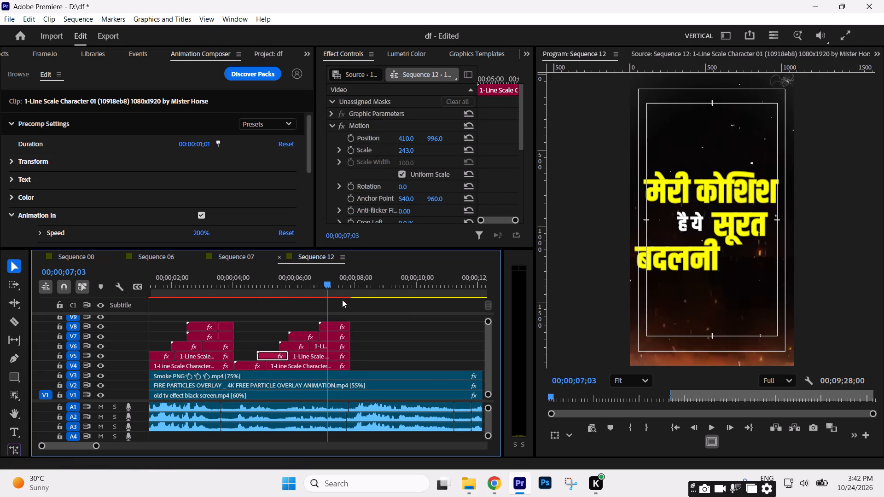
Open the properties of the duplicated title on V8 and replace its है ये text with the copied text.
double_click(333, 324)
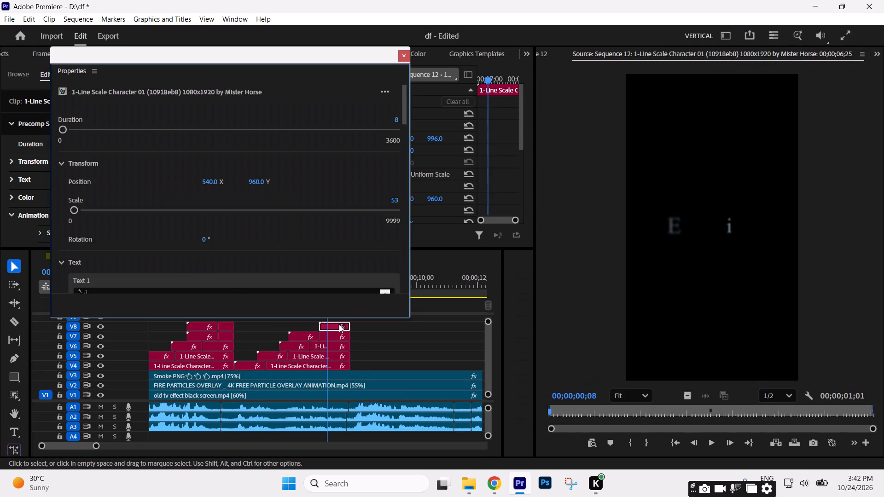
scroll(337, 253, "down", 1)
scroll(240, 270, "down", 2)
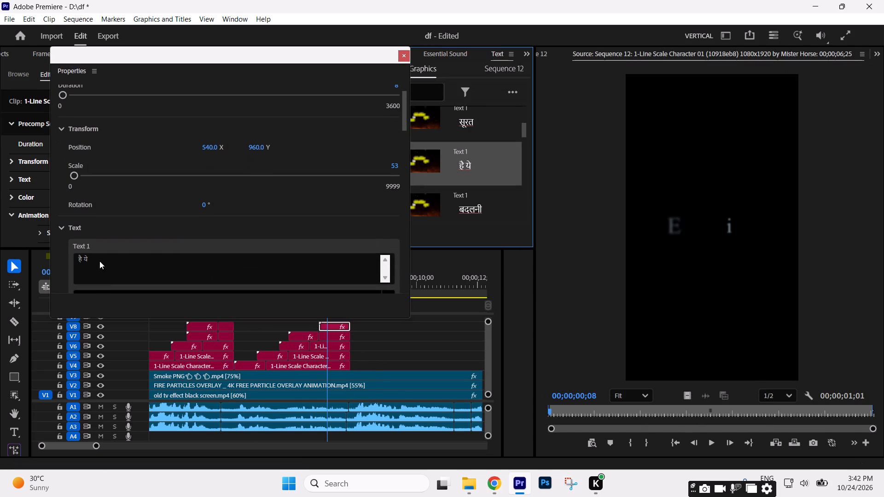
left_click_drag(98, 257, 0, 269)
key("ctrl+v")
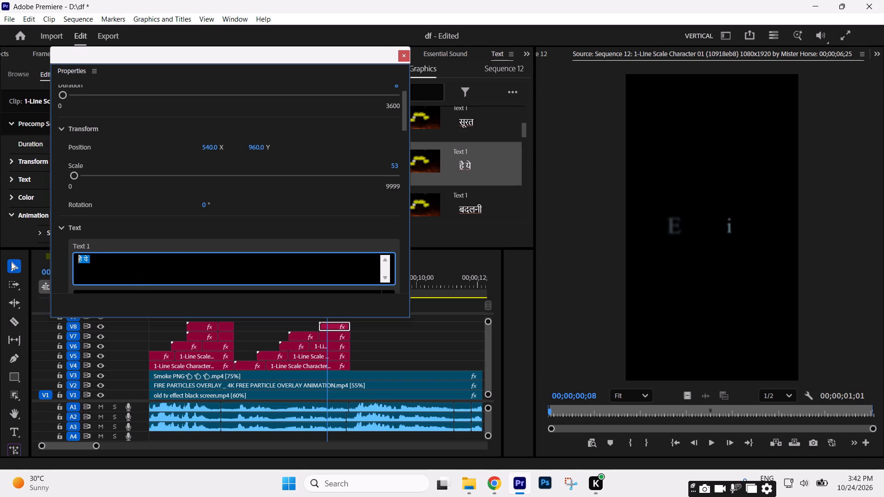
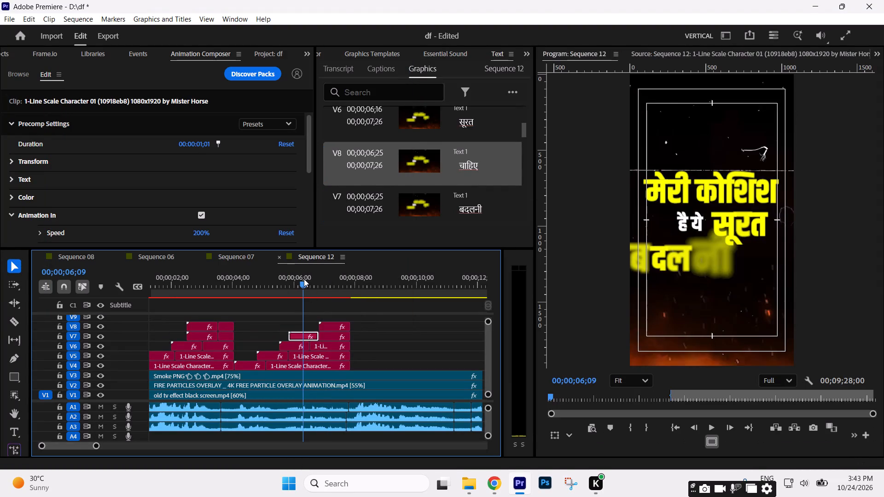
Reposition the चाहिए title on V8 to 809, 1226 so it sits beside बदलनी.
key("space")
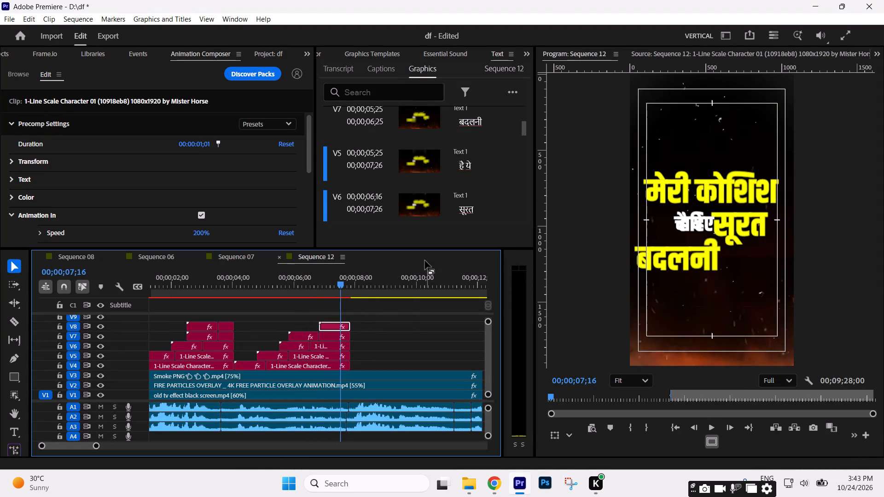
left_click(6, 51)
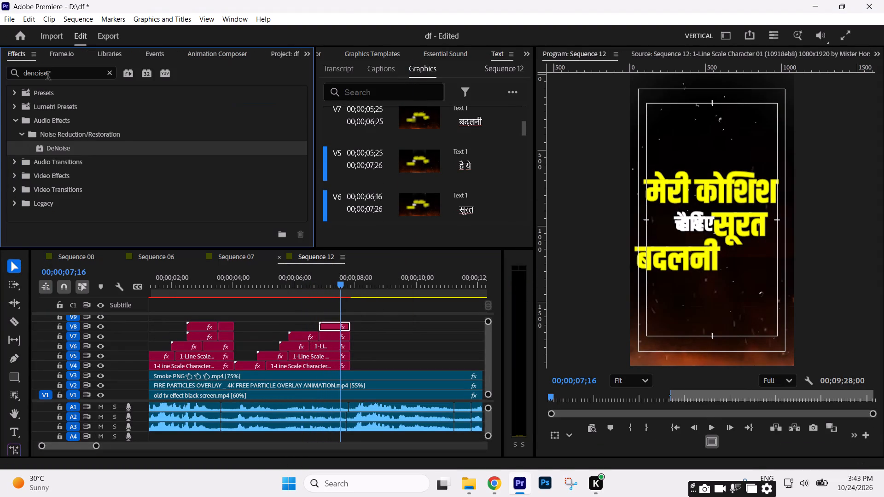
left_click_drag(304, 53, 314, 68)
left_click_drag(308, 52, 312, 64)
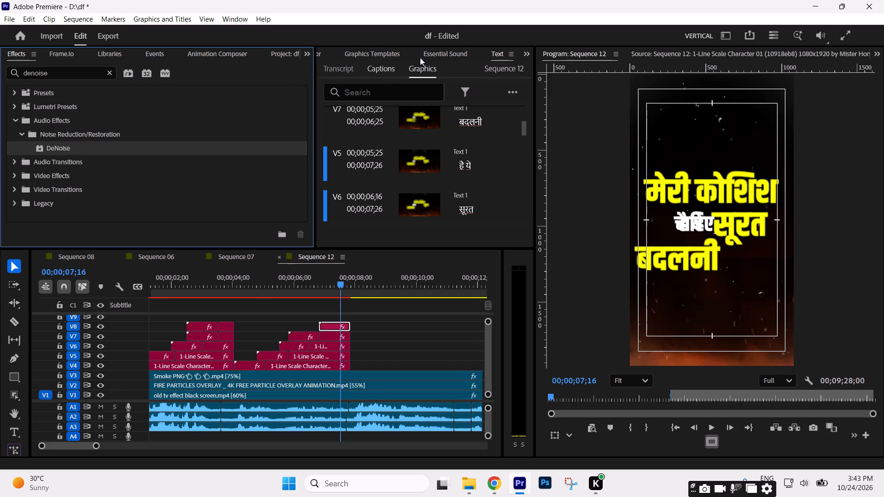
left_click_drag(523, 52, 529, 67)
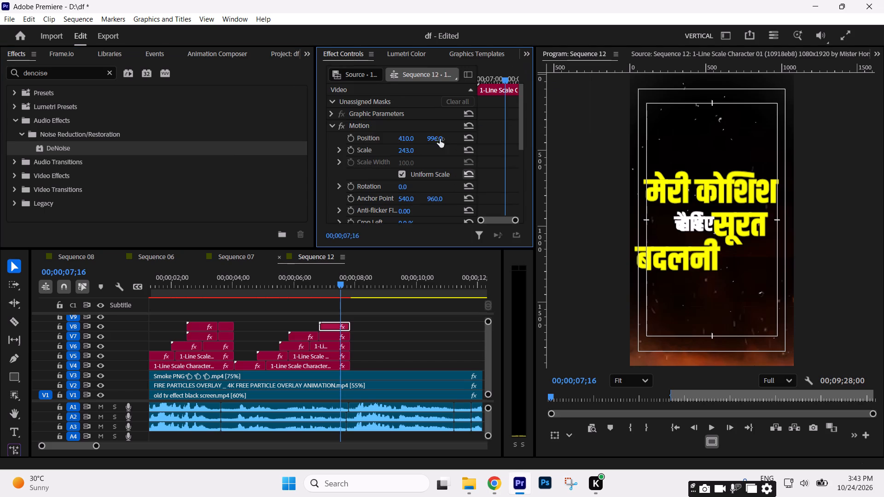
left_click_drag(434, 139, 707, 58)
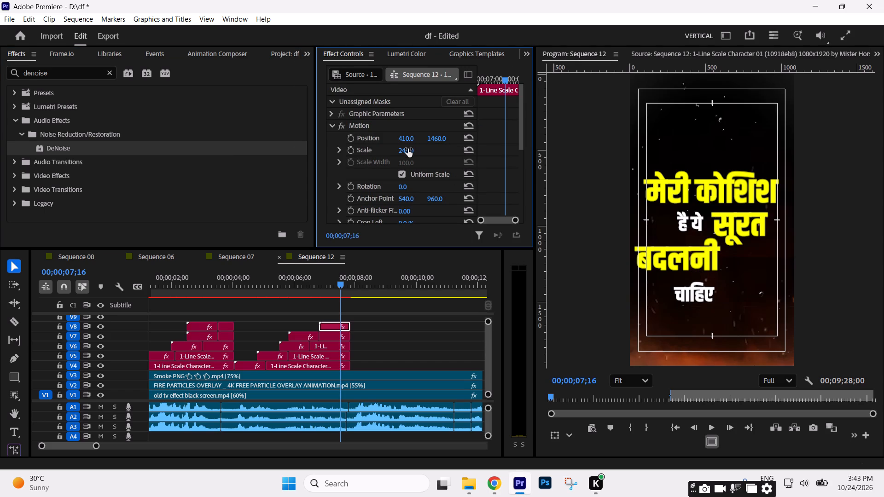
left_click_drag(405, 143, 602, 143)
left_click_drag(409, 140, 551, 143)
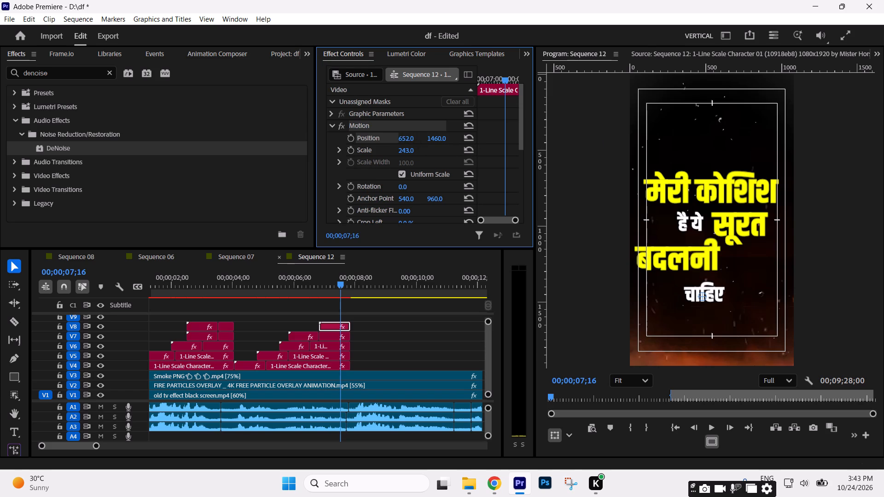
left_click_drag(551, 143, 605, 137)
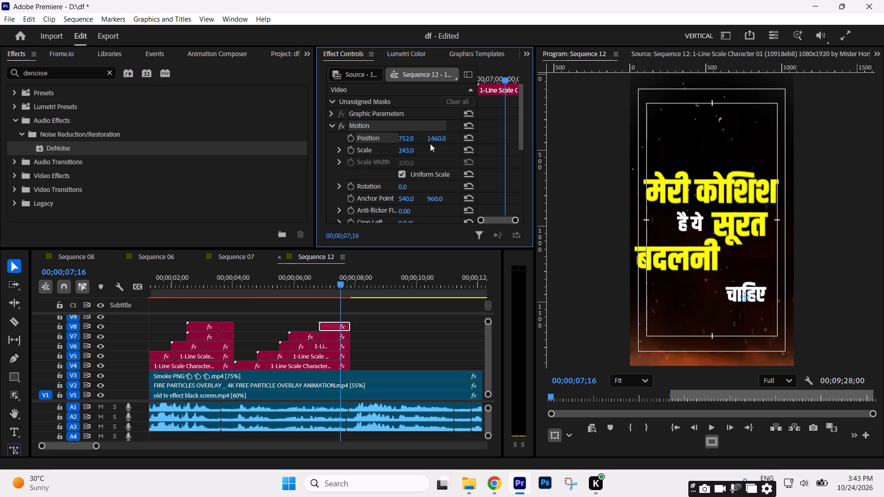
left_click_drag(433, 139, 308, 223)
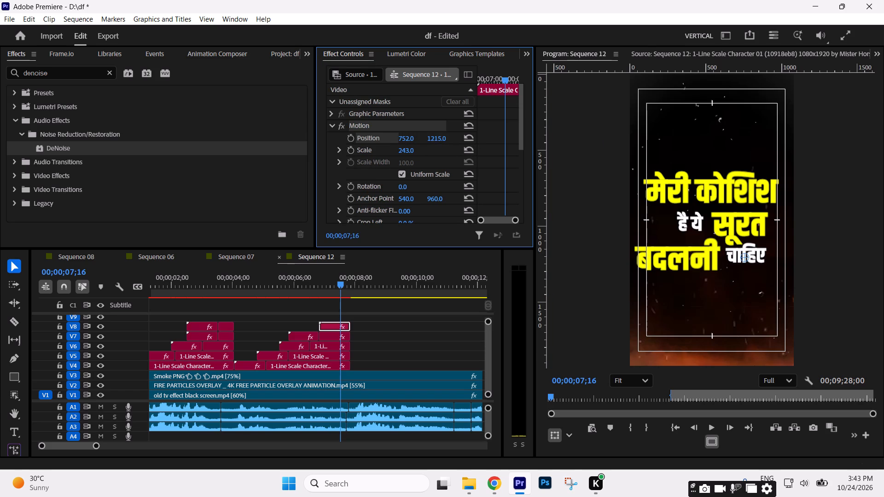
left_click_drag(308, 223, 309, 212)
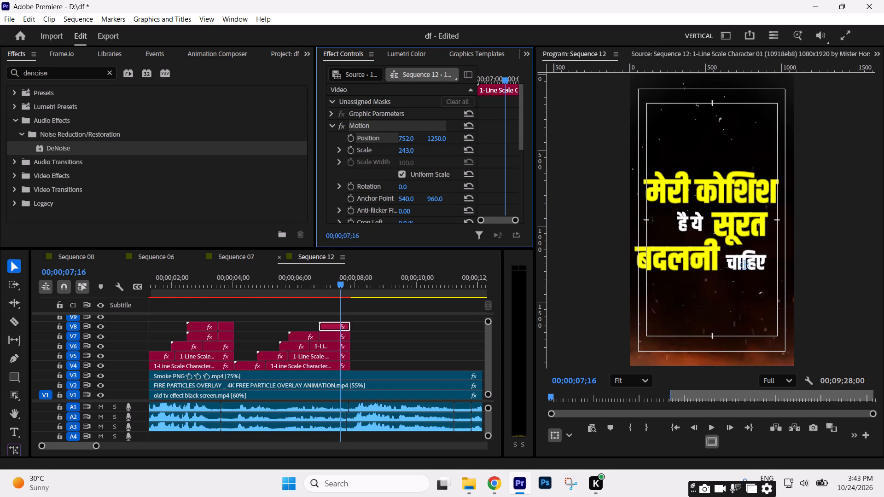
left_click_drag(309, 212, 308, 220)
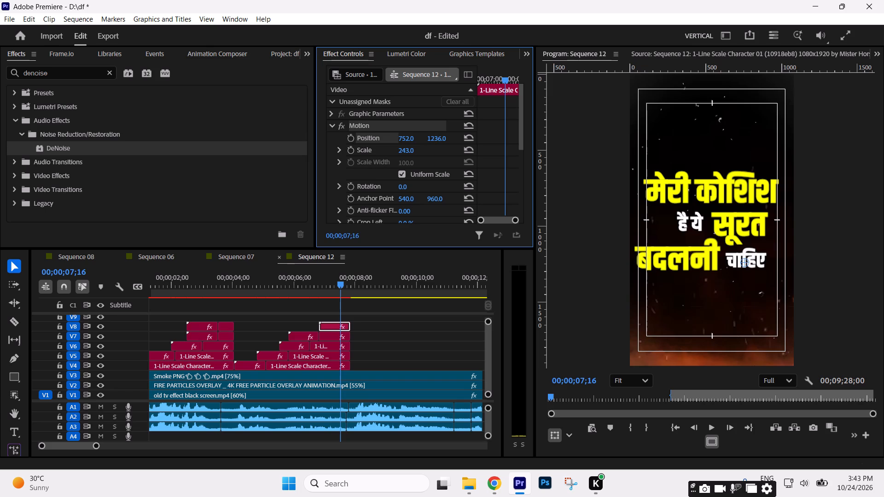
left_click_drag(308, 220, 307, 218)
left_click_drag(410, 141, 445, 141)
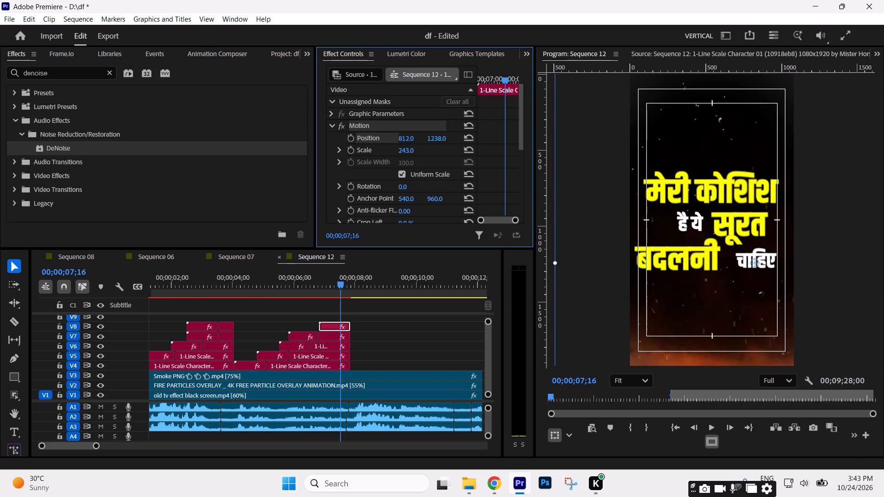
left_click_drag(445, 141, 443, 141)
left_click_drag(435, 138, 440, 148)
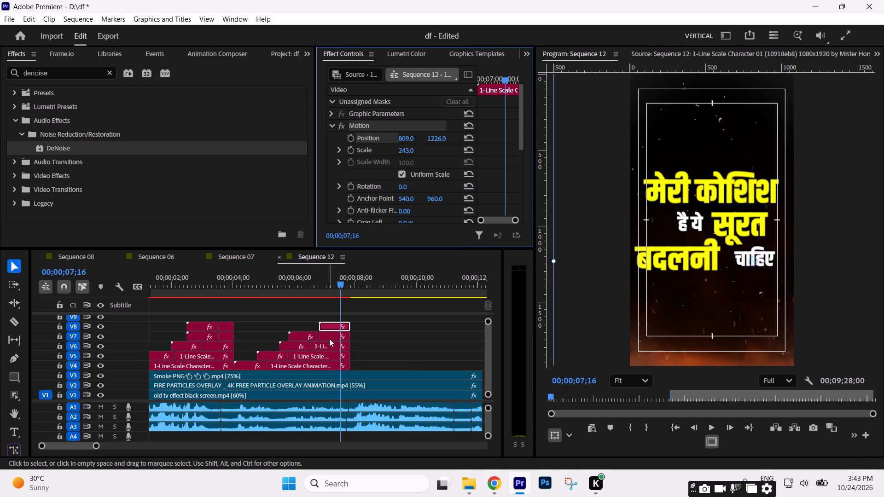
Reposition the held बदलनी title on V7 to 362, 1231 and copy its Motion settings to the animated बदलनी piece.
left_click(330, 339)
left_click_drag(407, 138, 427, 138)
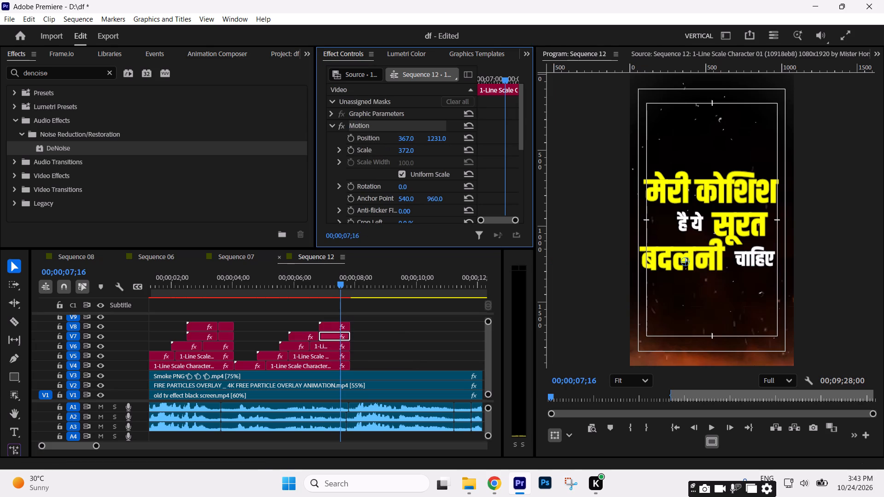
left_click_drag(427, 138, 425, 139)
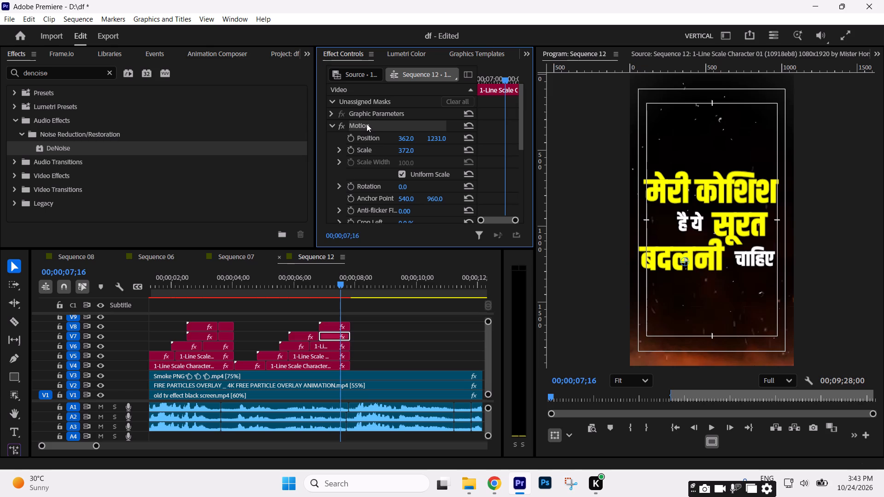
left_click(368, 124)
key("ctrl+c")
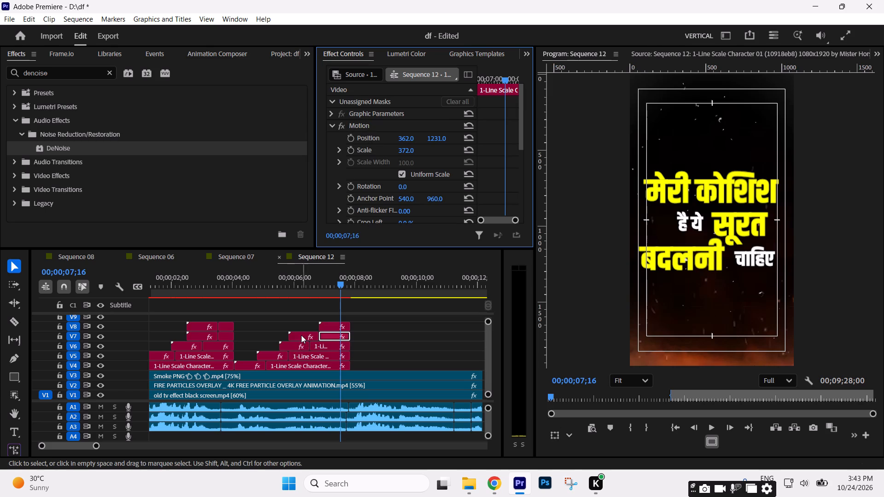
left_click(301, 335)
key("ctrl+v")
Preview the चाहिए title through the end of the second title group and save the project.
left_click(329, 286)
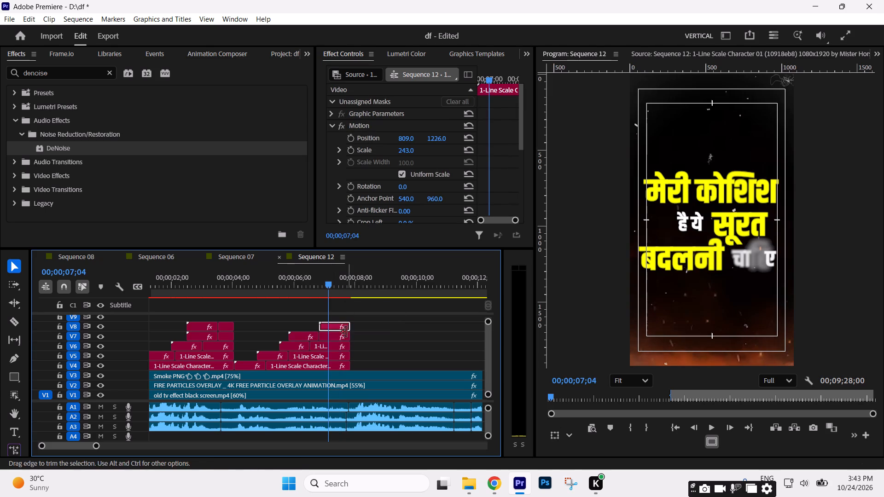
key("space")
key("space")
key("space")
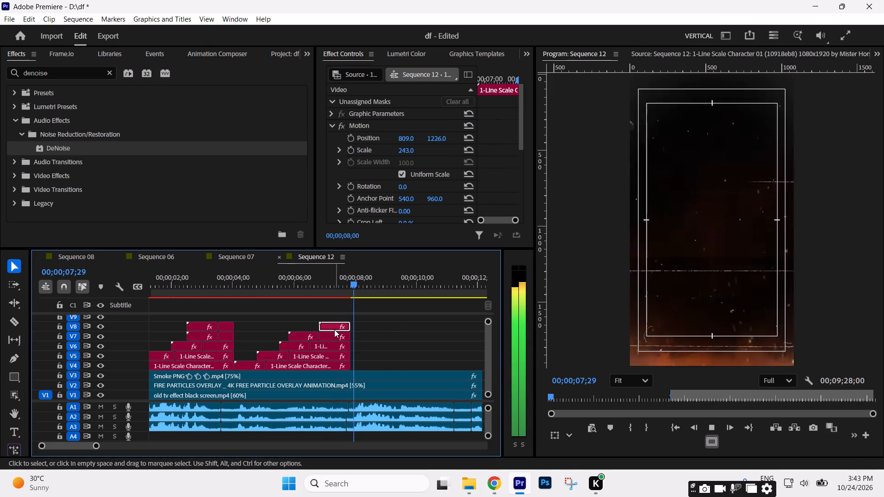
key("space")
left_click(409, 326)
type("--")
key("ctrl+s")
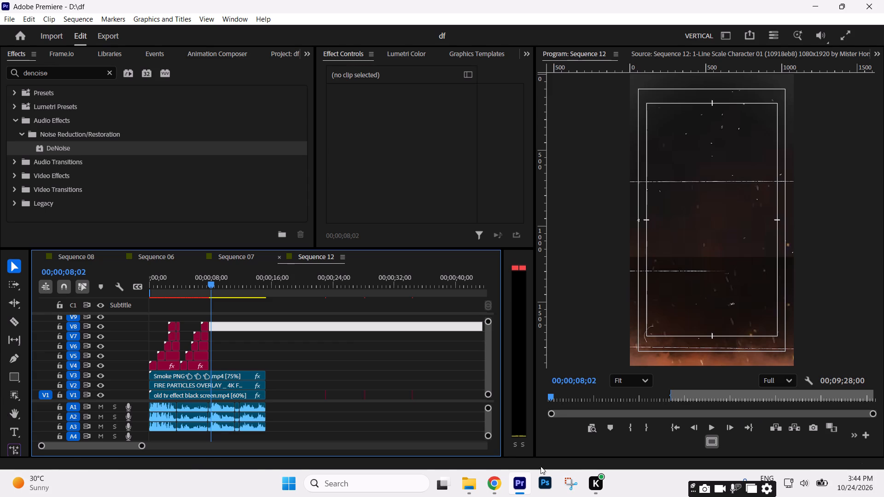
Play the part of Sequence 12 after the last title group to hear the following lyrics.
left_click(292, 326)
key("space")
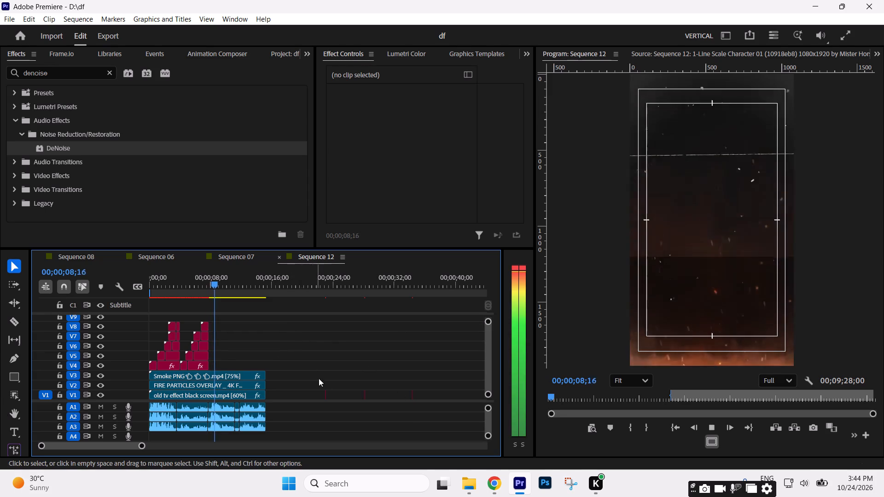
left_click_drag(140, 447, 107, 444)
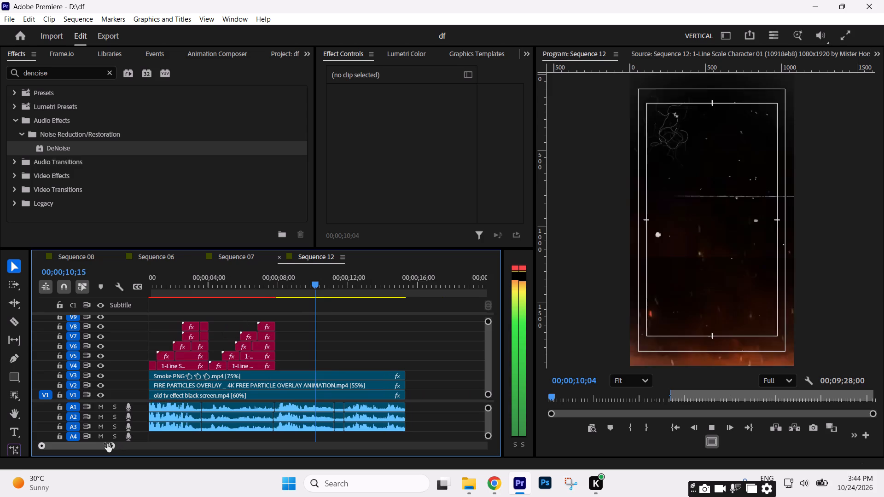
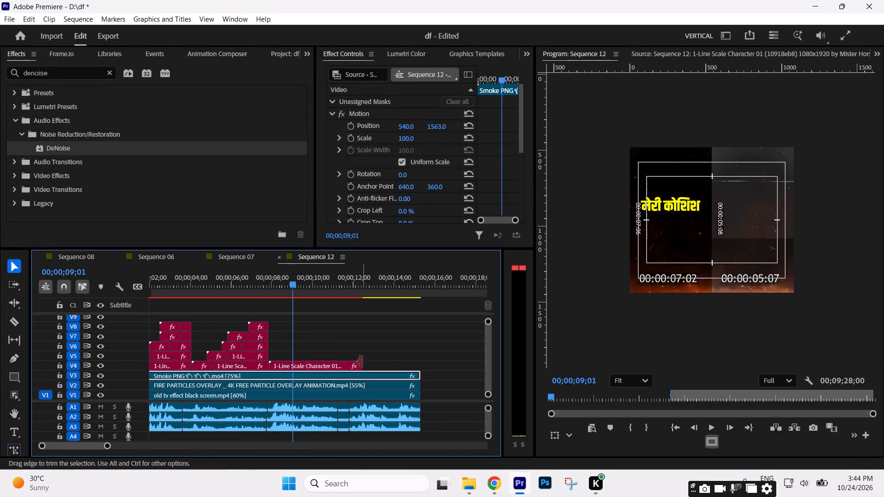
Undo the last lengthening of the मेरी कोशिश title copy on V4 after the second title group.
key("space")
key("space")
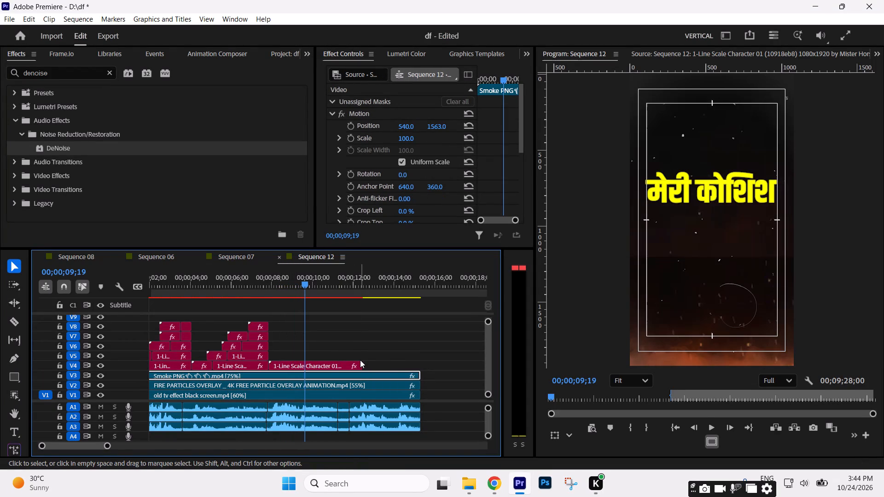
key("ctrl+z")
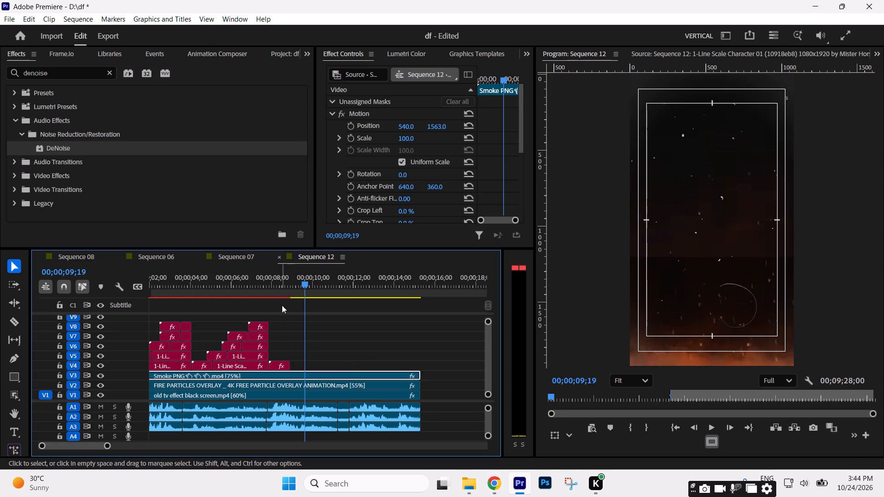
Replace the text of the short V4 title after the second title group with मेरे सीने.
left_click(288, 293)
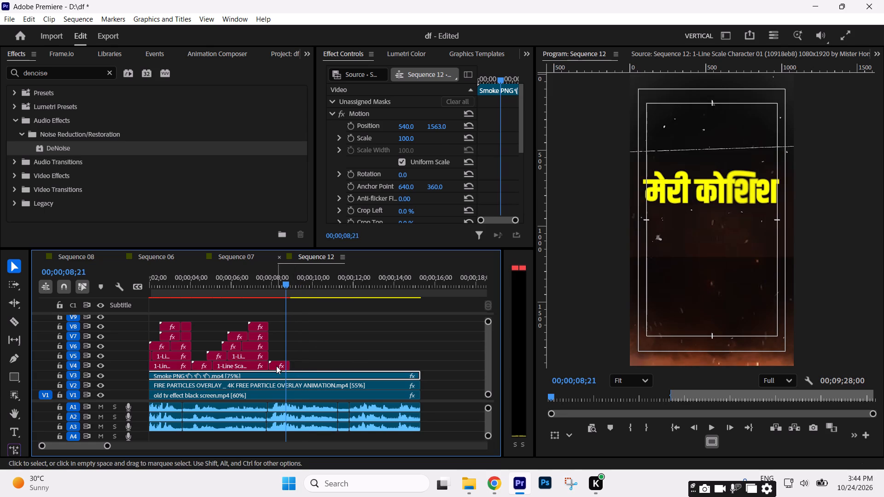
double_click(276, 366)
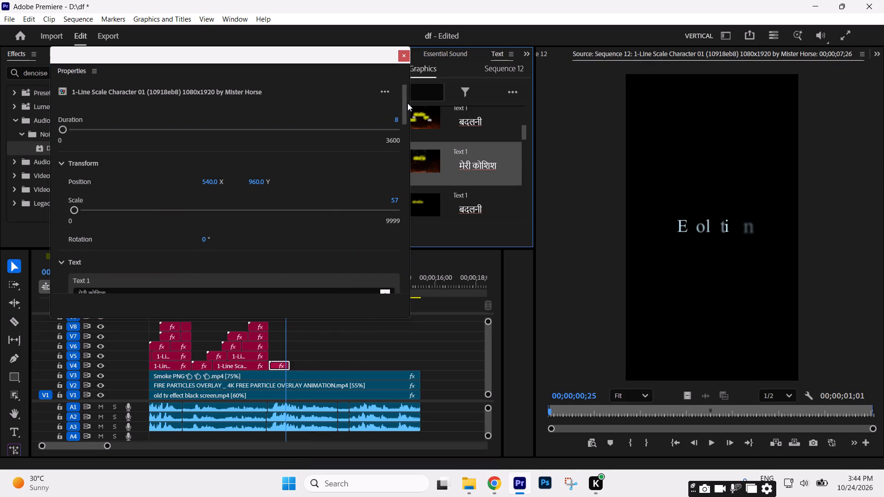
left_click_drag(404, 106, 400, 136)
left_click_drag(120, 137, 0, 139)
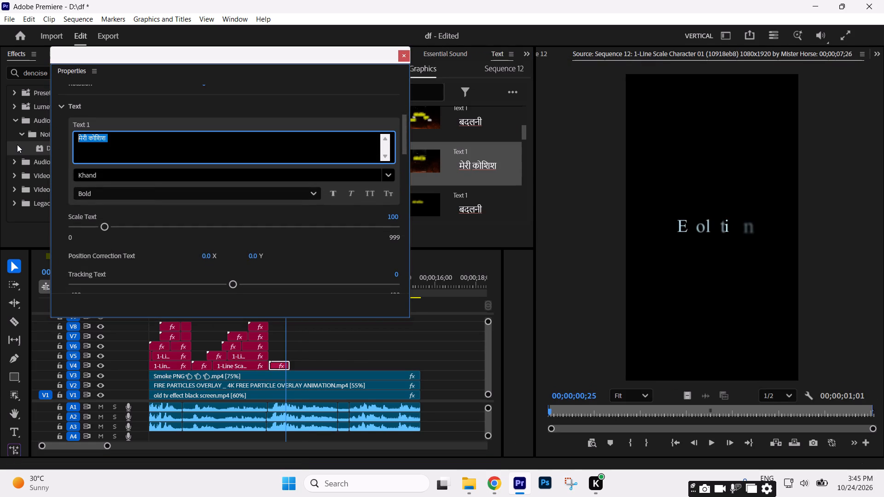
key("ctrl+v")
left_click_drag(99, 139, 226, 144)
key("ctrl+x")
left_click(404, 55)
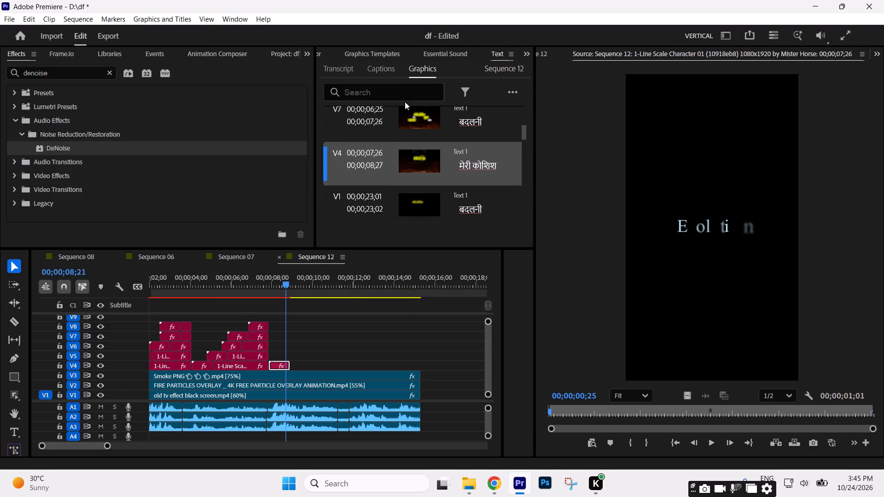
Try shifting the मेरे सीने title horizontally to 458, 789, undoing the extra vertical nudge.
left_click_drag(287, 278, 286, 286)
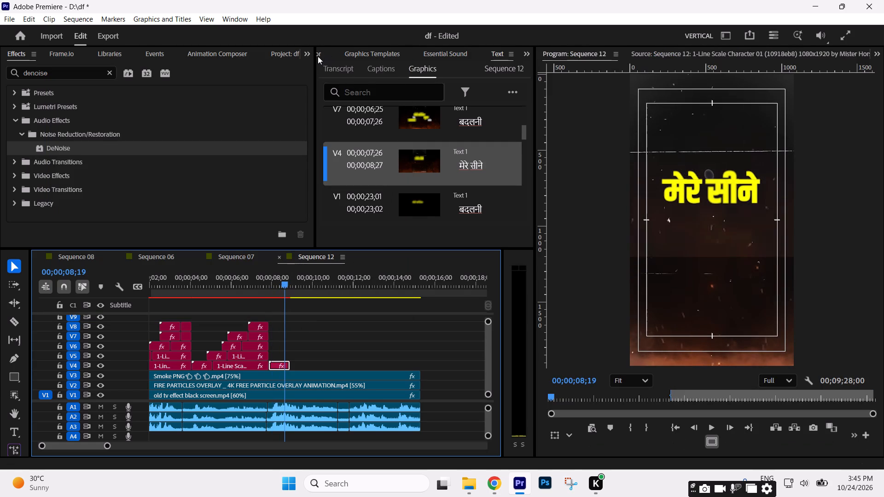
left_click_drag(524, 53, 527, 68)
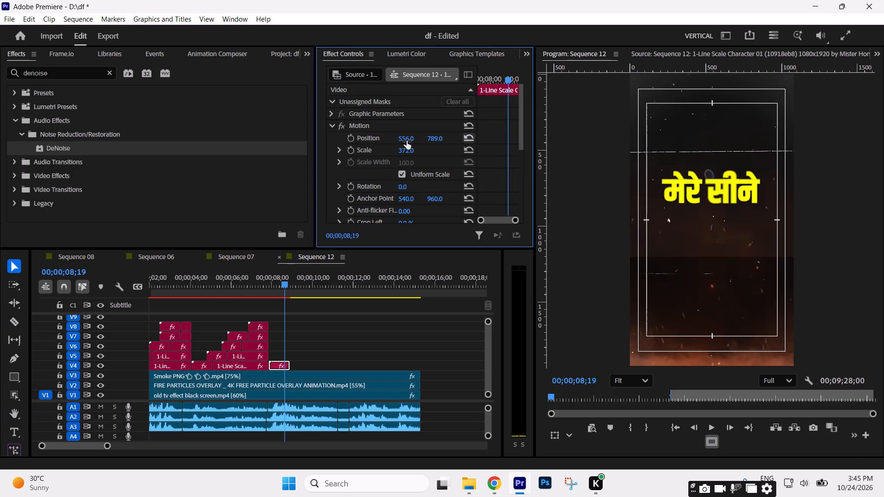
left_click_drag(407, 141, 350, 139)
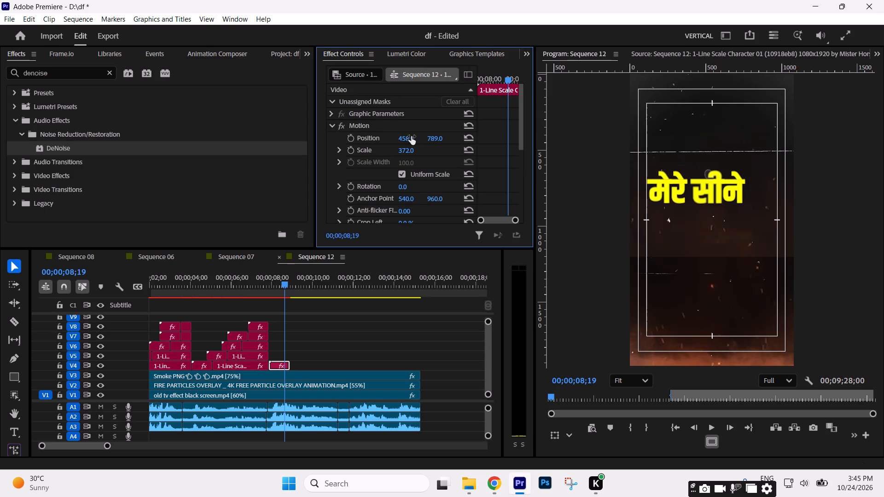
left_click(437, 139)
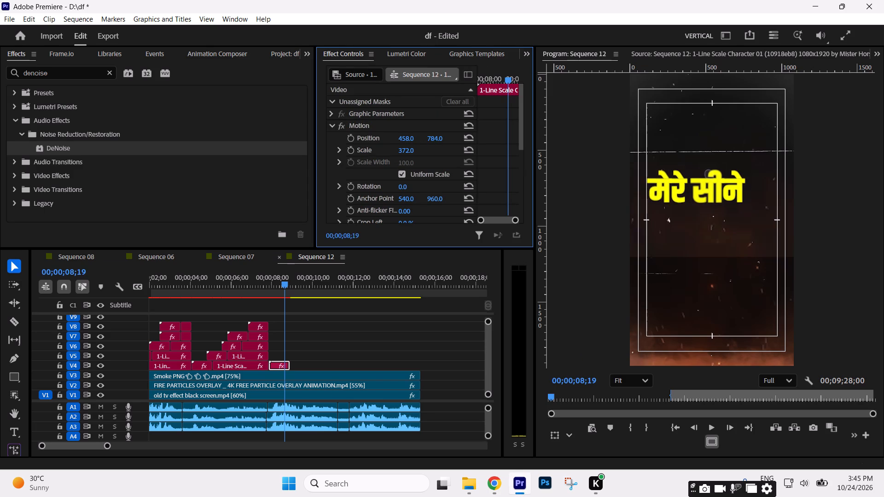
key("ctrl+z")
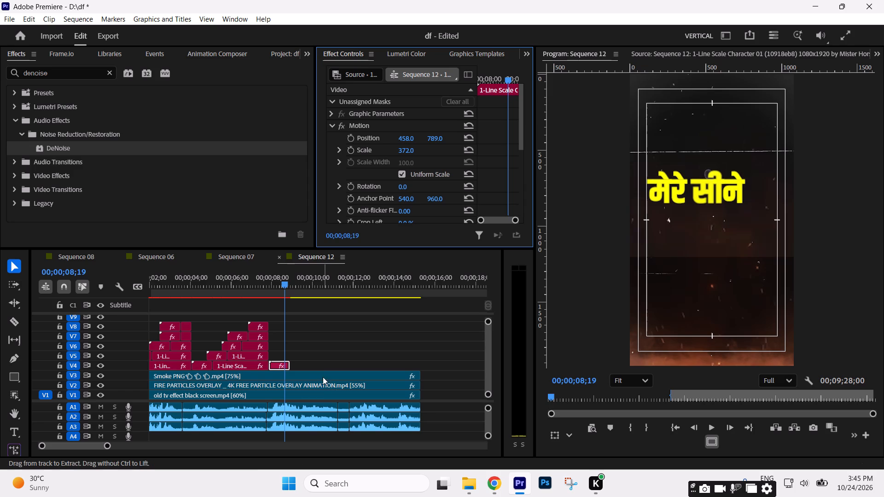
Move the मेरे सीने title to empty V1 space past the footage and insert a frame hold segment on its last frame.
left_click(306, 353)
left_click_drag(276, 365, 406, 365)
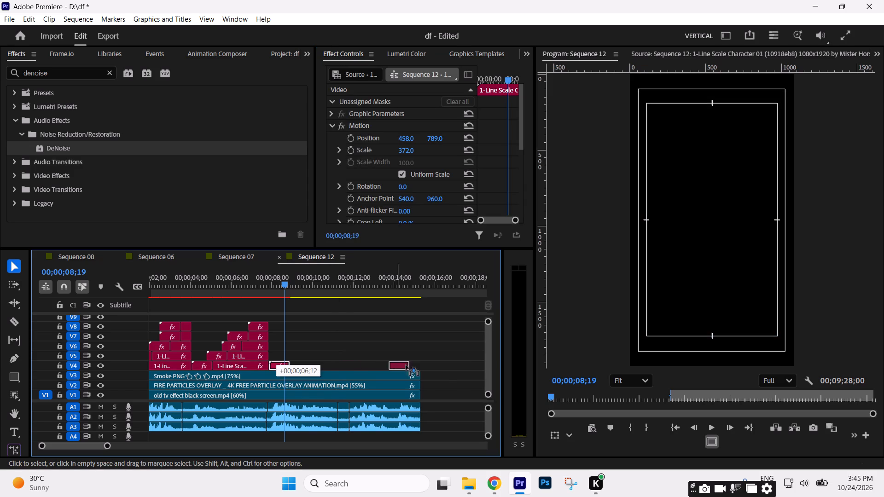
left_click_drag(406, 365, 444, 393)
left_click(442, 293)
key("Down")
key("Left")
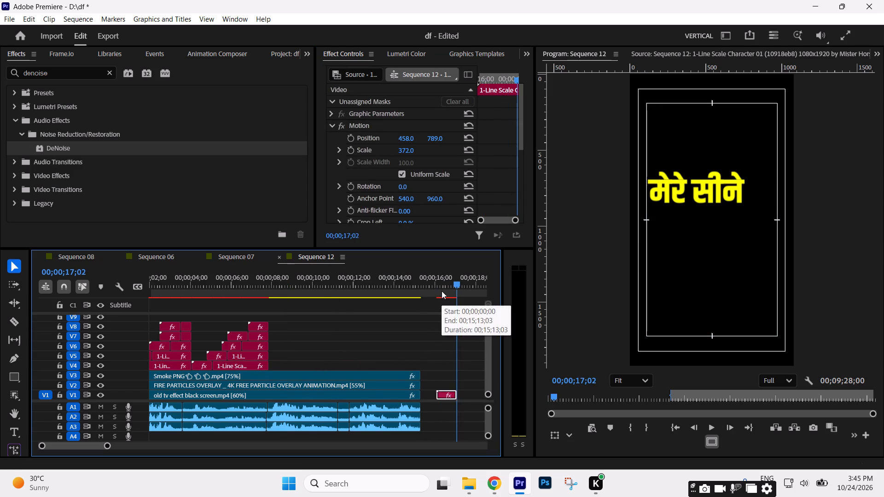
key("equal")
right_click(289, 394)
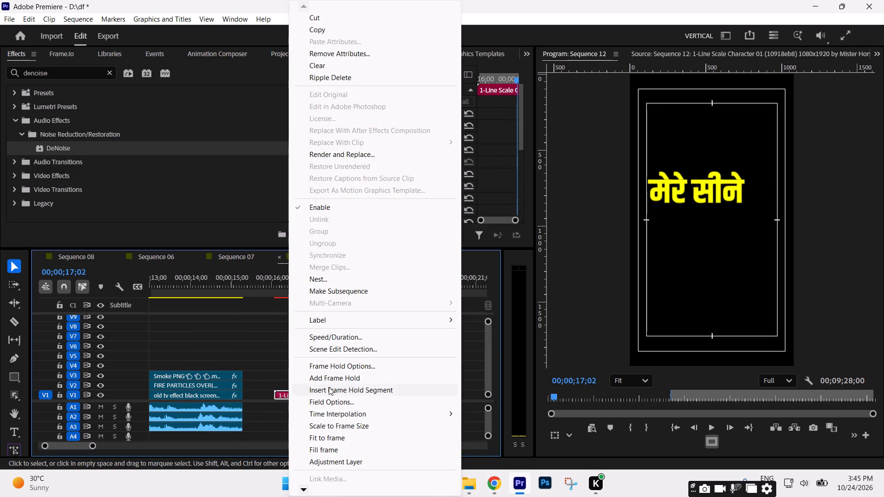
left_click(329, 387)
Move the animated and held मेरे सीने pieces together back to V4, directly after the second title group.
left_click_drag(292, 373, 327, 394)
left_click_drag(93, 447, 116, 447)
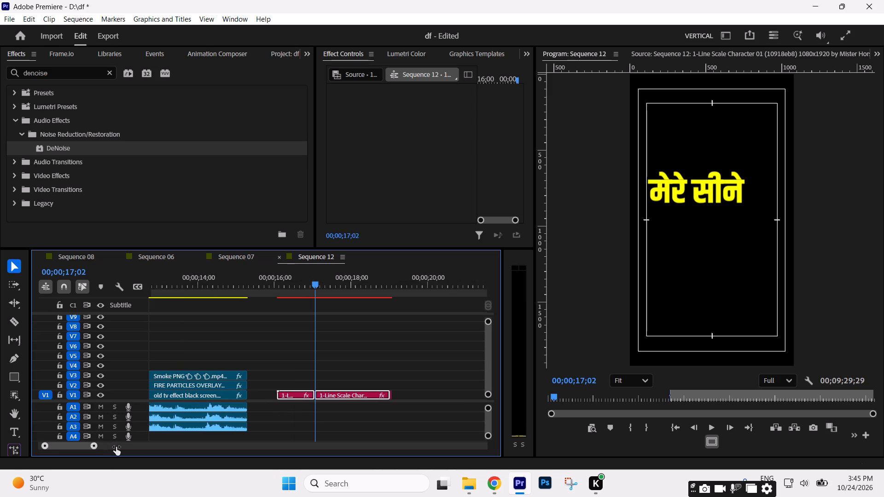
left_click_drag(116, 447, 133, 447)
left_click_drag(321, 394, 249, 369)
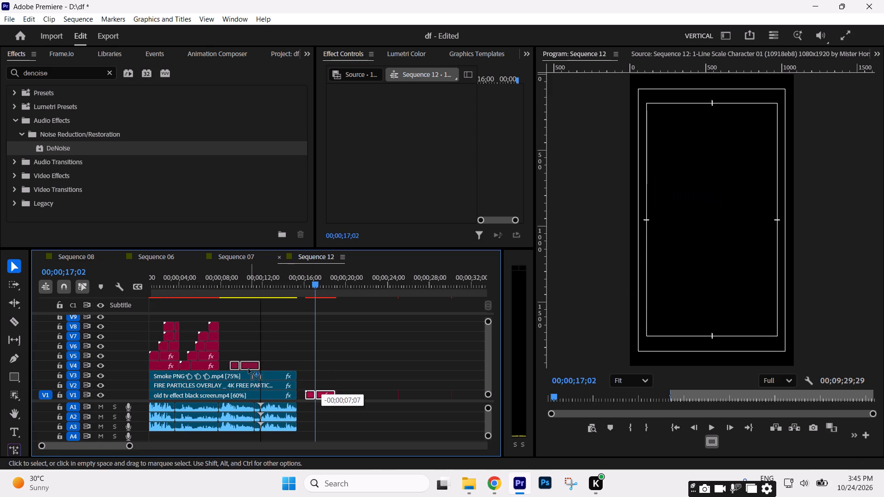
left_click_drag(249, 369, 237, 369)
left_click(265, 347)
Listen past the held मेरे सीने title and extend its end to about 00;00;11;20.
left_click(246, 283)
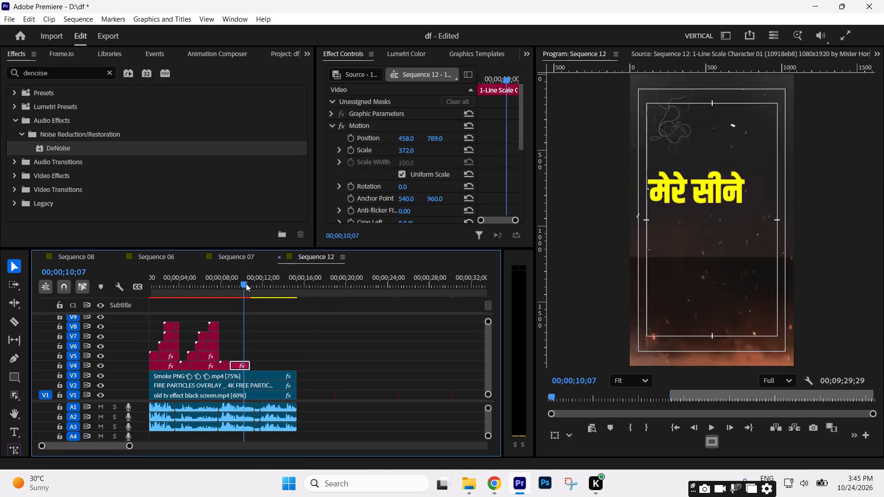
key("space")
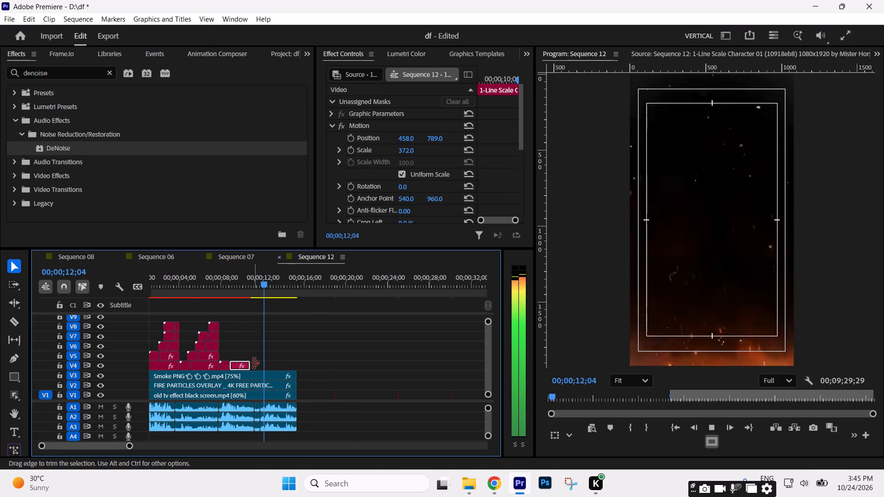
key("space")
left_click_drag(250, 365, 260, 364)
left_click_drag(238, 289, 230, 289)
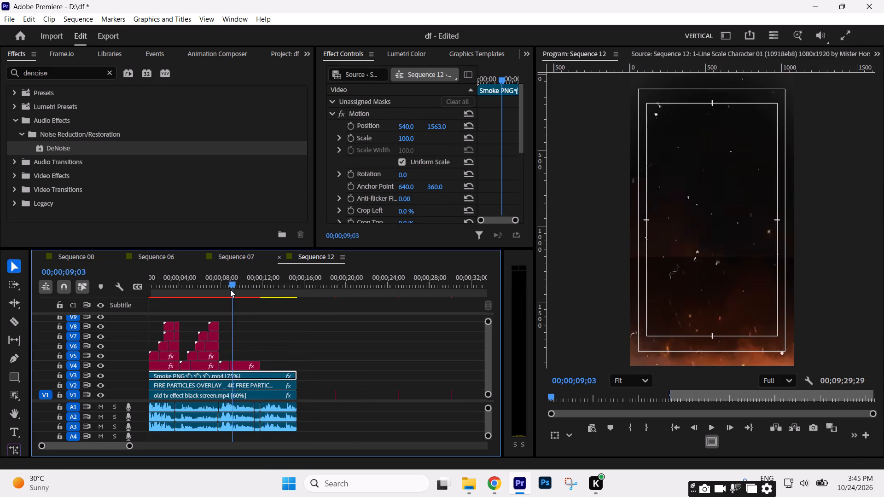
left_click_drag(230, 289, 233, 293)
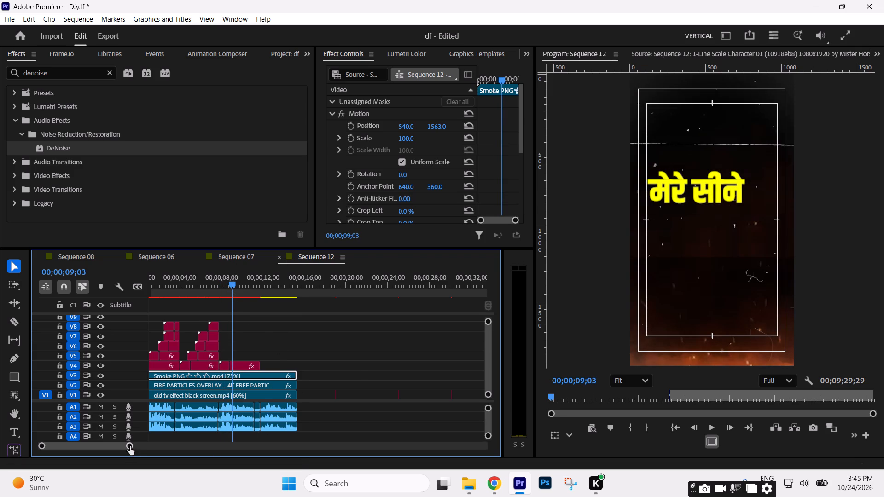
Duplicate the है ये title from the second group onto V5 above मेरे सीने, starting at 00;00;08;17, and preview its timing.
left_click_drag(129, 446, 110, 443)
left_click(371, 334)
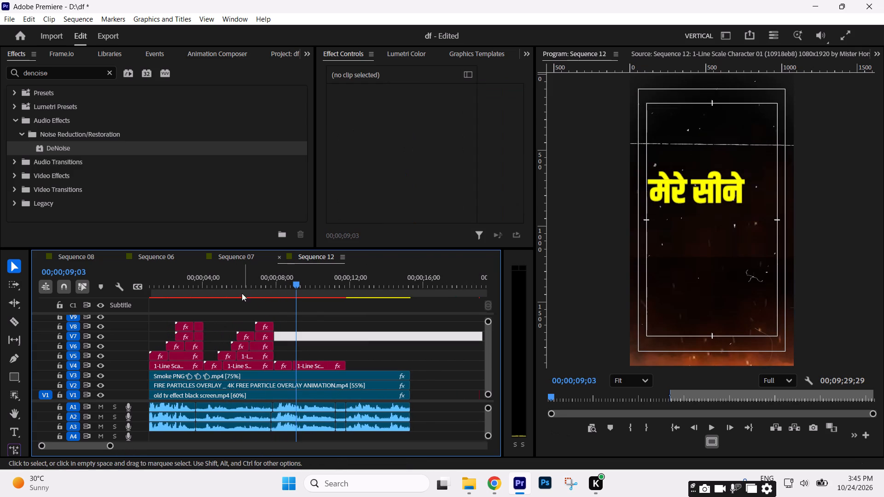
left_click(226, 284)
left_click_drag(226, 355, 297, 356)
left_click(279, 284)
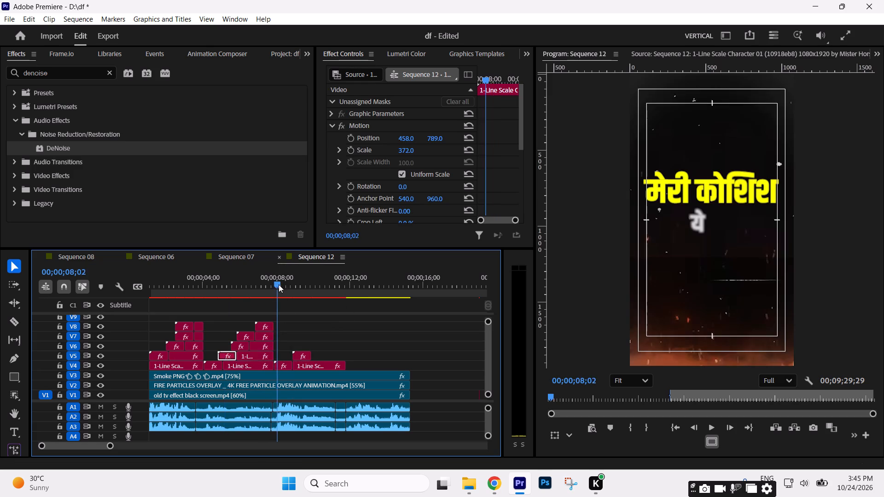
key("space")
key("space")
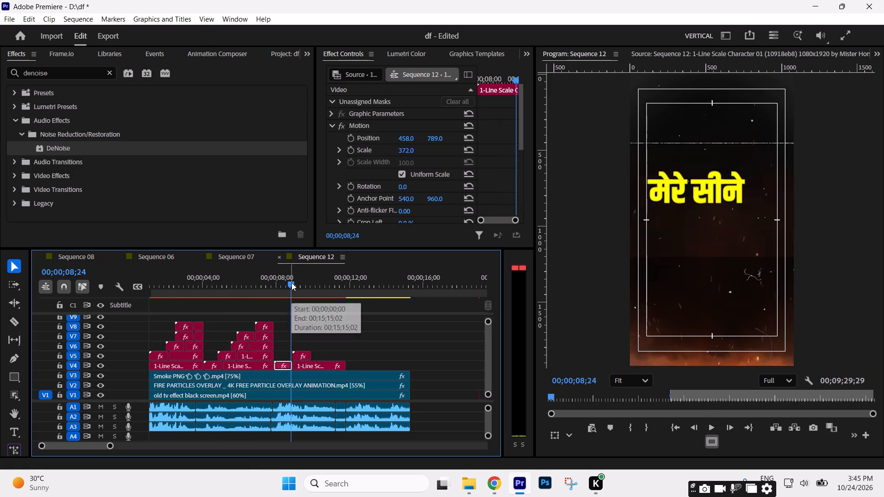
left_click_drag(291, 283, 287, 283)
left_click_drag(297, 356, 292, 356)
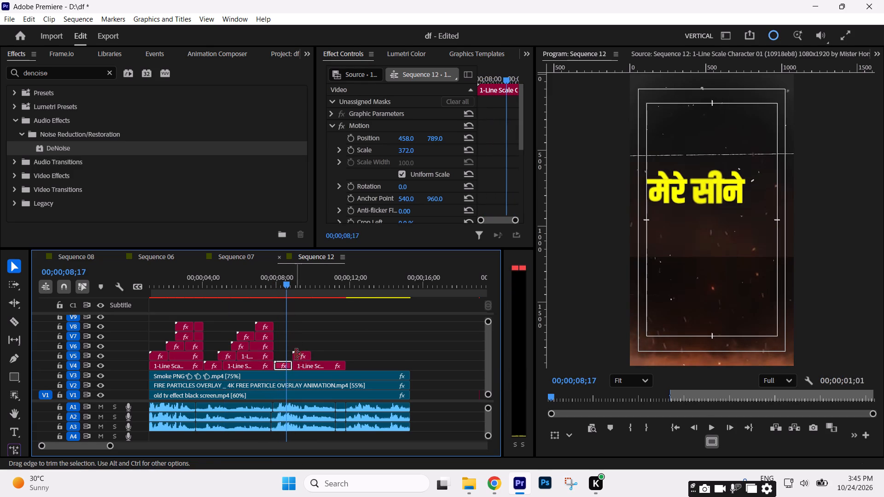
left_click_drag(302, 355, 297, 355)
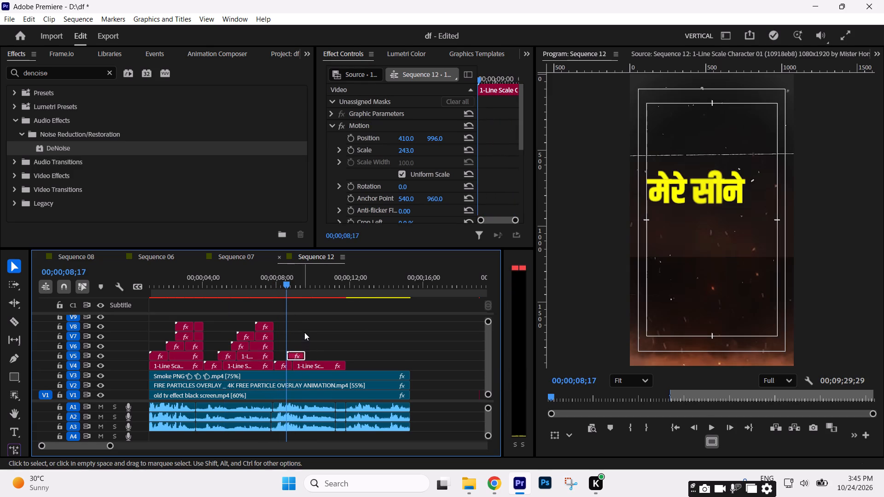
left_click(281, 275)
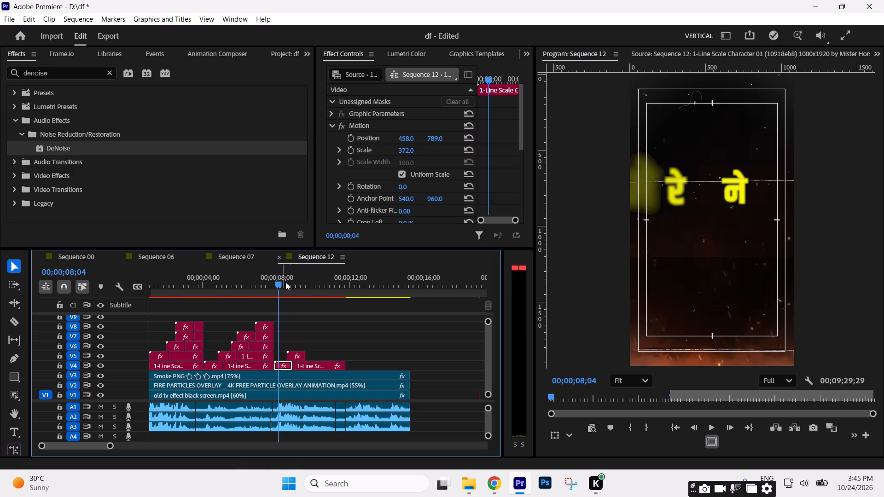
key("space")
key("space")
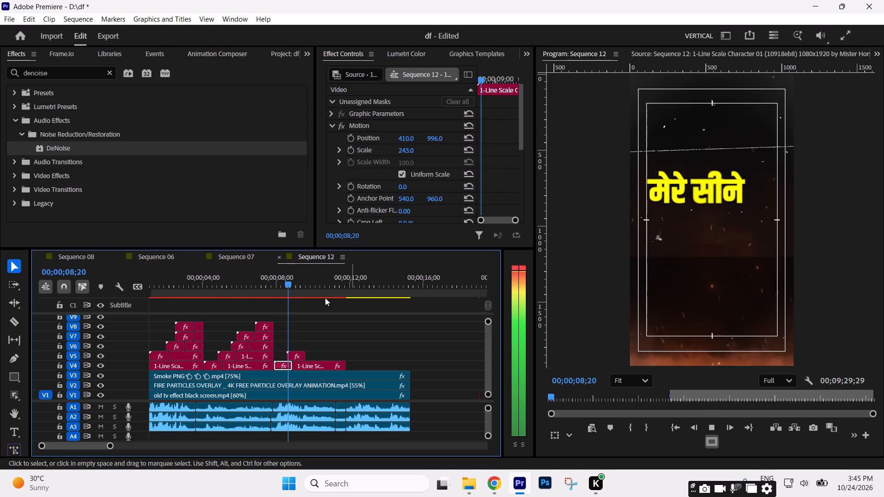
Reposition the held मेरे सीने title to 556, 789 and copy its Motion settings to the animated piece.
left_click(320, 288)
left_click_drag(407, 141, 464, 143)
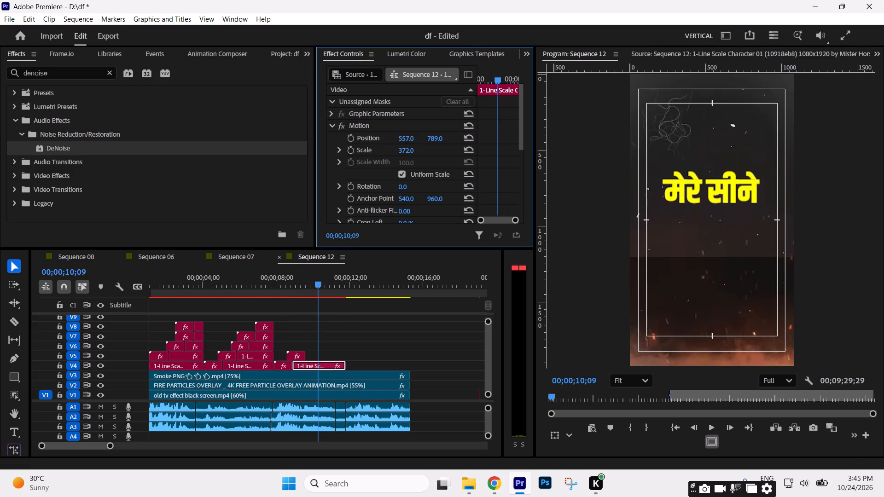
left_click_drag(464, 143, 464, 142)
left_click(361, 124)
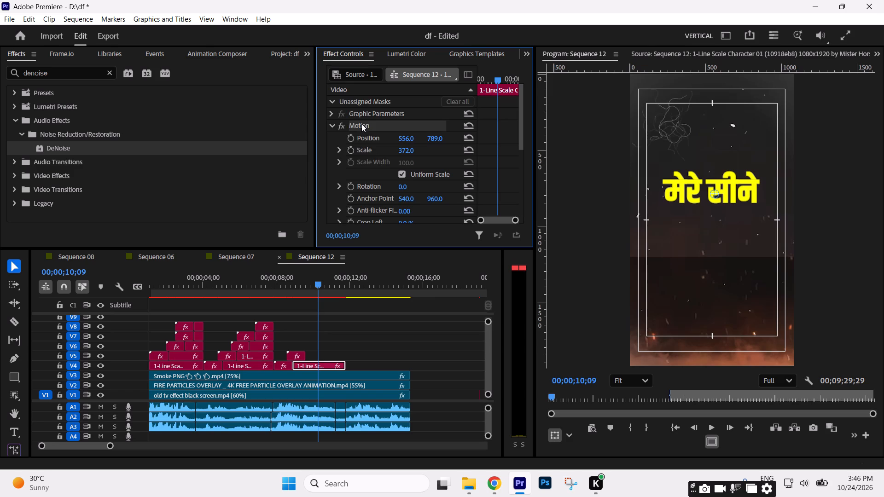
key("ctrl+c")
left_click(284, 366)
key("ctrl+v")
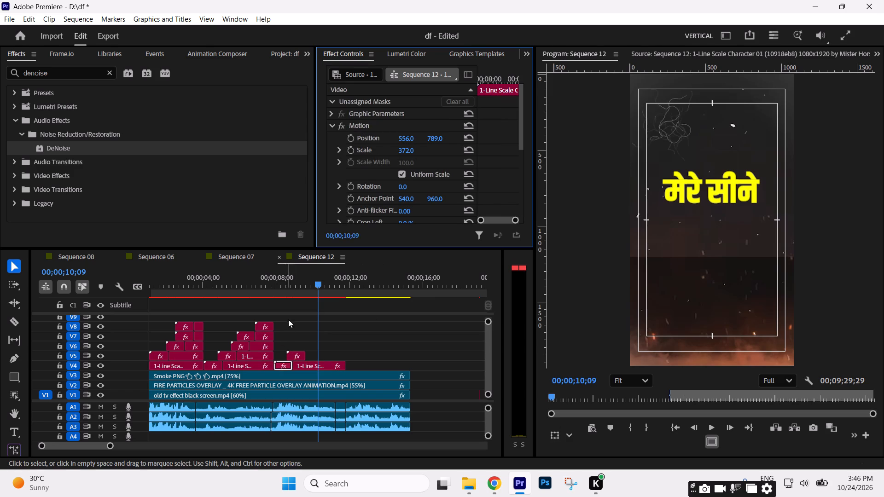
Reposition the duplicated है ये title on V5 to 261, 996, below मेरे सीने, and preview it.
left_click_drag(285, 279, 295, 285)
left_click_drag(403, 138, 322, 147)
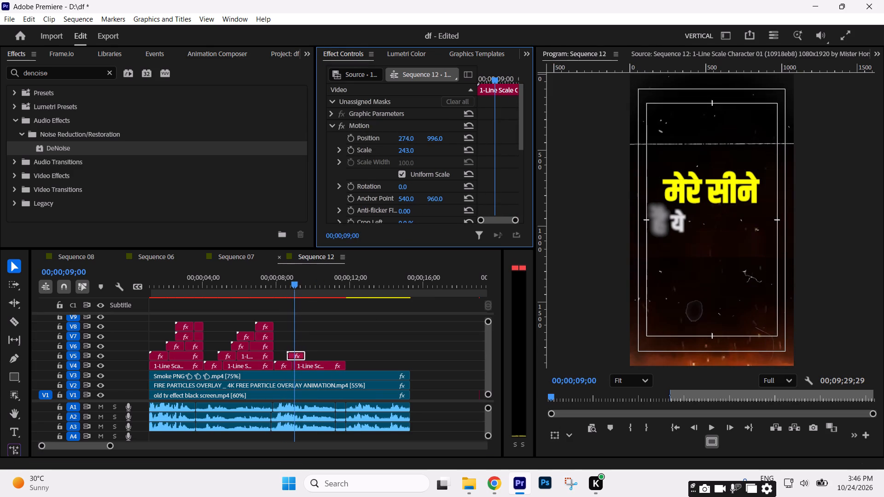
left_click_drag(322, 147, 318, 149)
key("space")
key("space")
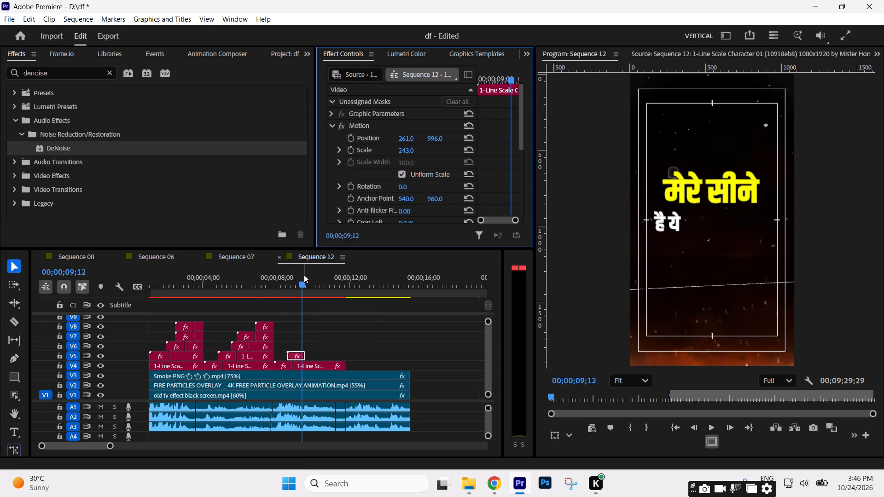
Scrub through the earlier lyric title groups and the मेरे सीने group to compare the V5 title's layout and timing.
left_click_drag(304, 275, 238, 294)
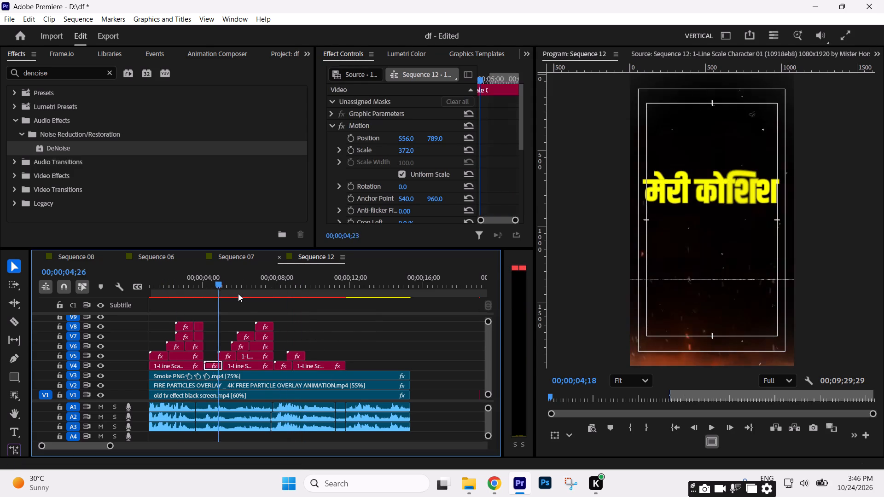
left_click_drag(238, 294, 243, 301)
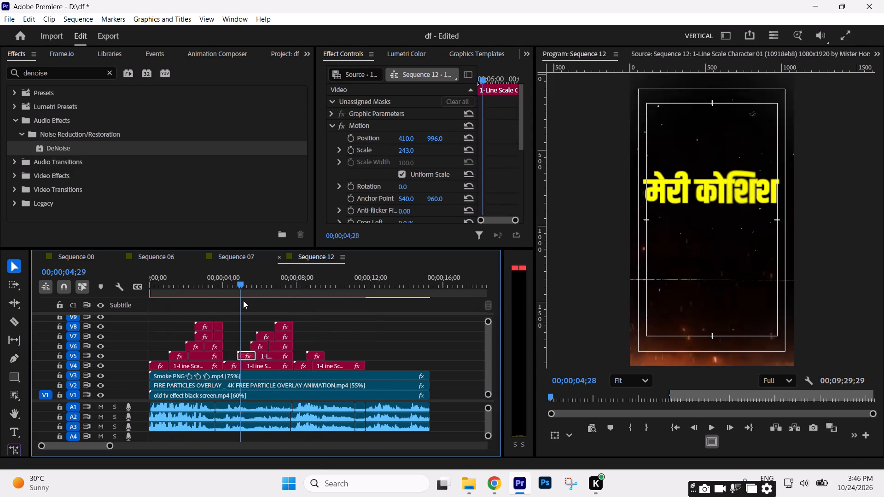
left_click_drag(243, 301, 219, 301)
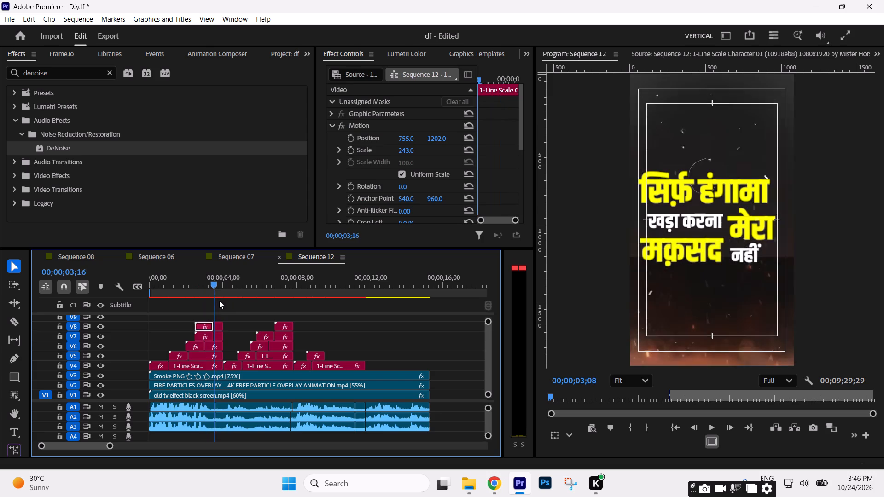
left_click_drag(219, 301, 314, 311)
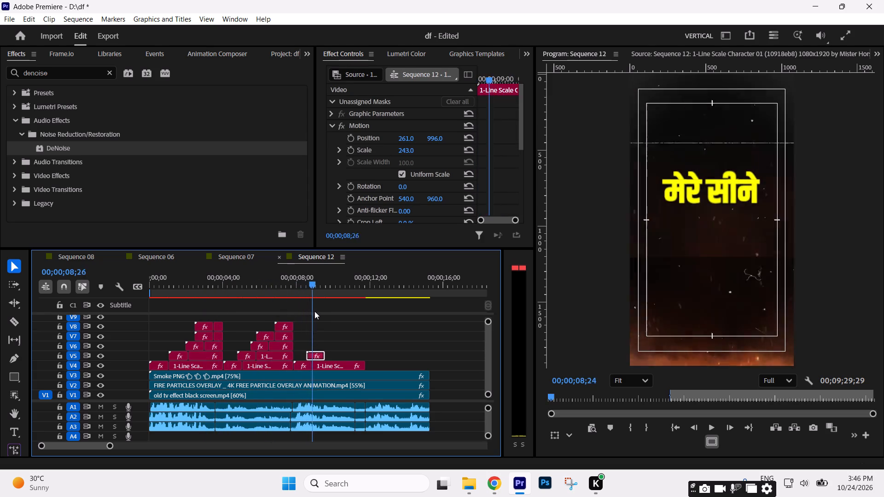
left_click_drag(314, 311, 320, 315)
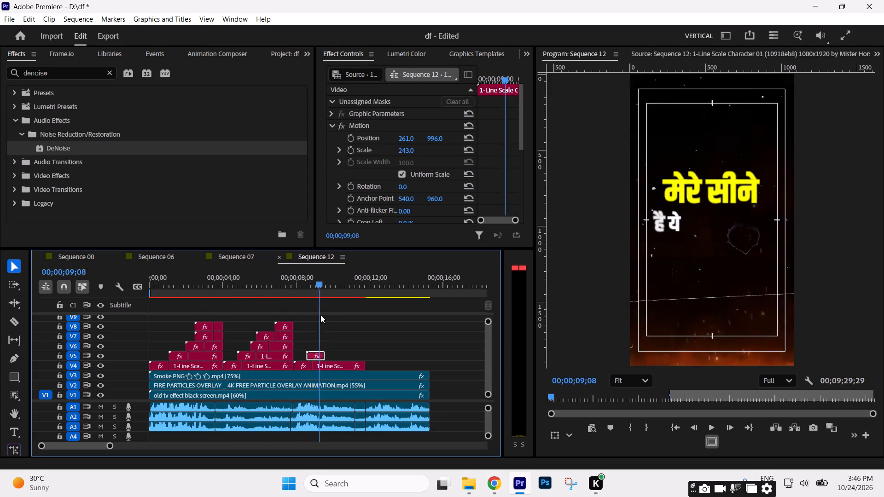
left_click_drag(320, 315, 323, 316)
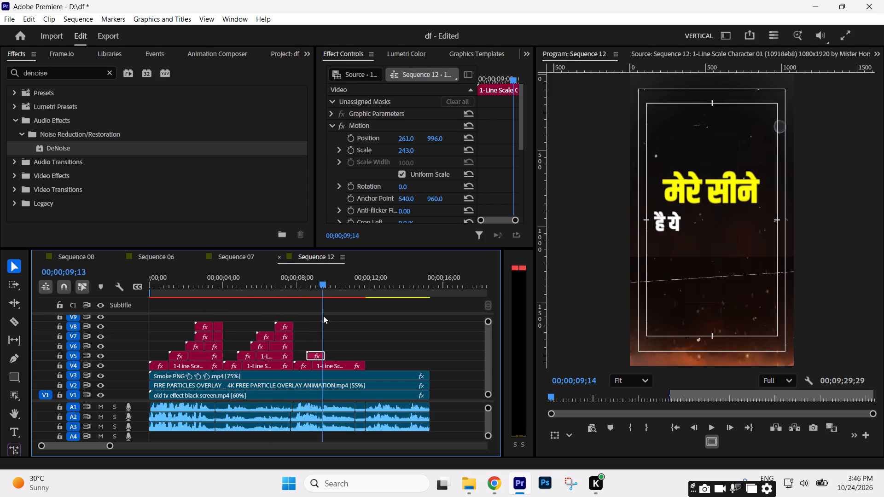
left_click_drag(323, 316, 323, 317)
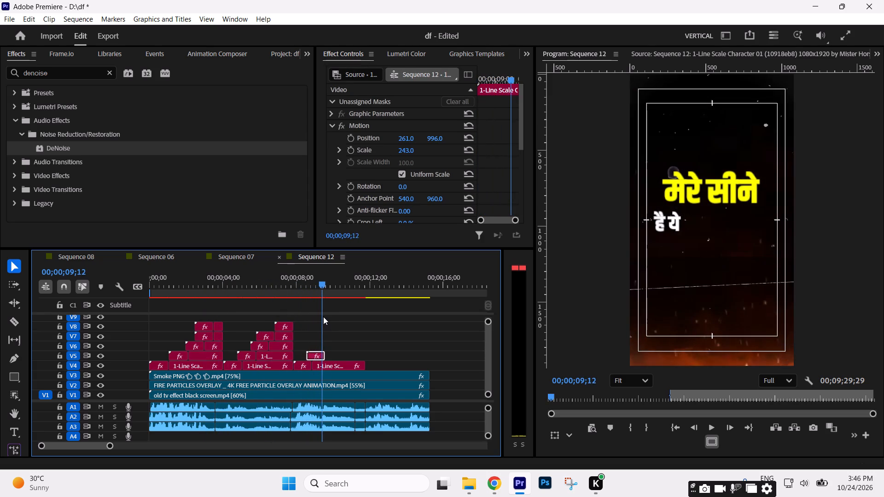
left_click_drag(323, 317, 326, 318)
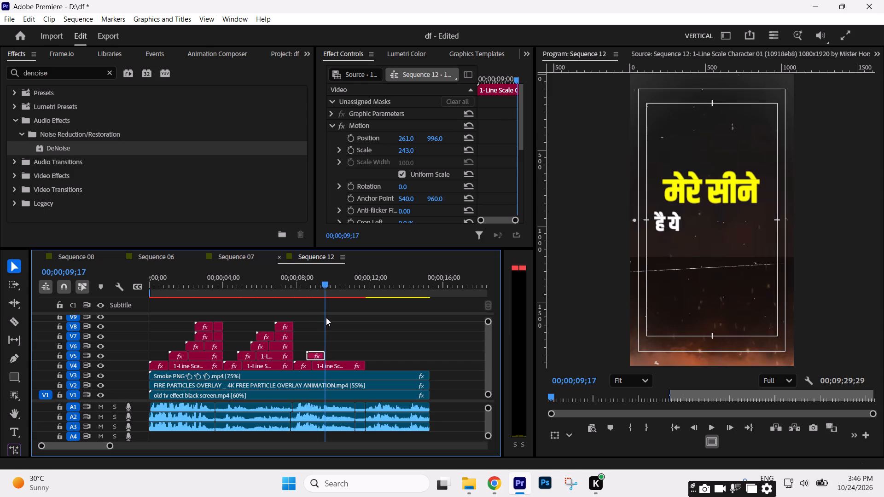
left_click_drag(326, 318, 308, 316)
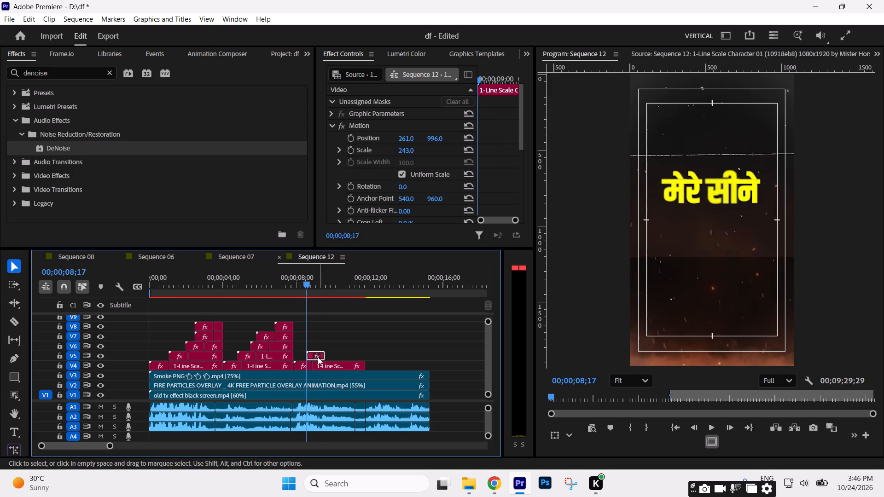
left_click_drag(309, 279, 321, 285)
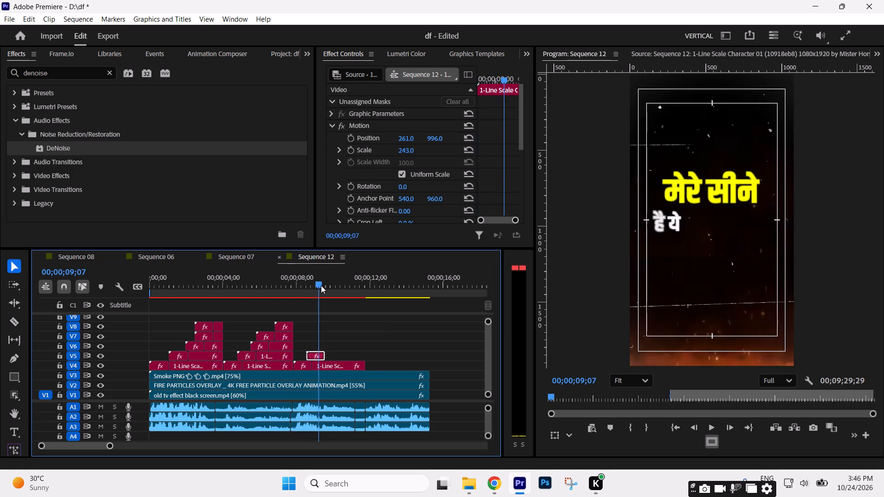
left_click_drag(321, 285, 327, 288)
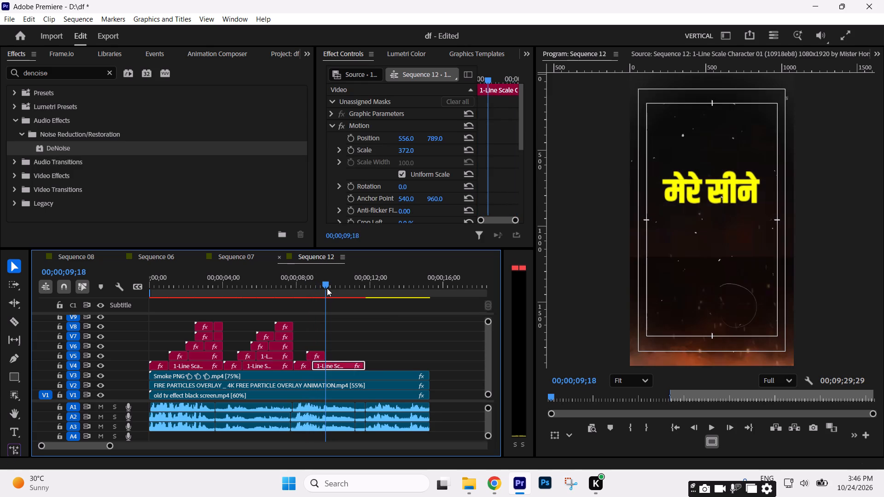
left_click_drag(327, 288, 320, 289)
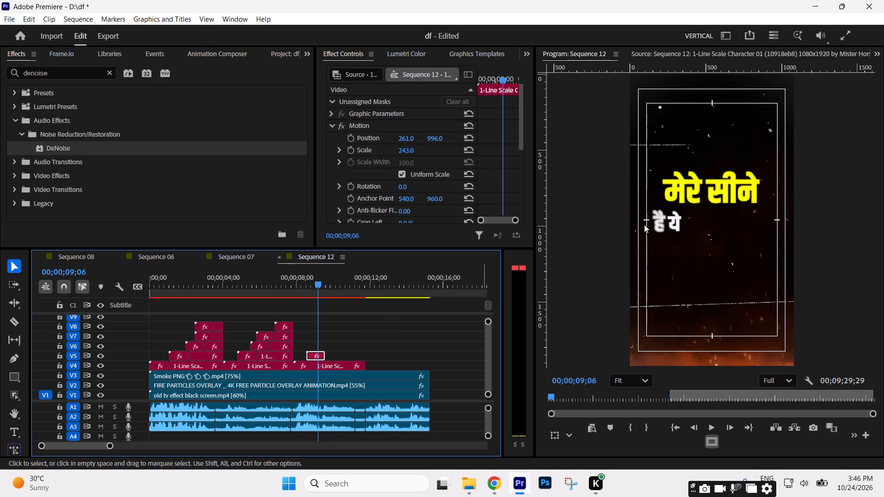
Open the text properties of the duplicated है ये title on V5 for editing.
double_click(315, 355)
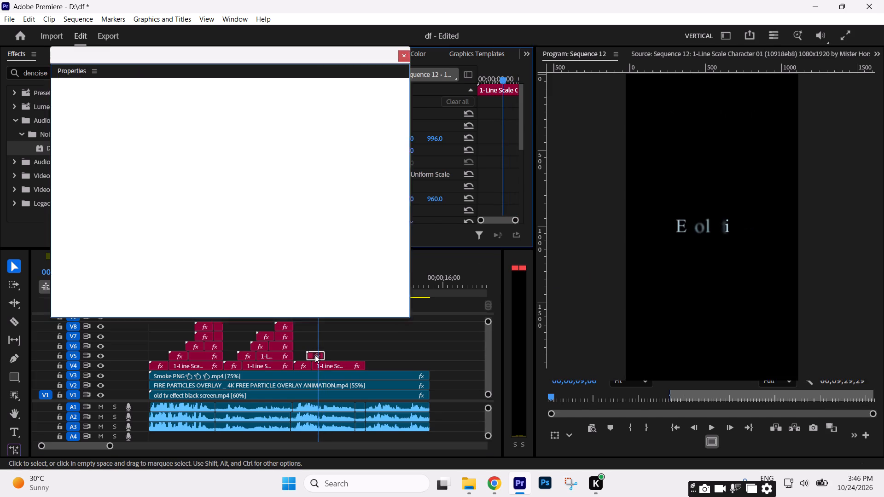
left_click_drag(402, 117, 401, 139)
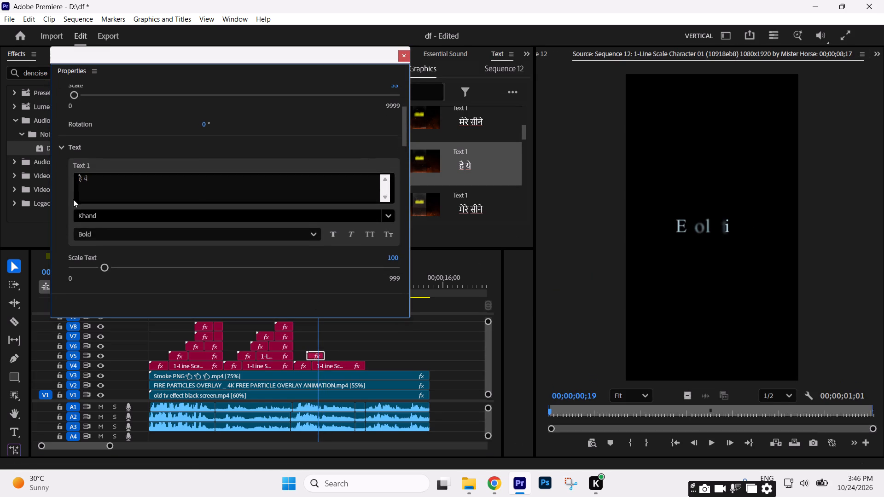
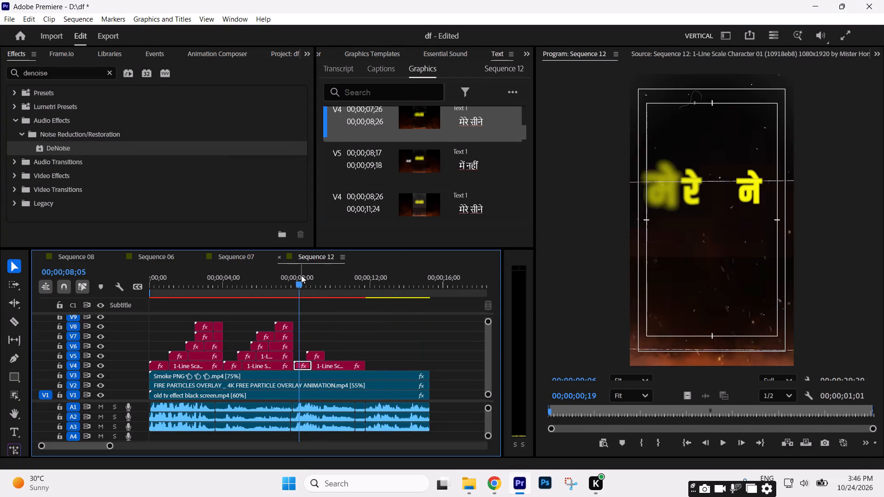
Preview the में नहीं title and move it from V5 to the empty stretch of V1 past the background footage.
key("space")
key("space")
key("space")
key("space")
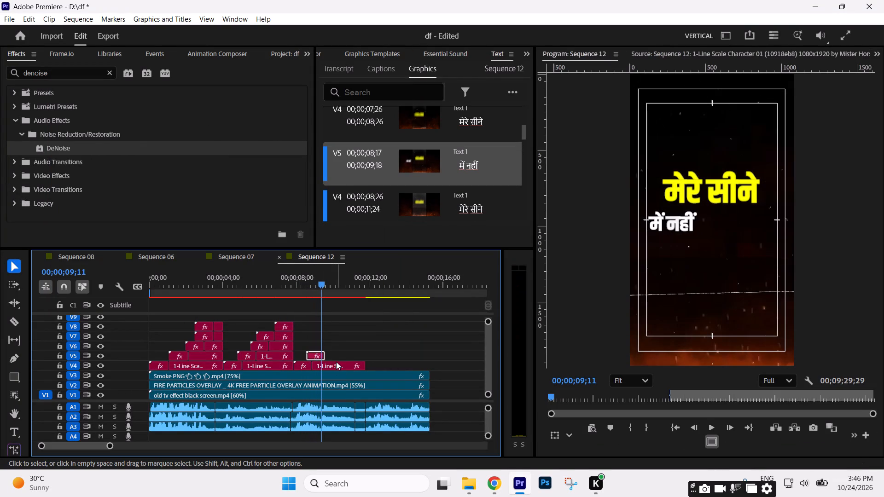
key("space")
key("space")
left_click_drag(318, 357, 457, 381)
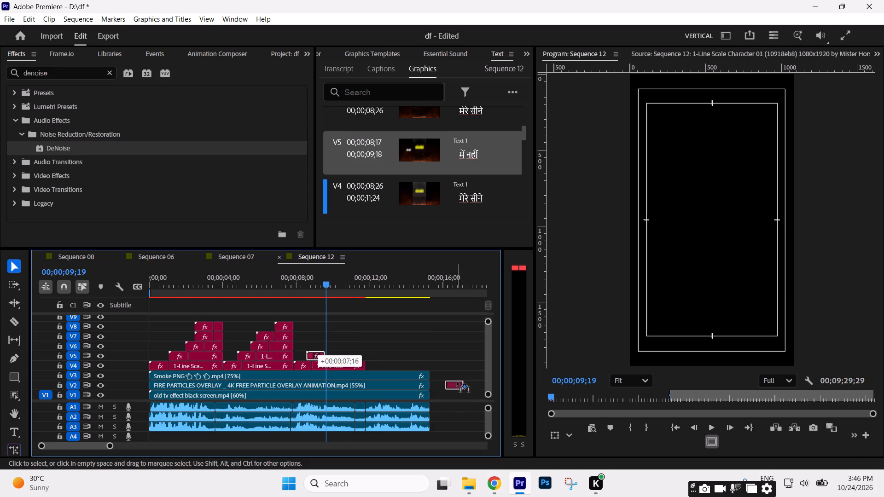
left_click_drag(457, 381, 455, 398)
Insert a frame hold segment at the last frame of the में नहीं title on V1.
left_click(450, 290)
key("Down")
key("Left")
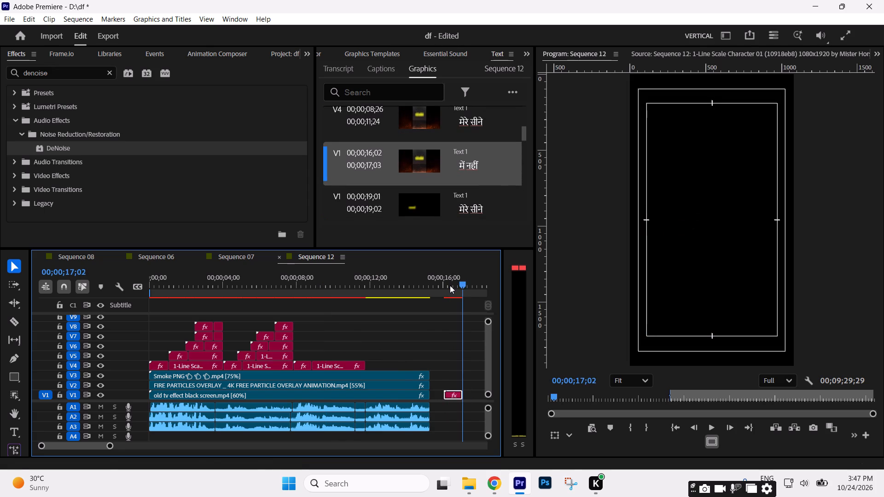
key("equal")
key("equal")
right_click(273, 392)
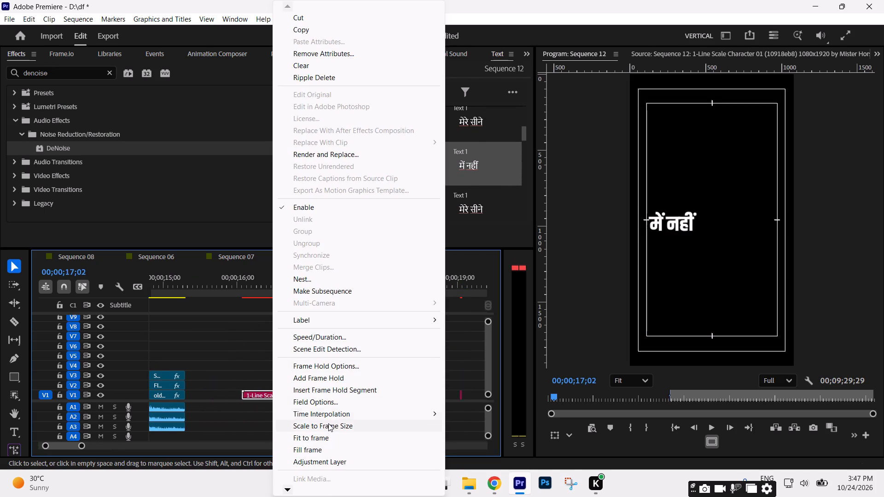
left_click(328, 392)
Move both the animated and held में नहीं pieces back to V5, starting at about 00;00;08;25 above मेरे सीने.
left_click_drag(304, 372, 342, 403)
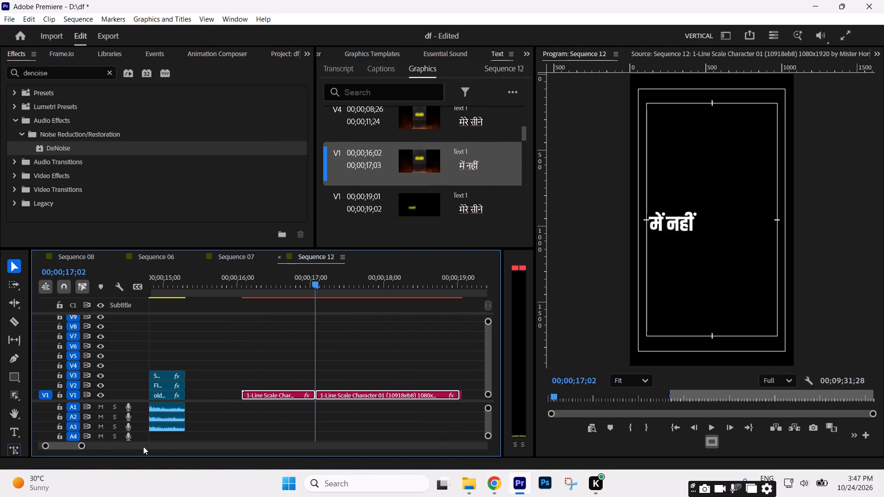
left_click_drag(81, 445, 130, 447)
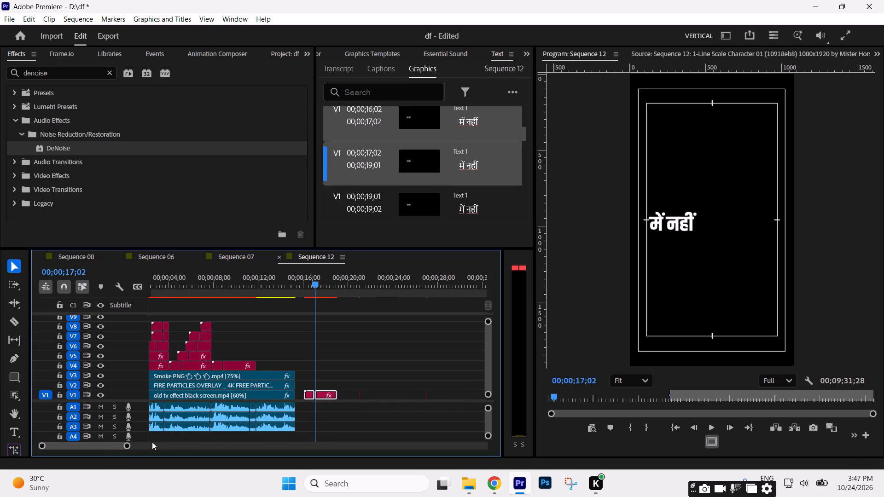
left_click_drag(320, 395, 238, 357)
Play through the मेरे सीने and में नहीं titles to check the timing of the repositioned V5 pieces.
left_click(218, 281)
key("space")
key("space")
key("space")
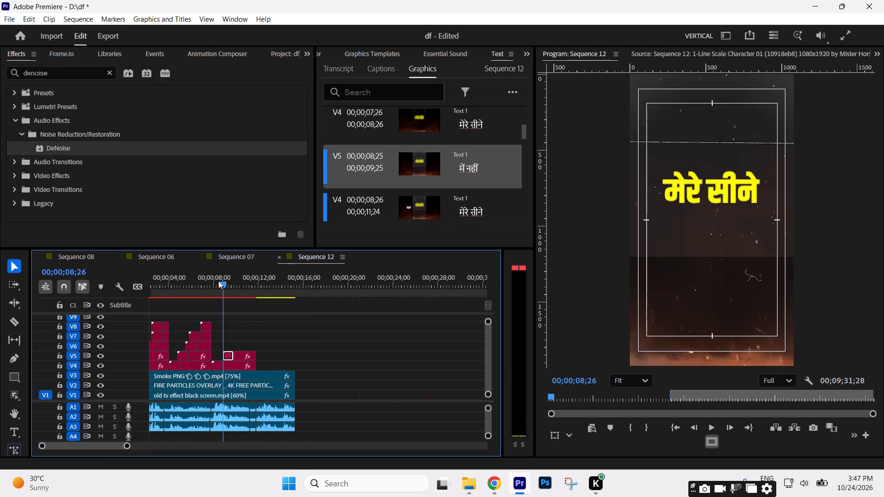
key("space")
key("space")
key("space")
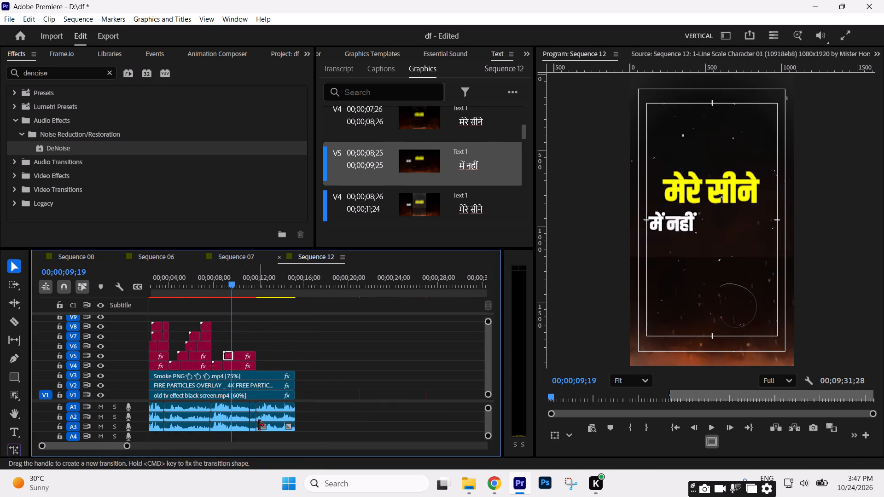
left_click_drag(128, 449, 99, 444)
key("space")
key("space")
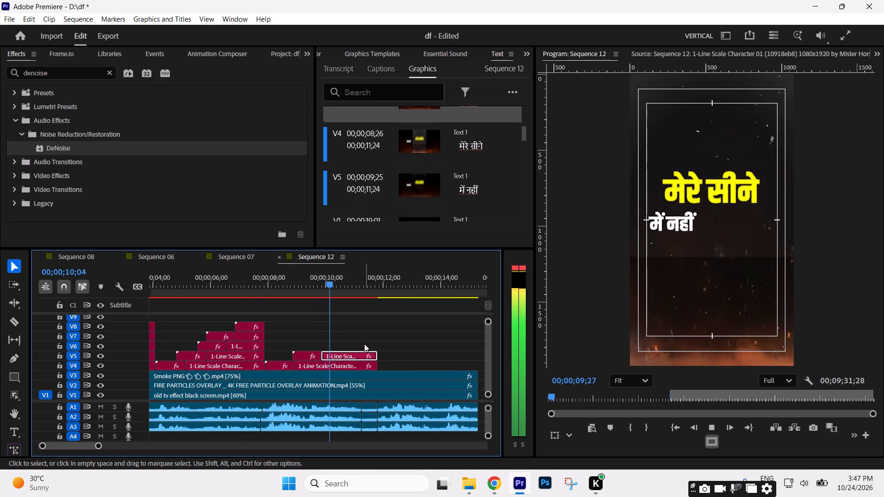
Duplicate the animated मेरे सीने title from V4 onto V6, starting at 00;00;09;21.
left_click_drag(308, 285, 317, 295)
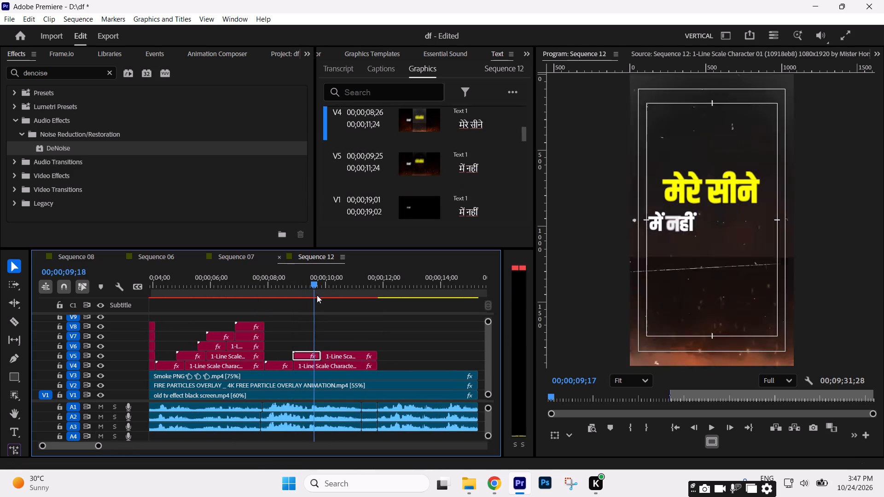
left_click_drag(317, 295, 319, 295)
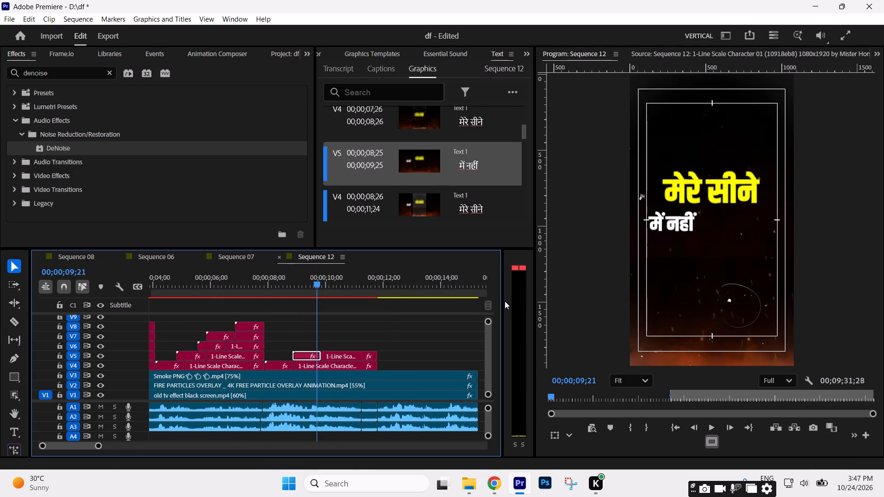
left_click_drag(279, 365, 337, 343)
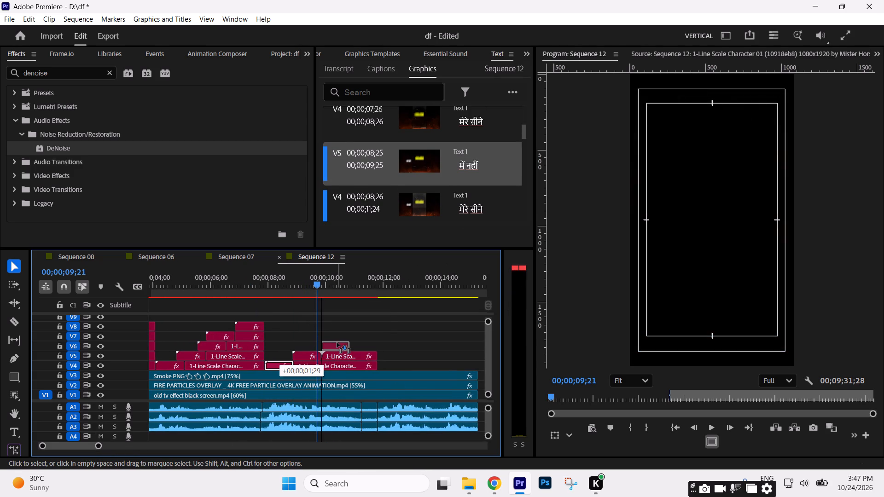
left_click_drag(337, 343, 327, 345)
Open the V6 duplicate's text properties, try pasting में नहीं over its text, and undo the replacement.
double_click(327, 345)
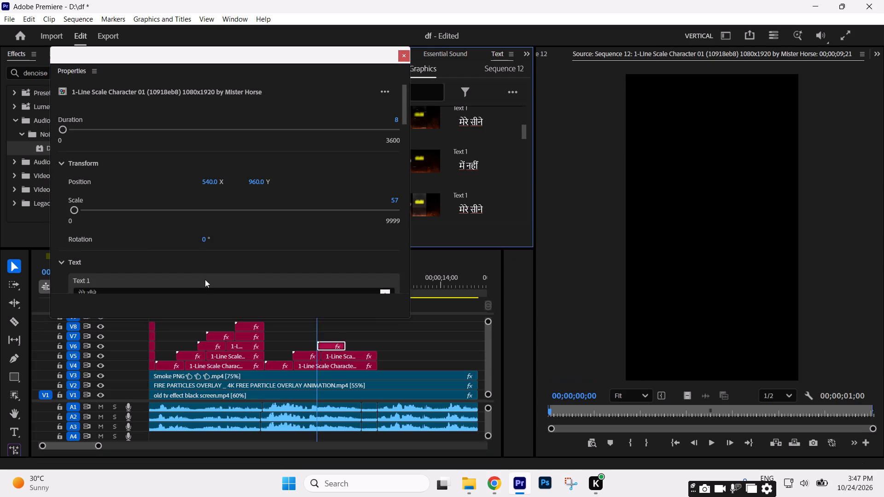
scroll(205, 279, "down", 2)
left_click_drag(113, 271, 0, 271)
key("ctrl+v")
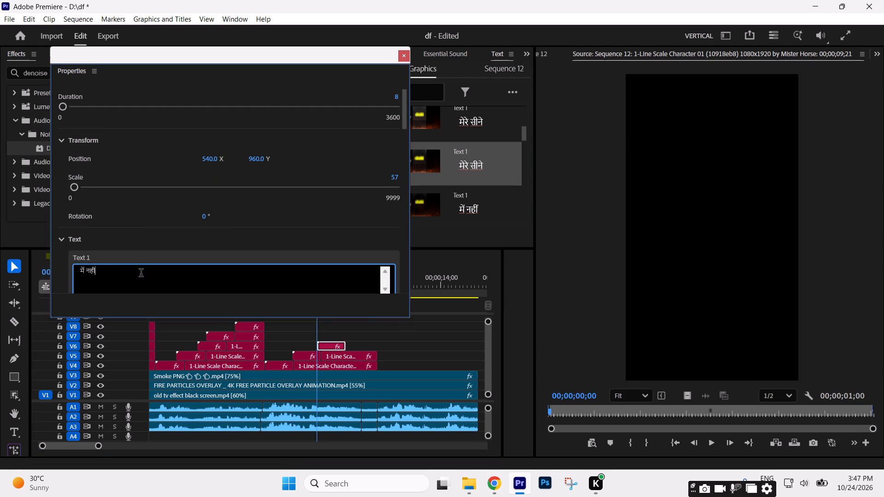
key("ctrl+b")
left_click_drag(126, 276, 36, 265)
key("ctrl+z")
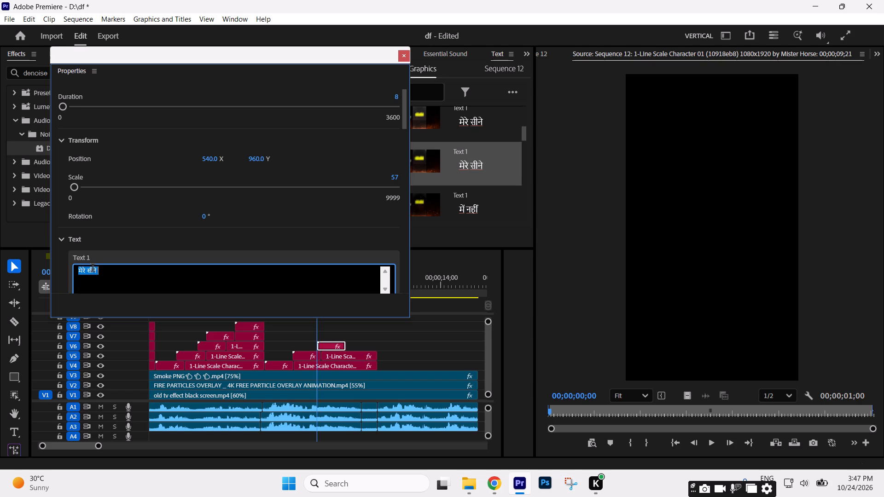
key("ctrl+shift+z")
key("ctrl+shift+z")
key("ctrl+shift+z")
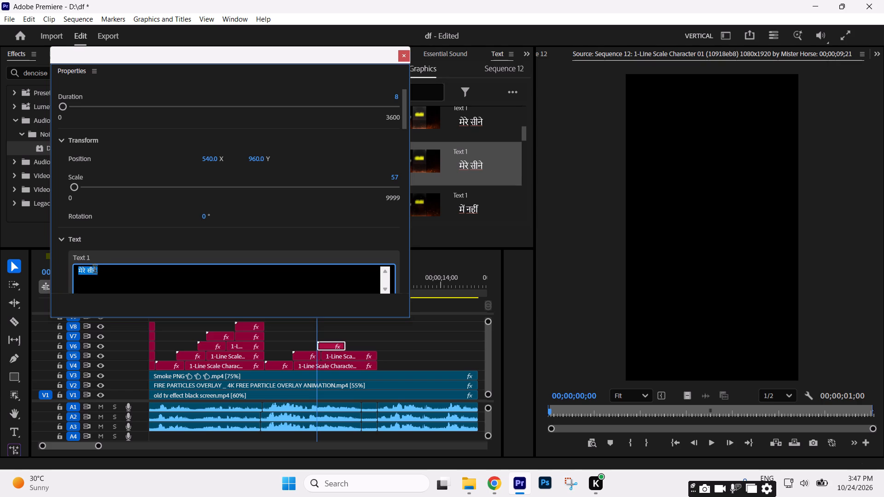
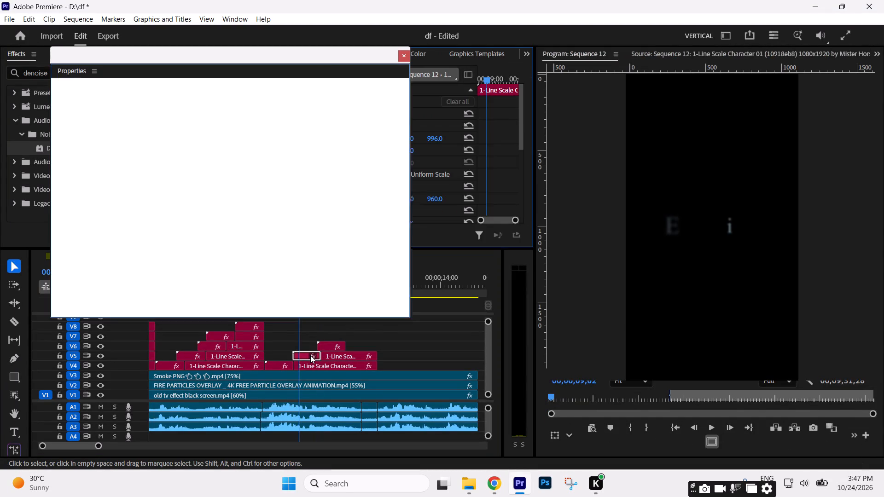
Extend the text of the animated में नहीं title on V5 to में नहीं तो तेरे.
scroll(125, 294, "down", 2)
left_click(104, 273)
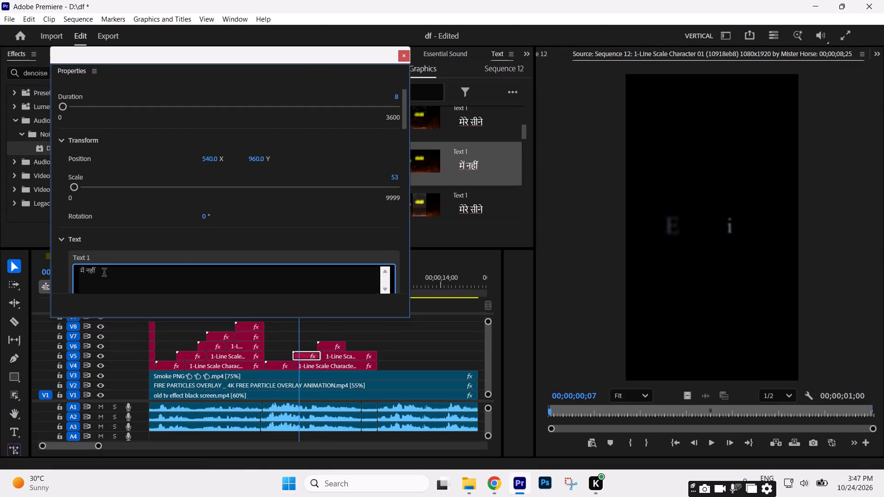
key("space")
key("ctrl+v")
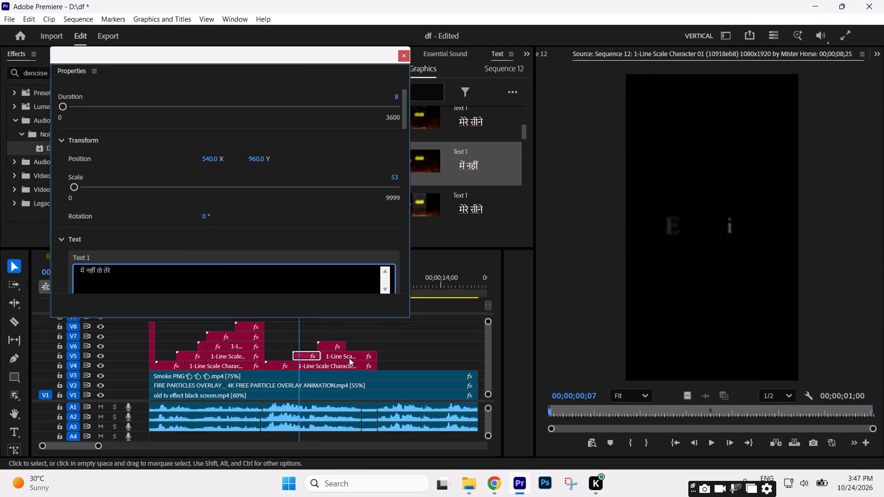
left_click(348, 357)
left_click(405, 61)
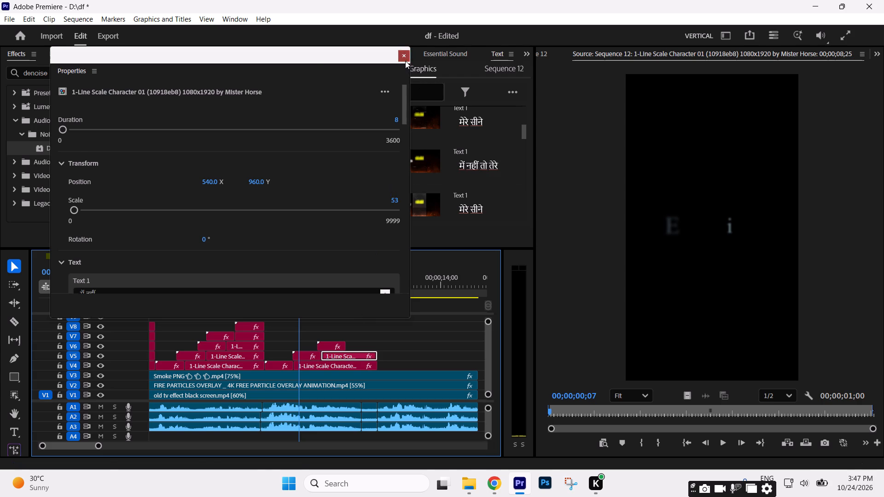
Delete the held में नहीं piece that follows the animated में नहीं तो तेरे title on V5.
left_click_drag(312, 272, 319, 282)
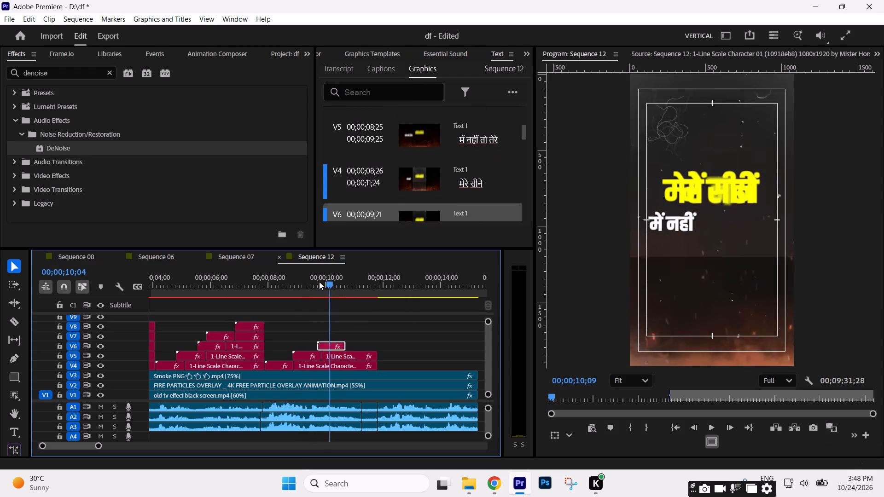
left_click_drag(319, 282, 318, 283)
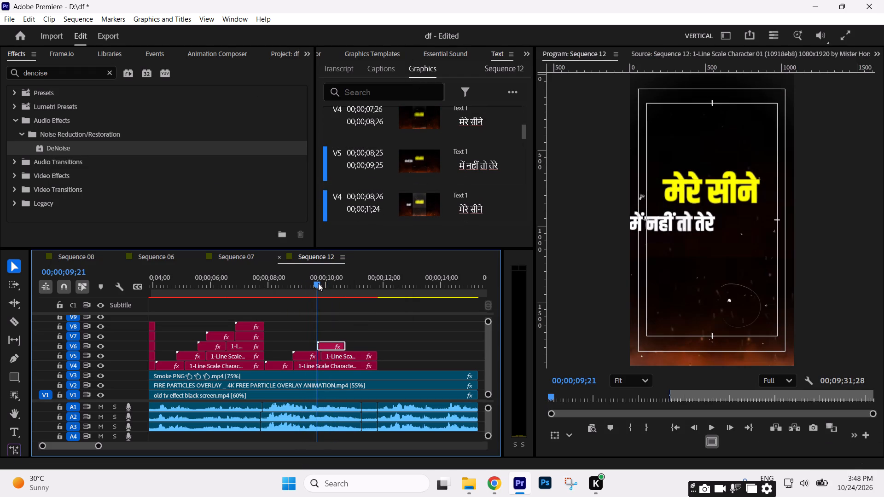
left_click_drag(318, 283, 329, 285)
left_click(351, 360)
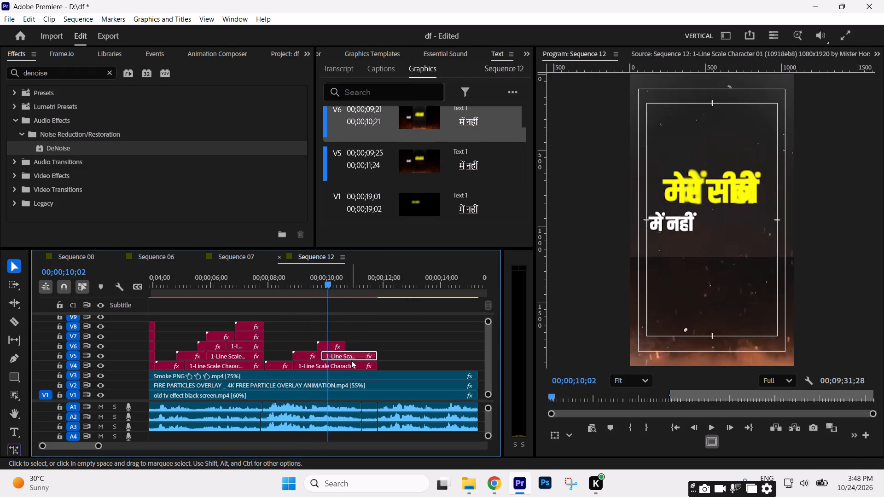
key("Delete")
Move the animated में नहीं तो तेरे title to empty space on V1, starting at 00;00;16;20.
key("minus")
left_click_drag(282, 355, 394, 402)
Insert a frame hold segment at the last frame of the में नहीं तो तेरे title on V1, at 00;00;17;19.
left_click(391, 292)
key("Down")
key("Left")
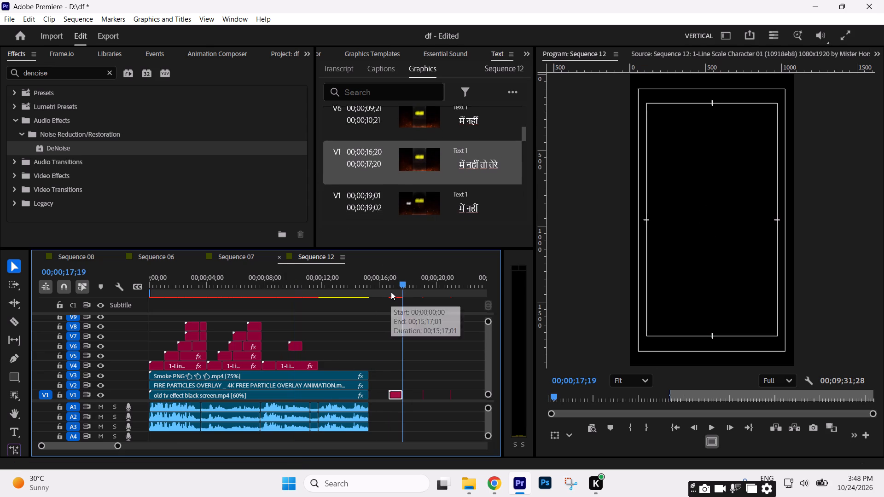
key("equal")
key("equal")
key("equal")
right_click(291, 391)
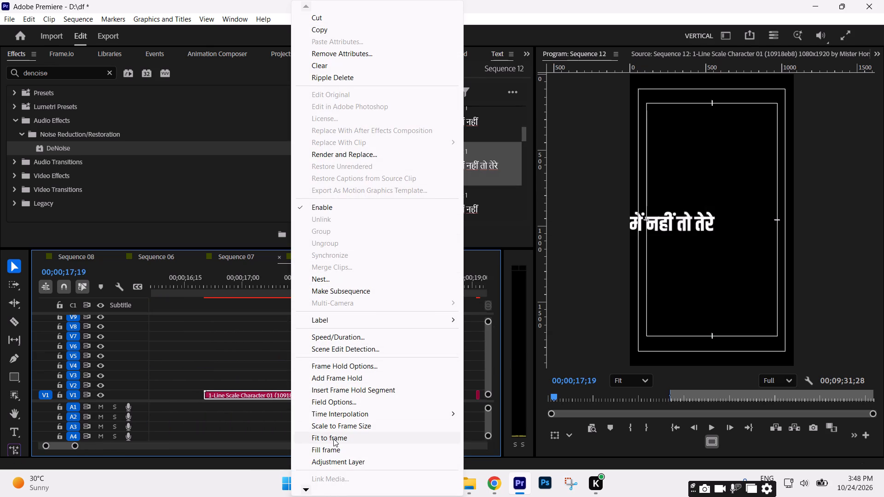
left_click(337, 393)
Move the animated and held में नहीं तो तेरे pieces together from V1 to V5, starting at 00;00;08;26 above मेरे सीने.
left_click_drag(305, 376, 343, 410)
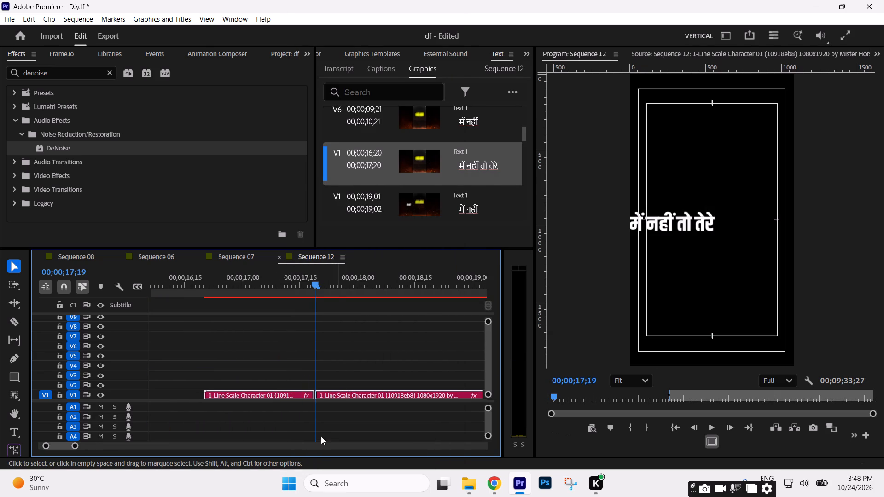
left_click_drag(76, 446, 137, 445)
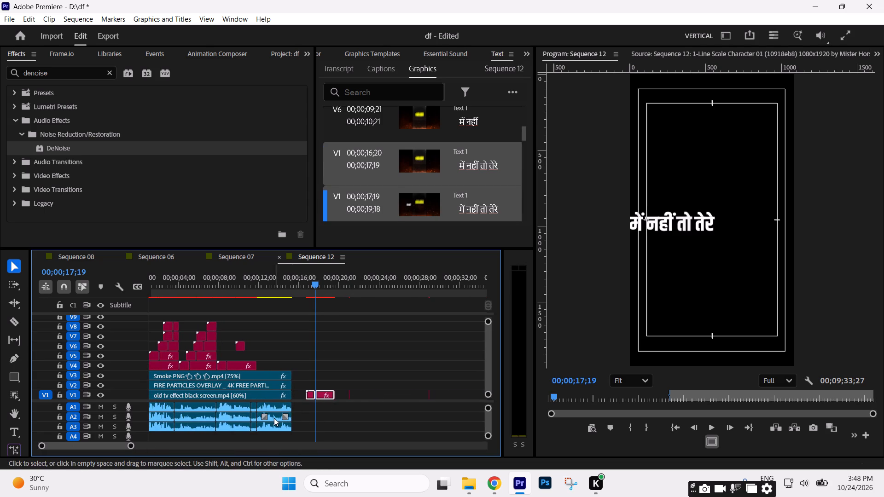
left_click_drag(321, 394, 273, 366)
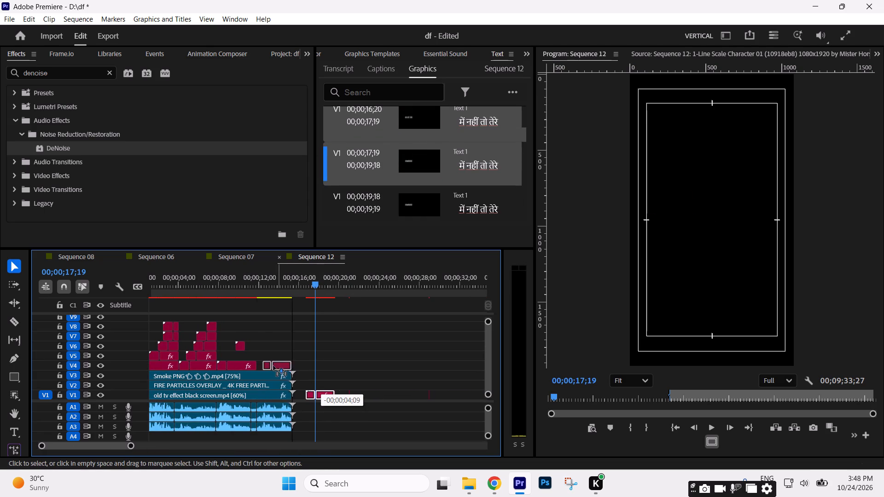
left_click_drag(273, 366, 242, 358)
Play through the मेरे सीने and में नहीं तो तेरे titles to check their timing and placement.
left_click_drag(226, 281, 220, 283)
key("space")
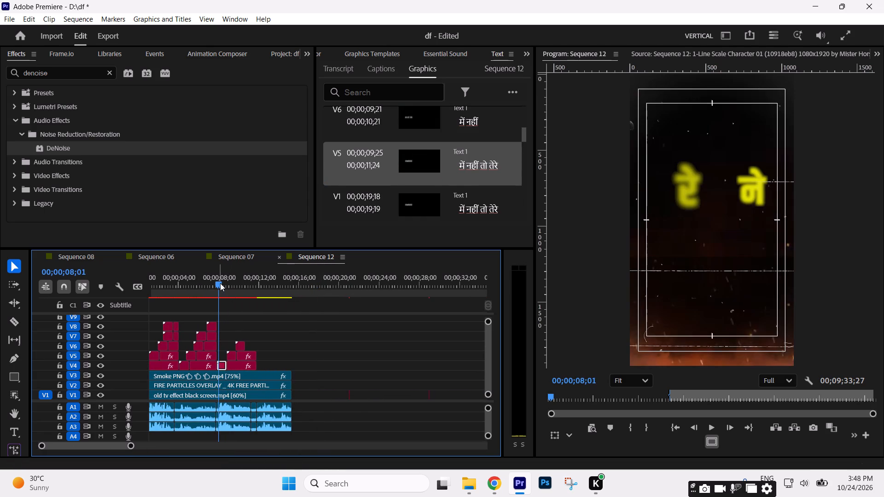
key("space")
key("space")
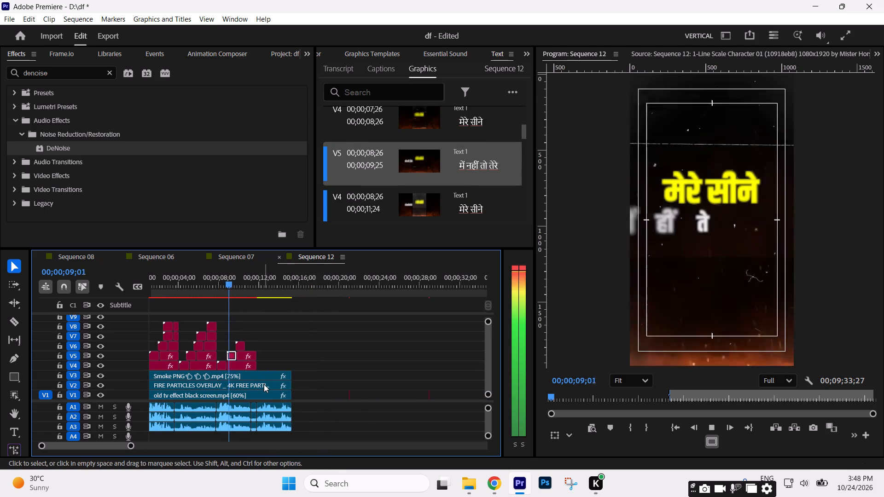
key("space")
key("space")
key("space")
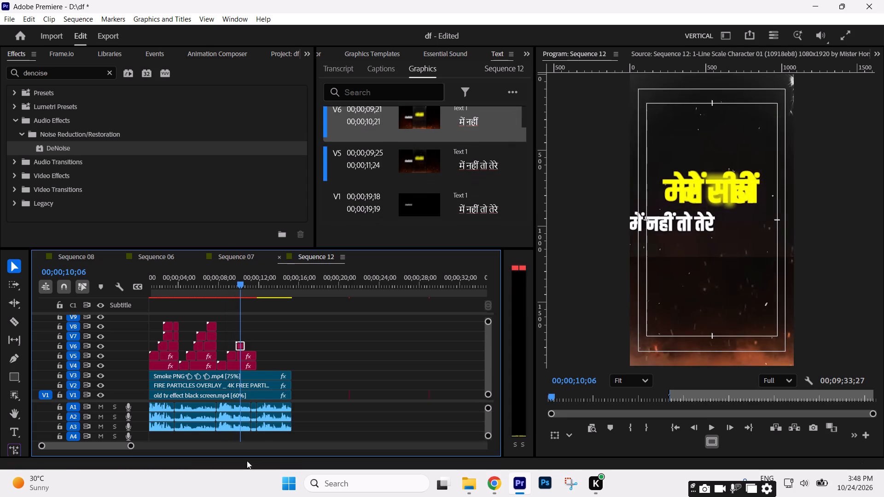
Reposition the held में नहीं तो तेरे piece on V5 to 325, 985 so the line sits inside the frame.
left_click_drag(129, 446, 98, 444)
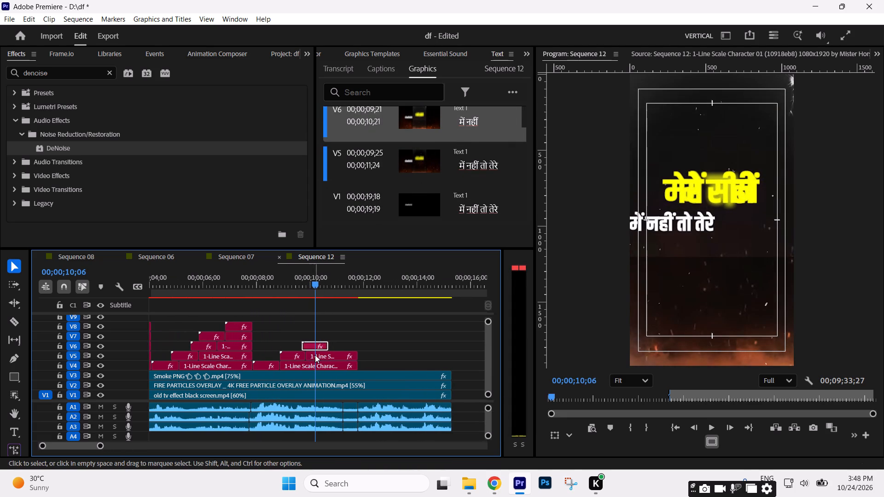
left_click(315, 355)
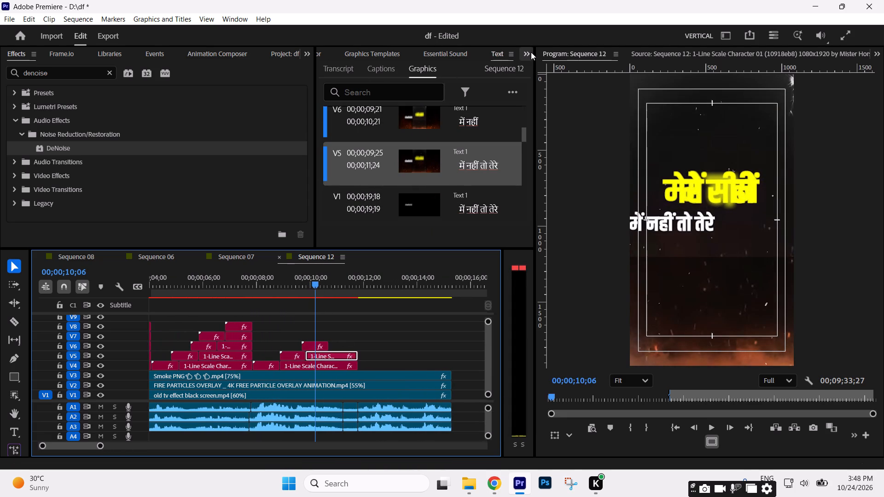
left_click_drag(530, 53, 529, 68)
left_click_drag(404, 141, 522, 144)
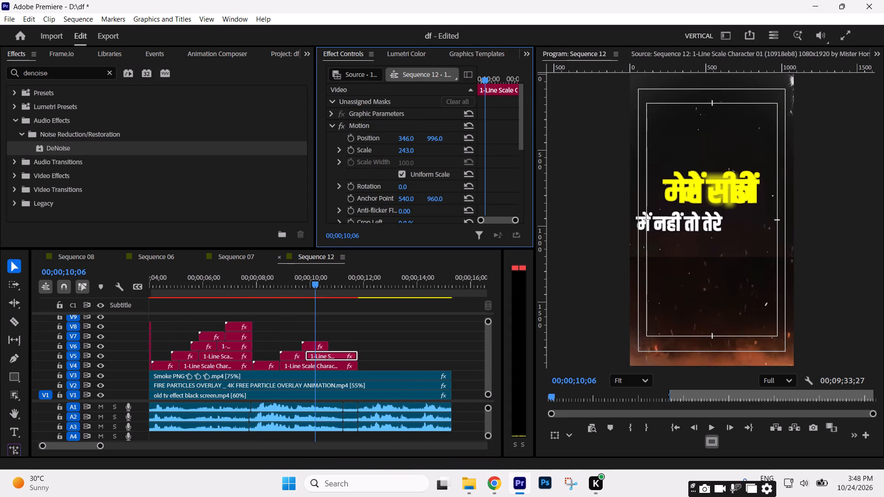
left_click_drag(522, 144, 570, 146)
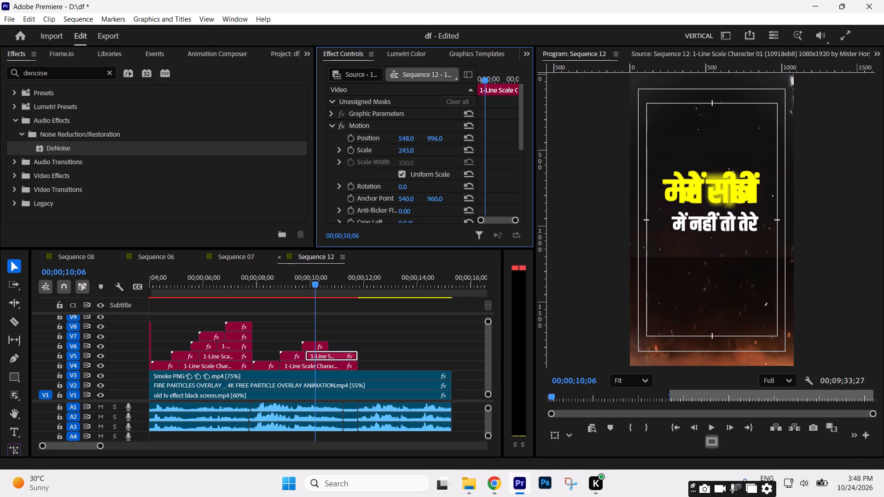
left_click_drag(570, 146, 477, 145)
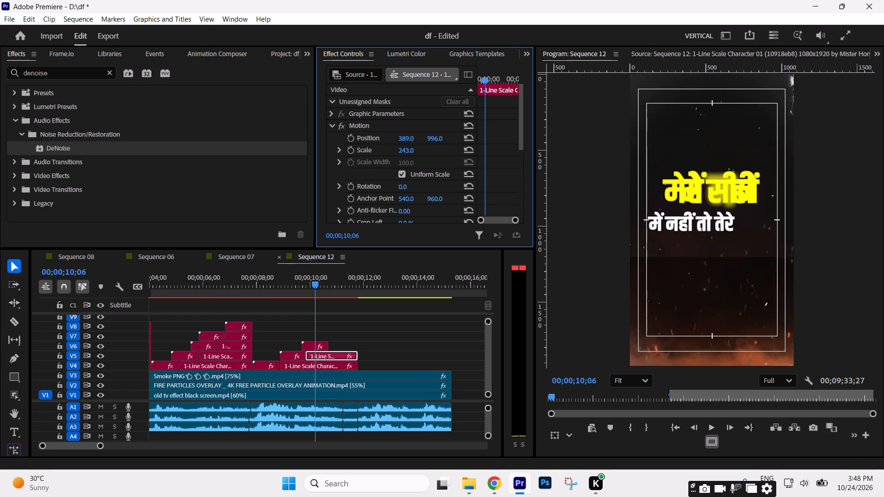
left_click_drag(477, 145, 482, 146)
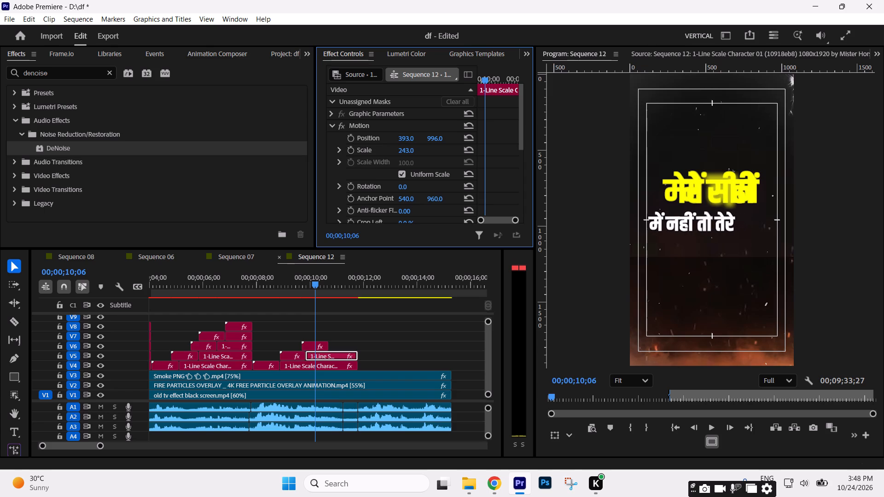
left_click_drag(482, 146, 442, 145)
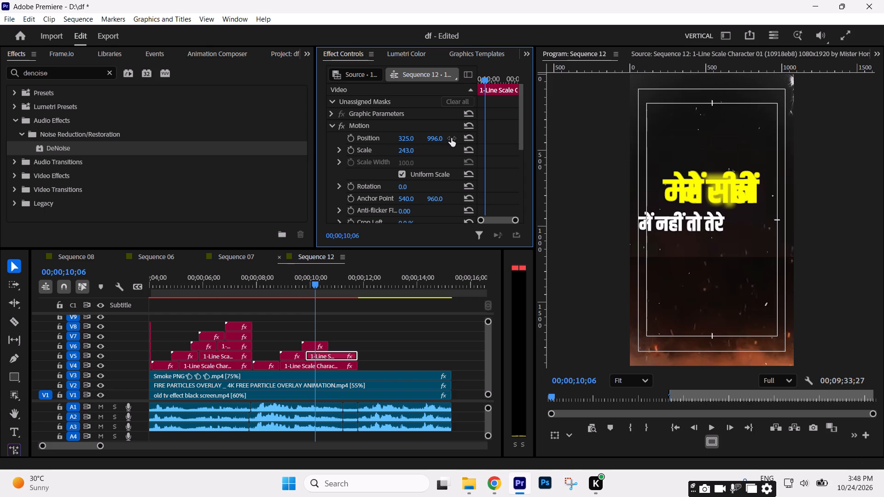
left_click_drag(442, 140, 441, 146)
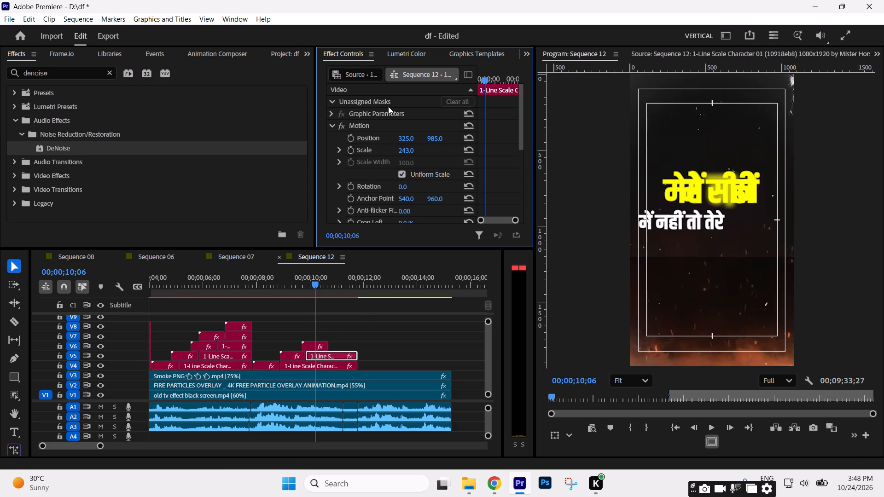
Copy the held piece's Motion settings onto the animated में नहीं तो तेरे piece on V5.
left_click(381, 126)
key("ctrl+c")
left_click(293, 353)
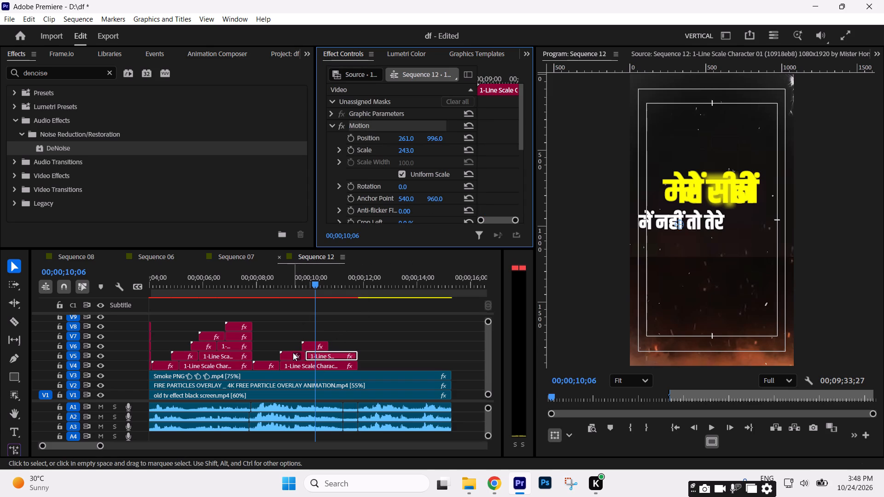
key("ctrl+v")
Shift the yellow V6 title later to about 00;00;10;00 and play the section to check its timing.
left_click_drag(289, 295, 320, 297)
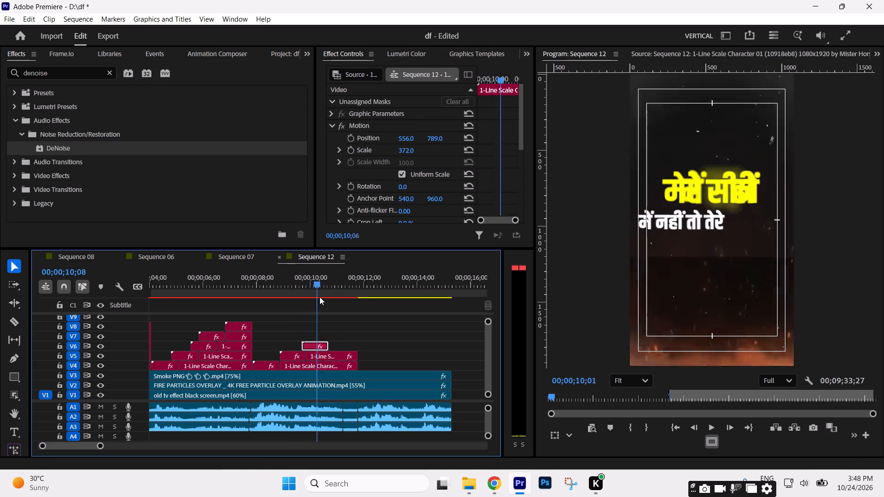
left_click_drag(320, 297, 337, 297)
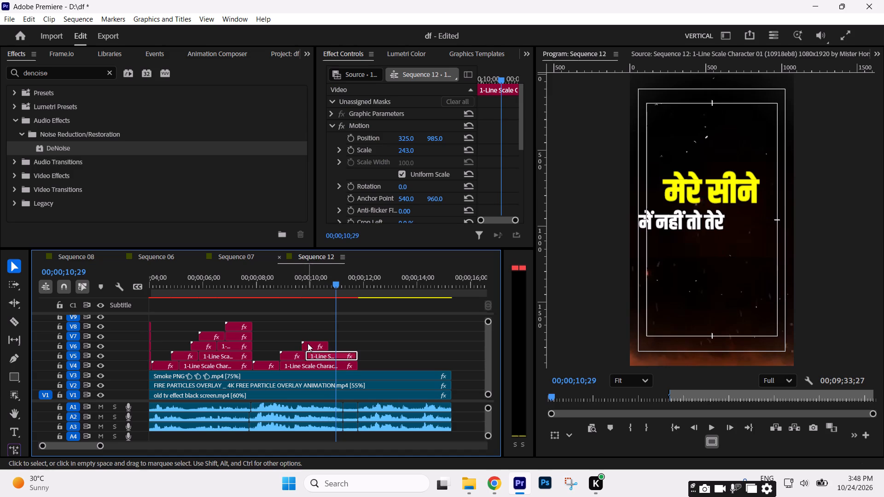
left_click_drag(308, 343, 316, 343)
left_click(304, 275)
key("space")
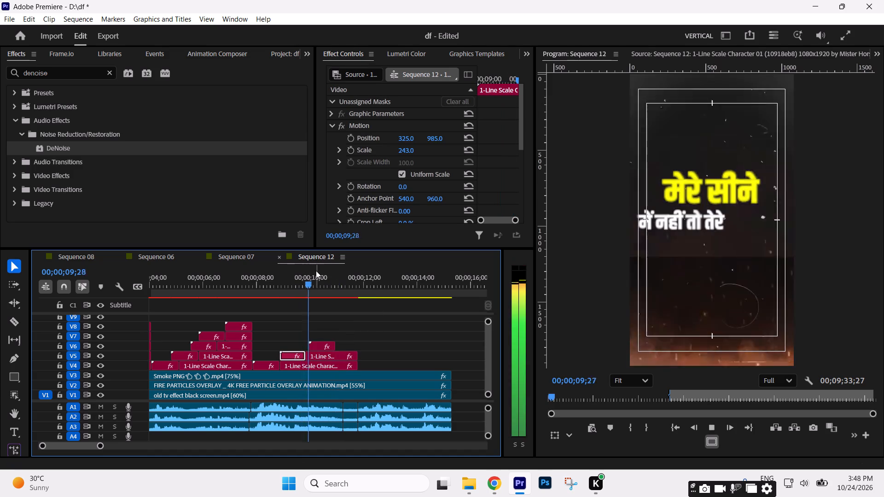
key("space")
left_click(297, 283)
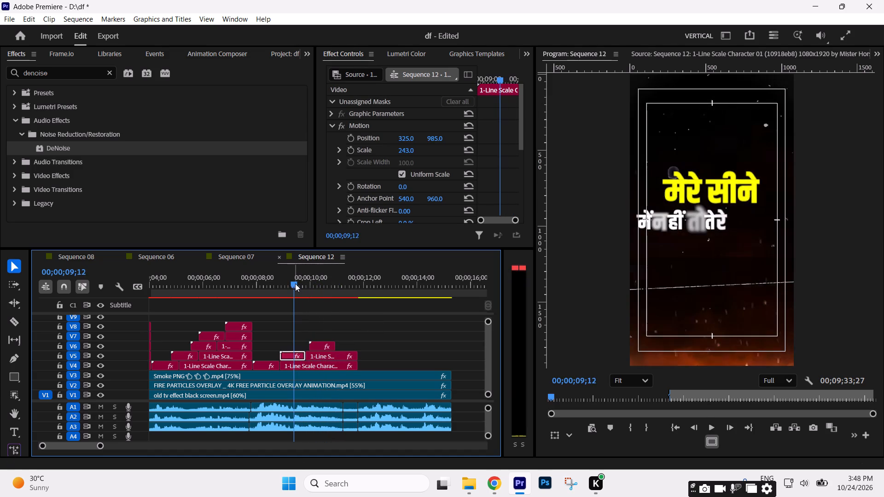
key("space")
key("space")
Move the yellow V6 title earlier to align with the start of the held V5 piece, and play the section.
left_click_drag(320, 348, 311, 346)
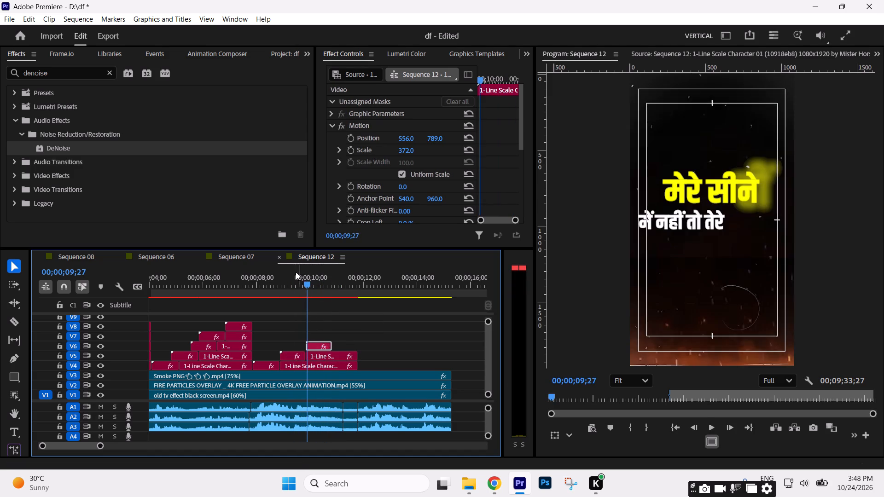
left_click(293, 269)
key("space")
key("space")
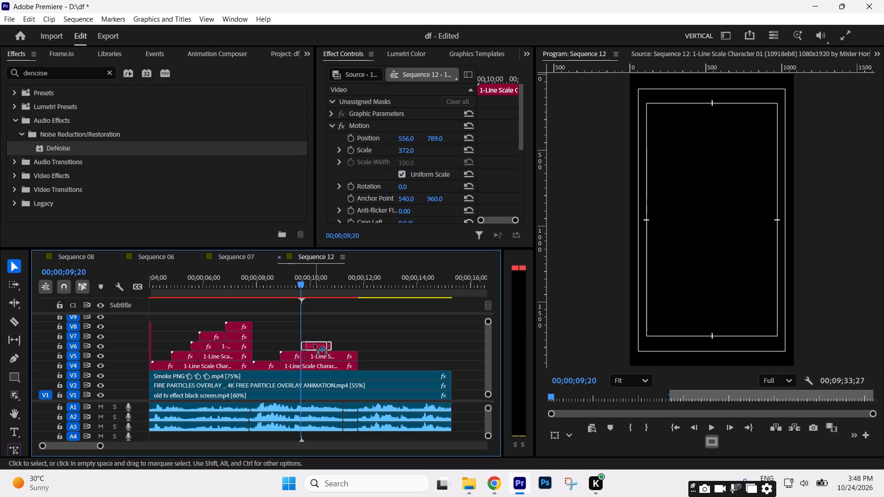
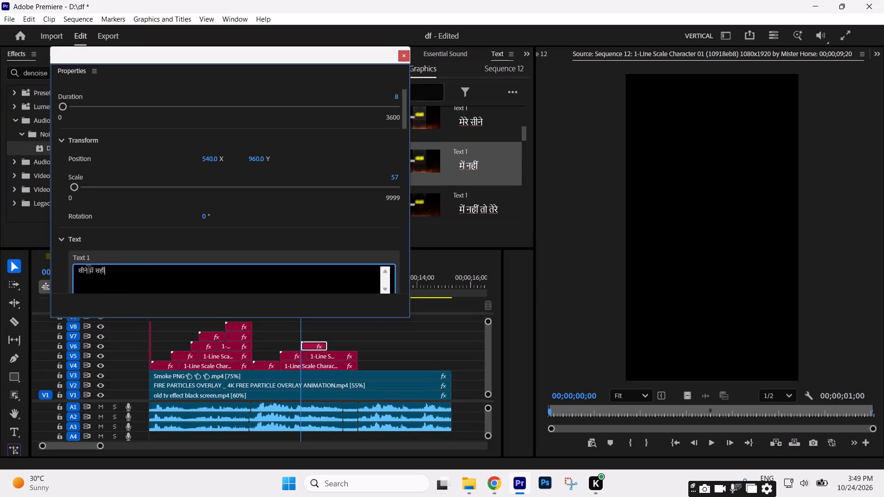
Cut the trailing words from the yellow V6 title so its text reads only सीने.
left_click_drag(88, 270, 127, 272)
key("ctrl+x")
left_click(406, 56)
Reposition the yellow सीने title on V6 to 829, 1024, beside the में नहीं तो तेरे line.
left_click_drag(302, 278, 312, 281)
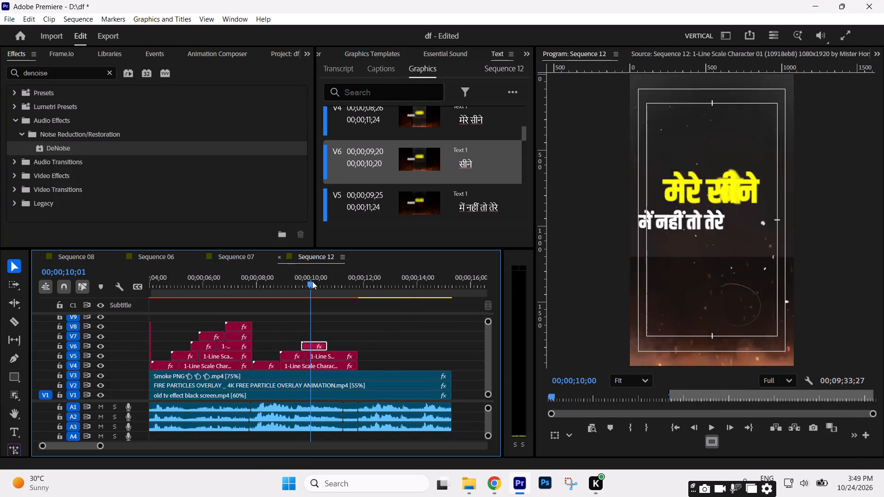
left_click_drag(312, 281, 316, 283)
left_click(313, 347)
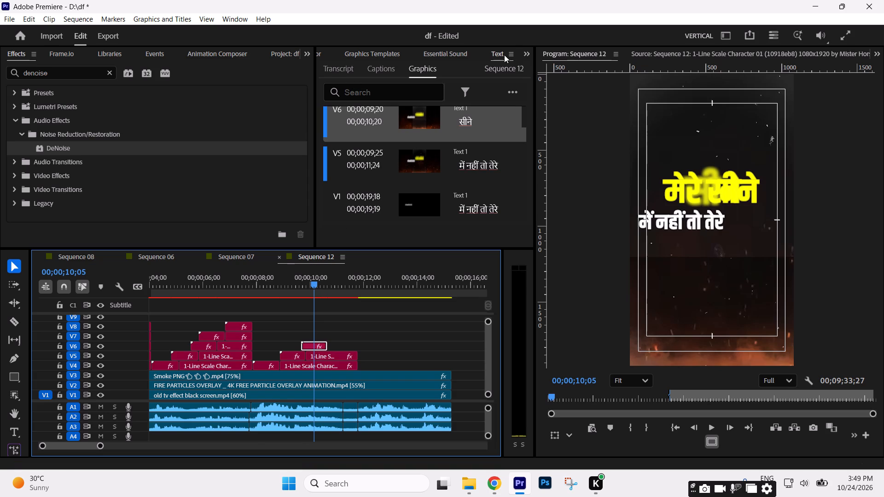
left_click_drag(527, 52, 526, 68)
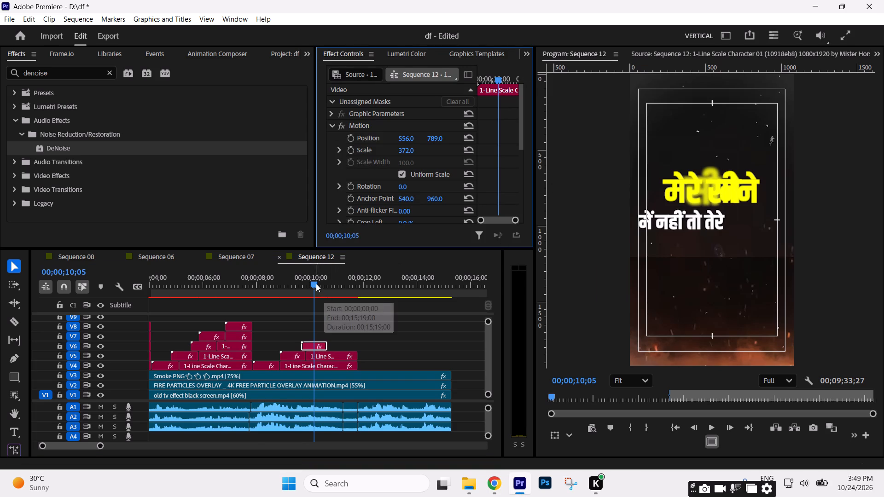
left_click_drag(314, 283, 325, 287)
left_click_drag(440, 139, 450, 111)
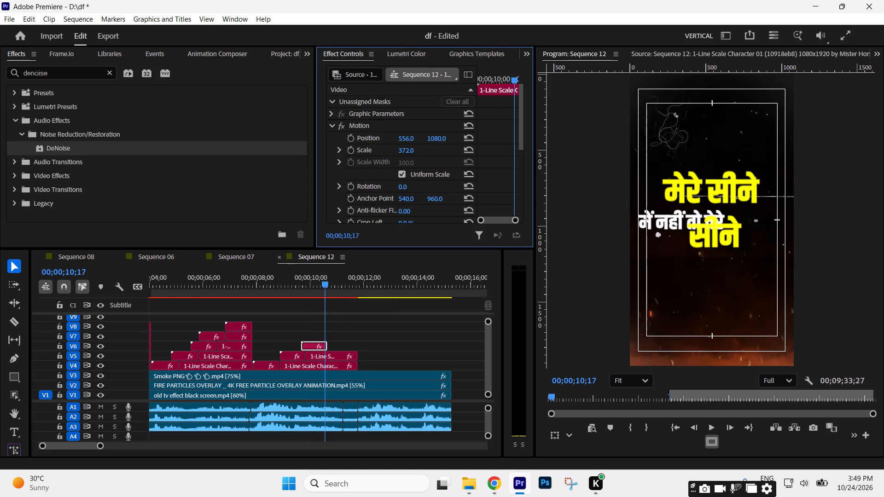
left_click_drag(450, 111, 450, 133)
left_click_drag(405, 139, 562, 140)
left_click_drag(440, 138, 440, 156)
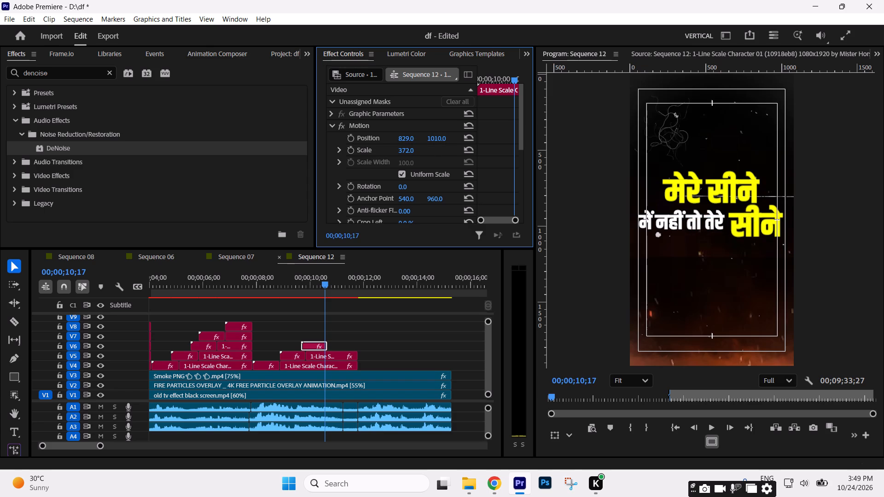
left_click_drag(440, 156, 436, 148)
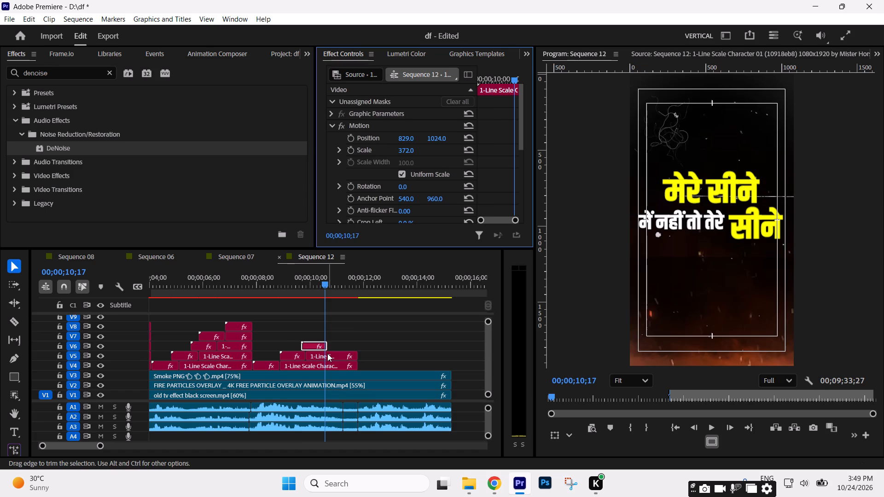
Lower the held में नहीं तो तेरे piece on V5 to position 325, 1007.
left_click(327, 353)
left_click_drag(432, 138, 430, 122)
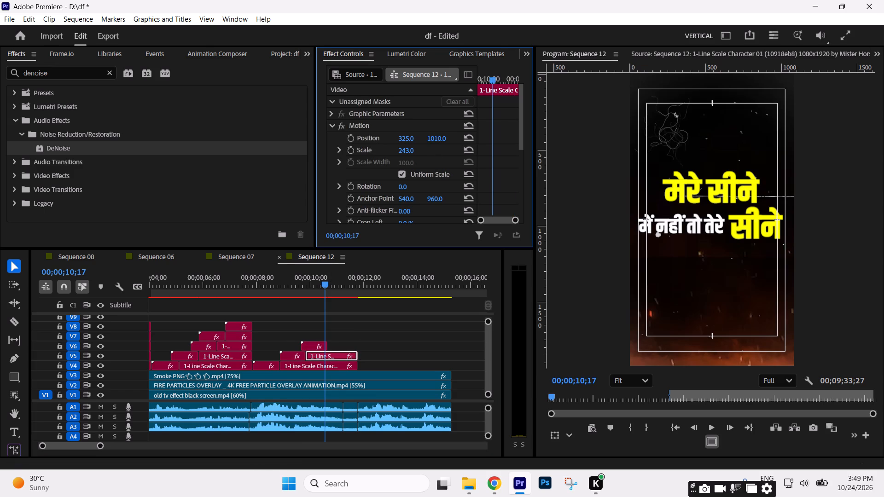
left_click_drag(430, 122, 430, 124)
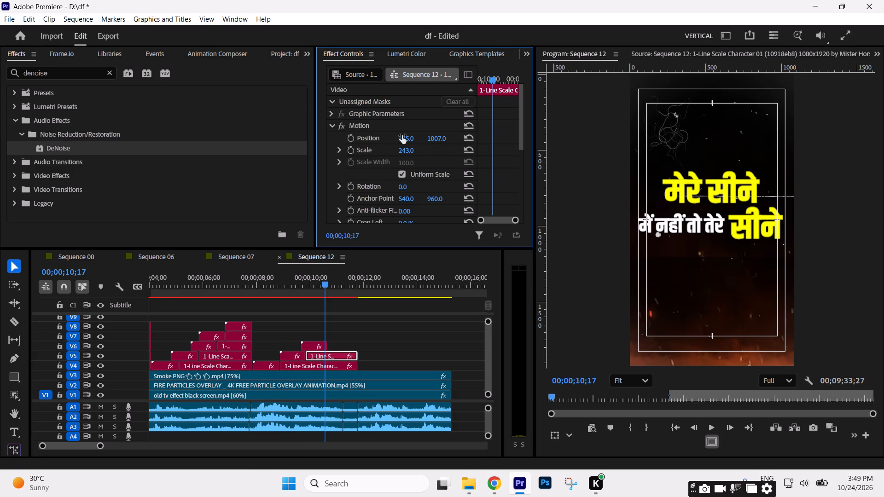
Copy the held V5 piece's Motion settings onto the animated में नहीं तो तेरे piece and scrub through the section.
left_click(384, 126)
key("ctrl+c")
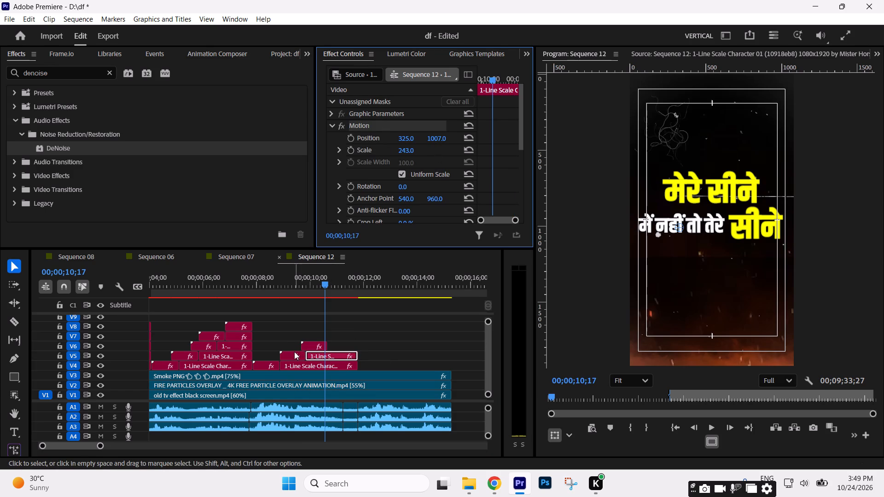
left_click(294, 352)
key("ctrl+v")
left_click_drag(291, 291, 320, 291)
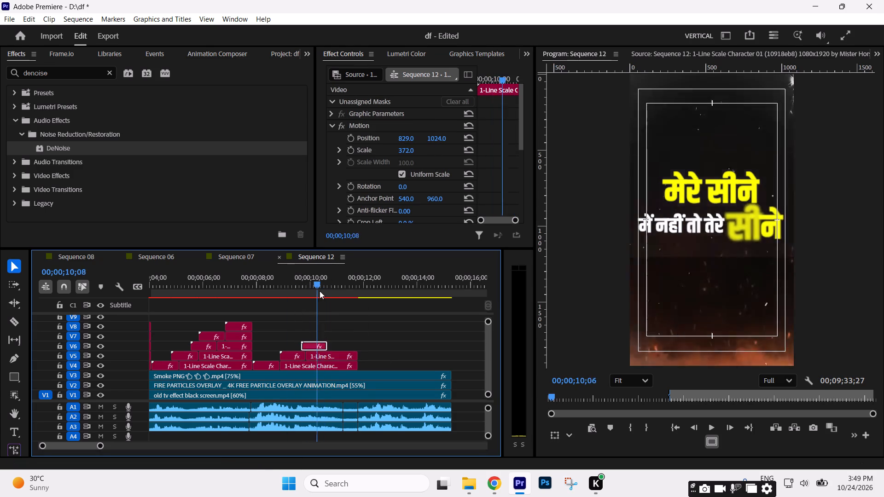
left_click_drag(320, 291, 327, 294)
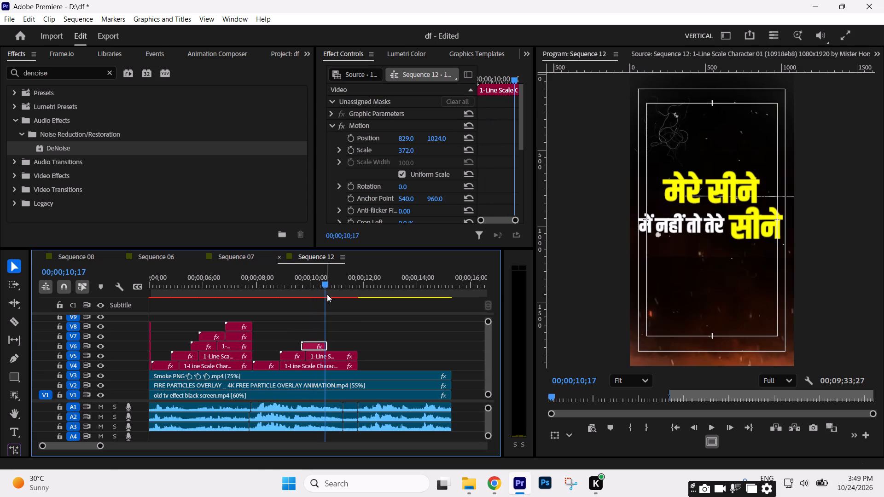
Move the सीने title onto V1 in the empty area past the footage and insert a frame hold segment at its last frame.
left_click(317, 351)
left_click_drag(313, 346, 429, 347)
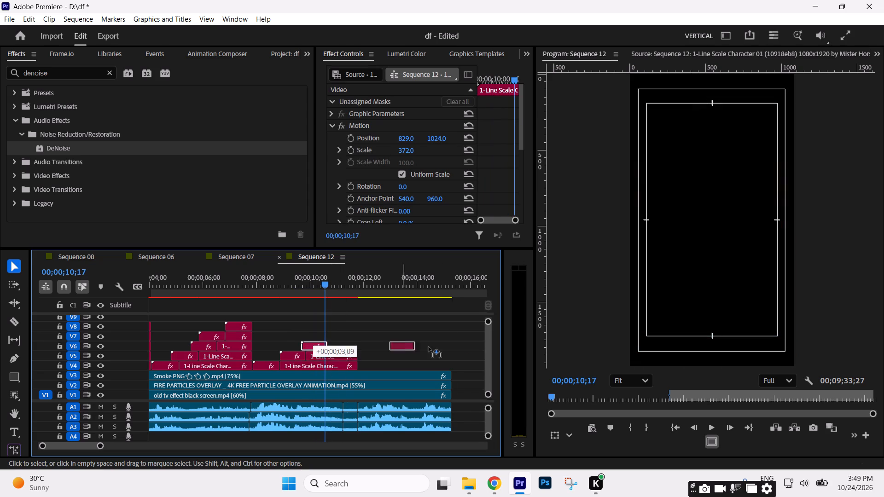
left_click_drag(429, 347, 447, 394)
left_click(448, 290)
key("Down")
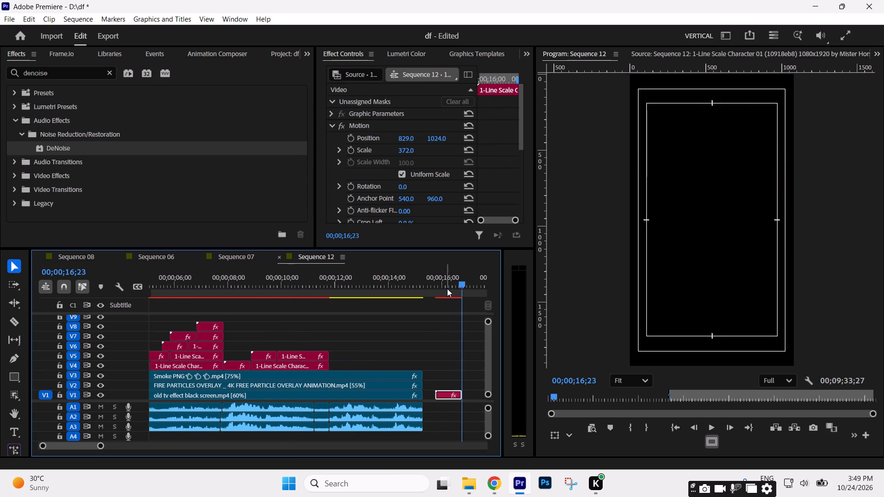
key("Left")
key("equal")
key("equal")
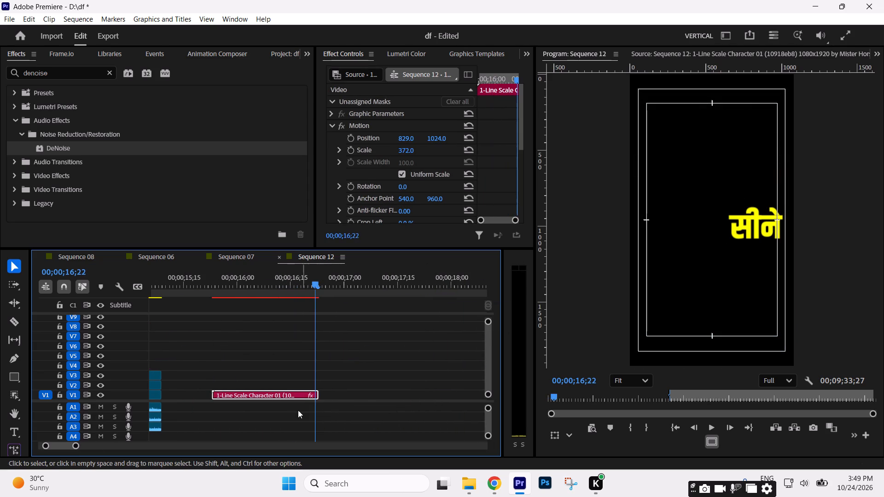
right_click(279, 397)
left_click(337, 389)
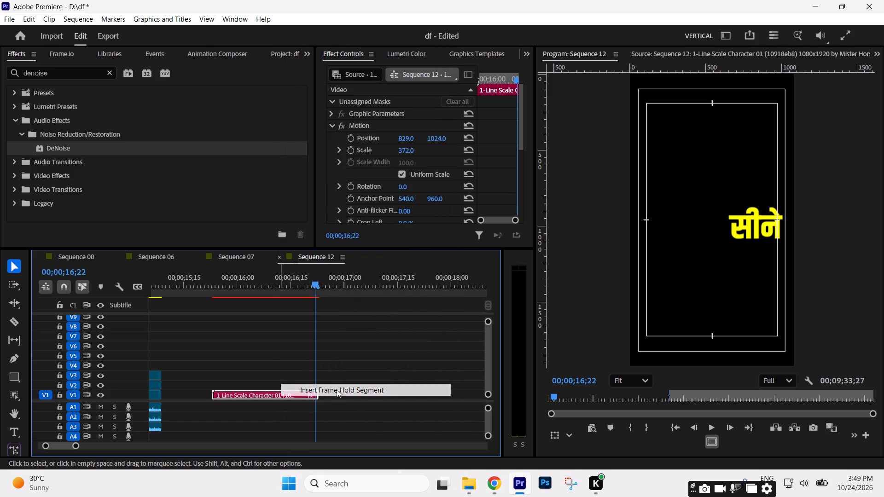
Move the animated and held सीने pieces together back onto V6, starting level with the held में नहीं तो तेरे piece.
left_click_drag(275, 377, 349, 401)
left_click_drag(77, 448, 131, 447)
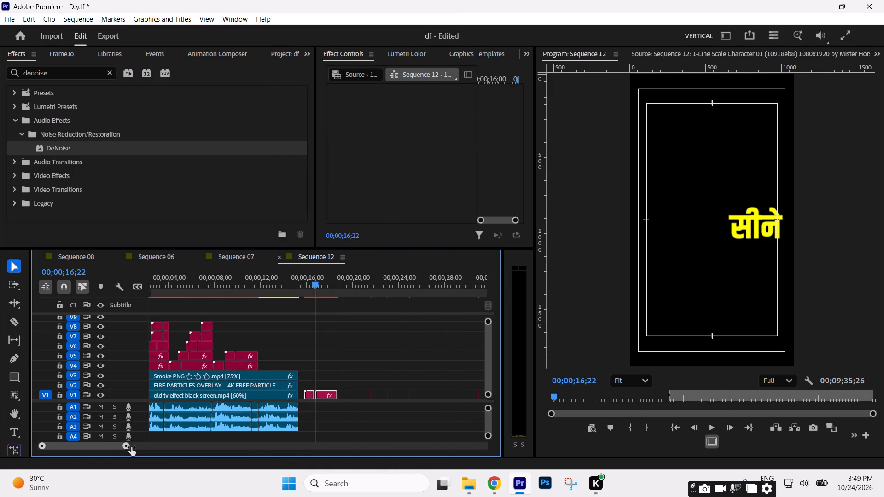
left_click_drag(131, 447, 123, 445)
left_click_drag(326, 394, 258, 341)
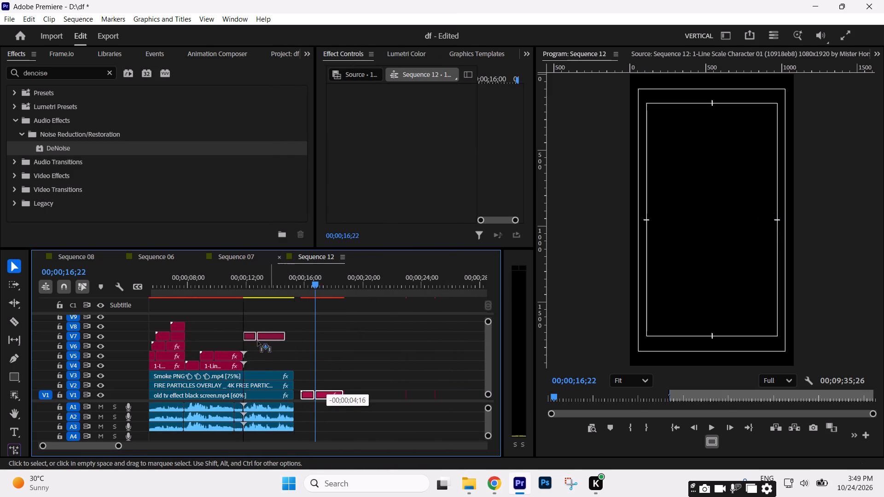
left_click_drag(258, 341, 235, 347)
Trim the held सीने piece on V6 to end with the V4 and V5 titles, and play the section.
left_click(217, 287)
left_click(265, 332)
key("space")
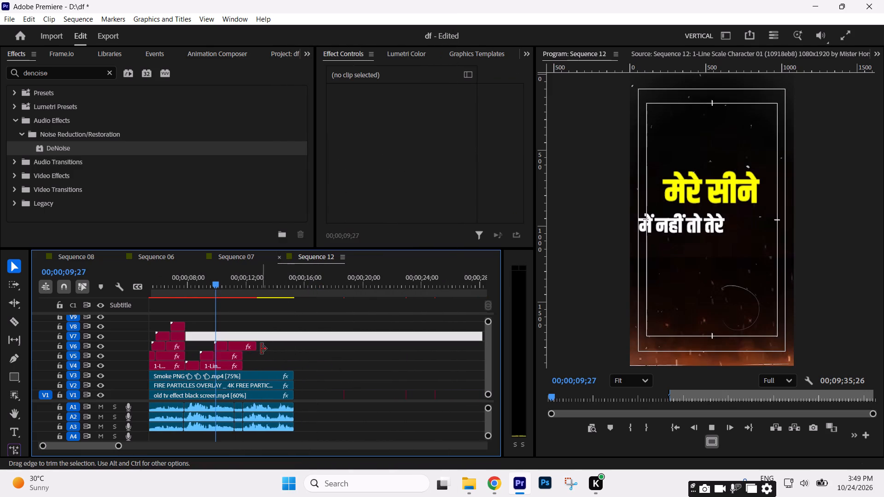
left_click_drag(262, 346, 249, 346)
key("space")
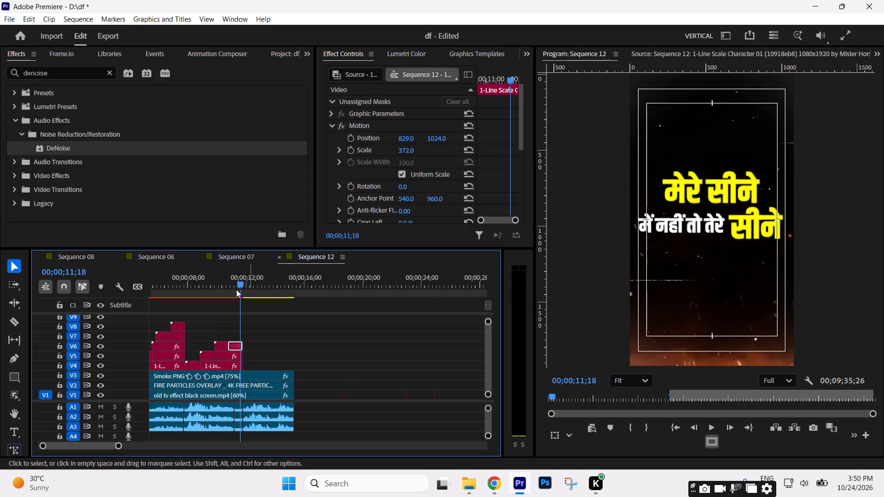
Shift both सीने pieces earlier to 00;00;09;20, extend the held piece to the other titles' end, and play the timing.
left_click_drag(218, 283, 208, 287)
key("space")
key("space")
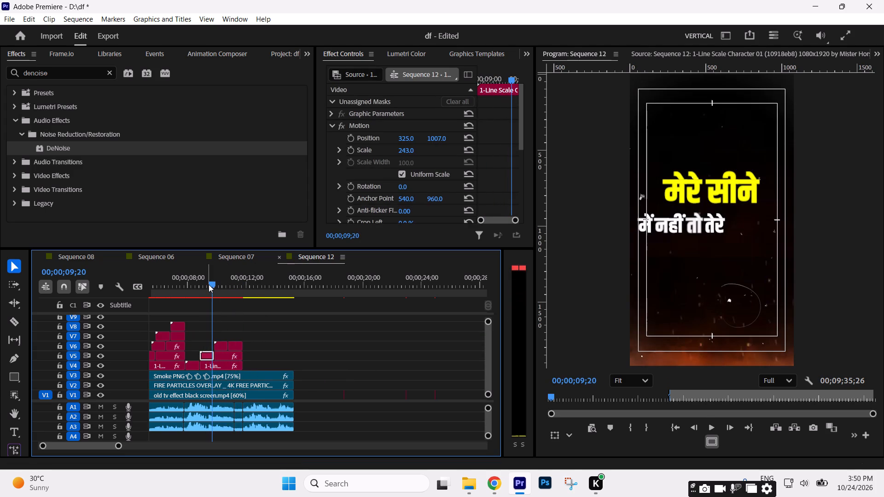
left_click_drag(228, 330, 227, 347)
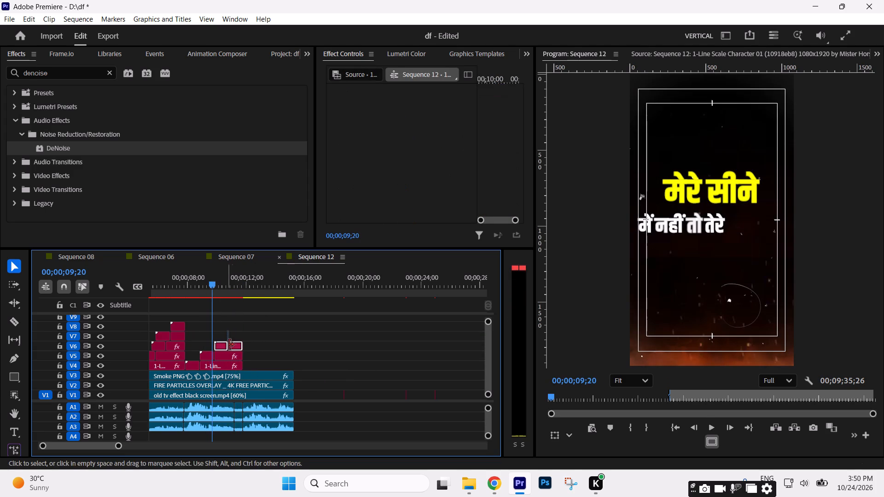
left_click(234, 345)
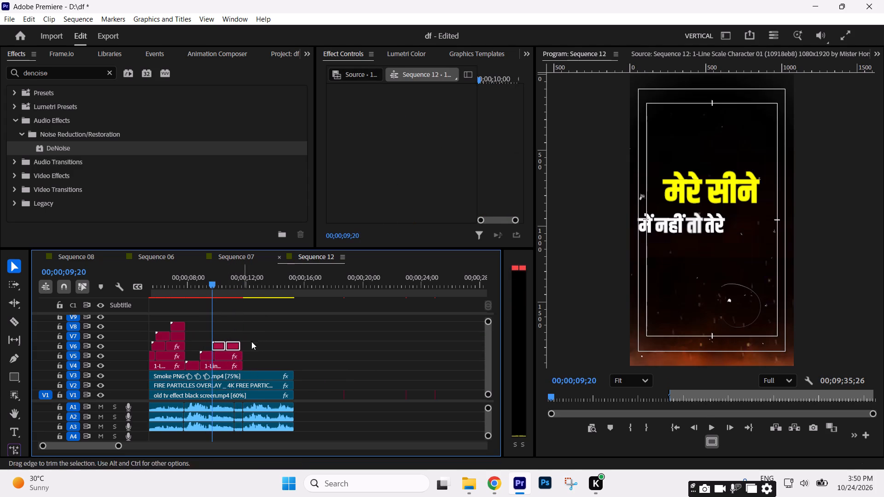
left_click(255, 340)
left_click_drag(244, 345, 248, 345)
left_click(279, 332)
key("space")
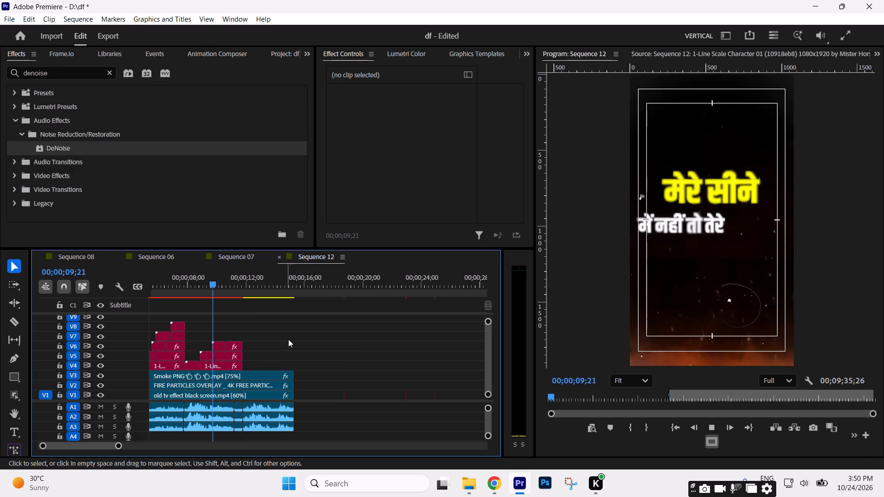
key("space")
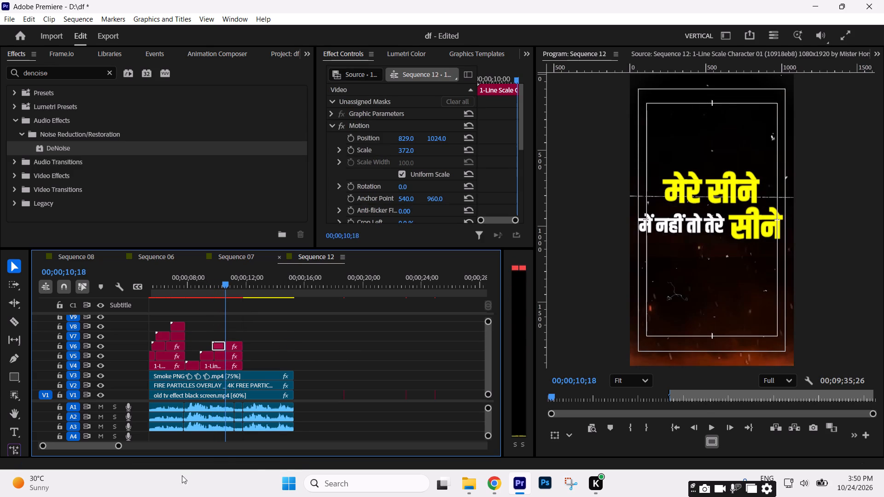
Play the following lyric, and duplicate the animated में नहीं तो तेरे piece onto V7, starting at about 00;00;09;25.
left_click_drag(118, 446, 88, 445)
key("space")
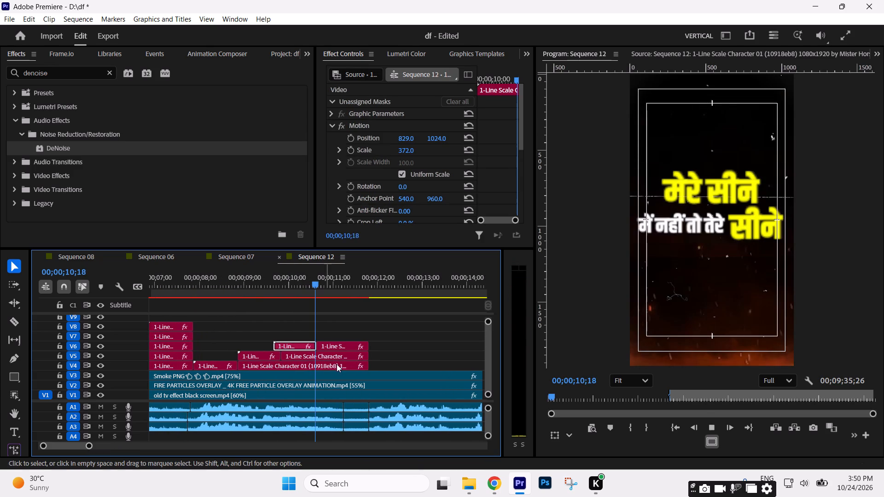
key("space")
left_click(297, 283)
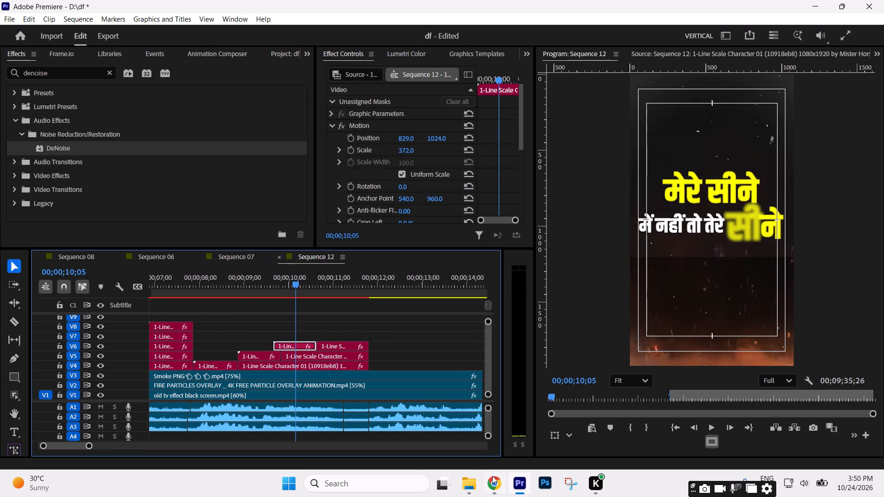
left_click(373, 329)
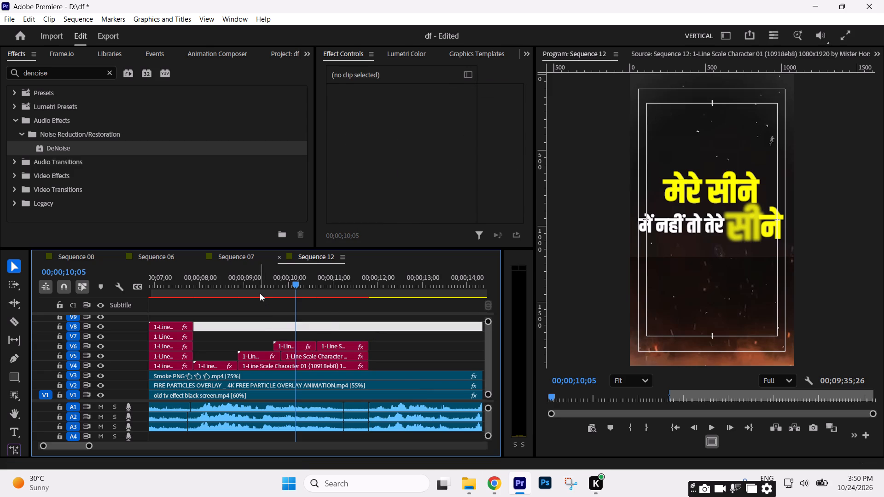
left_click(256, 288)
left_click_drag(260, 357, 271, 336, "alt")
left_click_drag(270, 335, 302, 335)
left_click(273, 277)
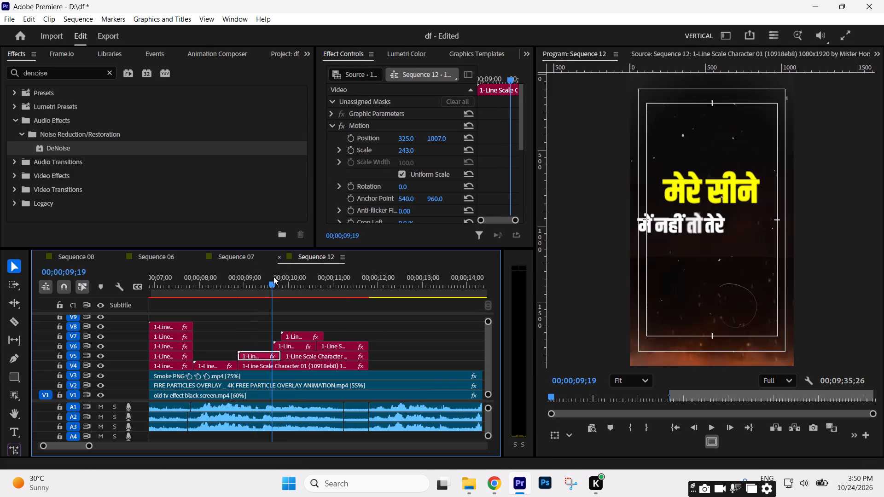
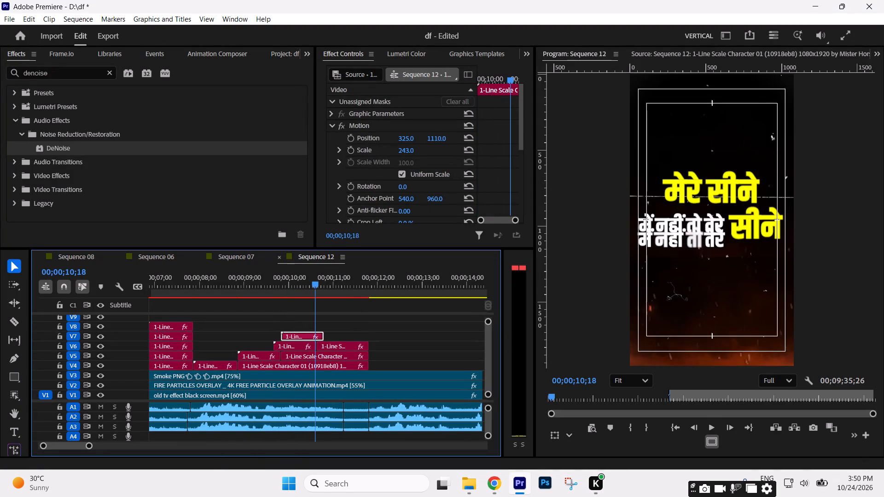
Lower the duplicated V7 title to Y position 1197, replace its text with में, and play the section from about 00;00;09;23.
left_click_drag(463, 79, 467, 29)
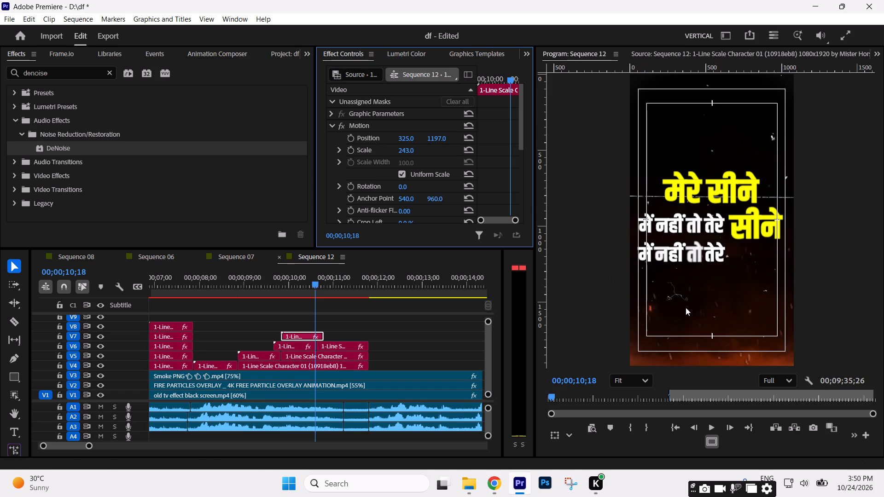
double_click(307, 336)
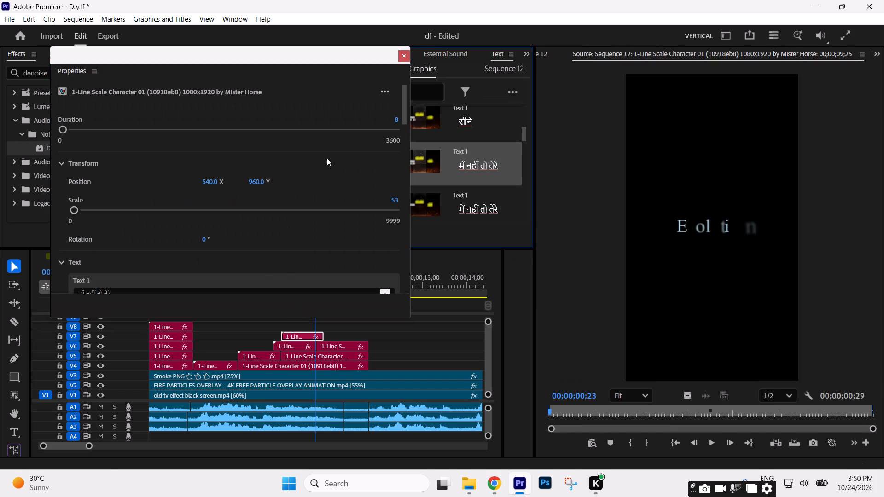
left_click_drag(122, 293, 42, 291)
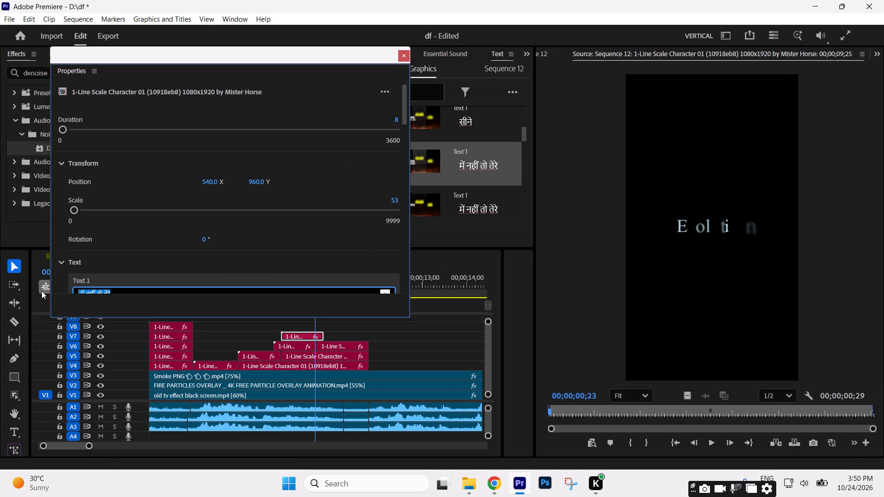
key("ctrl+v")
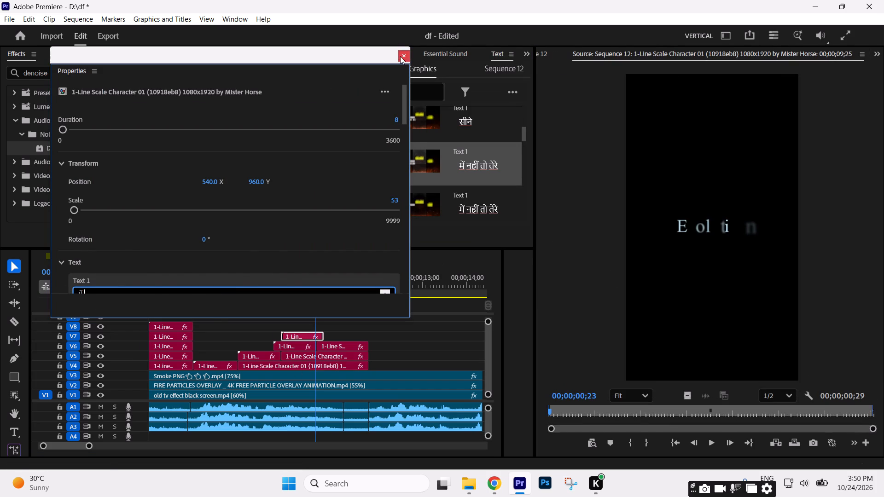
left_click(400, 56)
left_click(278, 283)
key("space")
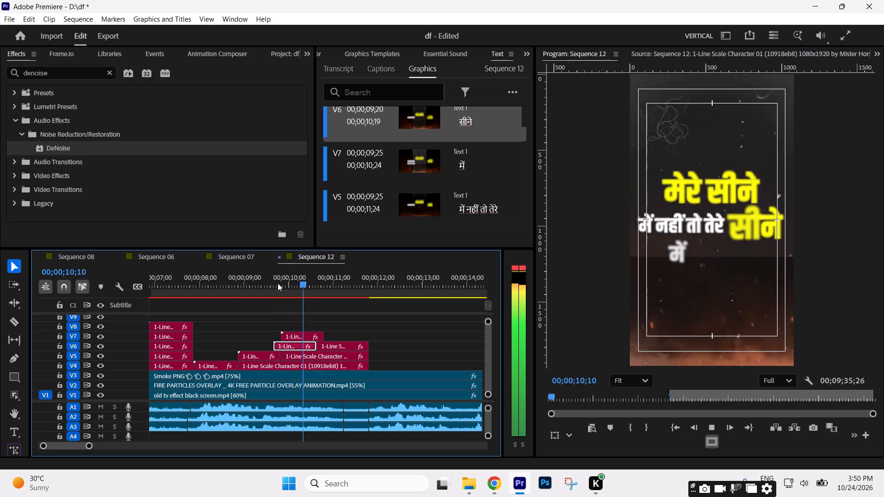
key("space")
Reposition the में title on V7 to about X 268, Y 1183, below the में नहीं तो तेरे line.
left_click(302, 336)
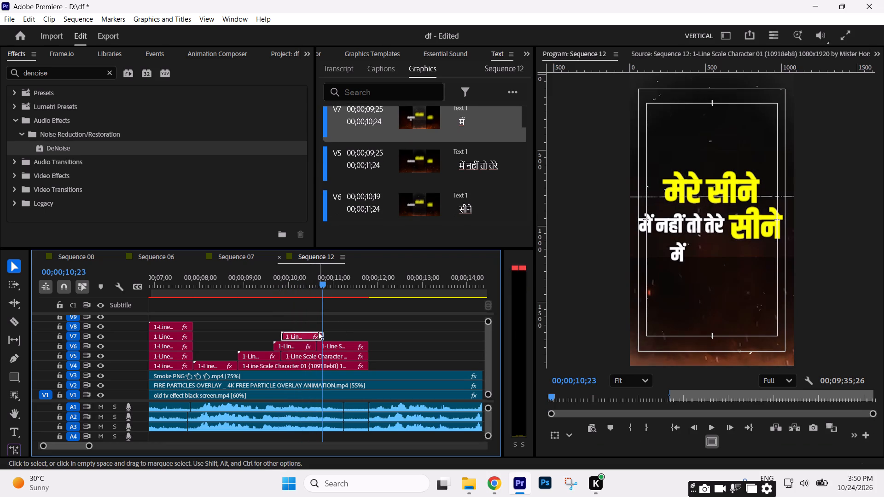
left_click_drag(528, 53, 528, 67)
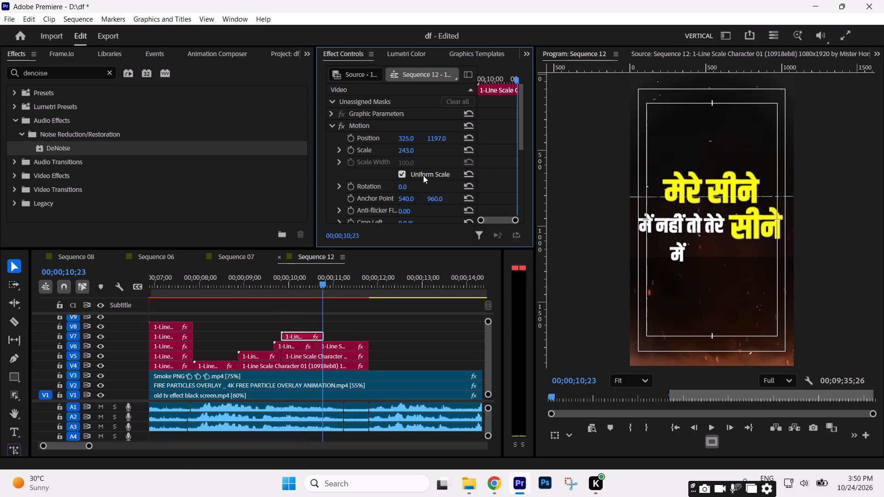
left_click_drag(438, 139, 438, 146)
left_click_drag(408, 141, 389, 141)
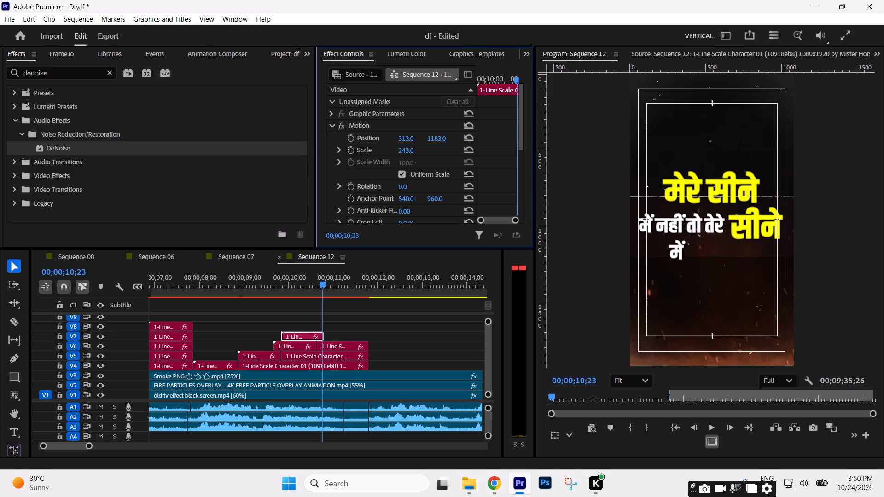
left_click_drag(389, 141, 383, 141)
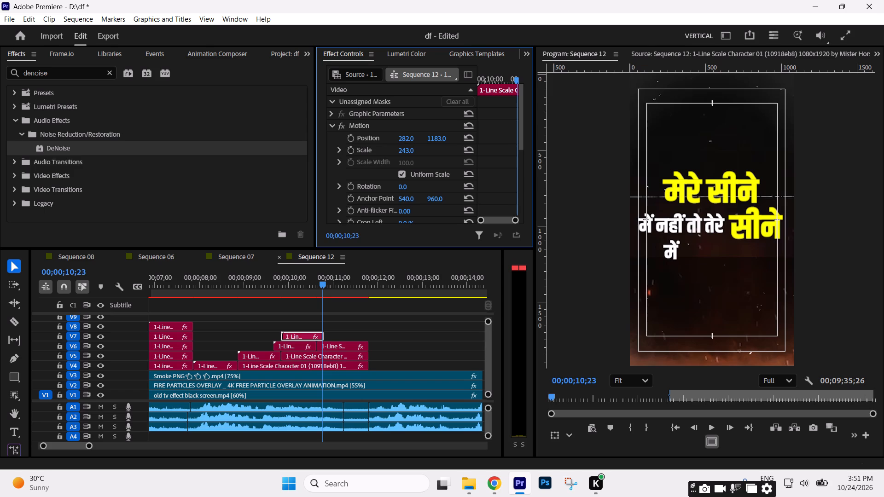
left_click_drag(383, 141, 374, 141)
Shift the में title on V7 horizontally to X position 269.
left_click_drag(374, 141, 375, 141)
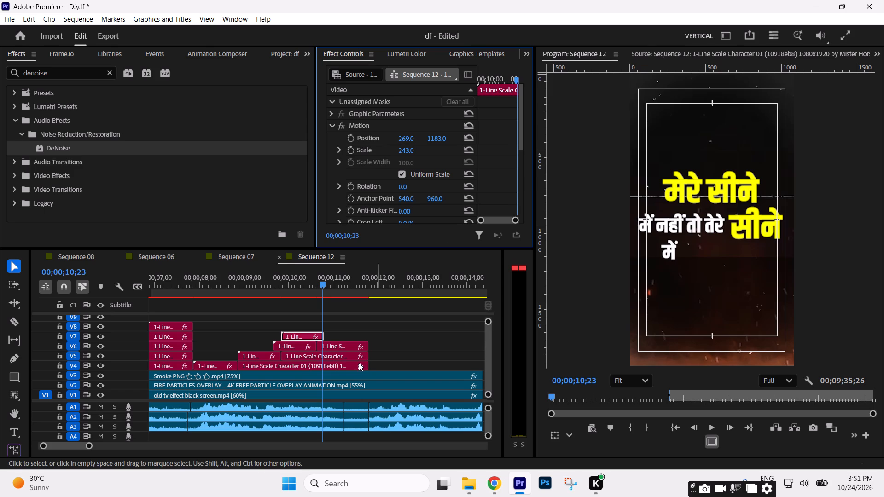
left_click(368, 331)
Move the में title to empty space on V1 beyond the backgrounds and insert a frame hold segment at its last frame, 00;00;17;06.
left_click_drag(290, 335, 463, 339)
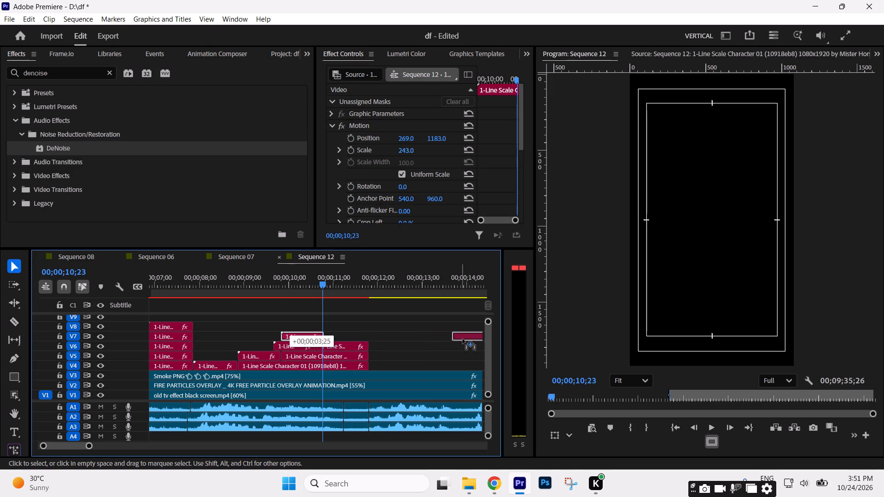
left_click_drag(463, 339, 180, 396)
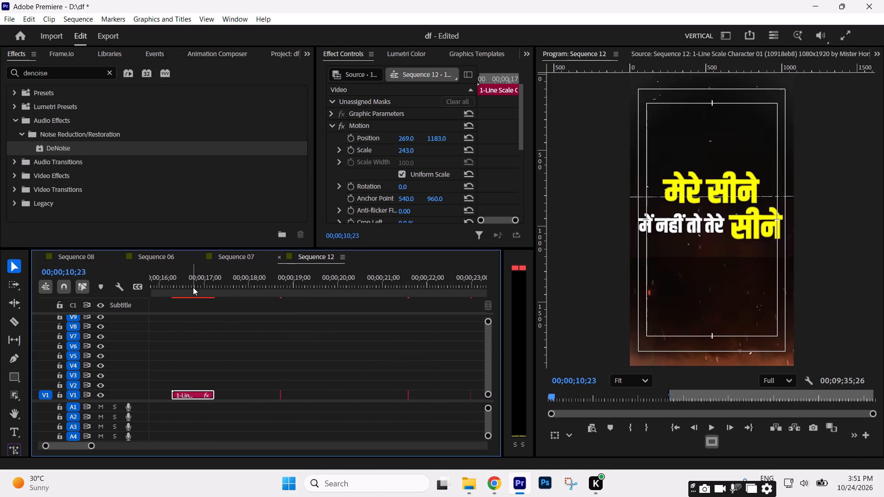
left_click(193, 287)
key("Down")
key("Left")
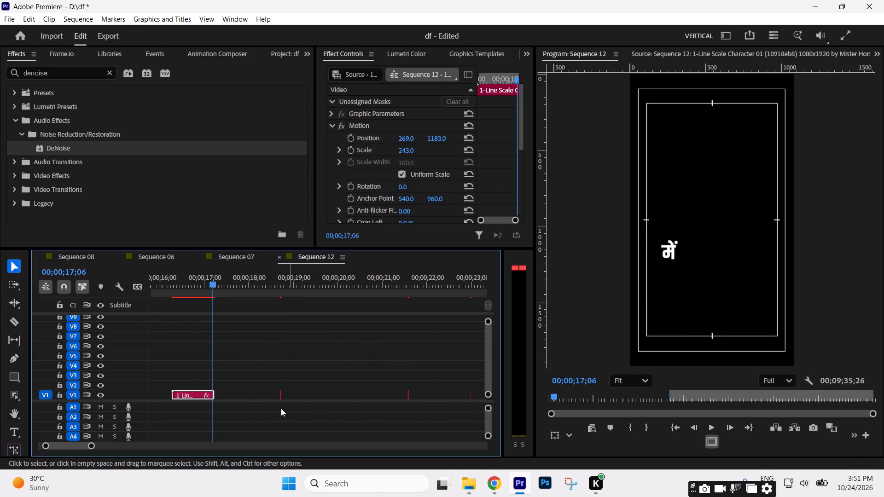
key("equal")
key("equal")
key("equal")
right_click(283, 394)
left_click(322, 393)
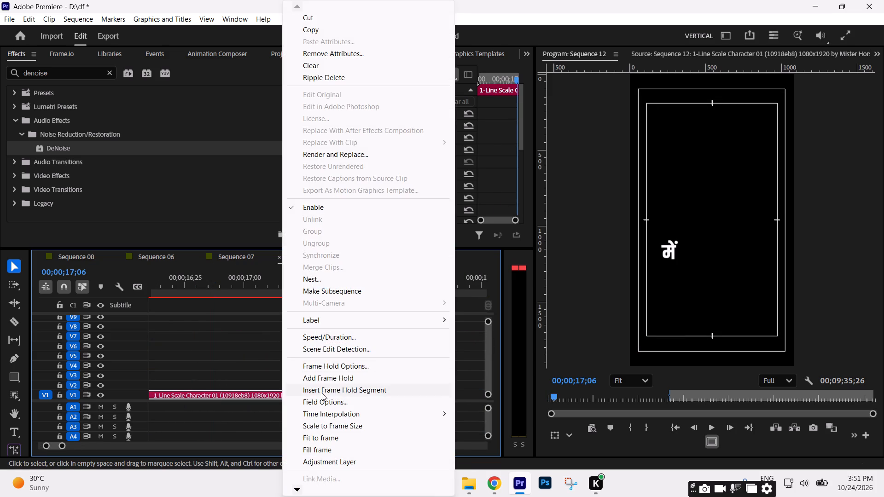
Move both में pieces, animated and held, back onto V7 above the सीने title, starting at about 00;00;09;25.
left_click_drag(284, 379, 336, 401)
left_click_drag(63, 446, 99, 447)
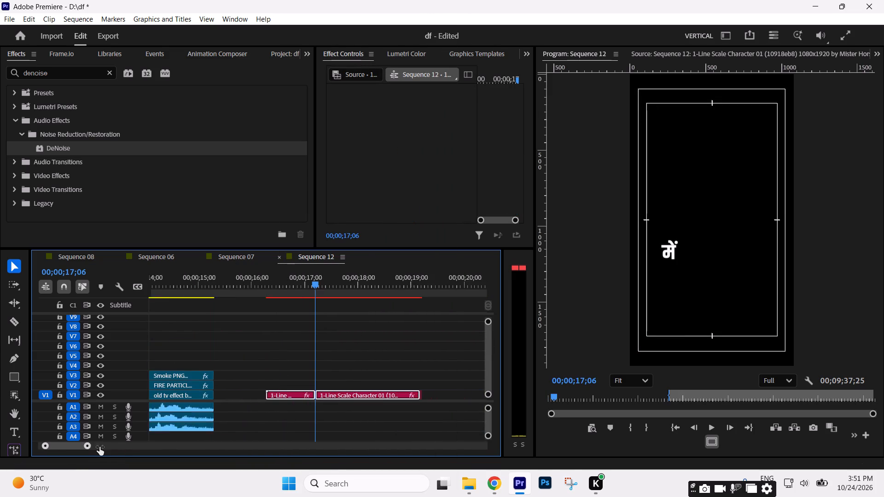
left_click_drag(99, 447, 130, 446)
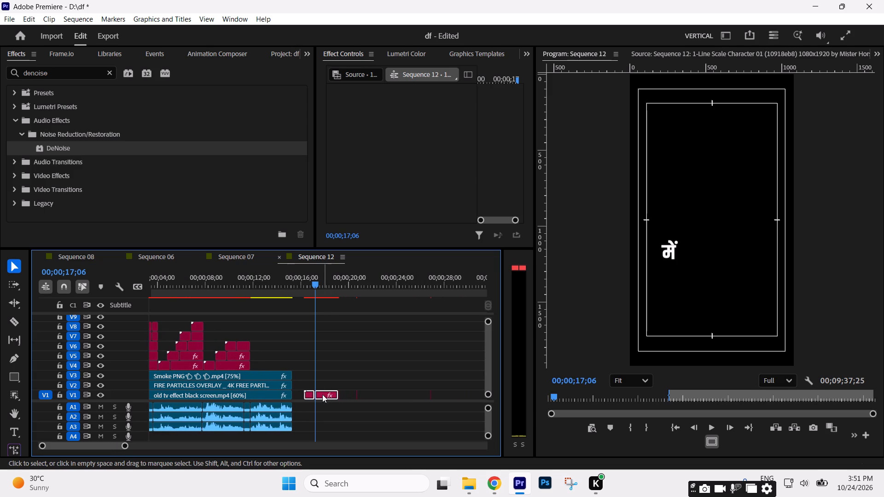
left_click_drag(322, 394, 246, 336)
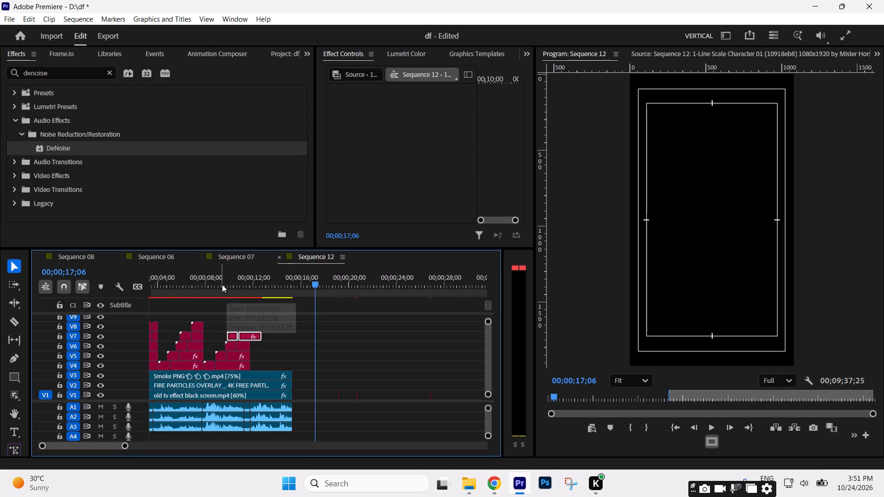
Play the stacked titles from about 00;00;09;20 to check the timing of सीने and में against the audio.
left_click(222, 284)
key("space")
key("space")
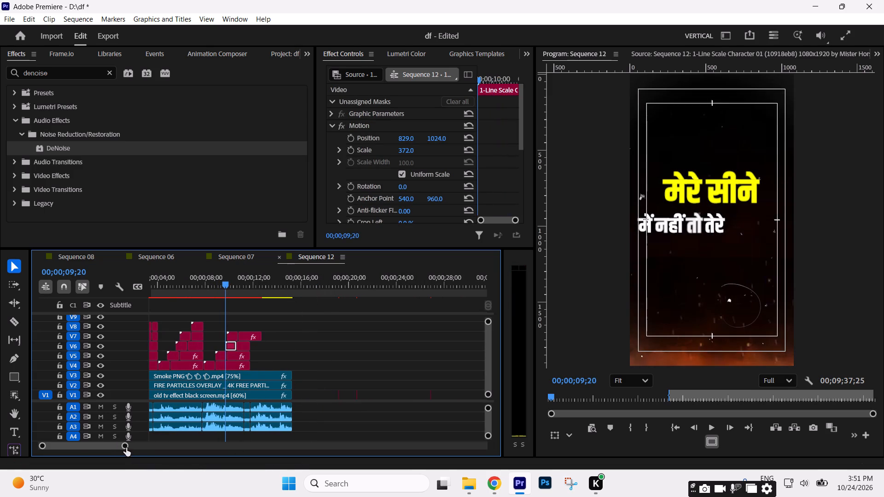
left_click_drag(126, 448, 82, 447)
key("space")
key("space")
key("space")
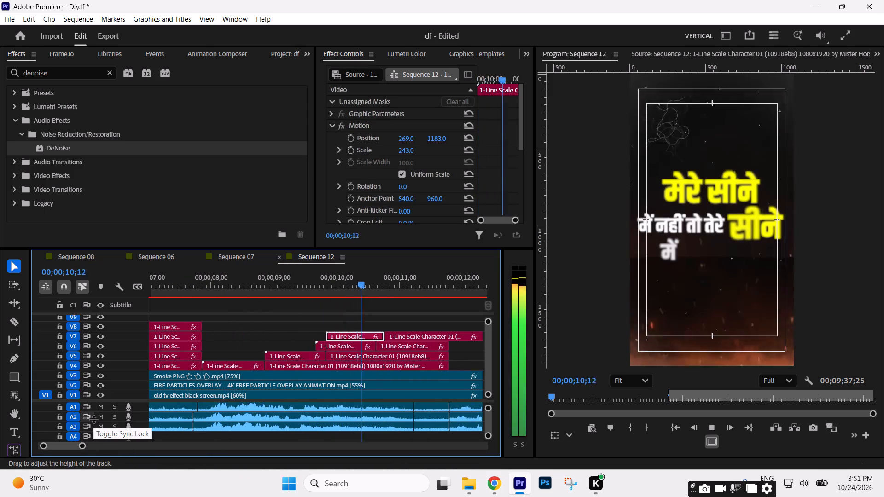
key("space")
left_click(324, 284)
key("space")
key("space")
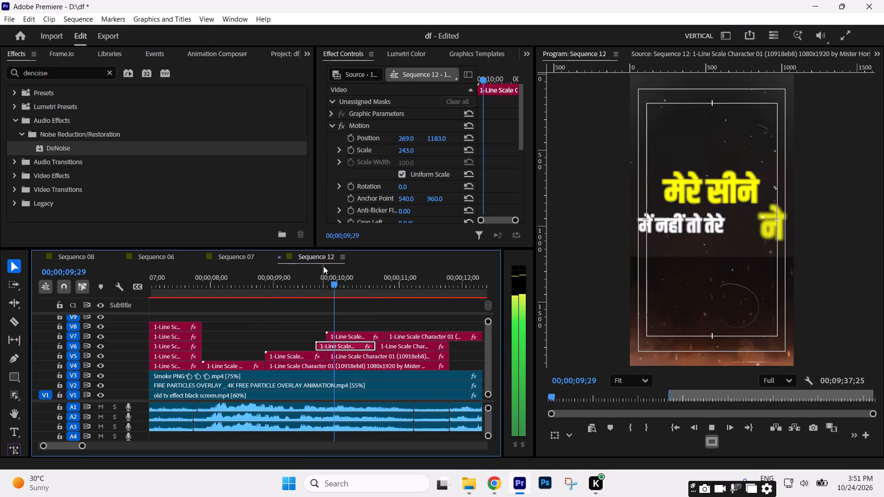
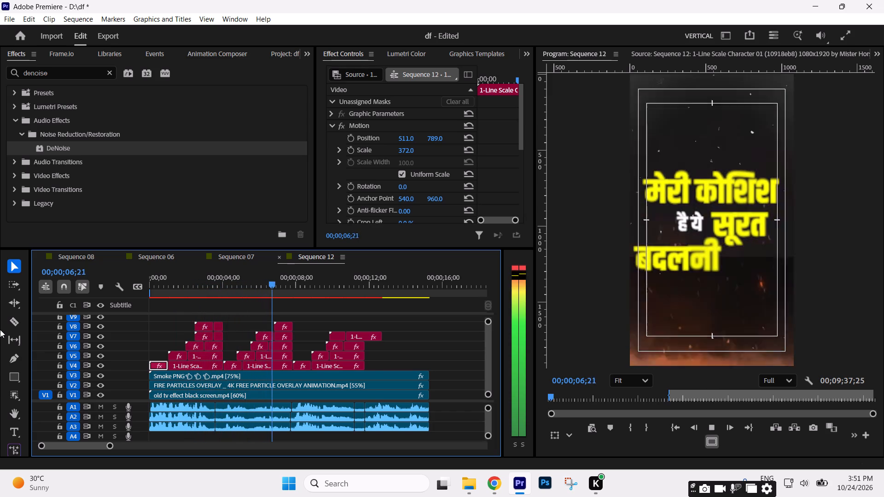
Pause the sequence playback at about 00;00;06;29, just as the title after बदलनी starts animating in.
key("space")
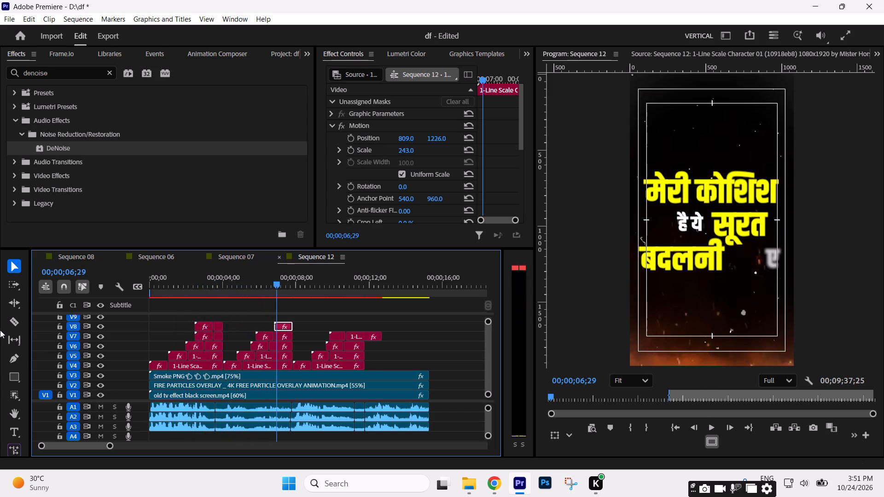
Play back the sequence from 00;00;06;29, then replay the में title section from about 00;00;10;00.
key("space")
key("space")
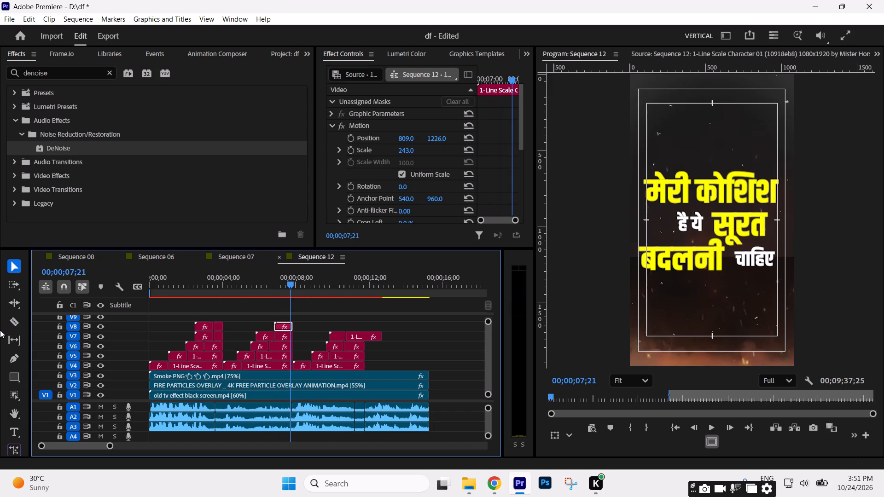
key("space")
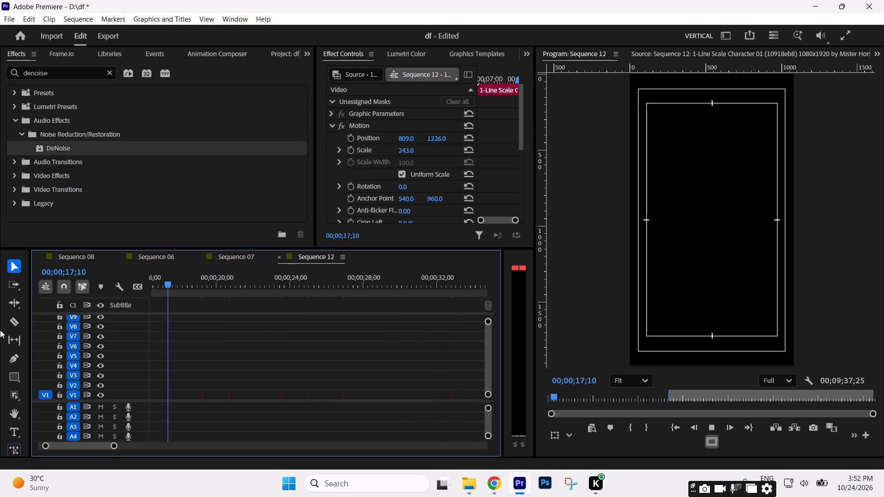
key("space")
key("Up")
type("-=")
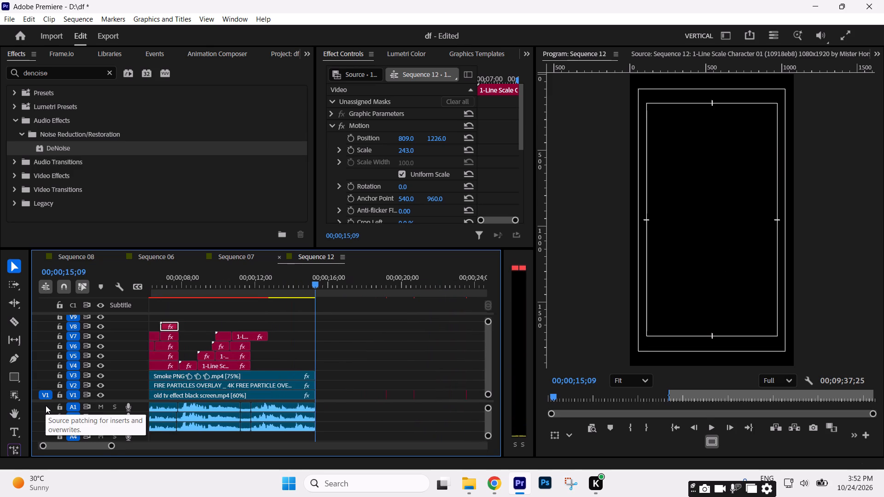
left_click(221, 279)
key("space")
key("space")
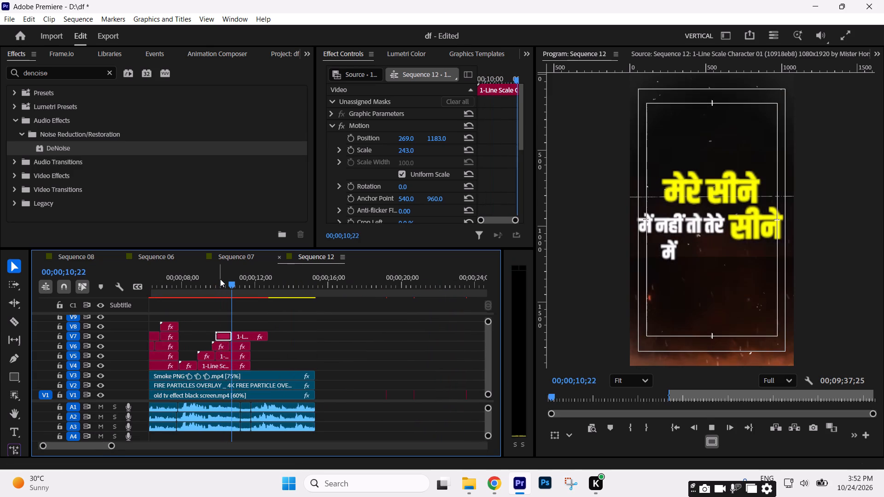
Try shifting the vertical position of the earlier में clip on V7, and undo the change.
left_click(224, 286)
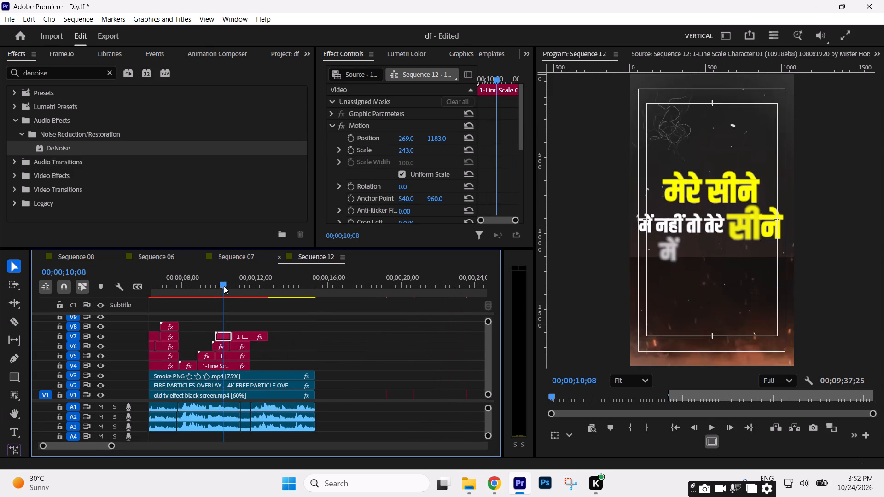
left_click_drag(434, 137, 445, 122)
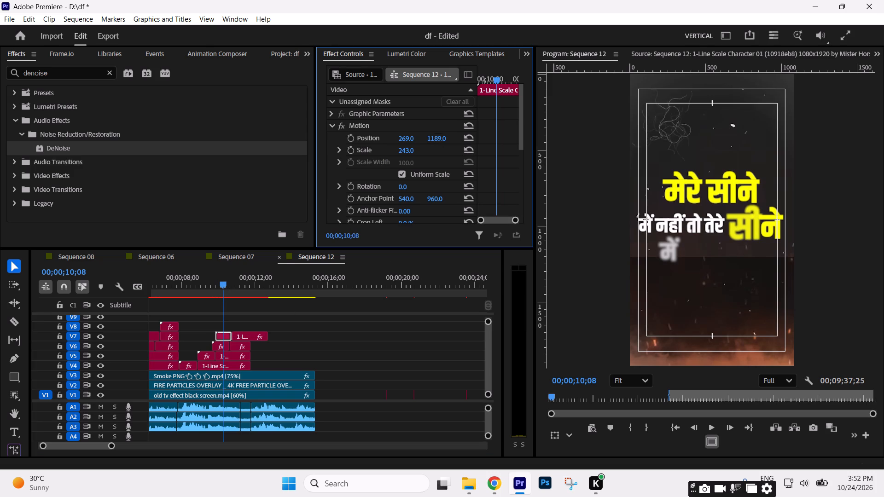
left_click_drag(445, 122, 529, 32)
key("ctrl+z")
Duplicate the मेरे सीने title from V4 onto V8 at 00;00;10;24 and remove the V7 overhang beyond 00;00;11;24.
left_click_drag(229, 280, 247, 281)
left_click_drag(185, 365, 241, 323)
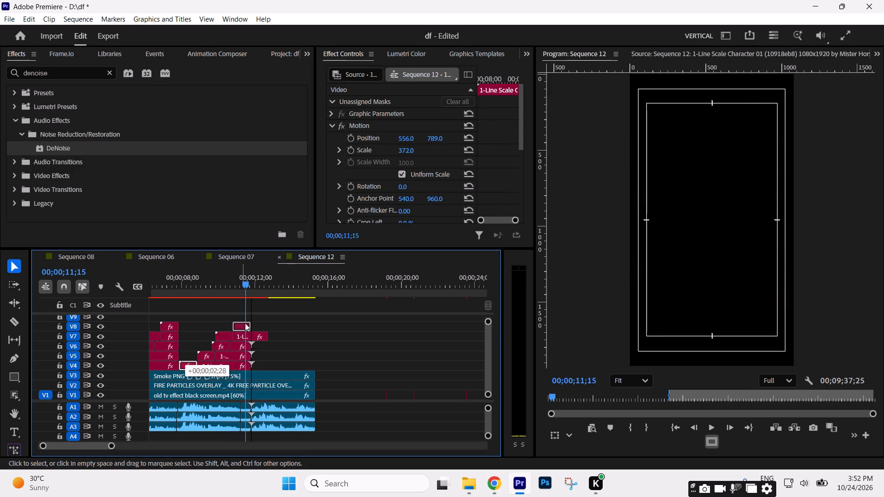
left_click_drag(273, 334, 257, 334)
Lower the duplicated V8 title to Y position 1385, replace its text with सही, and play the section.
left_click_drag(232, 283, 241, 287)
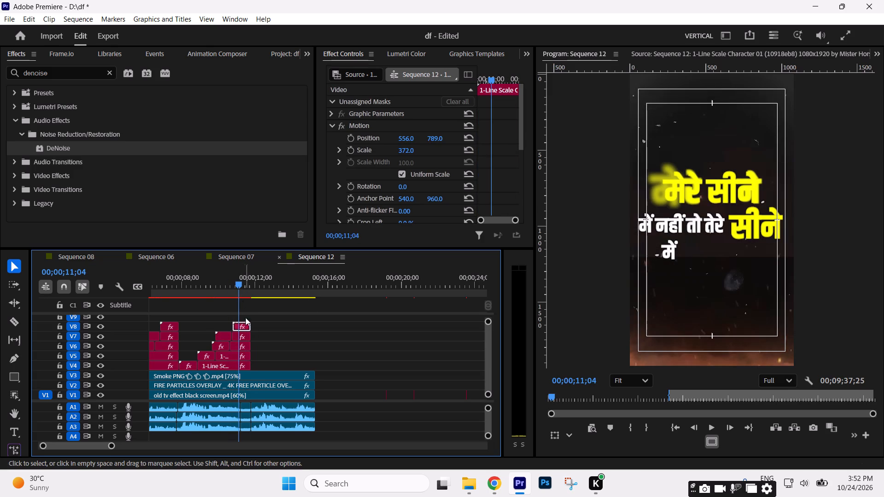
left_click_drag(433, 139, 617, 56)
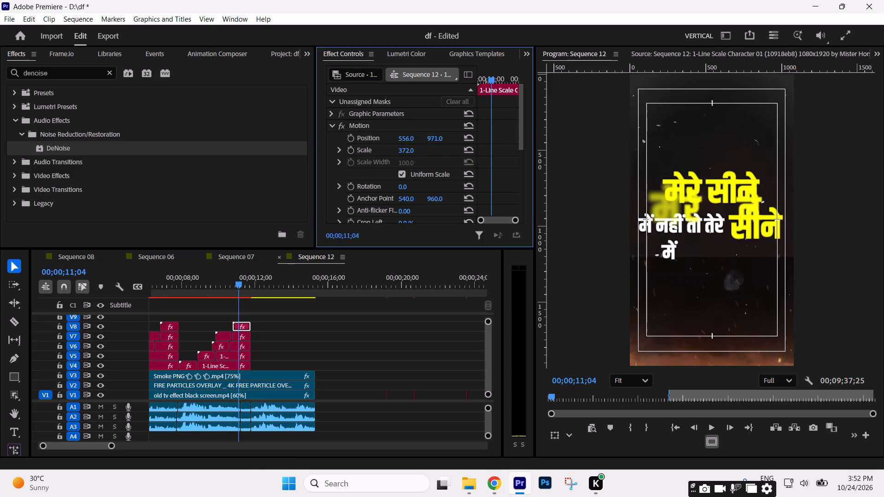
left_click_drag(617, 56, 776, 23)
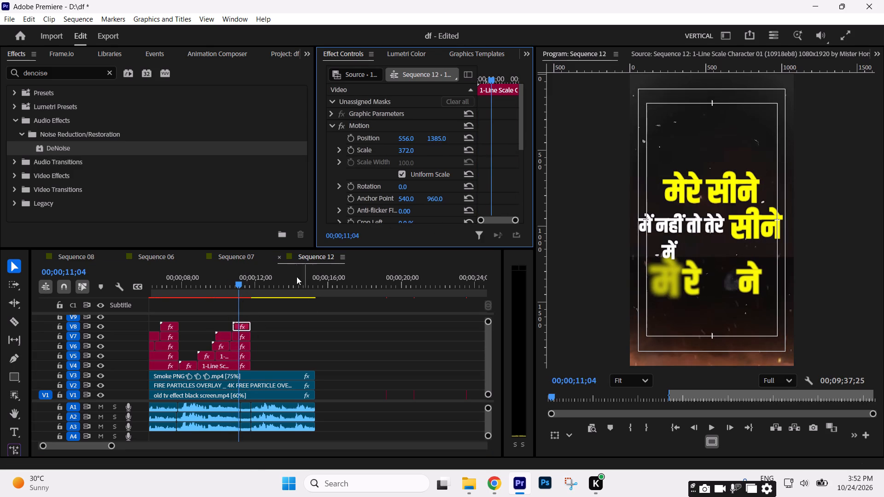
left_click(244, 282)
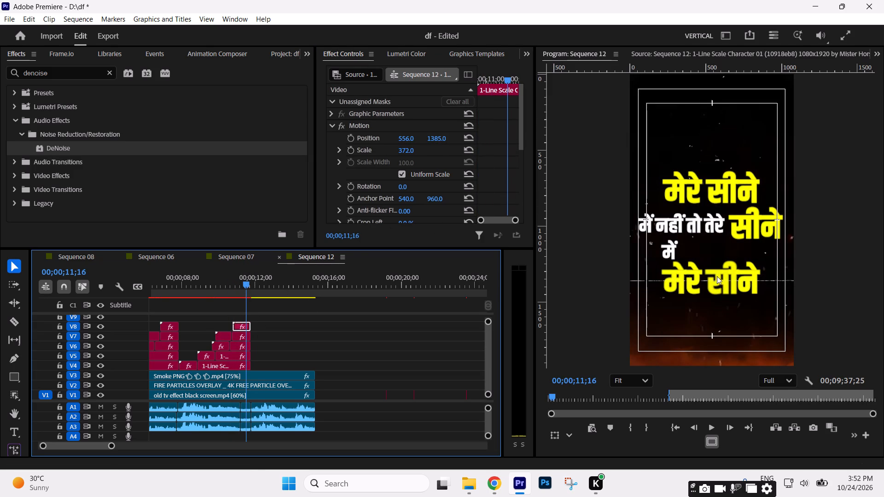
double_click(240, 328)
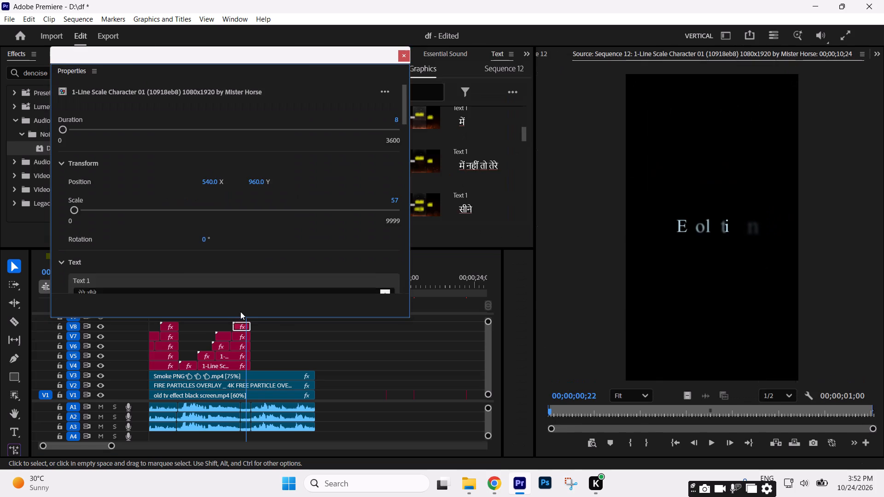
scroll(352, 237, "down", 4)
left_click_drag(104, 248, 0, 248)
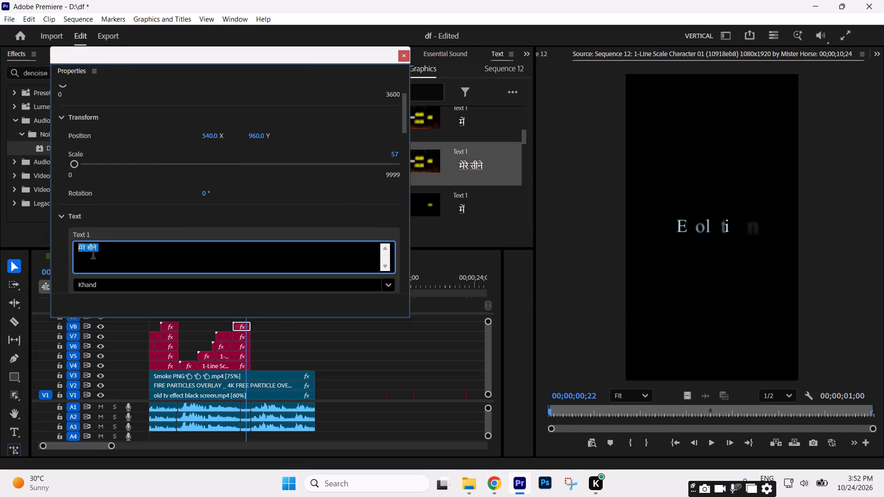
key("ctrl+v")
left_click(406, 59)
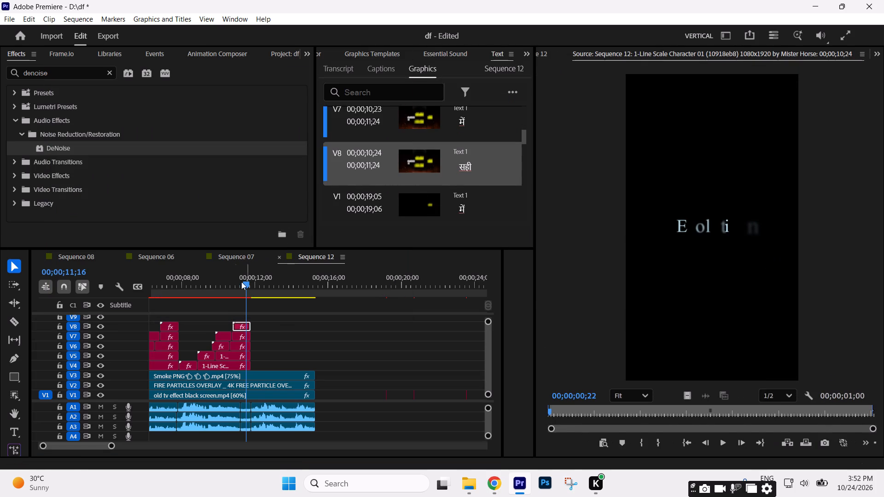
left_click(230, 289)
key("space")
key("space")
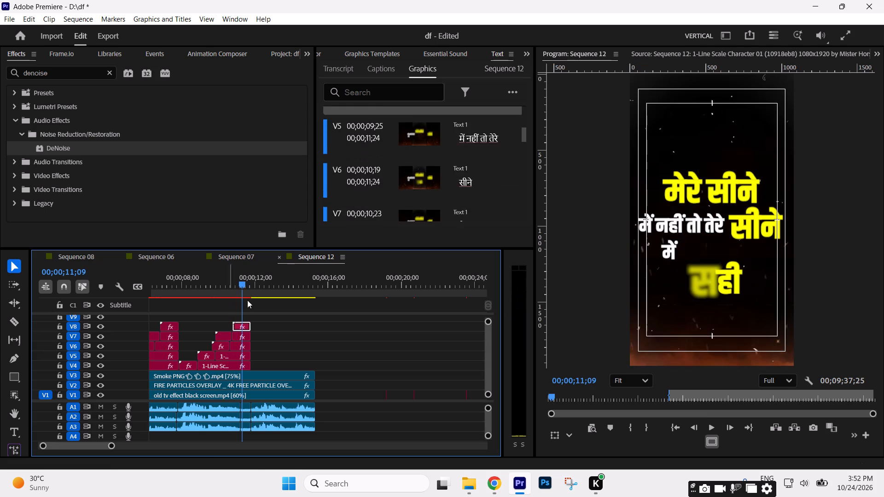
Reposition the सही title on V8 to about X 521, Y 1245, and play it back.
left_click_drag(523, 56, 529, 68)
left_click_drag(441, 136, 432, 215)
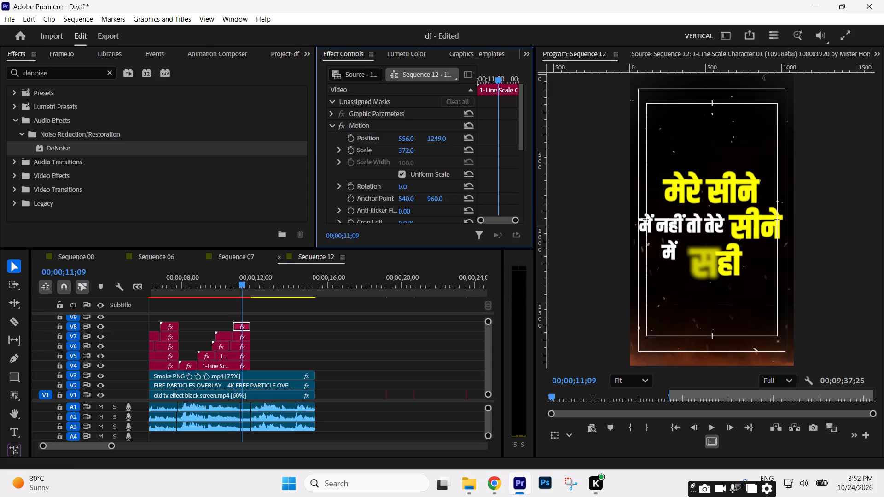
left_click_drag(432, 215, 429, 215)
left_click_drag(409, 138, 388, 139)
key("space")
key("space")
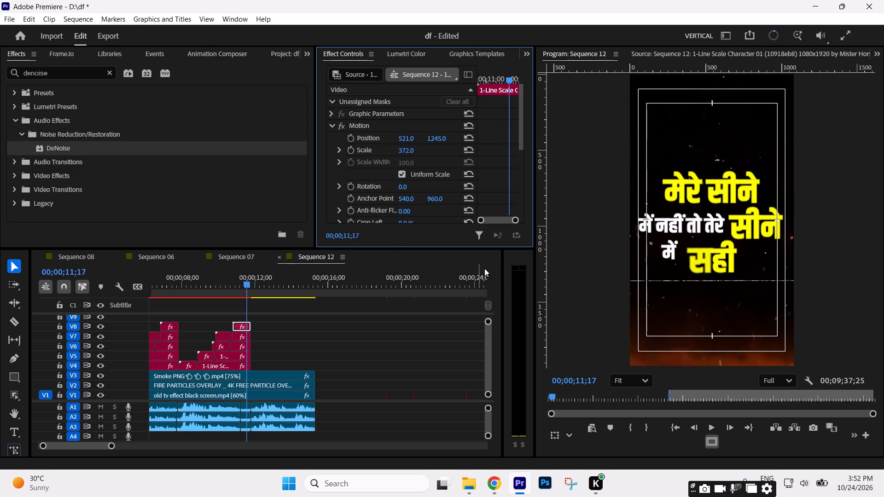
Move the held में clip on V7, starting at 00;00;10;23, sideways to about X position 196.
left_click(238, 338)
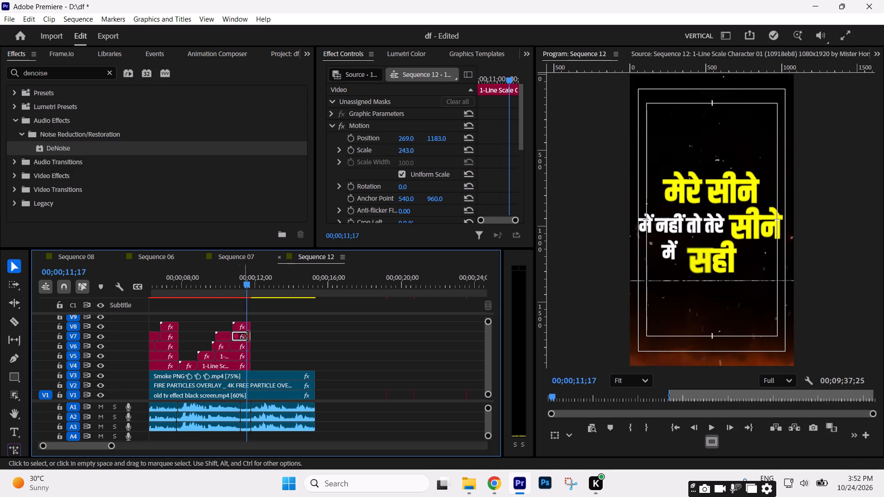
left_click_drag(409, 137, 390, 137)
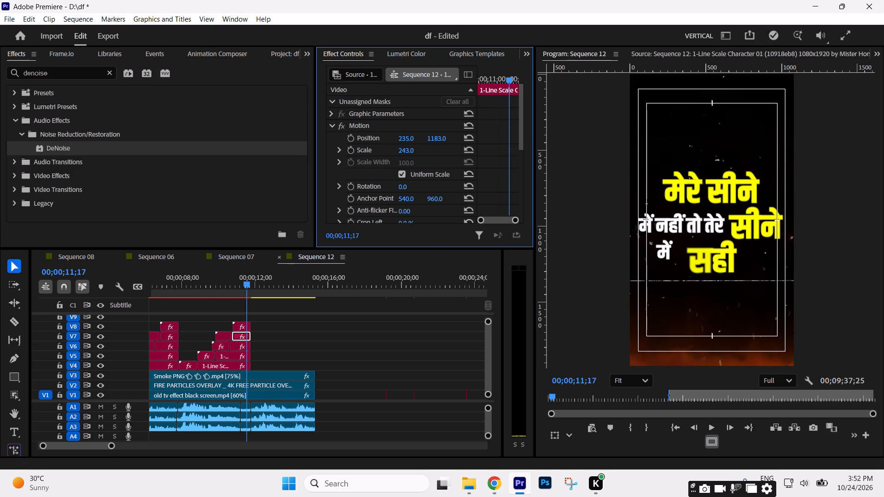
left_click_drag(390, 137, 382, 136)
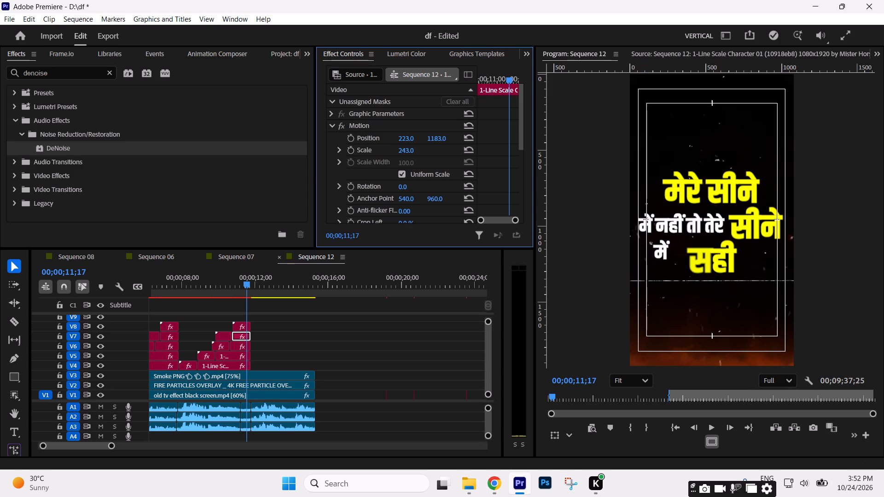
left_click_drag(382, 136, 367, 135)
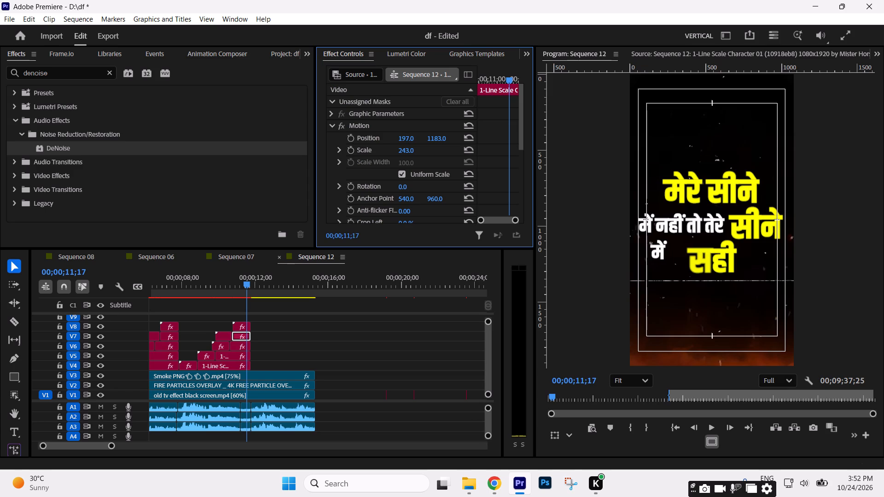
left_click_drag(367, 135, 366, 135)
Copy the held में clip's Motion settings onto the preceding में clip on V7 and check the alignment.
left_click(380, 125)
key("ctrl+c")
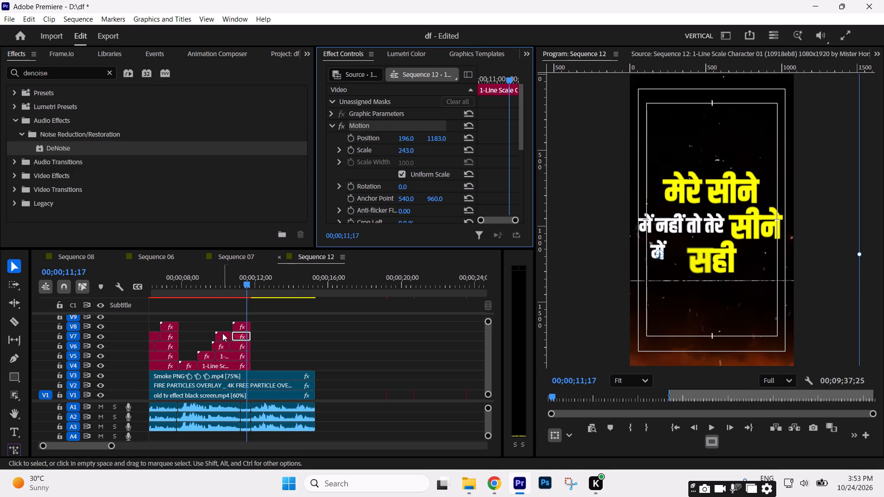
left_click(222, 333)
key("ctrl+v")
left_click_drag(220, 279, 229, 280)
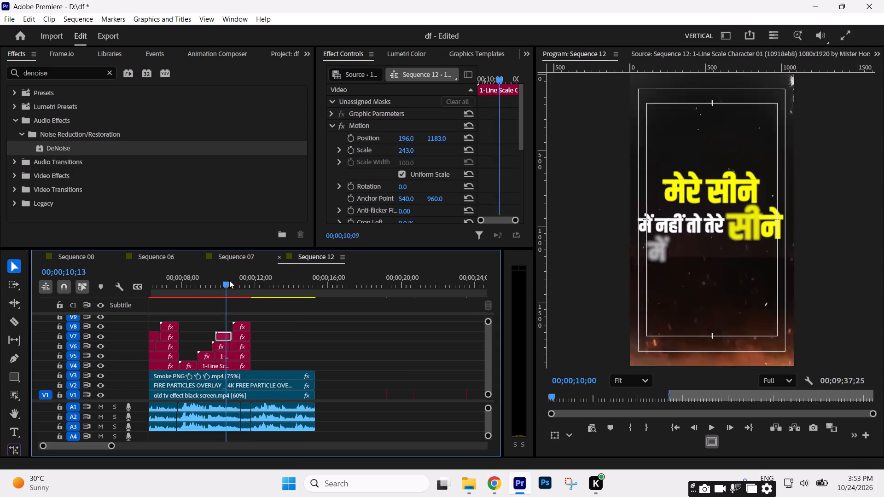
Reposition the सही title on V8 to about X 417, Y 1227, beside the में title.
left_click_drag(229, 280, 249, 285)
left_click_drag(440, 139, 440, 148)
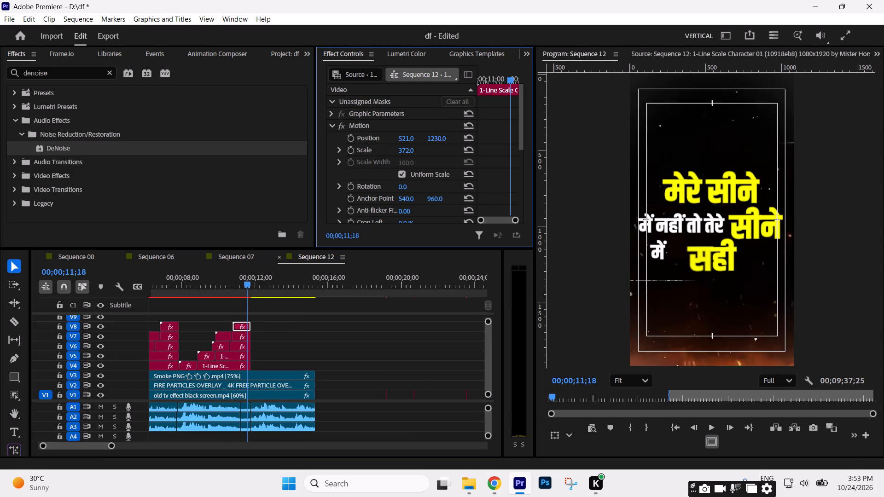
left_click_drag(440, 148, 440, 150)
left_click_drag(406, 138, 326, 140)
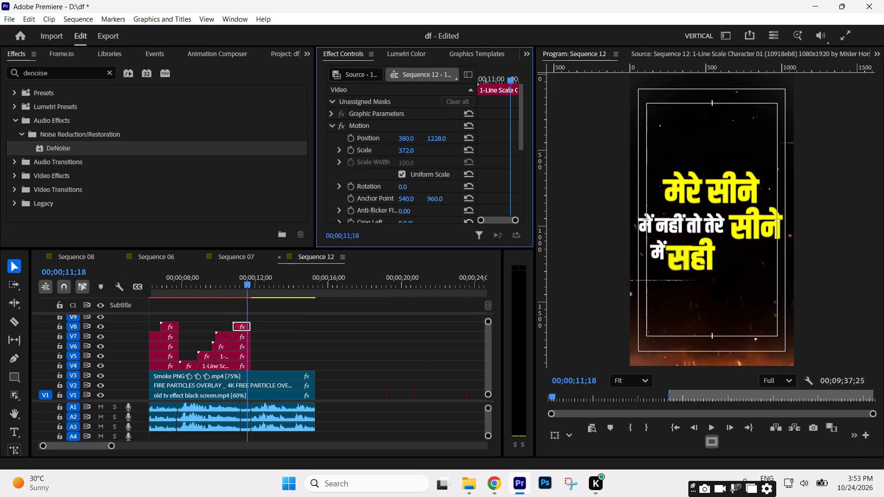
left_click_drag(326, 140, 346, 140)
left_click(434, 138)
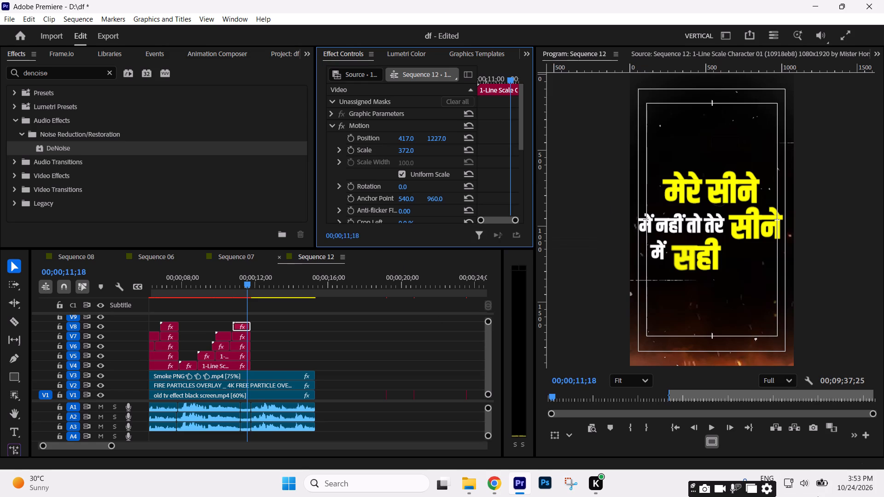
Play the sequence onward from 00;00;11;18 to review the section after the finished titles.
left_click(335, 347)
key("space")
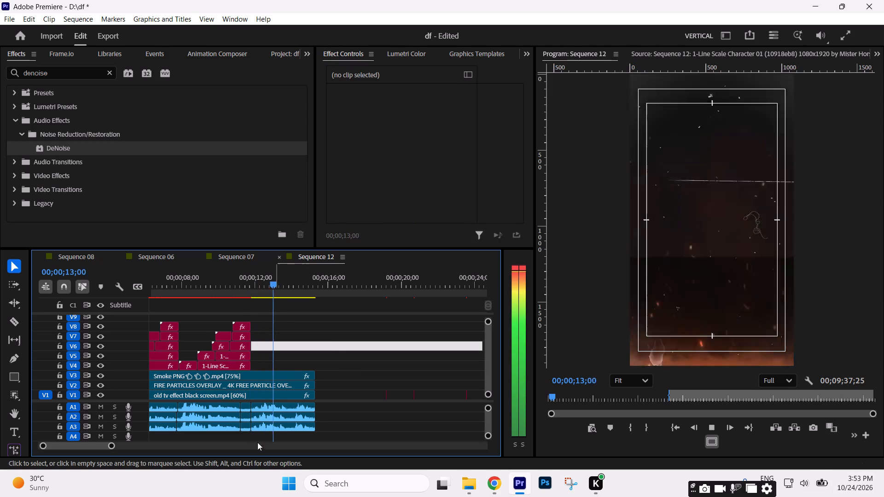
left_click_drag(113, 447, 141, 446)
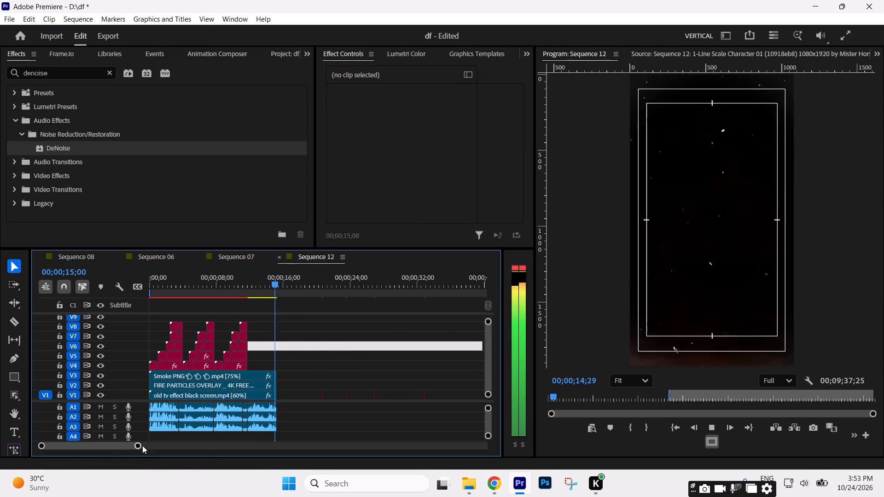
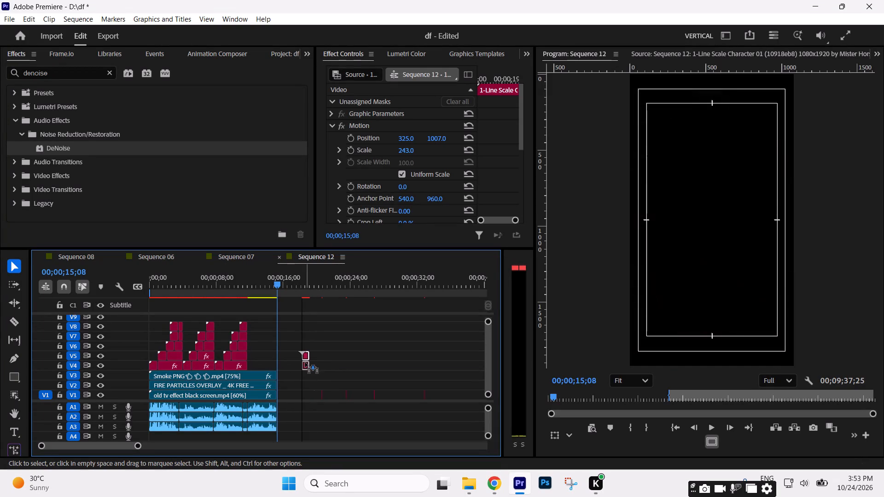
Place the duplicated में नहीं तो तेरे title on V4 at 00;00;11;24, directly after the finished titles, and play that section.
left_click_drag(305, 363, 305, 364)
left_click_drag(305, 364, 252, 364)
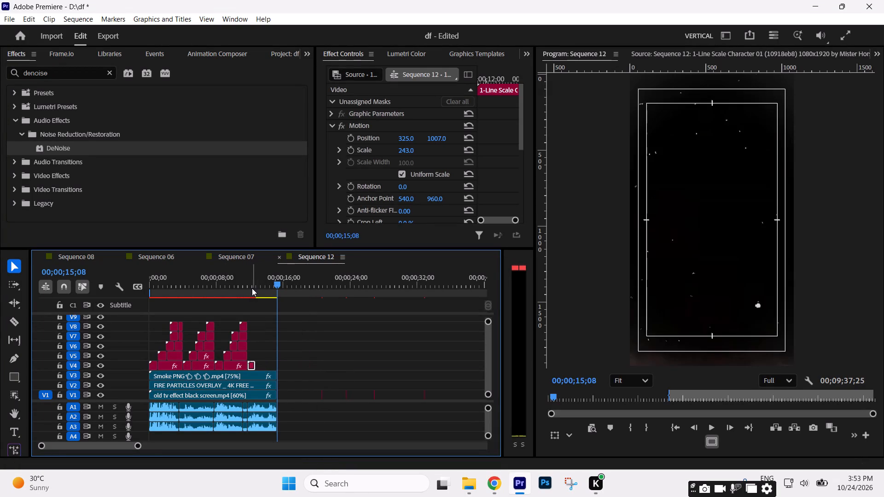
left_click(252, 288)
left_click_drag(137, 446, 99, 452)
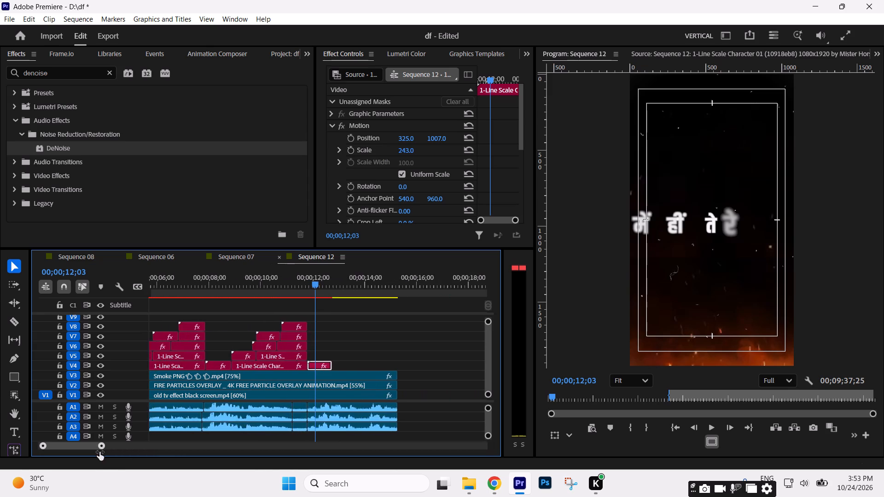
left_click_drag(99, 452, 110, 450)
key("space")
key("space")
left_click_drag(323, 285, 315, 289)
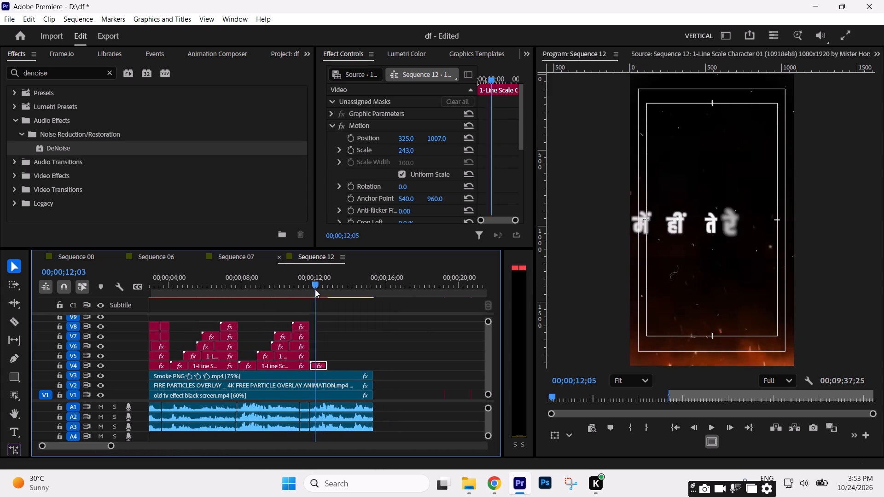
left_click_drag(315, 289, 297, 292)
key("space")
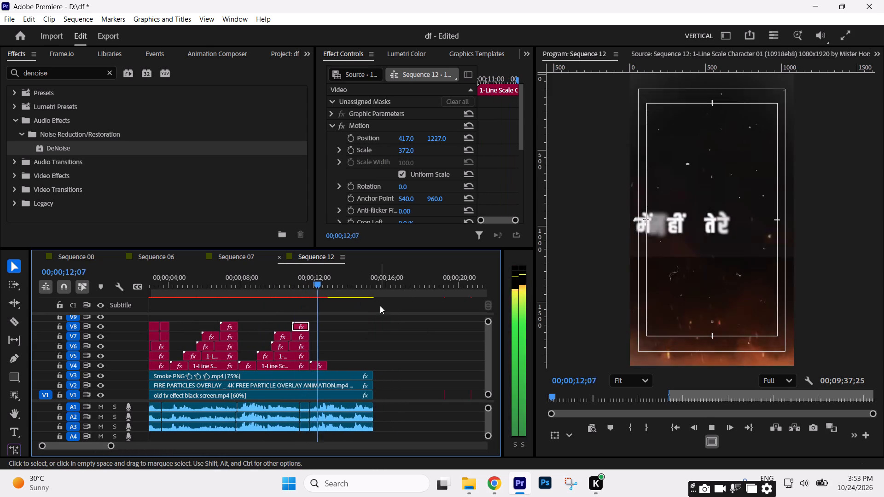
key("space")
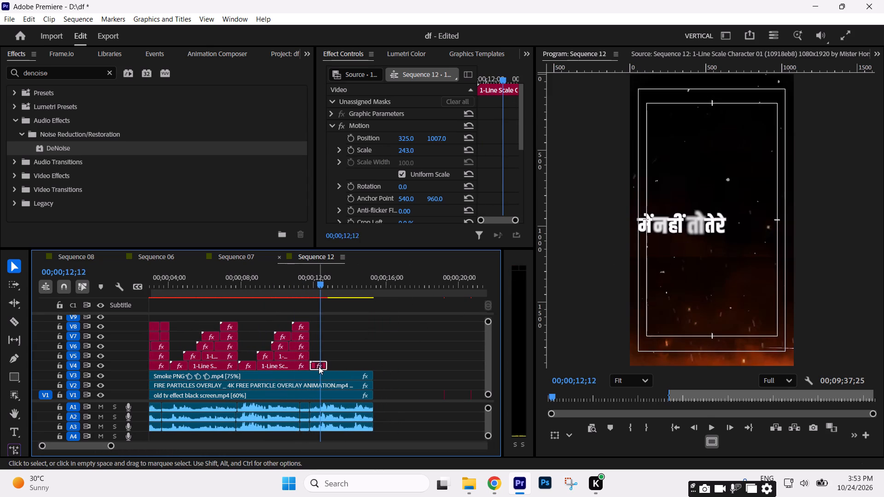
Change the text of the V4 title at 00;00;11;24 to हो कहीं भी and play it back.
double_click(319, 366)
left_click_drag(403, 109, 403, 130)
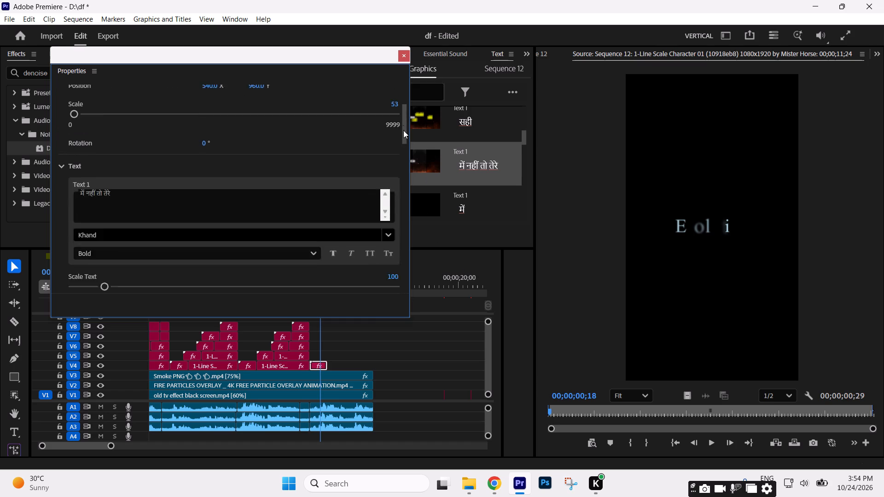
left_click_drag(403, 130, 403, 134)
left_click_drag(125, 168, 7, 168)
key("ctrl+v")
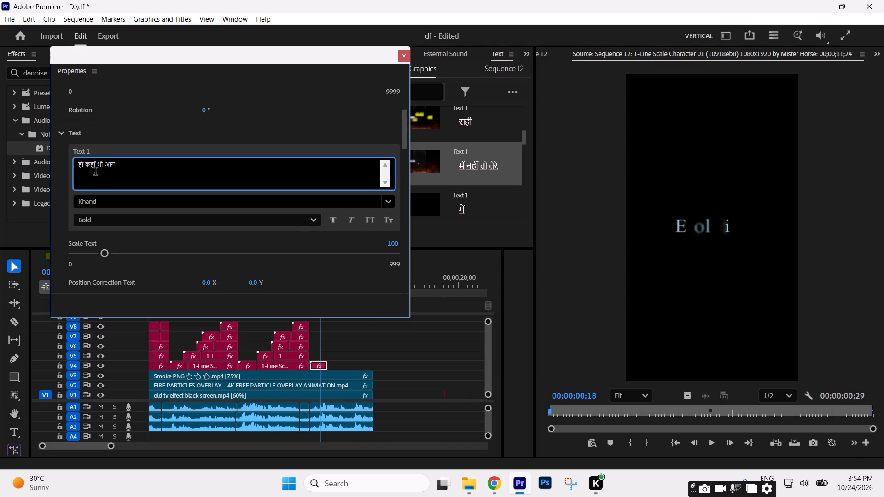
left_click_drag(107, 167, 128, 167)
key("ctrl+x")
left_click(406, 56)
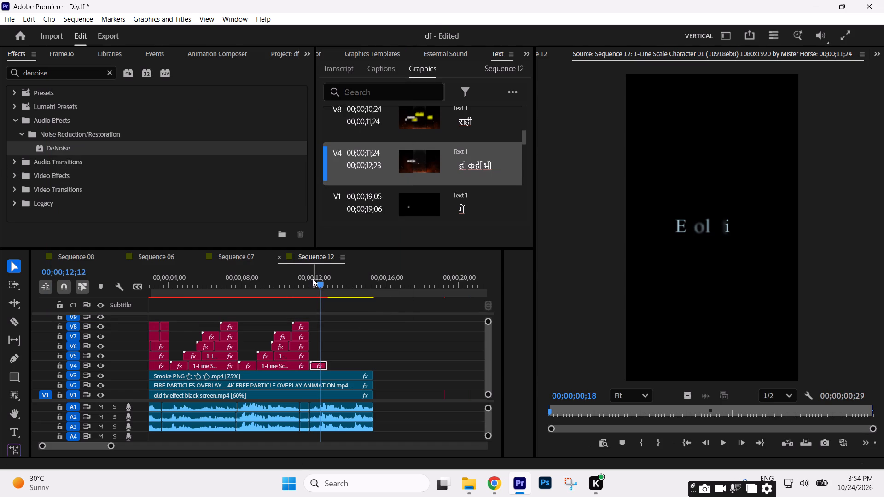
left_click(312, 278)
key("space")
key("space")
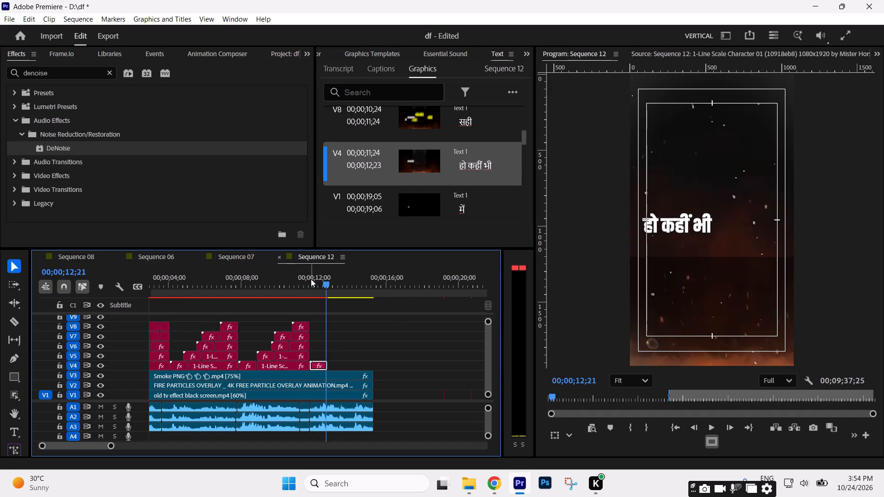
Reposition the हो कहीं भी title to about X 304, Y 760 and play onward from 00;00;12;21.
left_click_drag(528, 55, 529, 63)
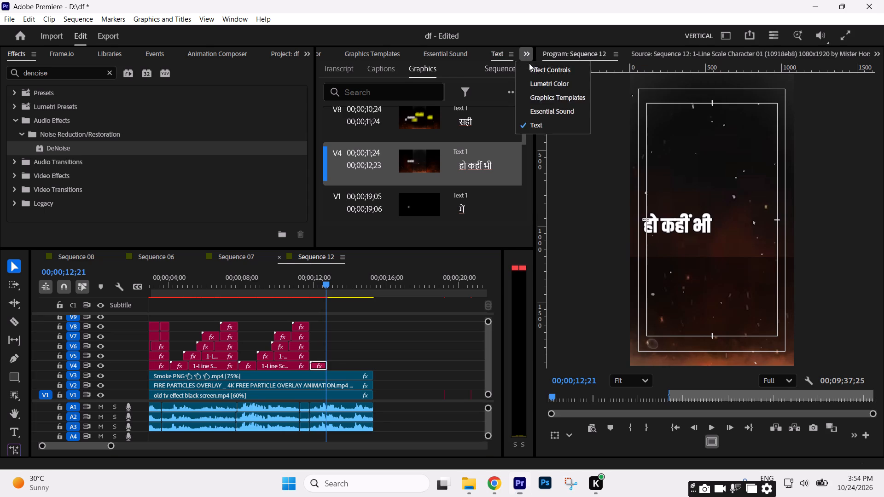
left_click_drag(529, 63, 530, 68)
left_click_drag(407, 139, 395, 140)
left_click_drag(438, 139, 298, 198)
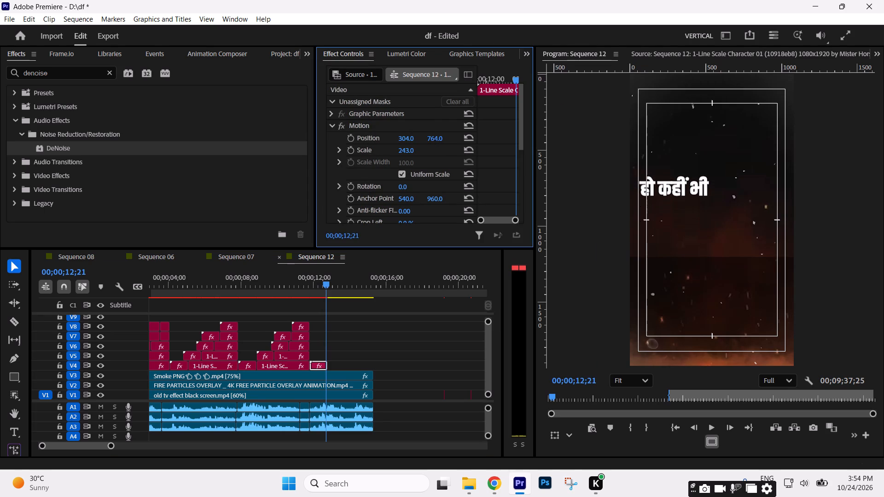
left_click_drag(298, 198, 299, 201)
left_click_drag(299, 201, 297, 200)
key("space")
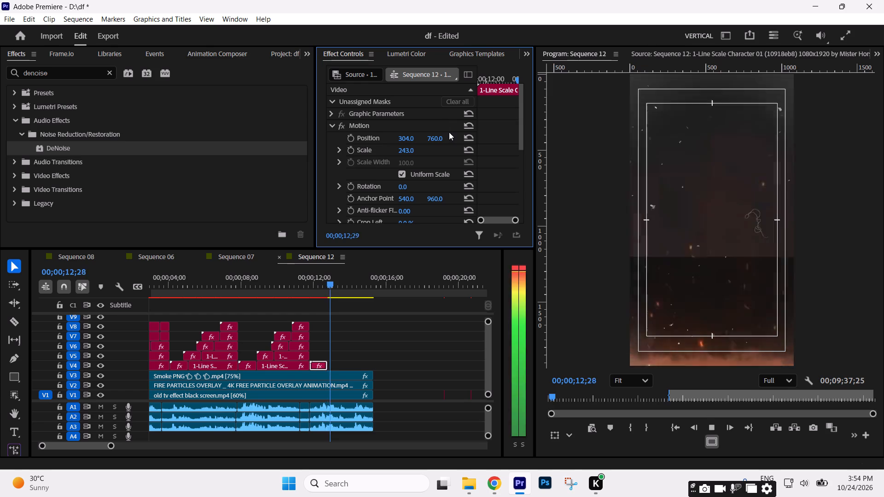
key("space")
Move the हो कहीं भी clip to empty space on V1 past the footage and insert a frame hold segment at its last frame.
left_click_drag(316, 367, 426, 398)
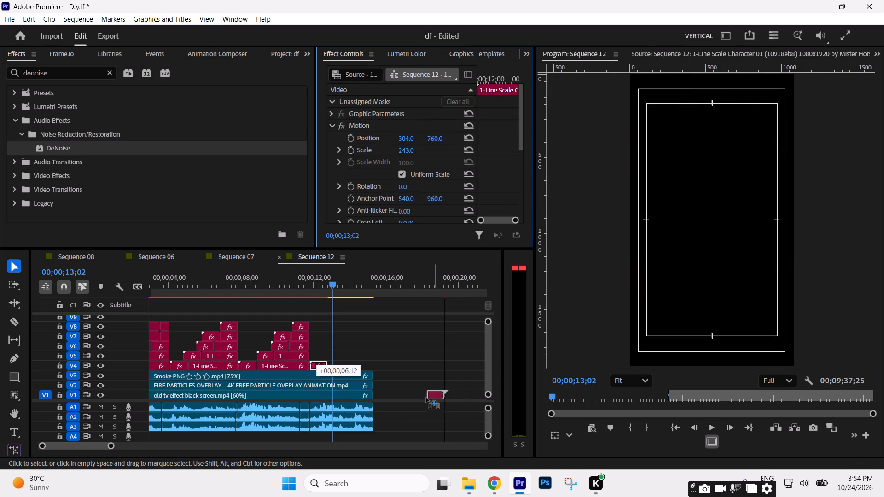
left_click_drag(426, 398, 406, 398)
left_click(407, 286)
key("Down")
key("Left")
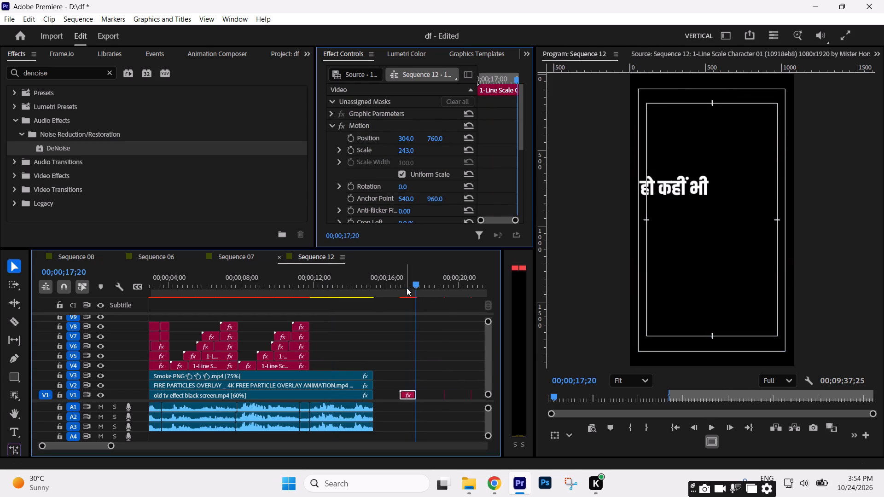
key("equal")
key("equal")
right_click(279, 396)
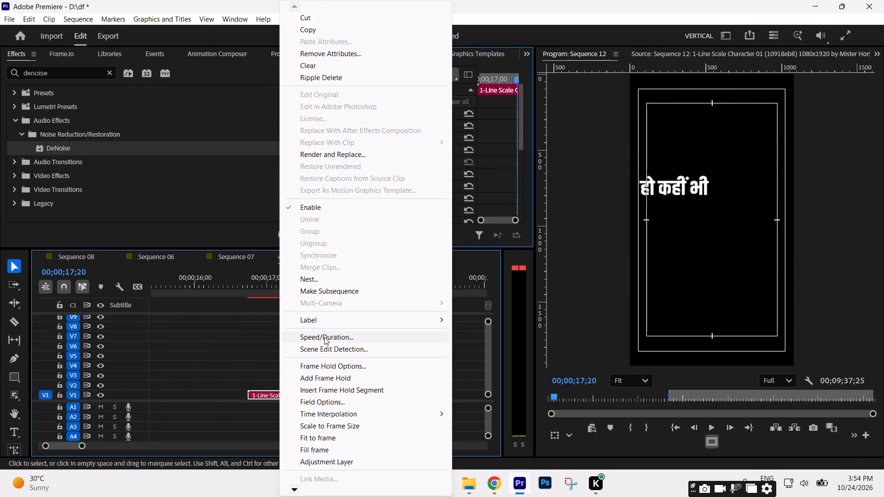
left_click(323, 387)
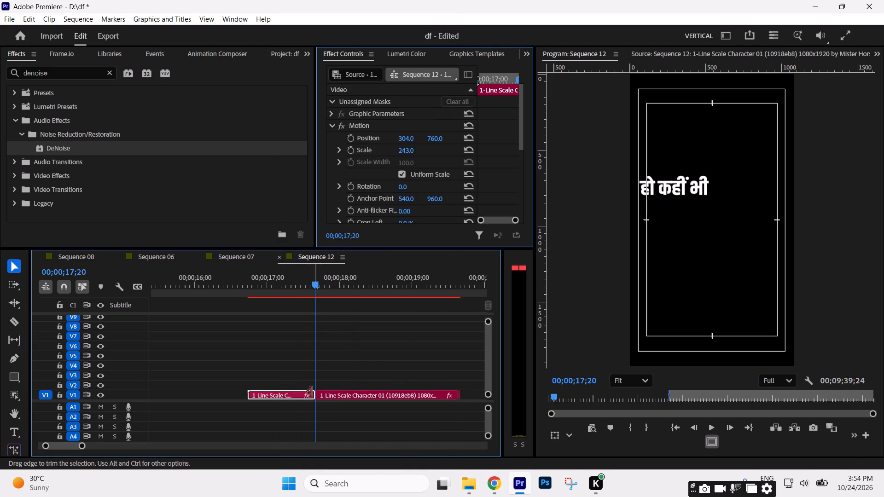
Move the हो कहीं भी clip and its held segment together back to V4, starting at 00;00;11;24.
left_click_drag(304, 382, 334, 403)
left_click_drag(81, 447, 111, 449)
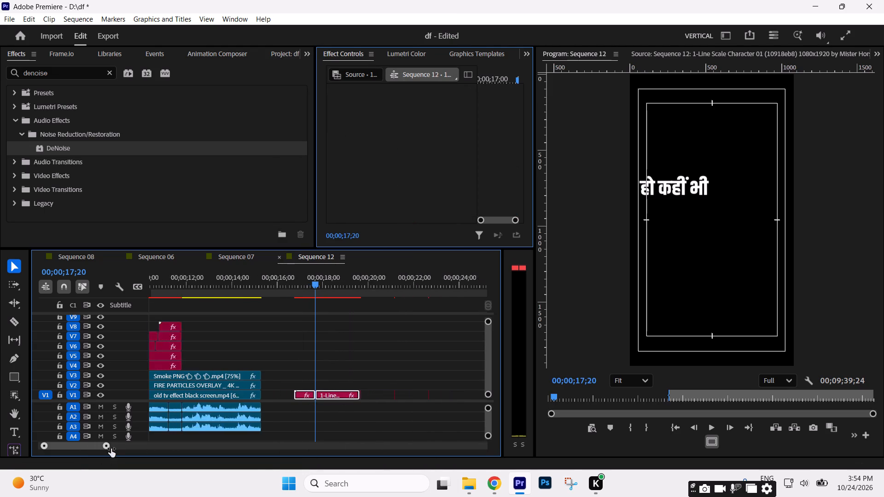
left_click_drag(111, 449, 113, 449)
left_click(323, 399)
left_click_drag(324, 395, 325, 371)
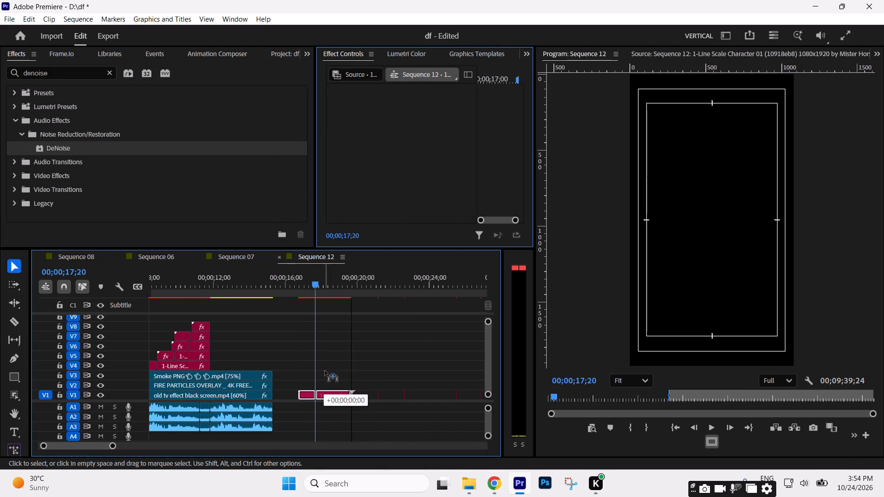
left_click_drag(325, 371, 236, 367)
left_click(241, 272)
left_click(292, 326)
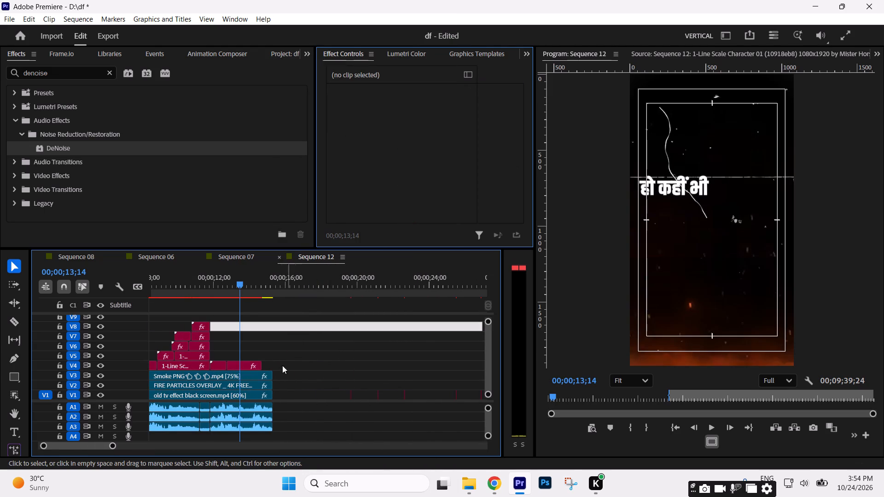
Extend the held हो कहीं भी clip on V4 to the end of the background clips at 00;00;15;09 and play the section.
left_click_drag(269, 365, 277, 365)
left_click(297, 341)
left_click(222, 281)
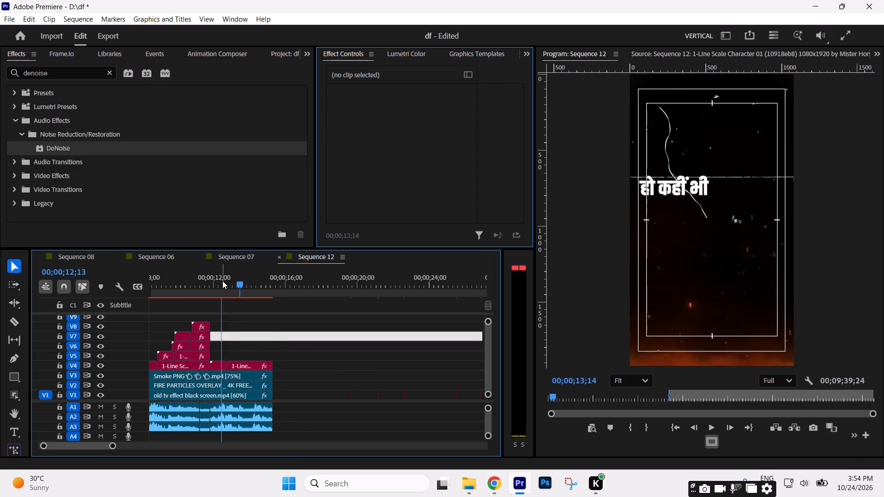
key("space")
key("space")
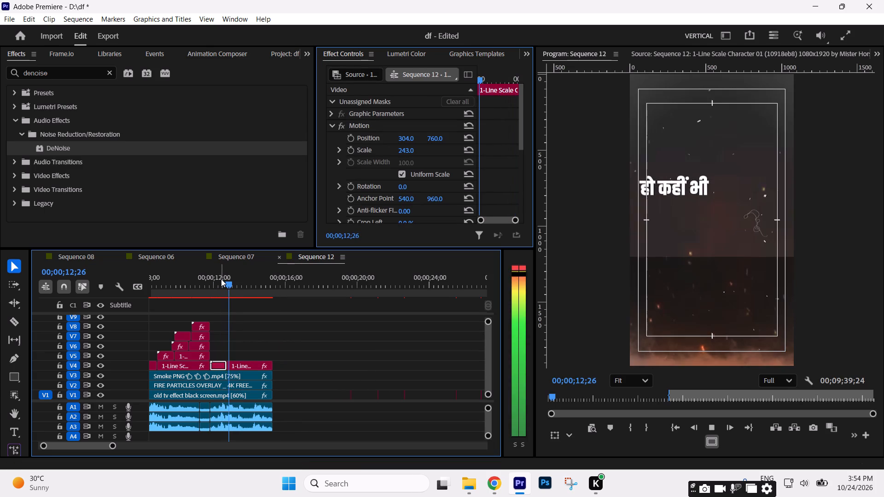
Duplicate the yellow मेरे सीने title from V4 onto V5 at 00;00;12;22, above the held हो कहीं भी clip, and play it.
left_click(302, 331)
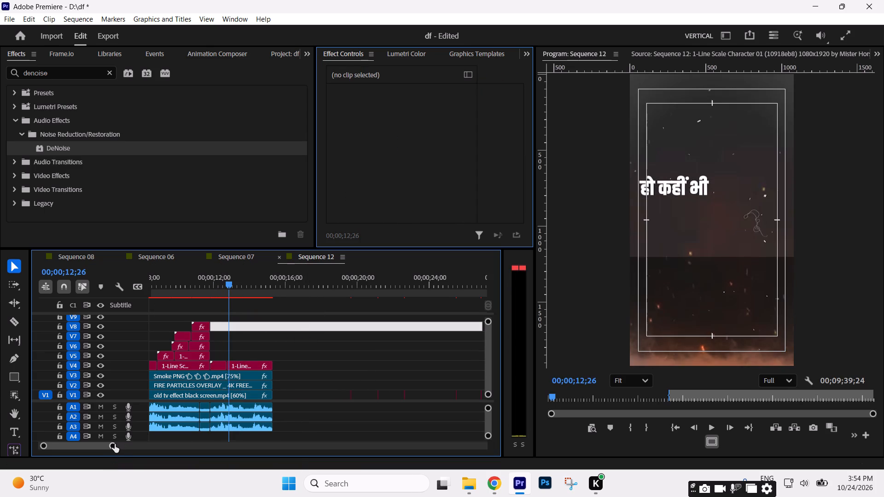
left_click_drag(115, 444, 119, 444)
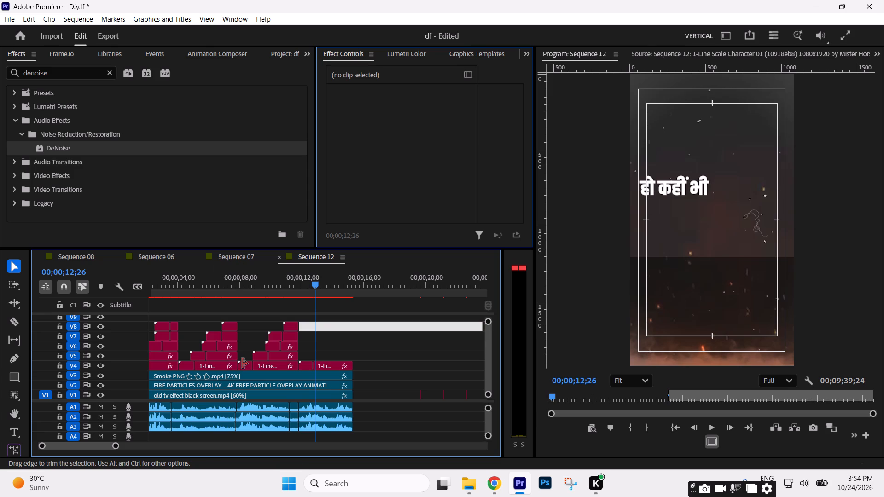
left_click_drag(245, 364, 320, 357)
left_click(340, 324)
left_click(321, 355)
key("space")
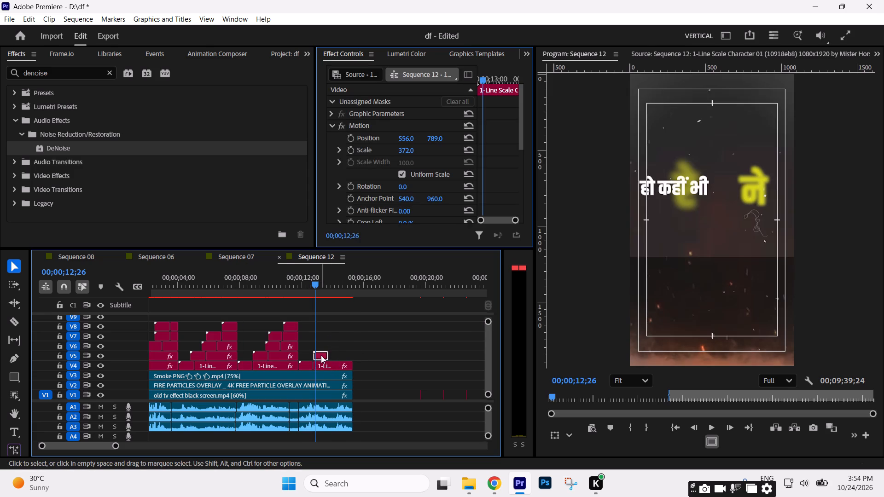
key("space")
Change the text of the duplicated yellow title on V5 to आग and preview it from 00;00;12;23.
double_click(320, 354)
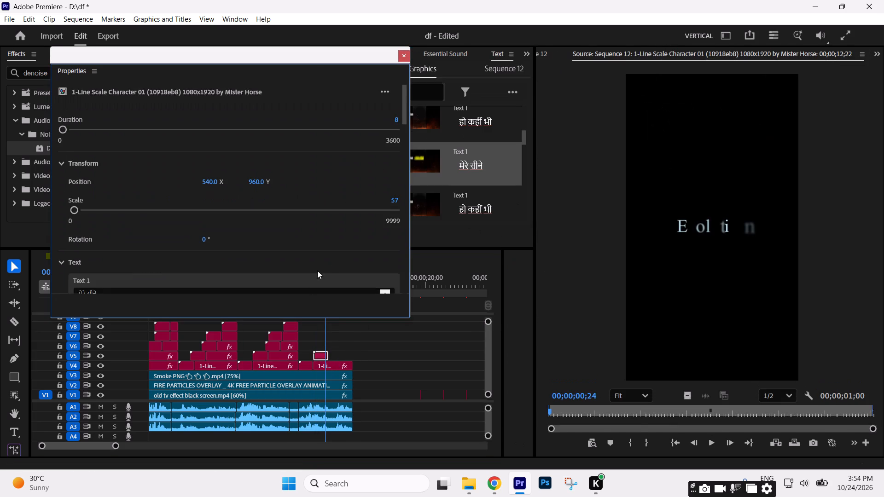
scroll(339, 251, "down", 4)
left_click_drag(122, 247, 0, 261)
key("ctrl+v")
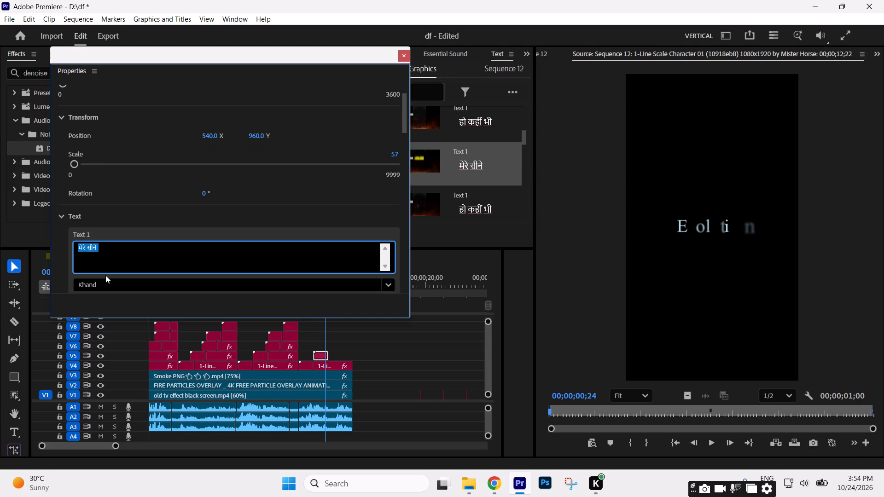
left_click(405, 58)
left_click_drag(315, 286, 317, 286)
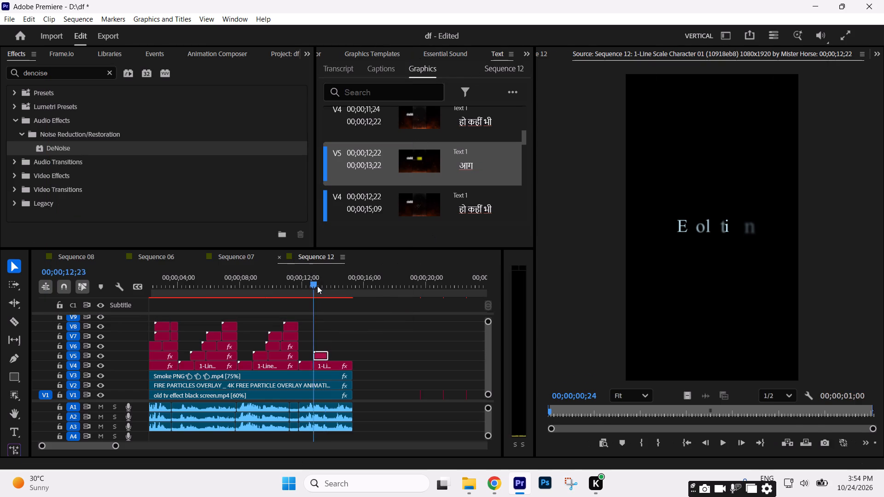
left_click_drag(317, 286, 319, 286)
Move the आग clip to empty space on V2 past the footage and insert a frame hold segment at its last frame.
left_click_drag(318, 354, 376, 388)
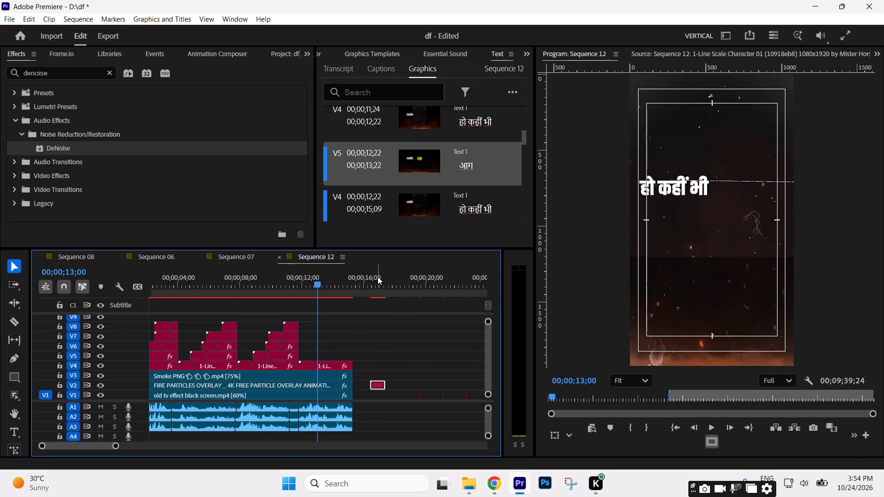
left_click(378, 277)
key("Down")
key("Left")
key("equal")
key("equal")
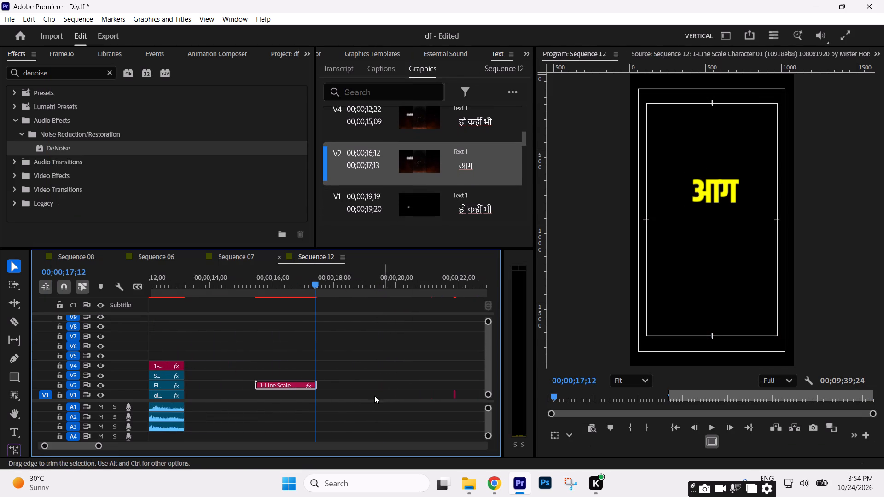
right_click(283, 380)
left_click(271, 383)
right_click(271, 383)
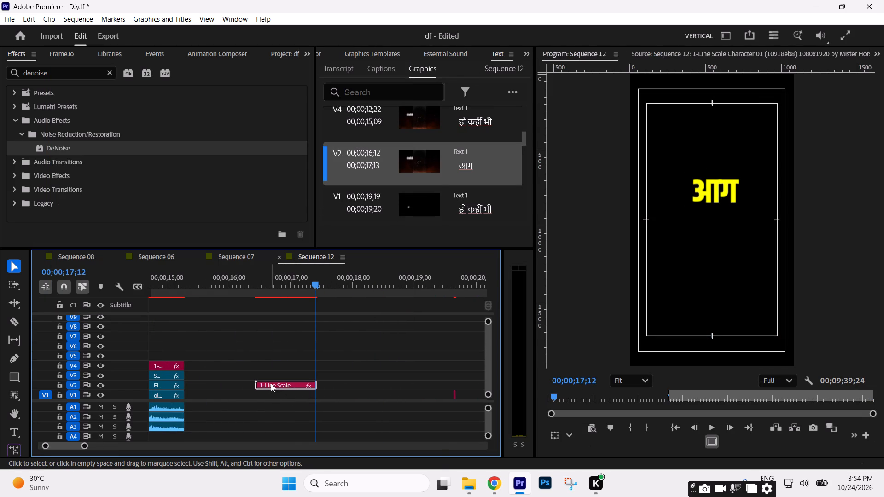
left_click(305, 387)
Move the आग clip and its held segment together back to V5, starting at 00;00;12;22, and play the section.
left_click_drag(310, 361, 340, 391)
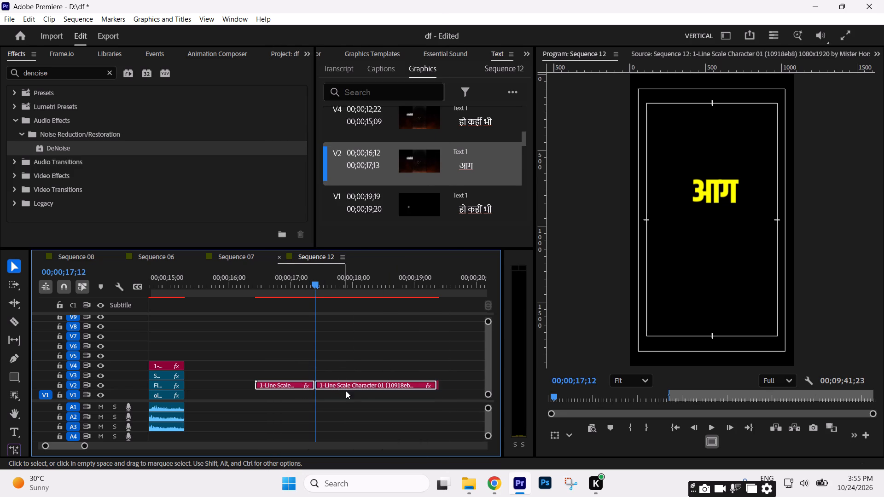
left_click_drag(86, 446, 112, 449)
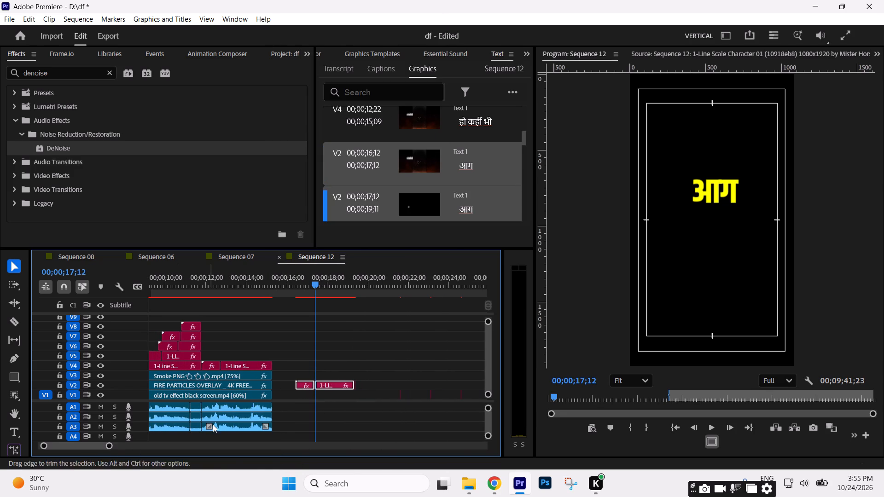
left_click_drag(326, 385, 250, 356)
left_click(215, 282)
key("space")
key("space")
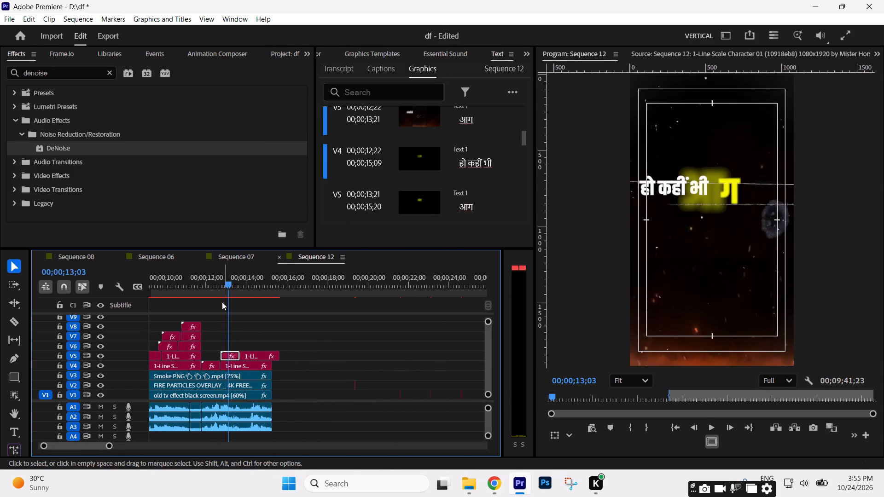
Shift the आग clip and its held segment on V5 earlier together, starting at 00;00;12;11, and play the section.
left_click_drag(221, 292, 215, 291)
left_click_drag(243, 329, 243, 332)
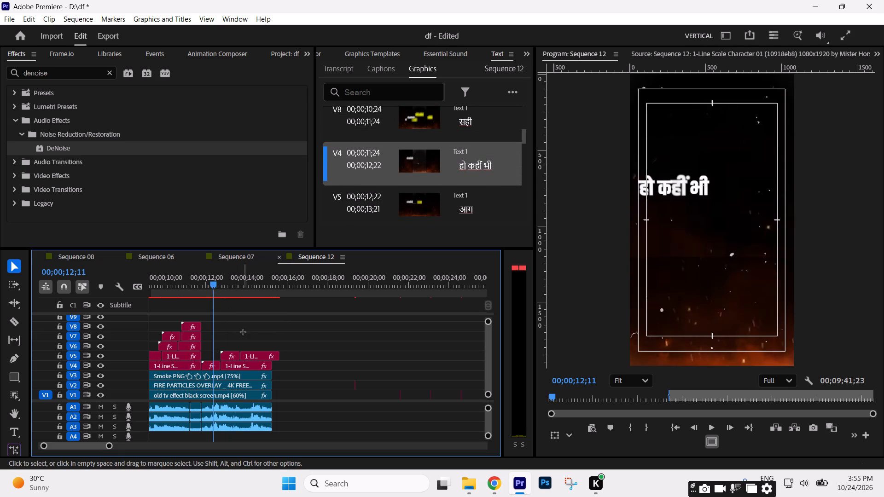
left_click_drag(243, 332, 233, 357)
left_click_drag(252, 357, 246, 357)
left_click(251, 335)
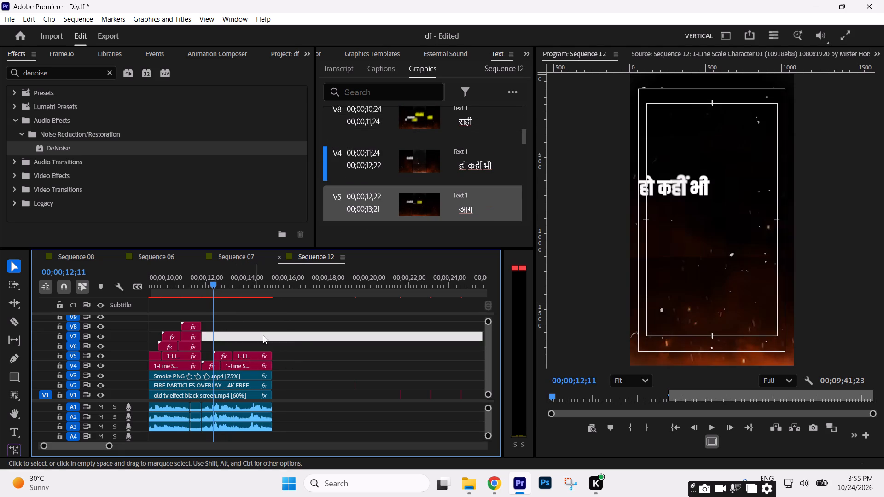
left_click(300, 339)
key("space")
key("space")
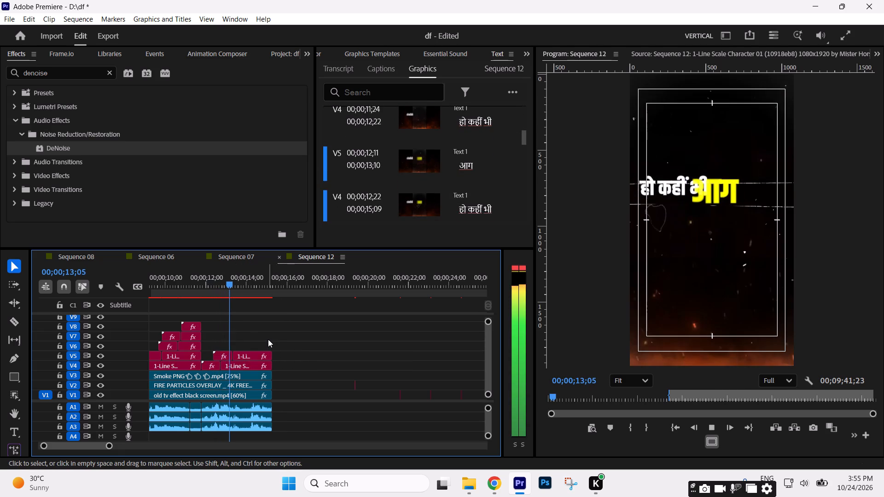
Set the held आग segment's position to 692, 750, beside the हो कहीं भी text.
left_click_drag(231, 289, 228, 289)
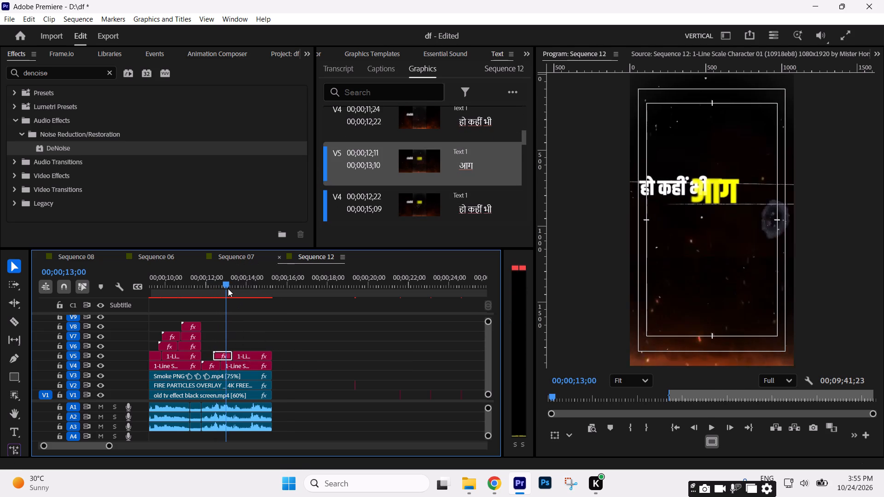
left_click_drag(228, 289, 248, 290)
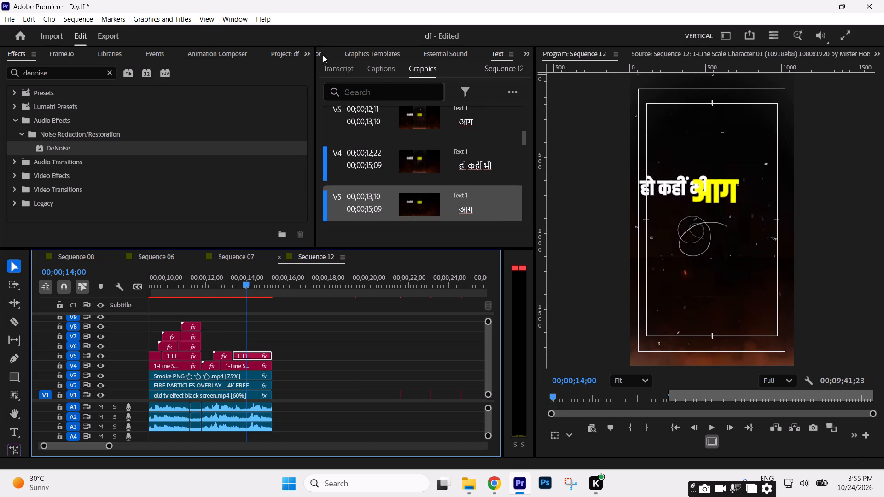
left_click_drag(528, 57, 535, 73)
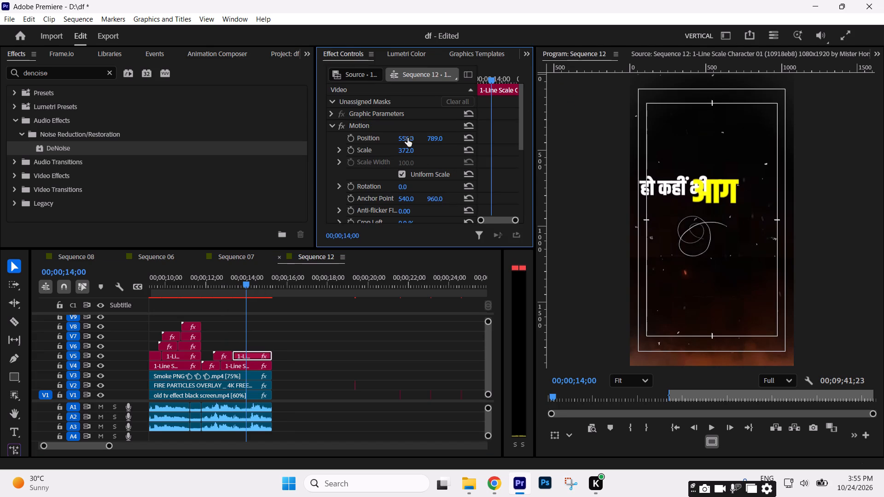
left_click_drag(407, 138, 480, 132)
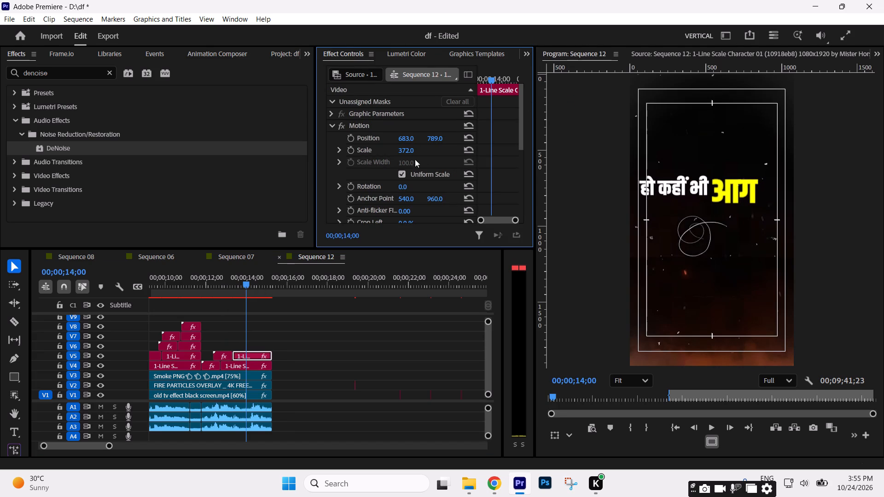
left_click_drag(436, 133, 442, 162)
left_click_drag(437, 137, 439, 160)
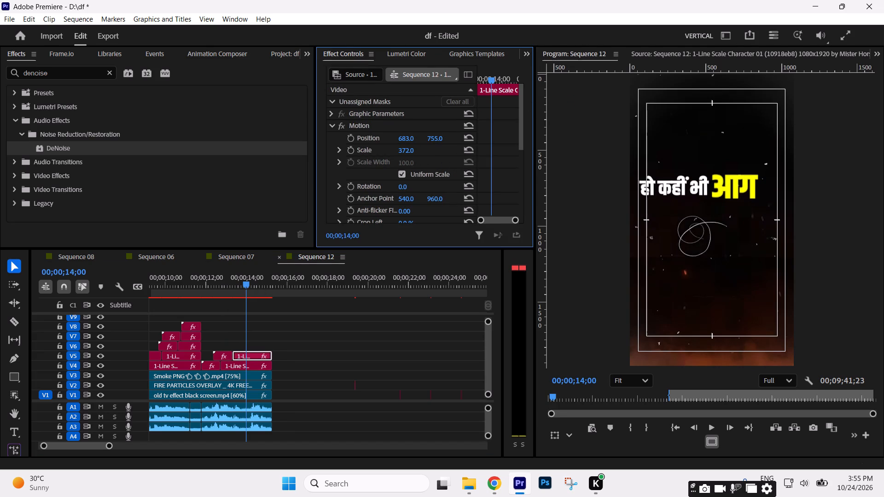
left_click_drag(439, 160, 438, 151)
left_click_drag(409, 137, 421, 133)
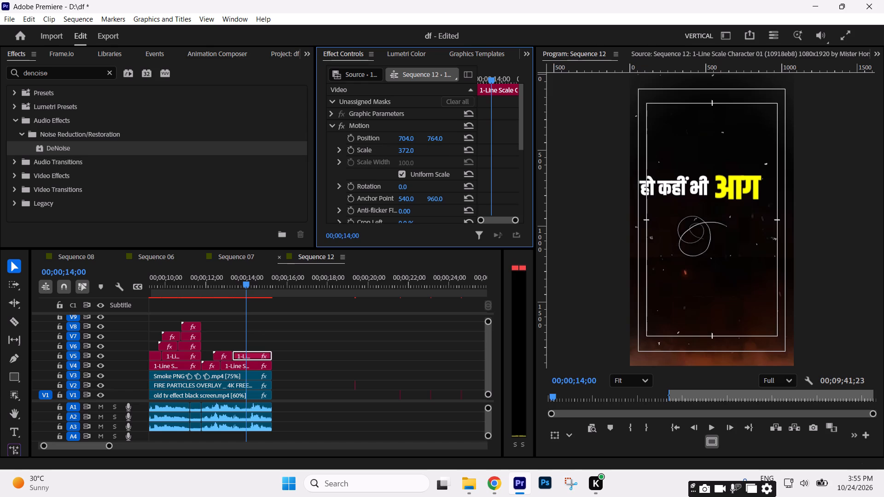
left_click_drag(421, 133, 415, 133)
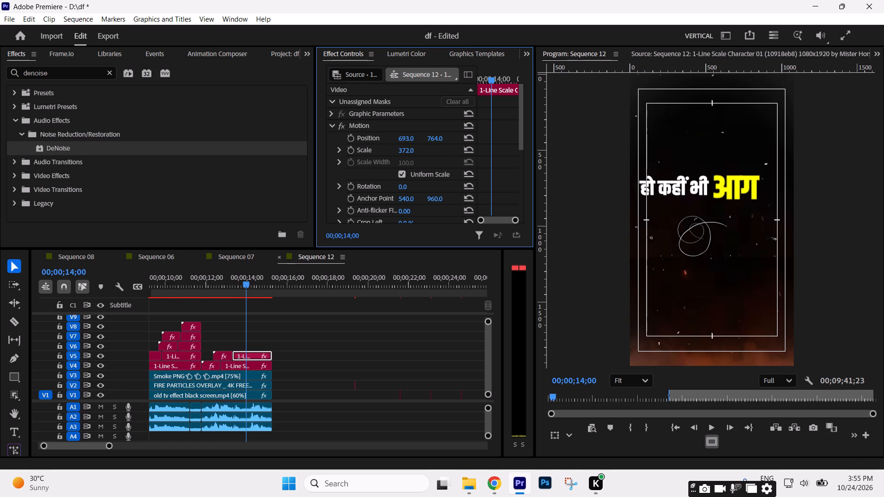
left_click_drag(415, 133, 414, 133)
left_click_drag(435, 140, 434, 148)
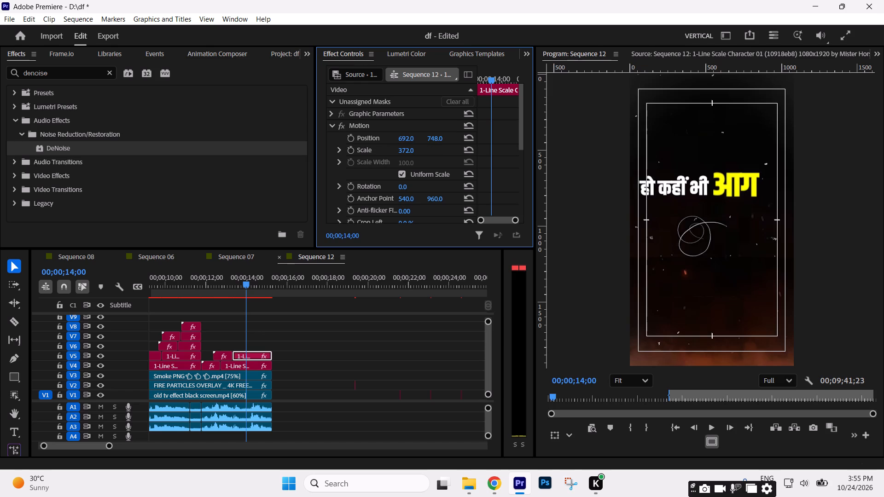
left_click_drag(434, 148, 433, 147)
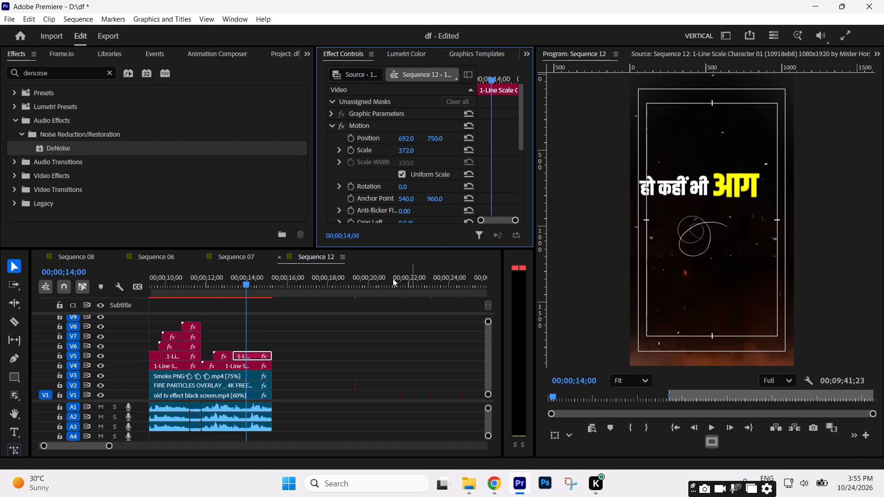
Copy the held segment's Motion settings onto the animated आग clip before it on V5 and play from 00;00;12;26.
left_click(367, 128)
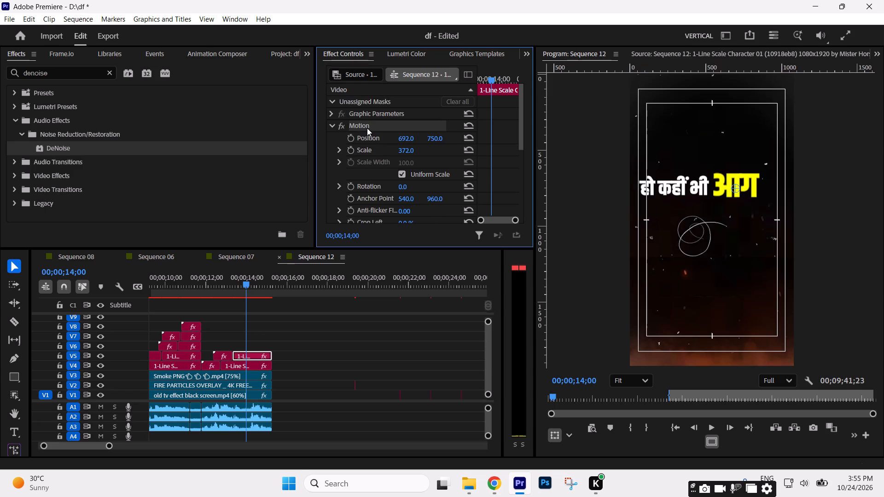
key("ctrl+c")
left_click(224, 288)
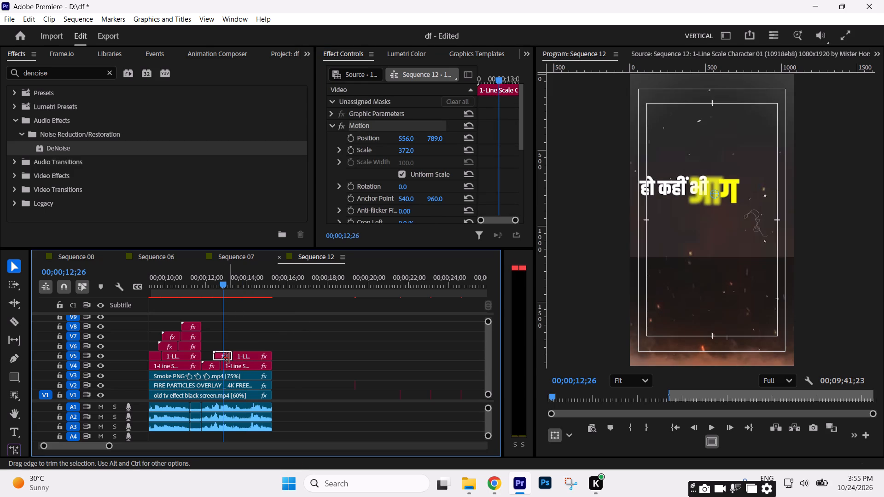
key("ctrl+v")
left_click(285, 345)
key("space")
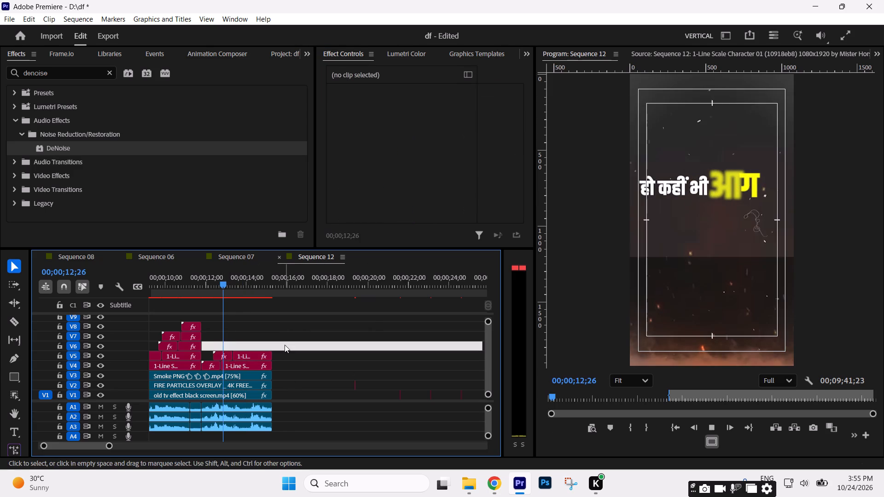
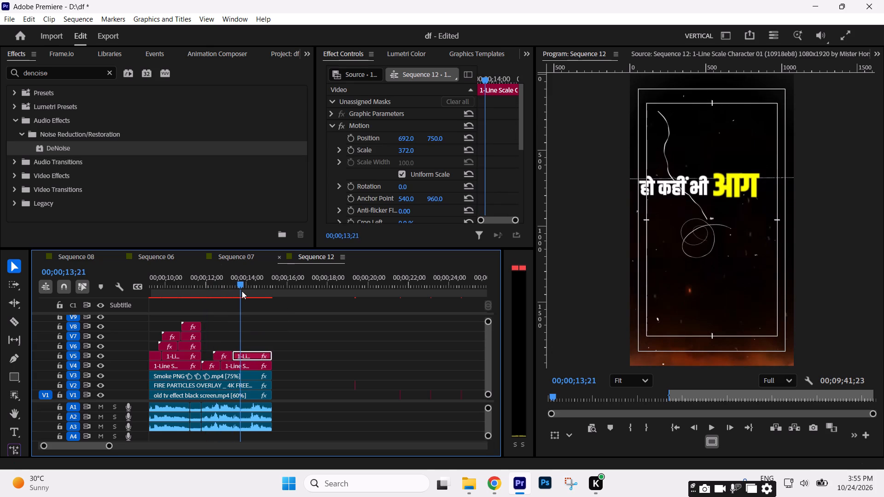
Play the section from 00;00;11;01 and set the सही clip's position on V8 to 507, 1227.
left_click_drag(242, 291, 243, 291)
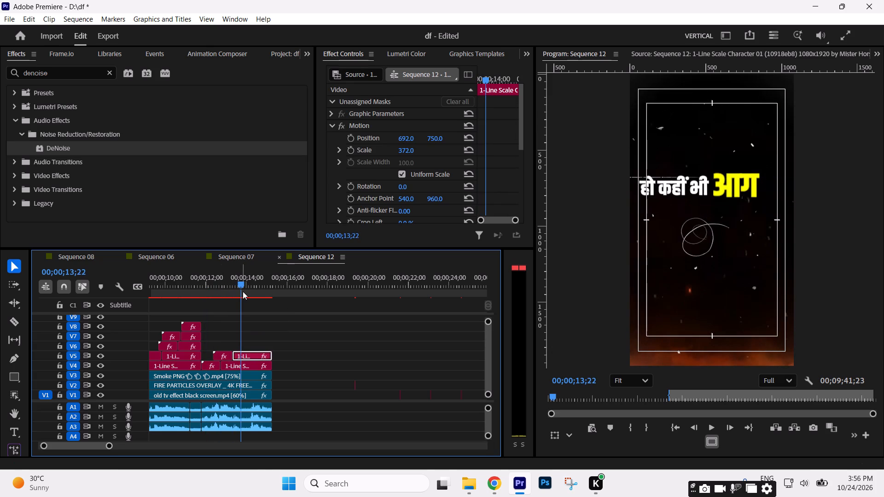
left_click_drag(212, 291, 231, 297)
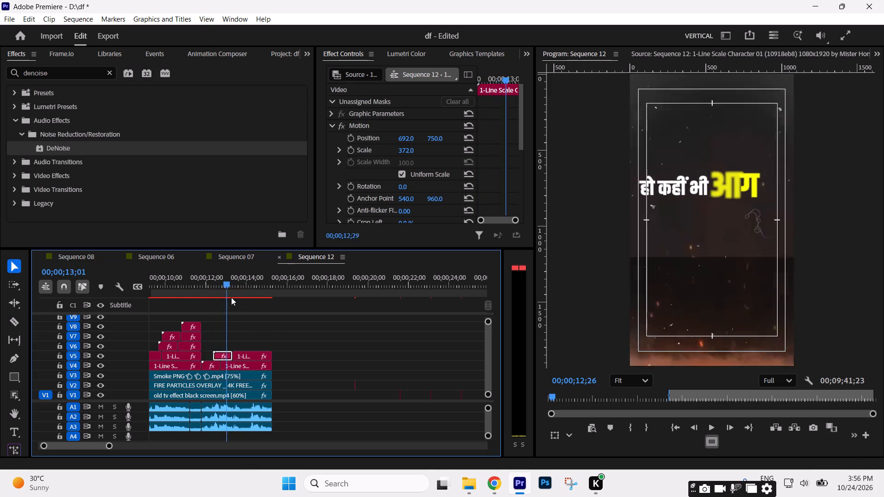
left_click_drag(231, 297, 239, 299)
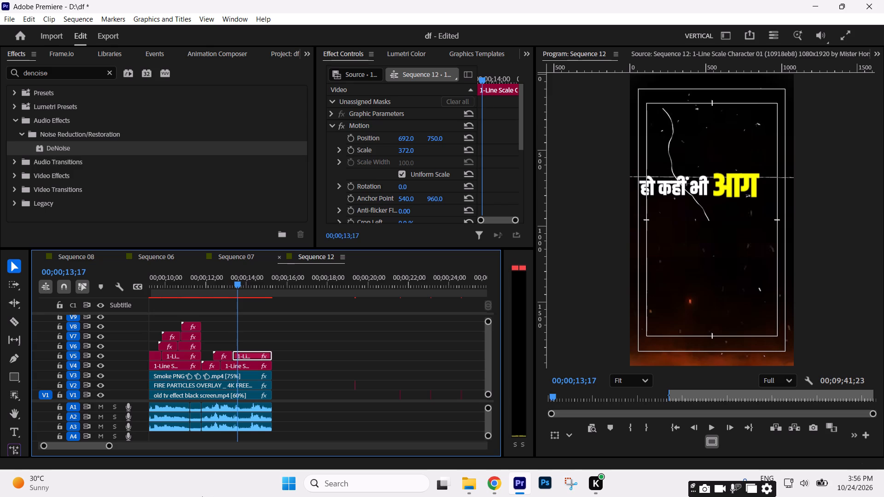
left_click(187, 287)
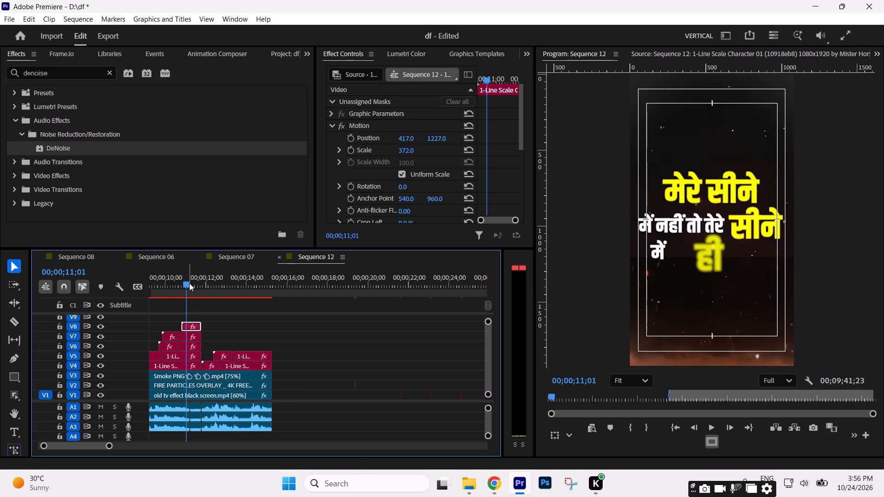
key("space")
key("space")
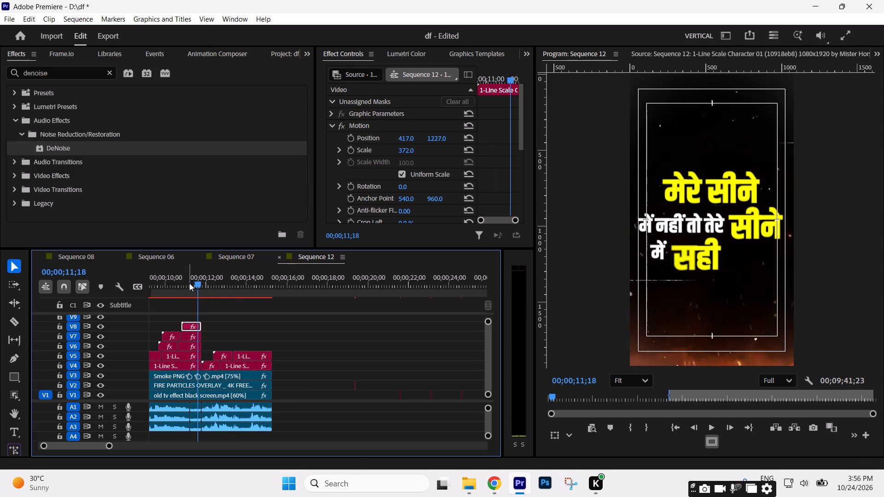
key("space")
key("space")
left_click_drag(177, 280, 202, 288)
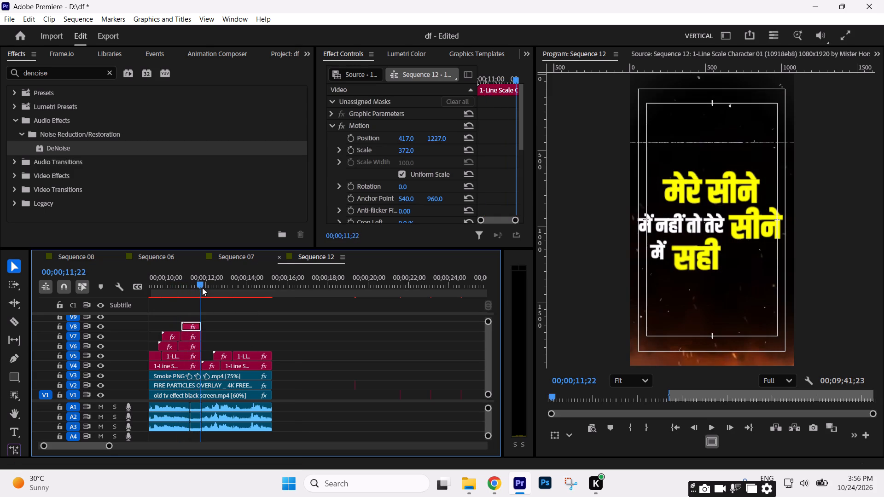
left_click_drag(202, 288, 201, 288)
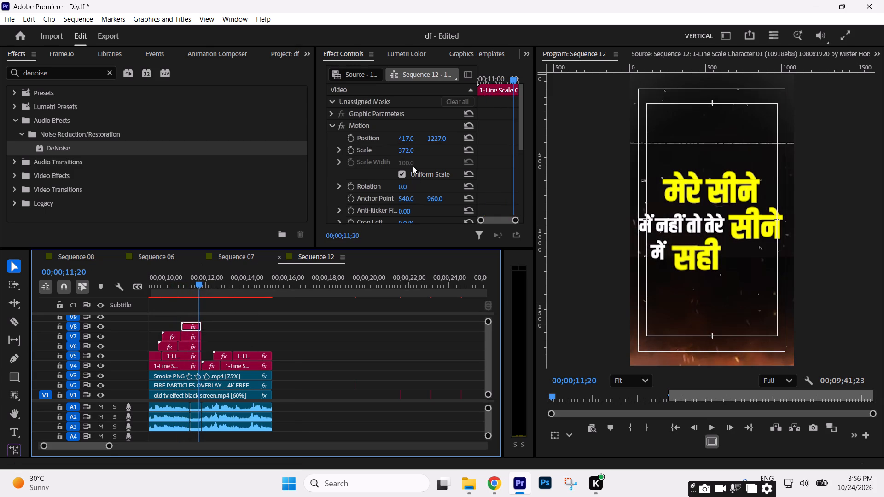
left_click_drag(405, 140, 456, 148)
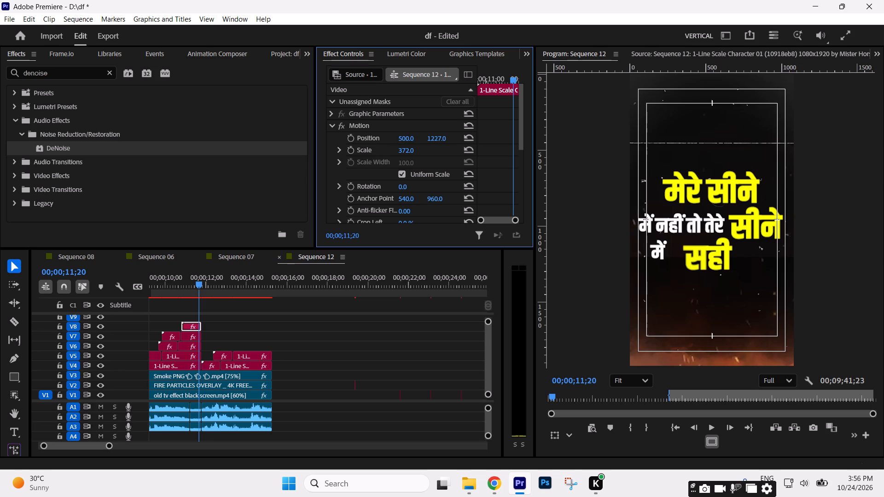
left_click_drag(456, 148, 461, 149)
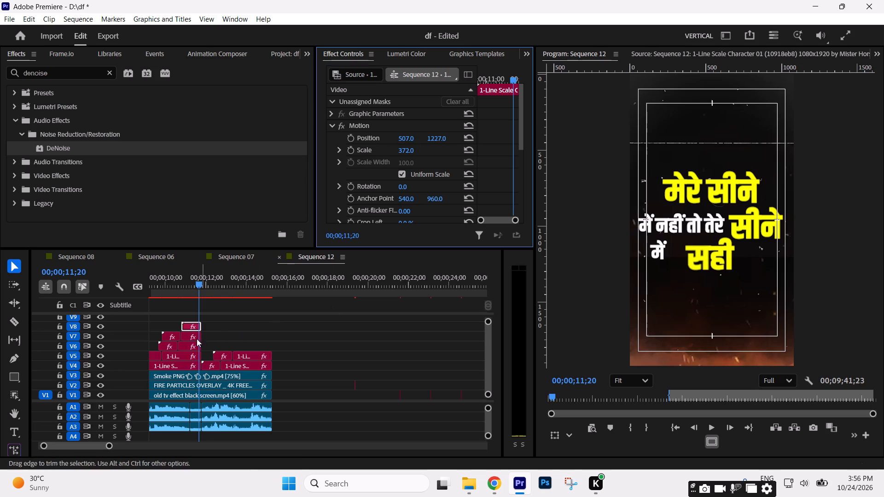
Set the held में segment's position on V7 to 293, 1183, closer to सही.
left_click(187, 334)
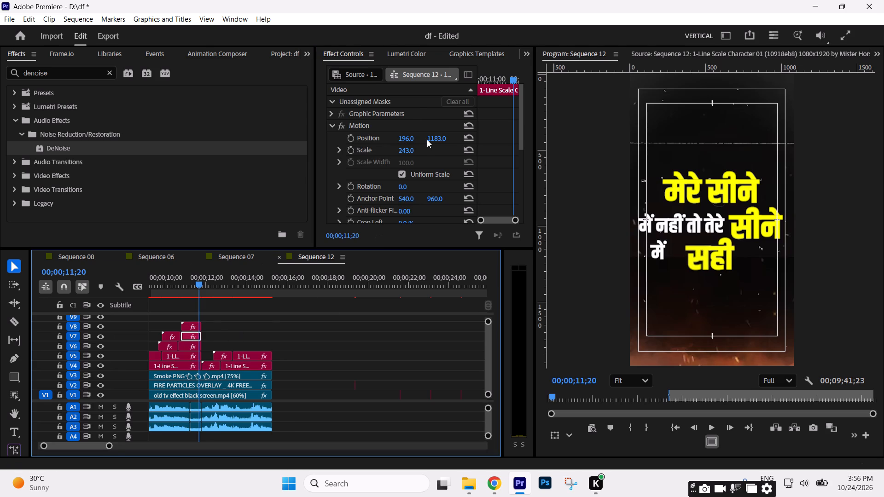
left_click_drag(404, 137, 448, 138)
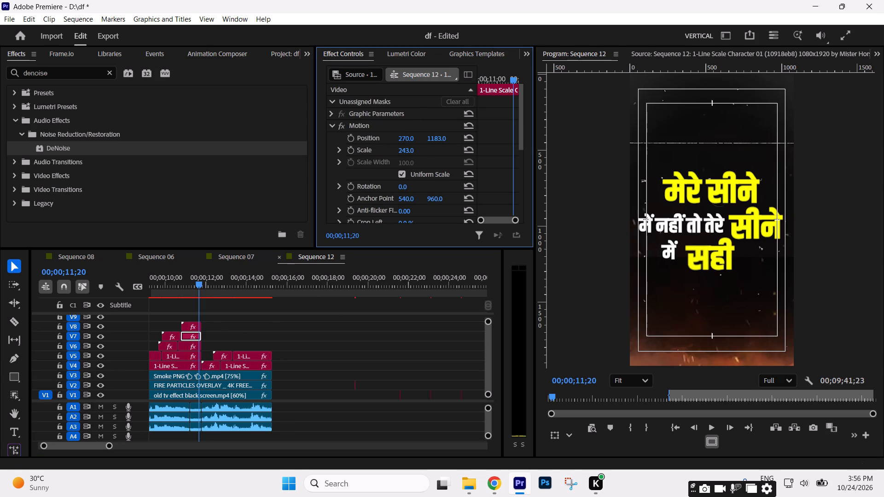
left_click_drag(448, 138, 462, 139)
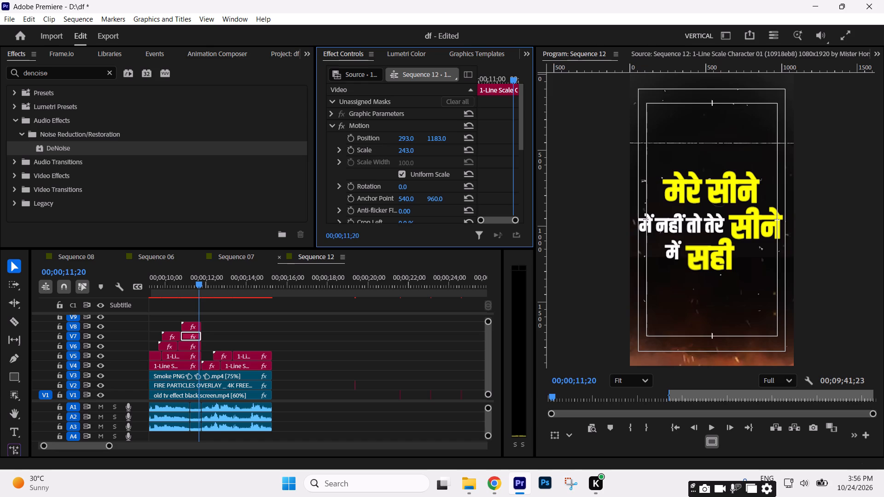
left_click_drag(462, 139, 463, 139)
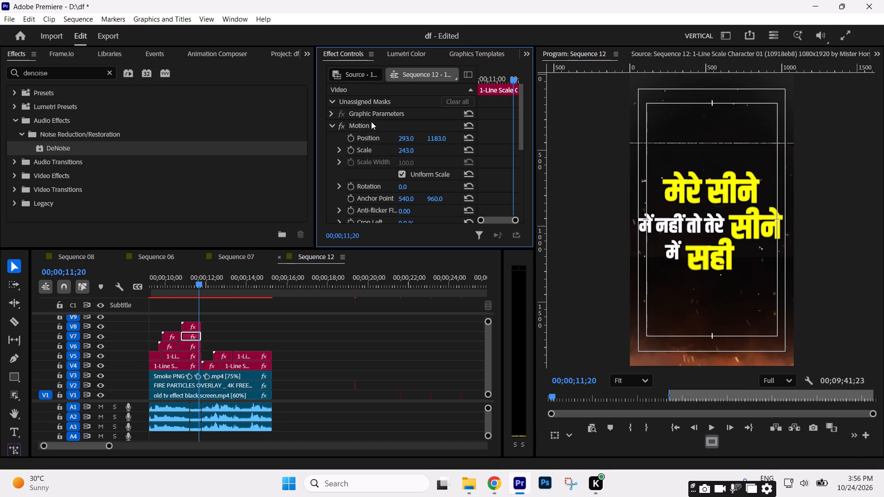
Copy the held में segment's Motion settings onto the animated में clip before it on V7.
left_click(372, 123)
key("ctrl+c")
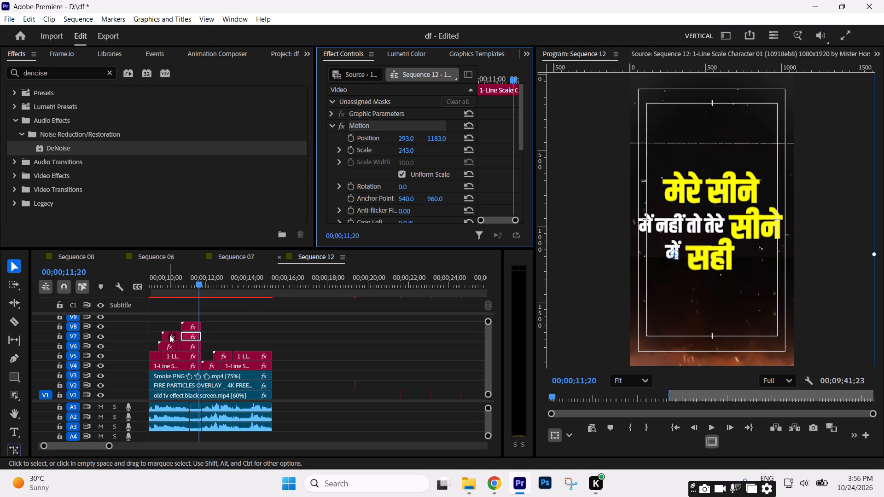
left_click(169, 335)
key("ctrl+v")
Play the हो कहीं भी आग section from around 00;00;12 to check its timing.
left_click_drag(177, 282, 229, 291)
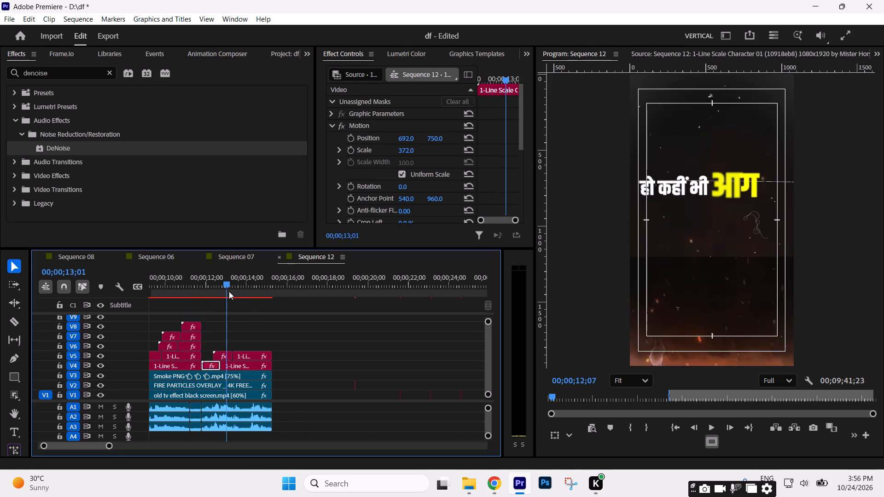
left_click_drag(229, 291, 208, 287)
key("space")
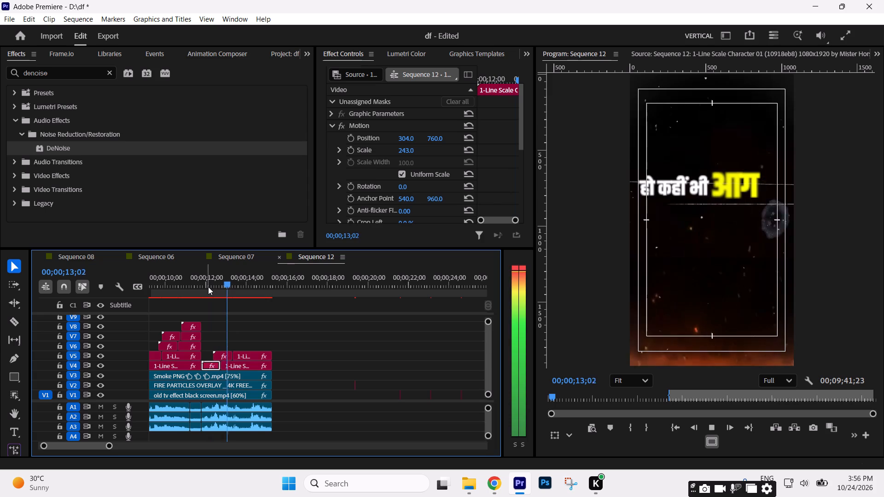
key("space")
key("space")
key("space")
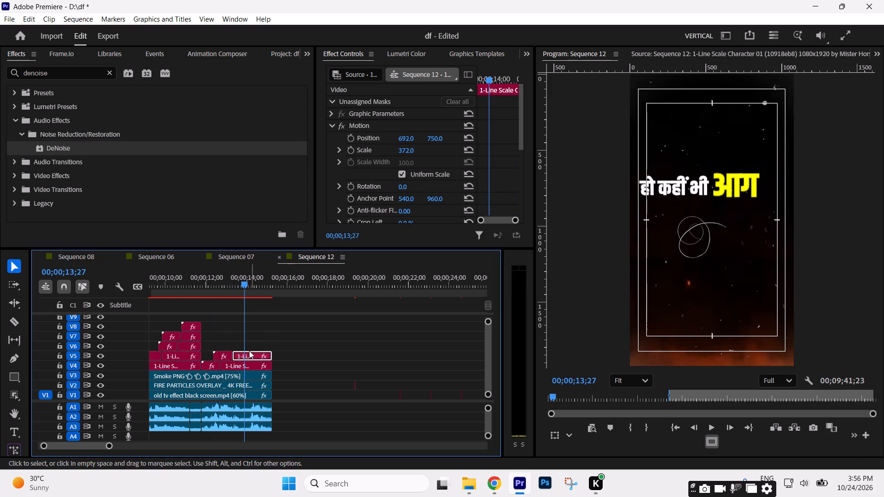
left_click(225, 290)
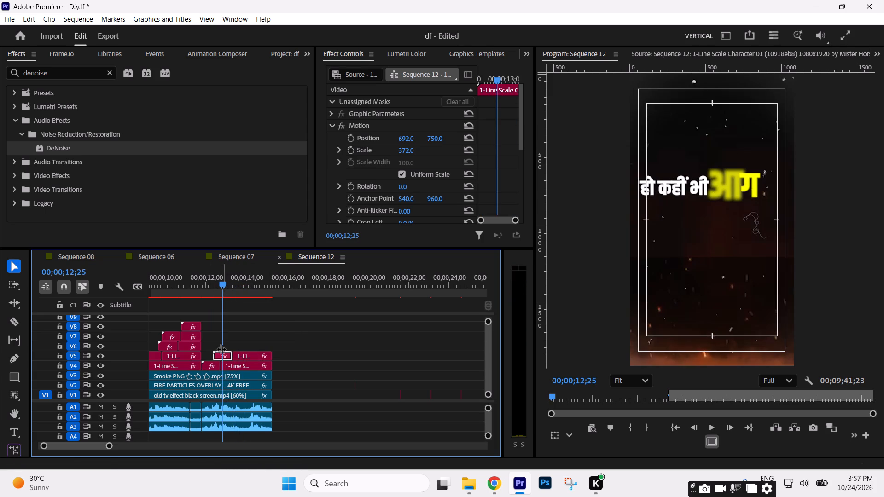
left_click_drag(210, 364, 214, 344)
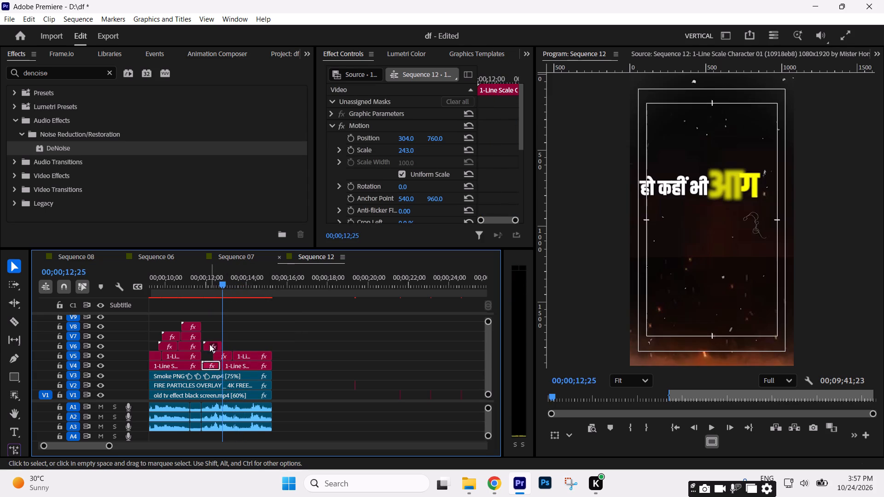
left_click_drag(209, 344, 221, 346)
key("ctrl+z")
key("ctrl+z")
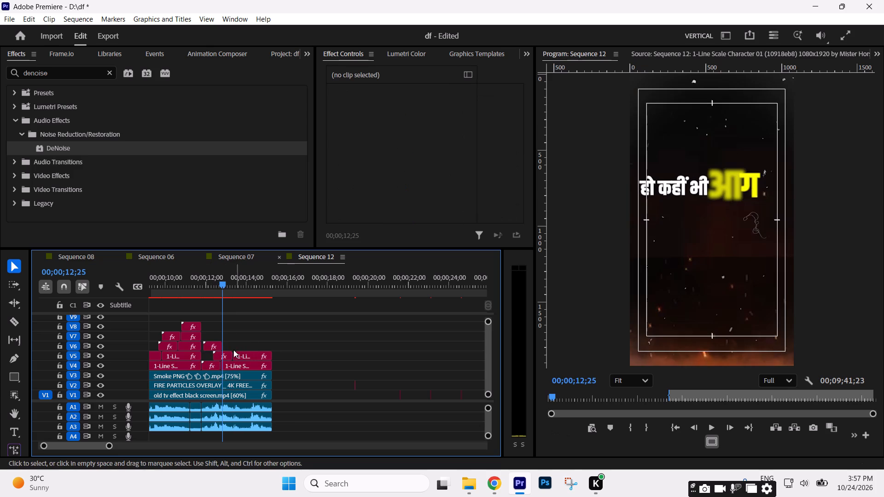
Duplicate the animated हो कहीं भी clip from V4 onto V6, starting at 00;00;12;15, and play the section.
left_click_drag(209, 364, 210, 347)
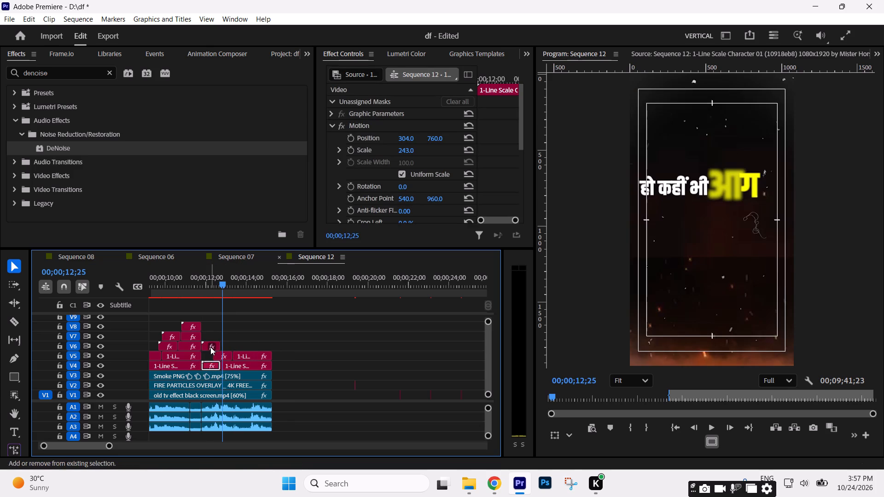
left_click_drag(207, 345, 225, 346)
key("ctrl+z")
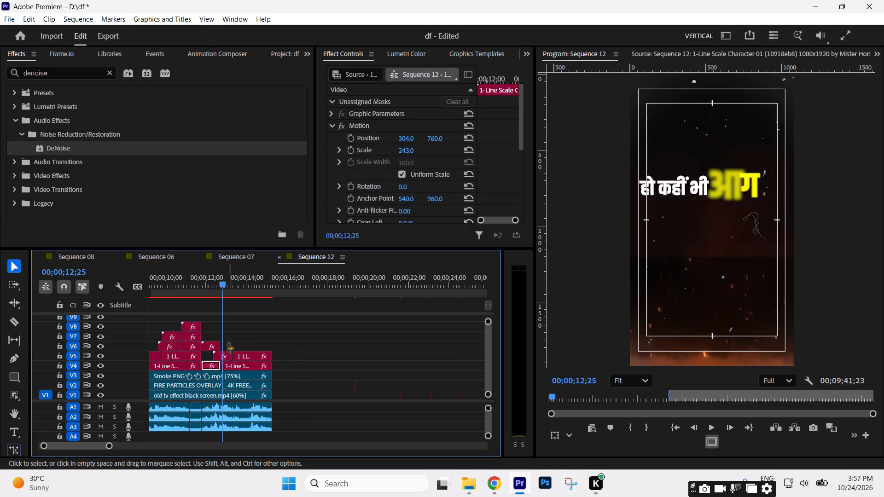
left_click_drag(208, 348, 221, 347)
left_click(221, 282)
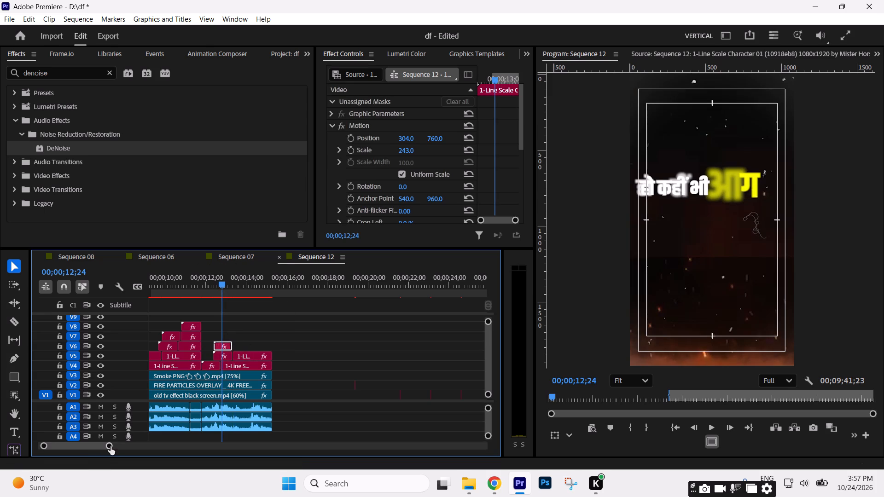
left_click_drag(110, 446, 74, 439)
left_click_drag(323, 345, 337, 345)
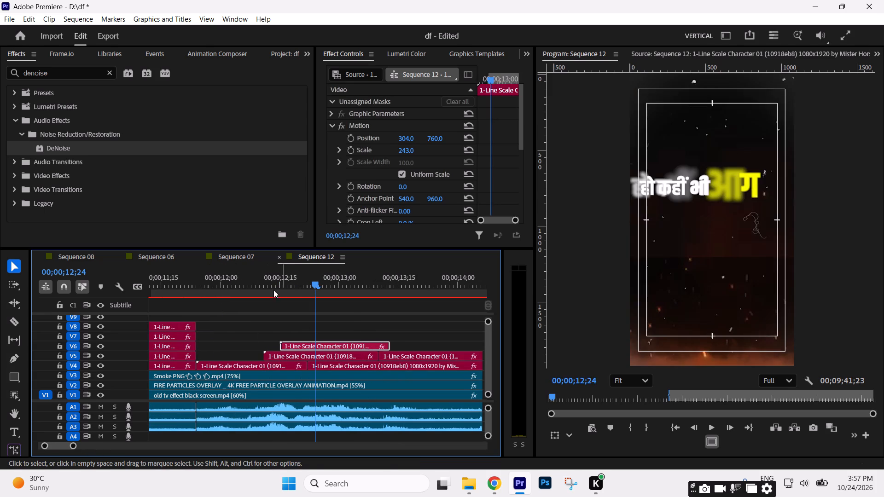
left_click(273, 287)
key("space")
key("space")
key("space")
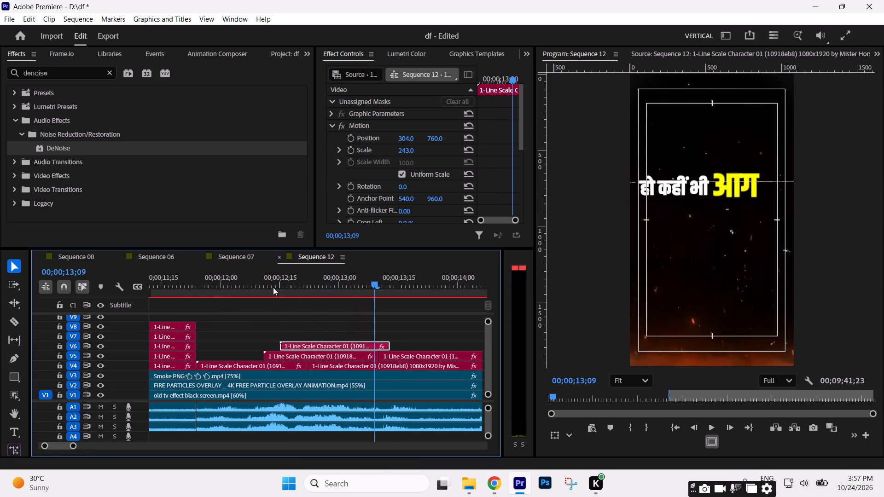
key("space")
left_click_drag(71, 445, 82, 445)
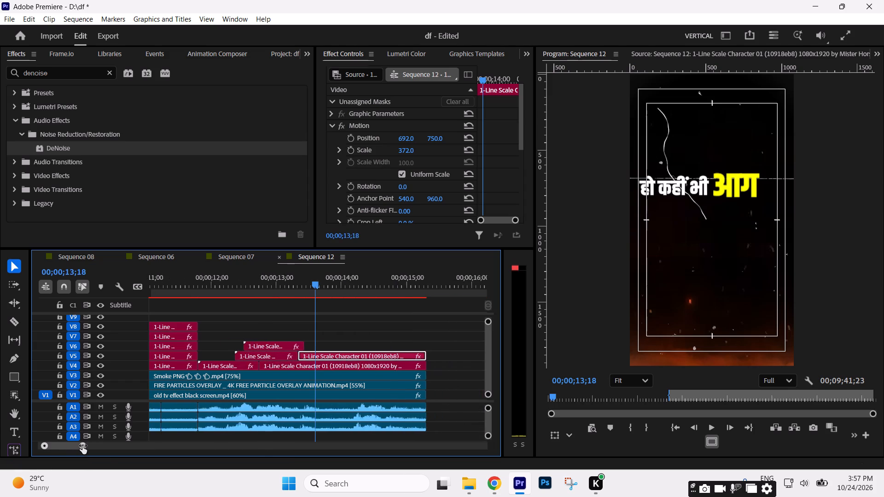
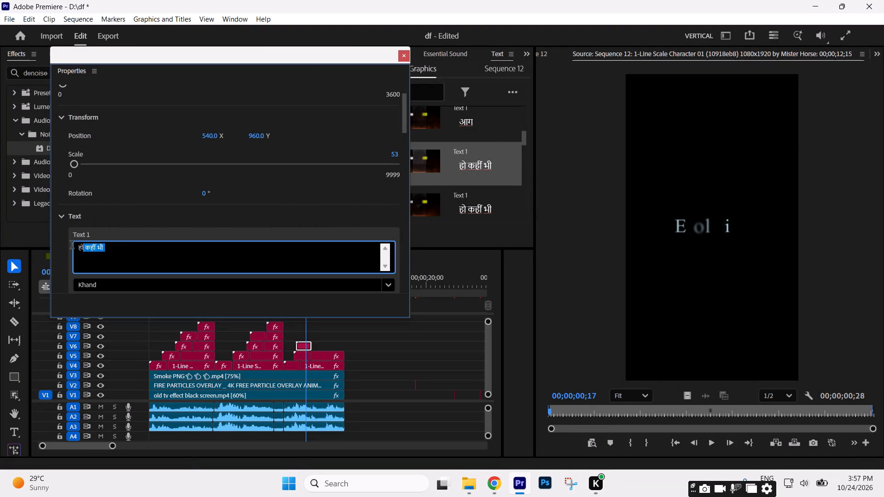
Replace the text of the duplicated हो कहीं भी clip on V6 with लेकिन.
left_click_drag(72, 246, 0, 245)
key("ctrl+v")
left_click_drag(97, 249, 165, 252)
key("ctrl+x")
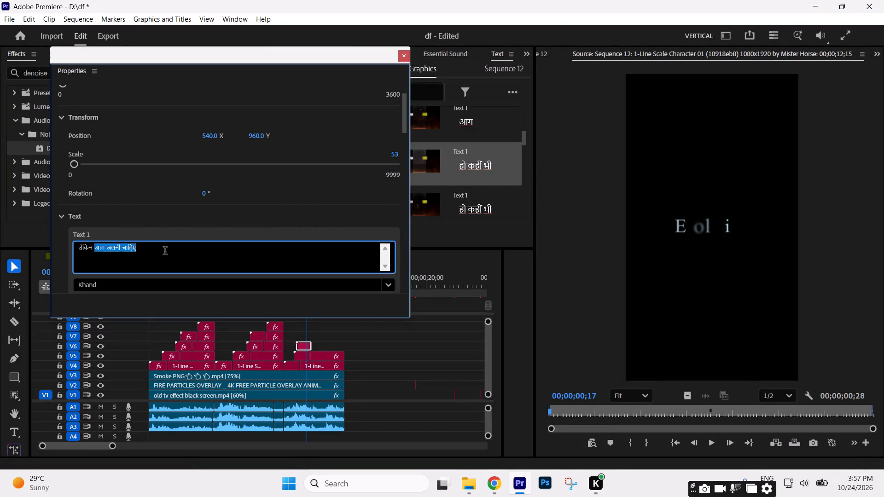
left_click(406, 58)
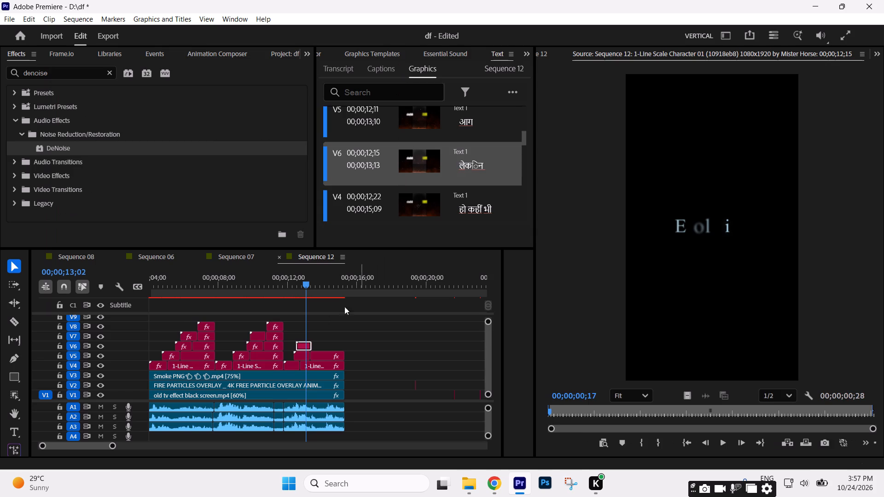
Set the लेकिन clip's position to 304, 924, below हो कहीं भी, and play the section.
left_click_drag(288, 281, 306, 288)
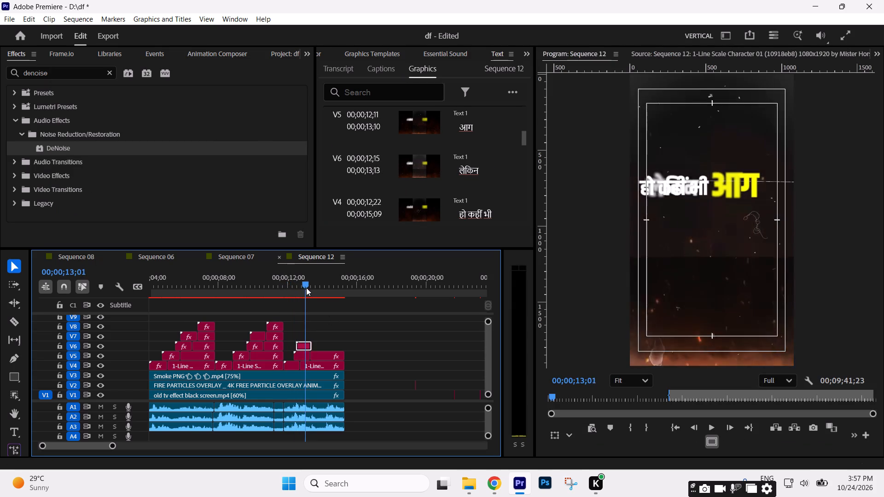
left_click_drag(306, 288, 308, 288)
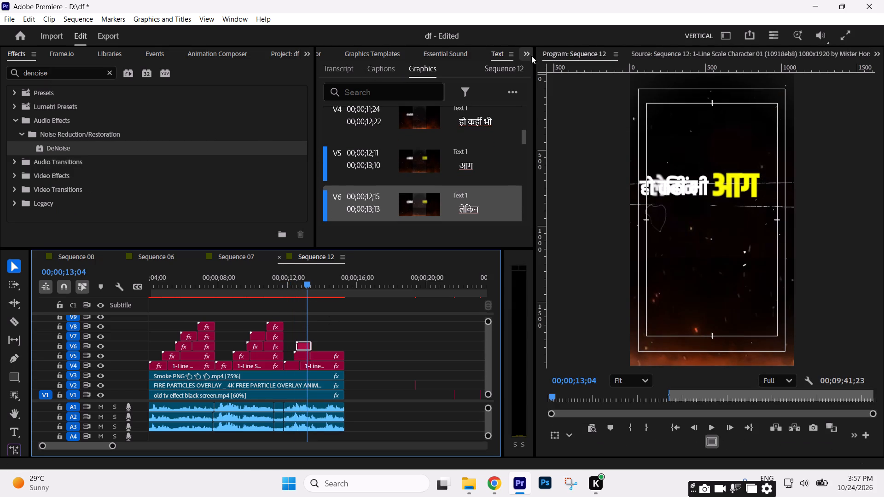
left_click_drag(531, 56, 531, 69)
left_click_drag(433, 139, 524, 56)
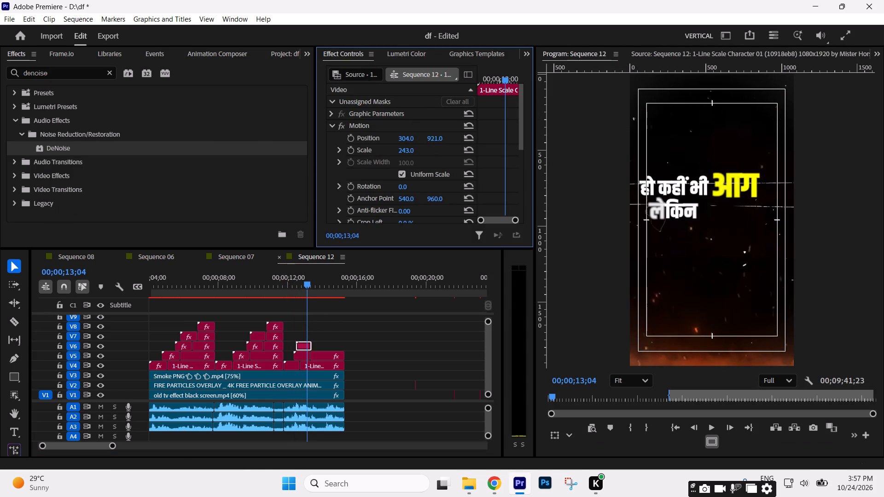
left_click_drag(524, 56, 526, 54)
key("space")
key("space")
key("space")
key("space")
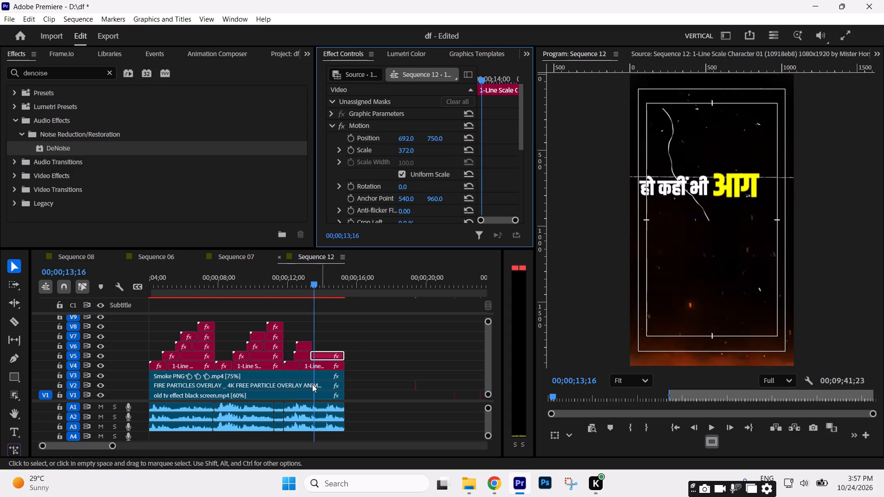
Move the लेकिन clip to the empty part of V1 around 00;00;16 and insert a frame hold segment at 00;00;16;23.
left_click_drag(304, 346, 363, 397)
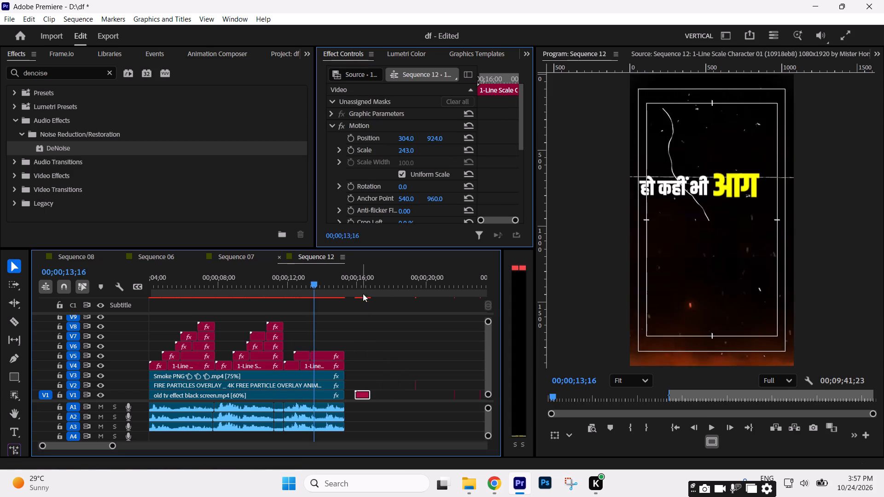
left_click(365, 284)
key("Down")
key("Left")
key("equal")
key("equal")
key("equal")
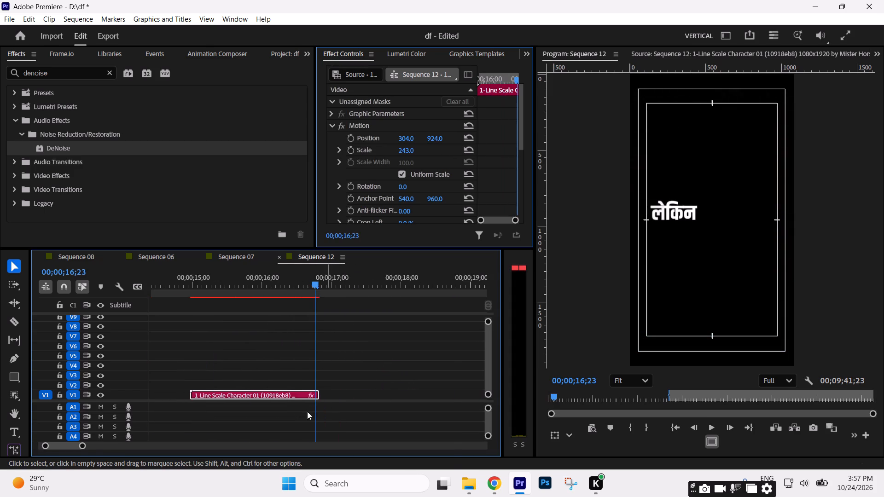
key("equal")
right_click(284, 391)
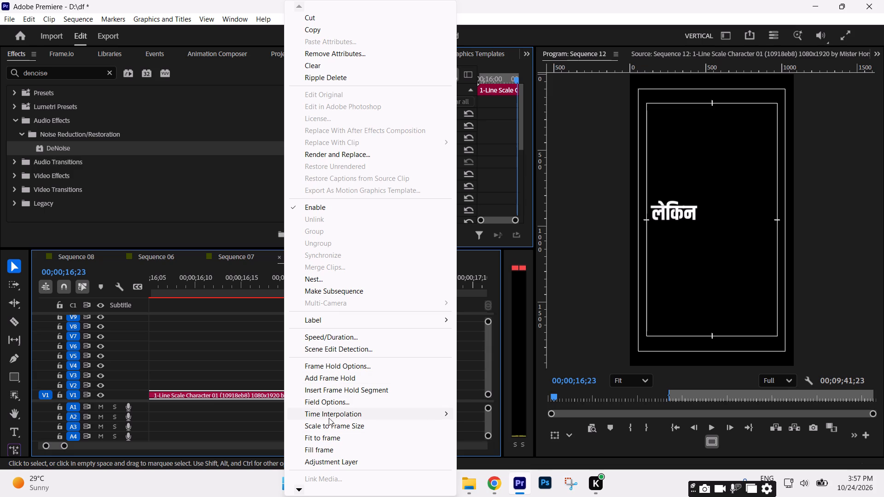
left_click(332, 388)
Move both लेकिन segments back onto V6, with the held part starting at 00;00;13;19, and play the section.
left_click_drag(287, 378, 347, 413)
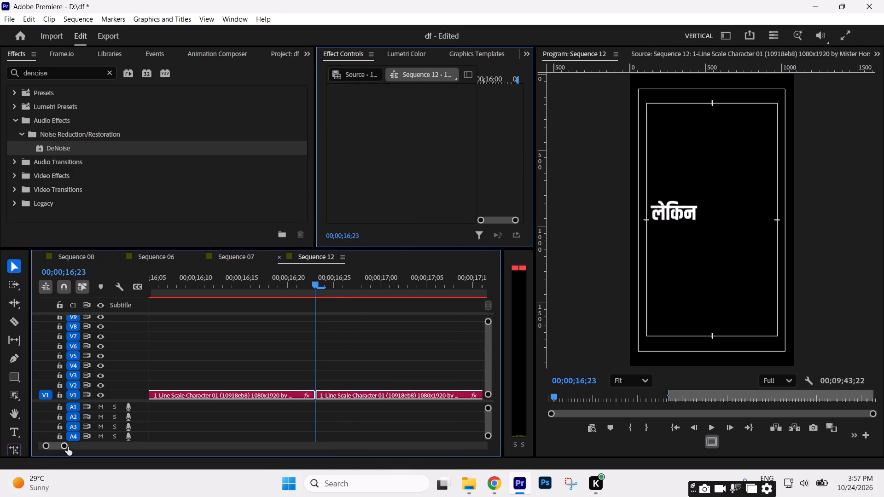
left_click_drag(65, 445, 116, 449)
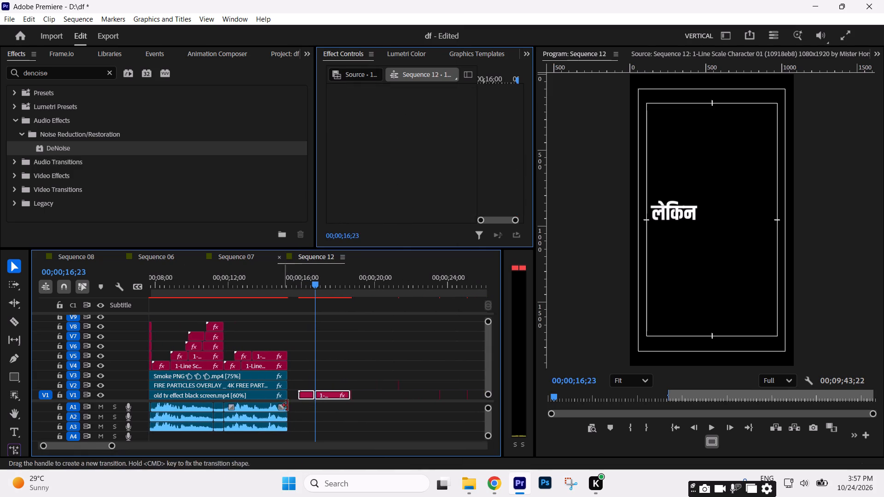
left_click_drag(323, 395, 263, 347)
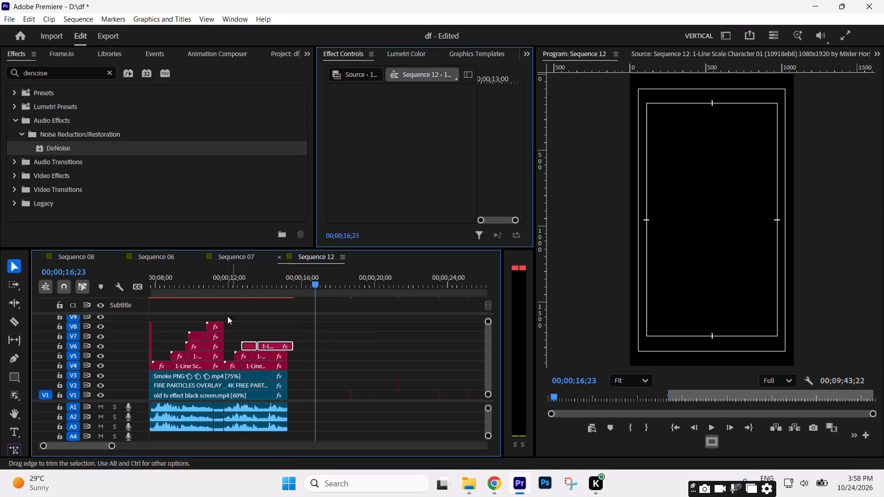
left_click(233, 279)
key("space")
key("space")
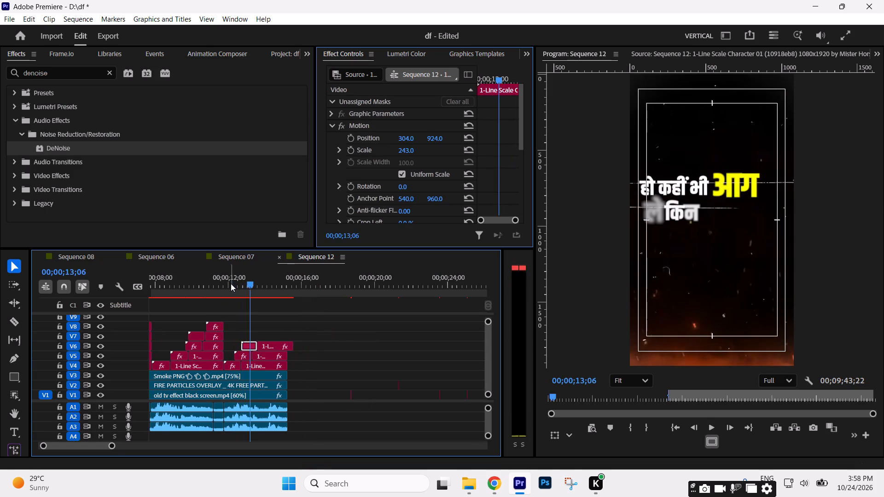
key("space")
key("space")
key("space")
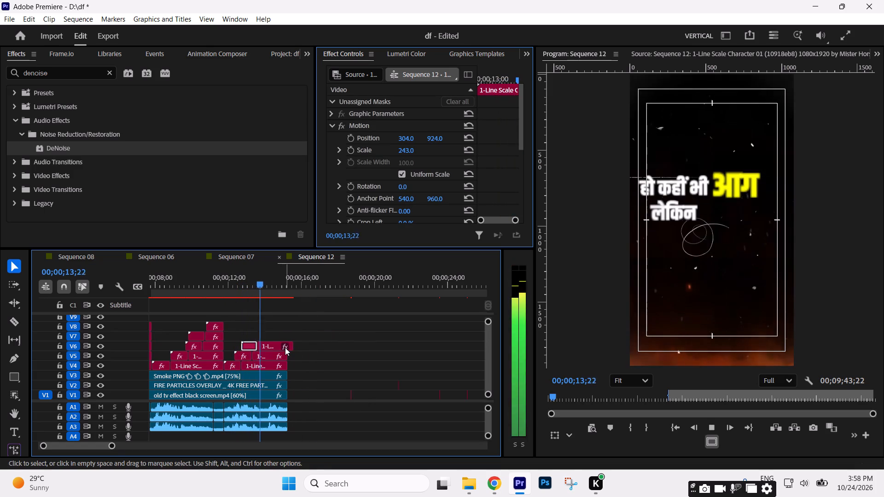
key("space")
Trim the held लेकिन segment on V6 to end with the clips below at 00;00;15;09, and play the section.
left_click_drag(296, 347, 290, 345)
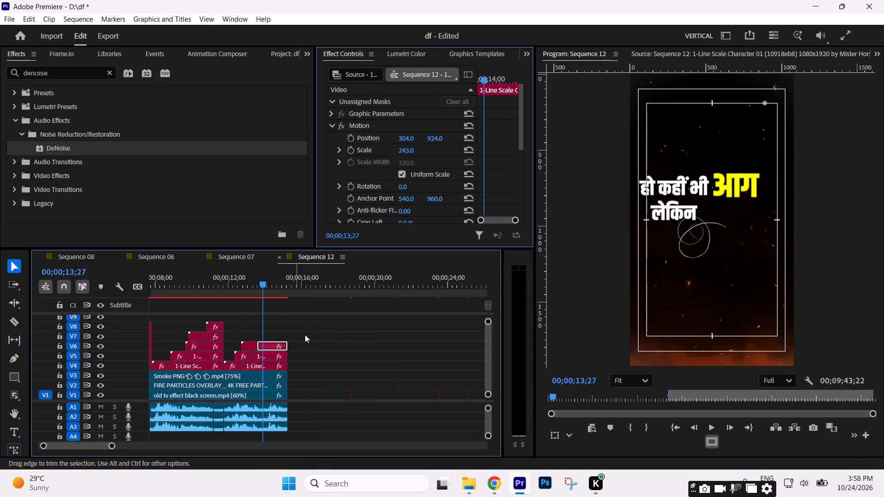
left_click(314, 330)
key("space")
key("space")
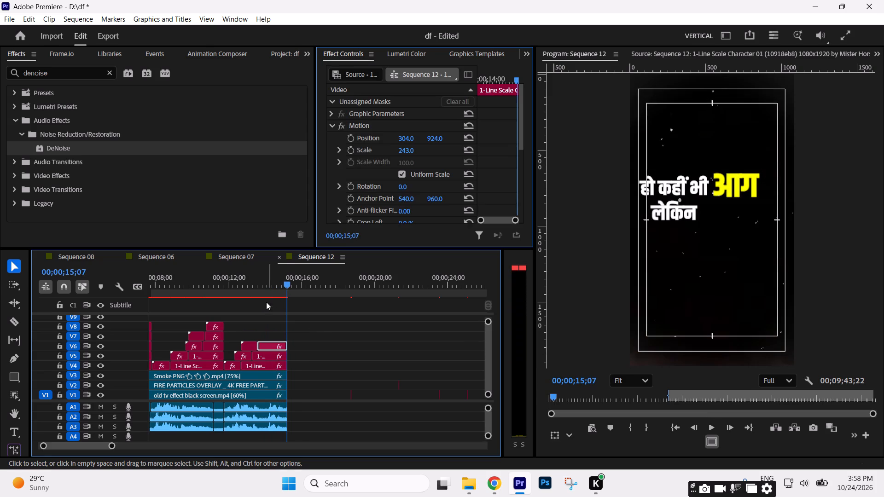
left_click(258, 288)
key("space")
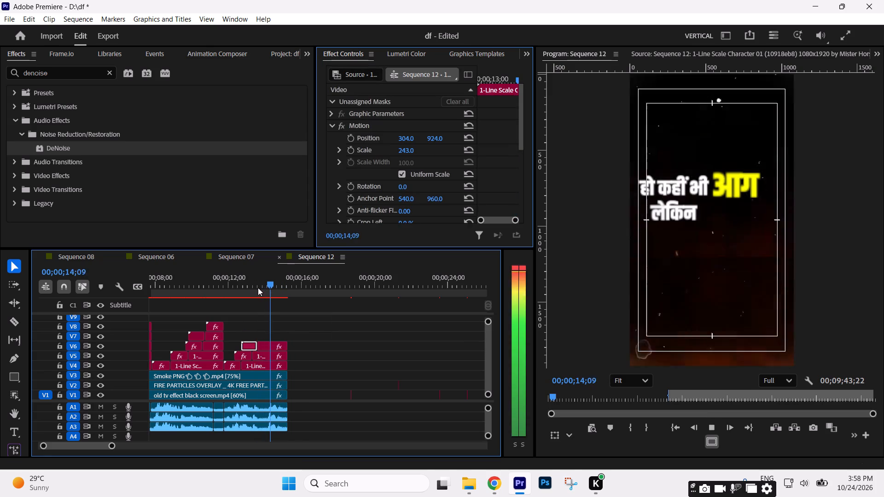
key("space")
left_click(323, 341)
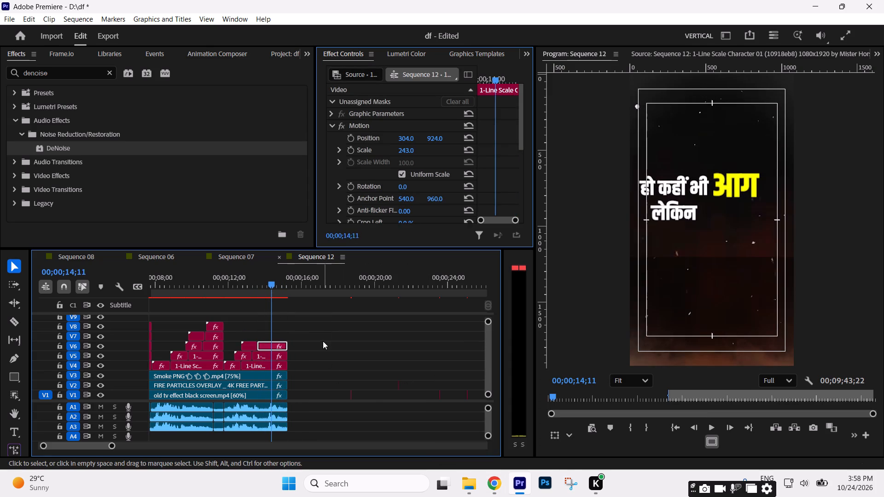
Duplicate the animated आग clip from V5 onto V7, starting at 00;00;13;24, and play to check its timing.
left_click_drag(244, 357, 246, 332)
left_click_drag(239, 335, 263, 335)
left_click(247, 281)
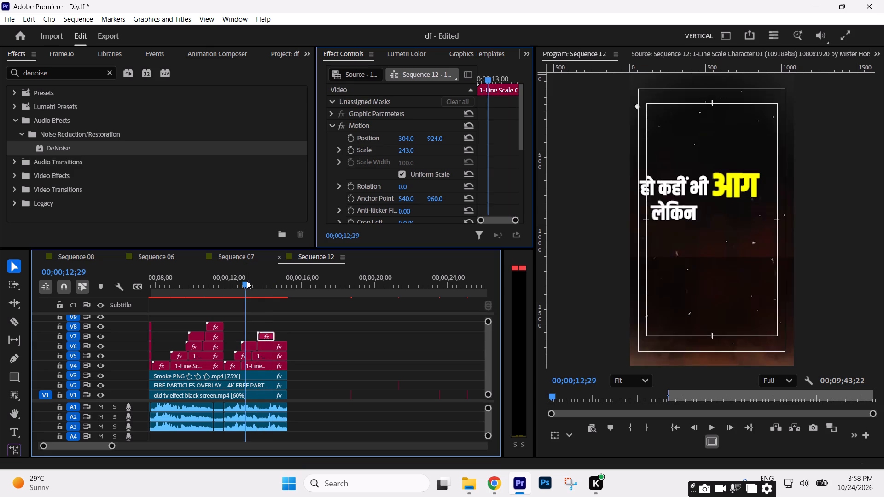
key("space")
key("space")
left_click_drag(267, 334, 268, 334)
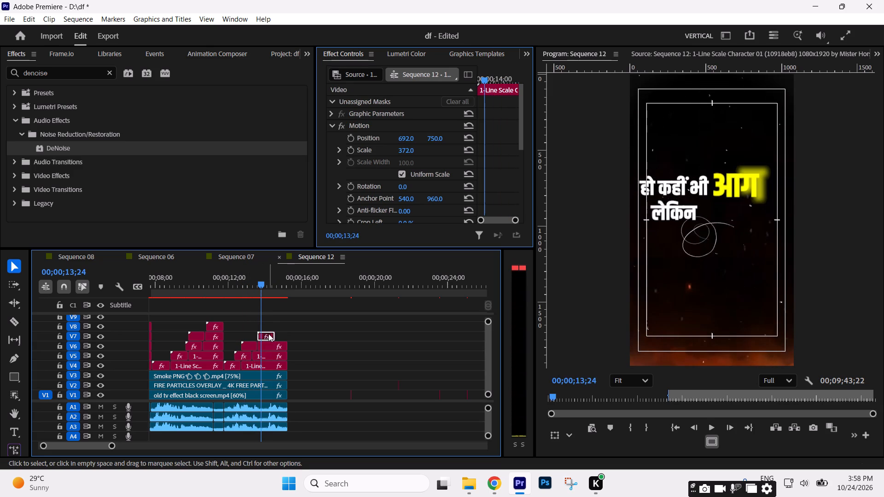
left_click_drag(268, 334, 271, 334)
key("space")
key("space")
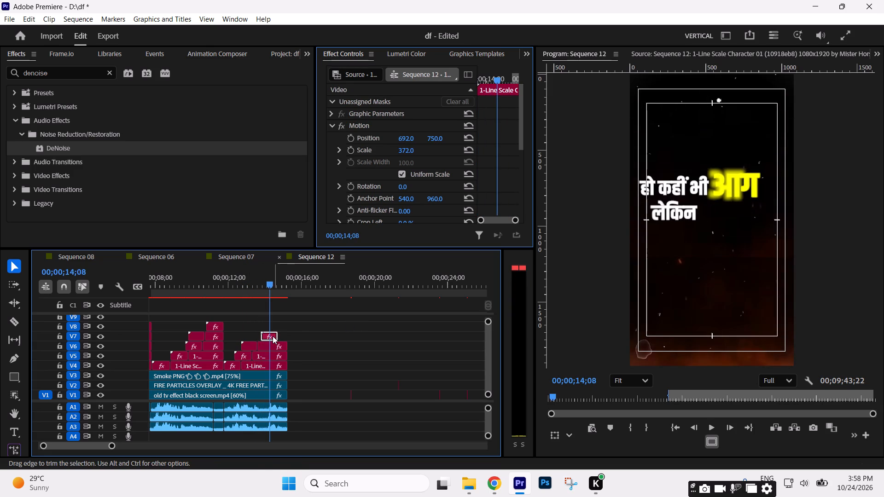
Replace the text of the duplicated आग clip on V7 with जलनी.
double_click(273, 336)
scroll(297, 225, "down", 7)
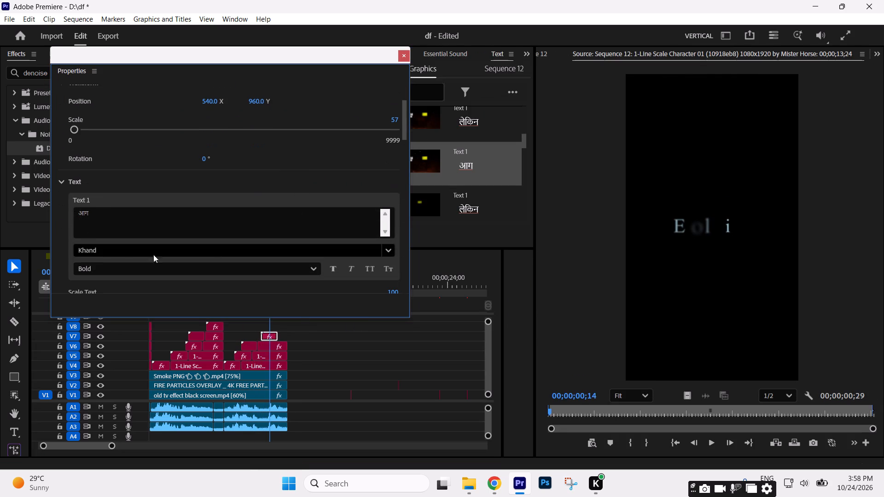
left_click_drag(98, 216, 0, 219)
key("ctrl+v")
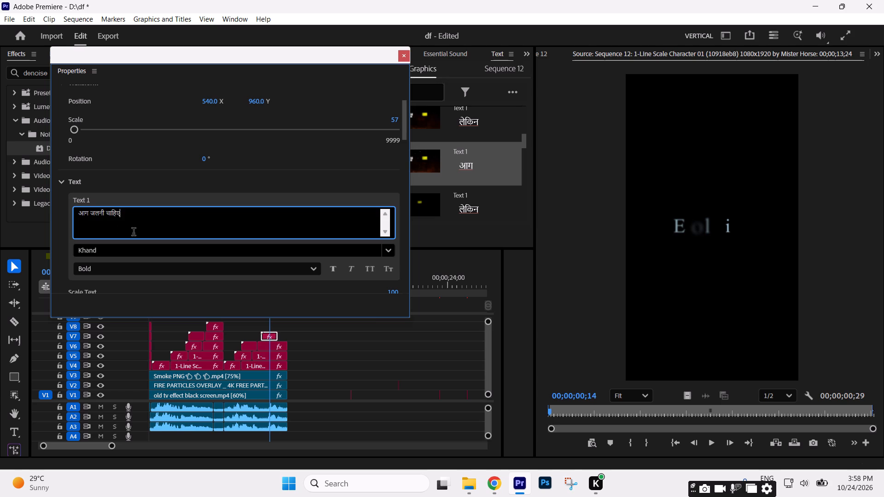
left_click_drag(90, 215, 29, 215)
key("Delete")
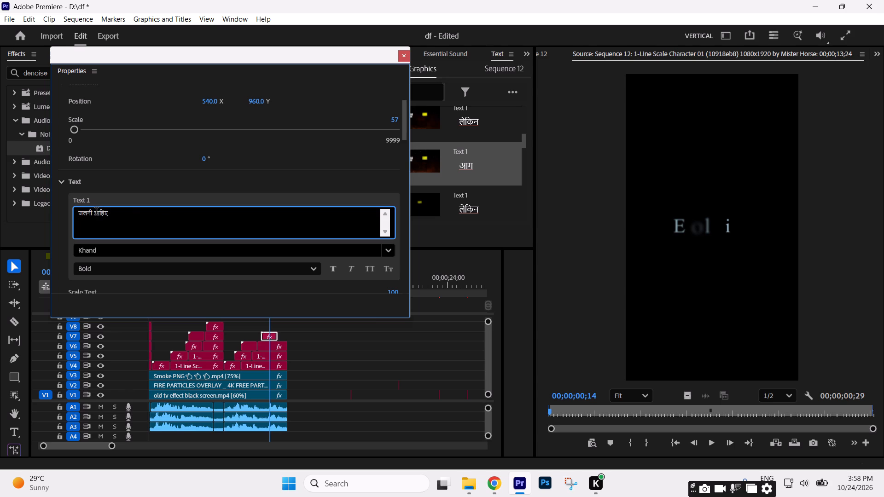
left_click_drag(96, 212, 129, 219)
key("ctrl+x")
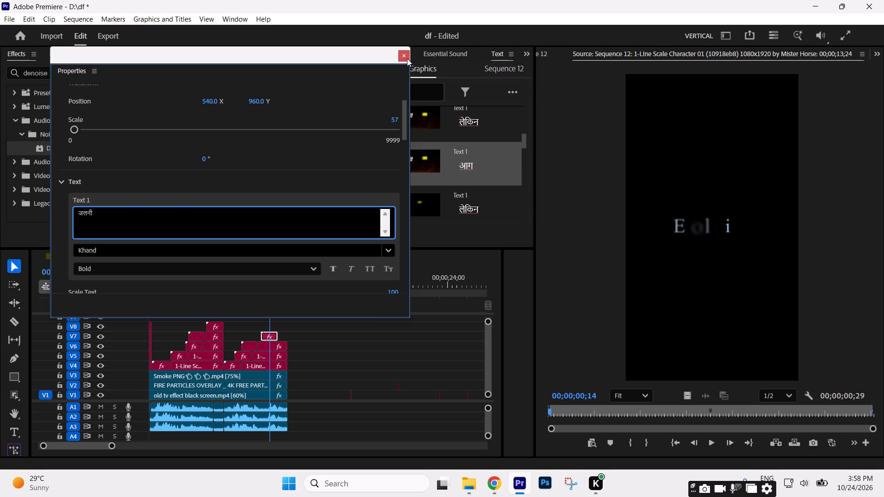
left_click(404, 58)
Set the जलनी clip's position to 741, 941, beside लेकिन and below आग.
left_click(266, 283)
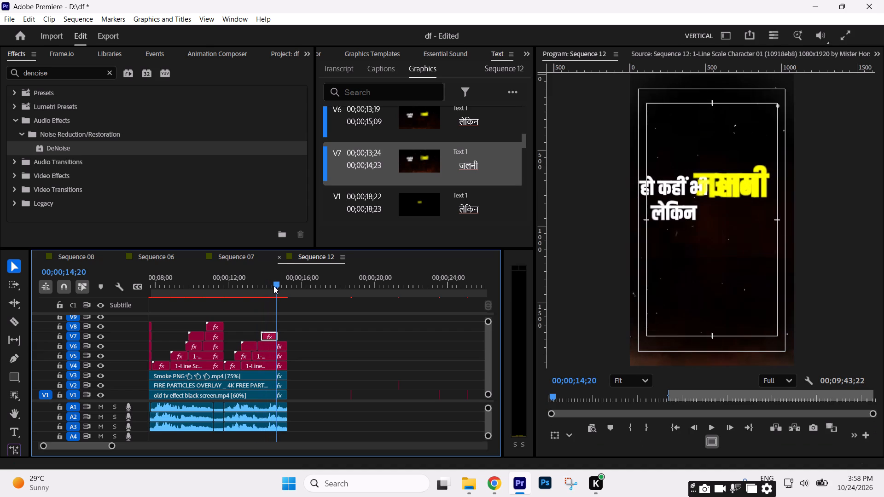
key("Down")
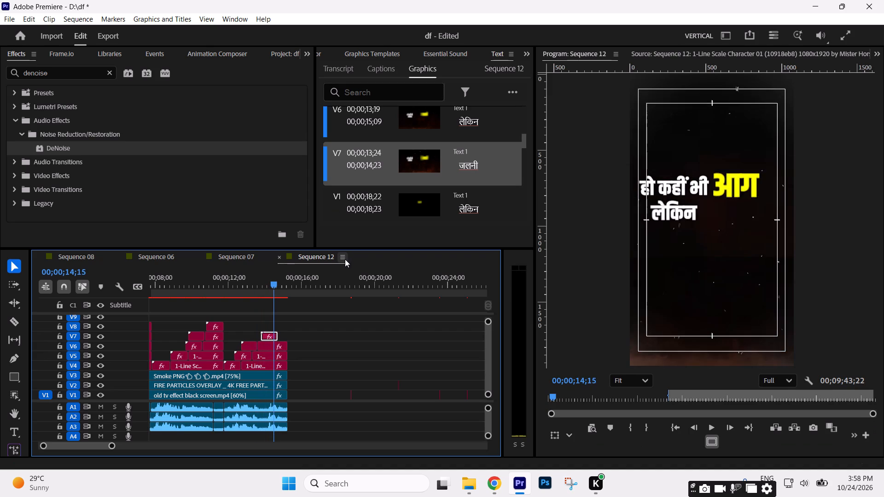
key("Left")
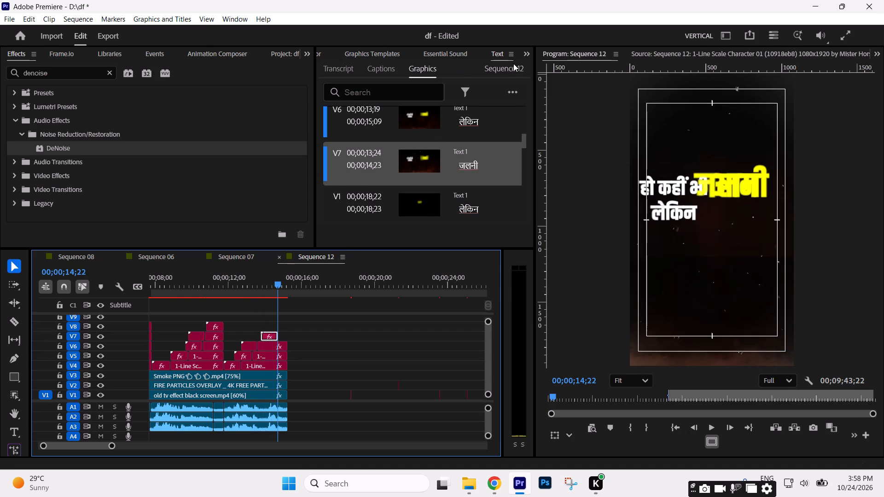
left_click_drag(522, 57, 527, 69)
left_click_drag(433, 137, 483, 113)
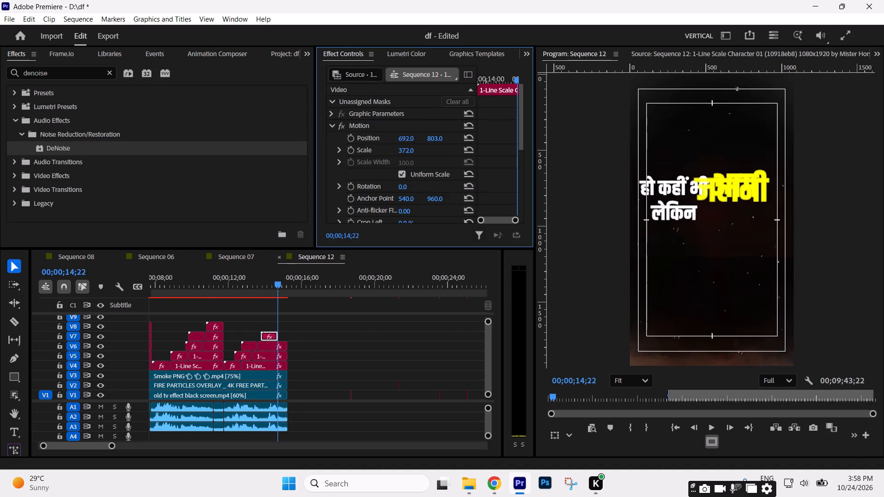
left_click_drag(483, 113, 557, 83)
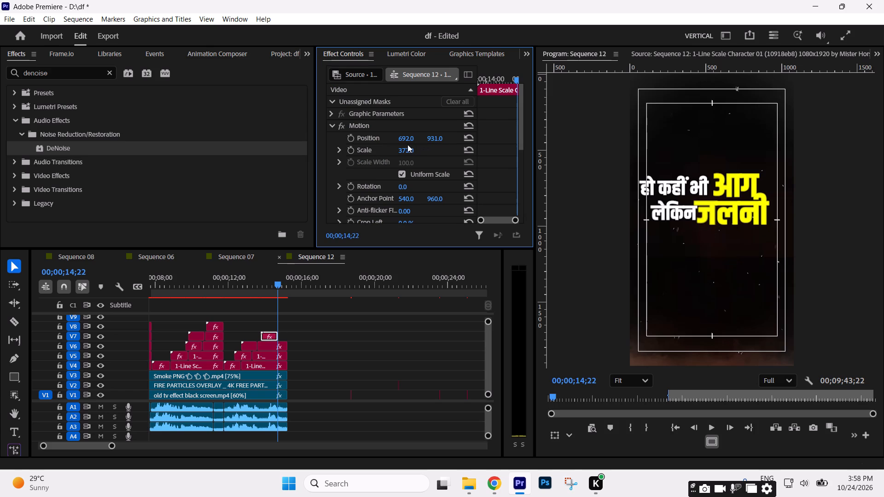
left_click_drag(405, 138, 435, 137)
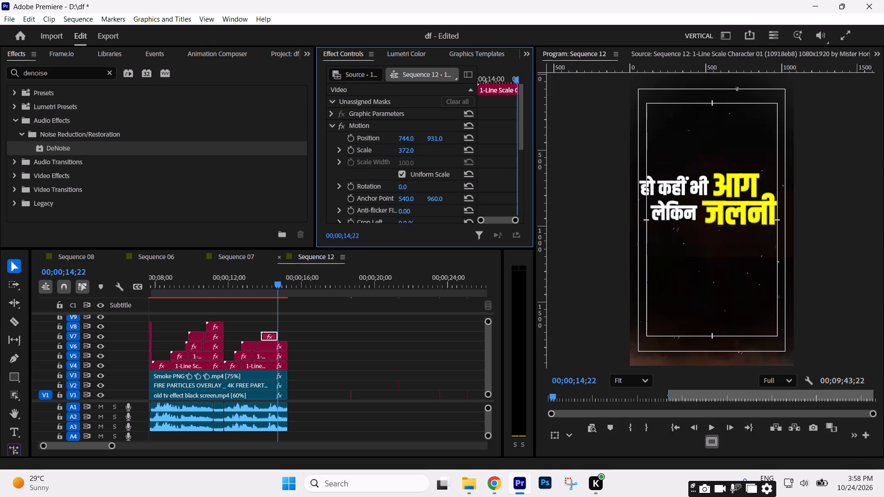
left_click_drag(435, 137, 434, 137)
left_click_drag(430, 139, 430, 131)
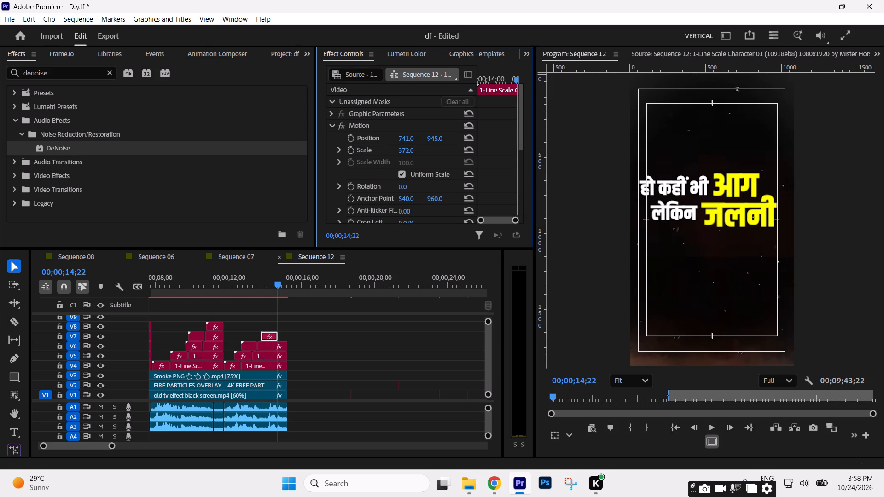
left_click_drag(430, 131, 430, 133)
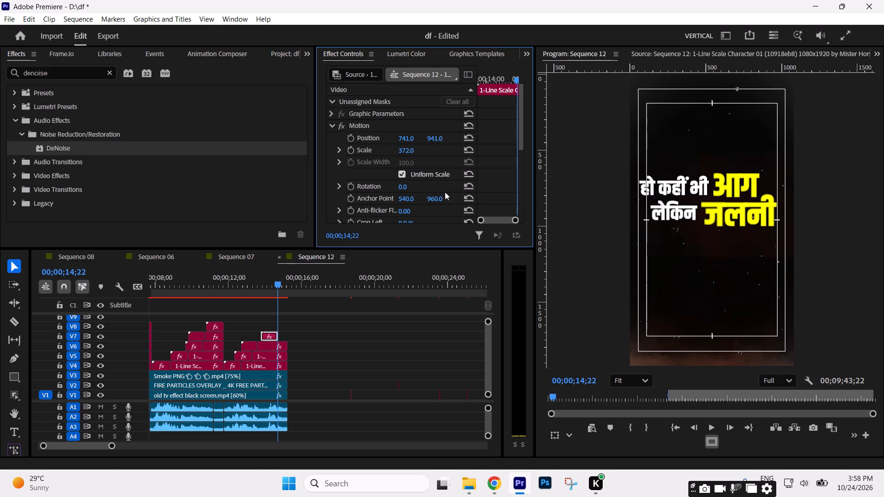
Move the जलनी clip to empty space on V1 and insert a frame hold segment at 00;00;17;15.
left_click_drag(266, 334, 316, 398)
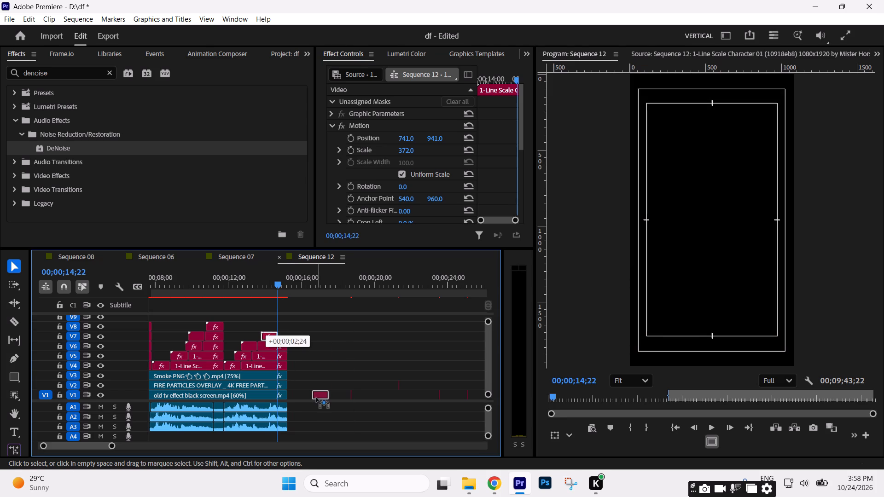
left_click_drag(316, 398, 316, 398)
left_click(324, 285)
key("Down")
key("Left")
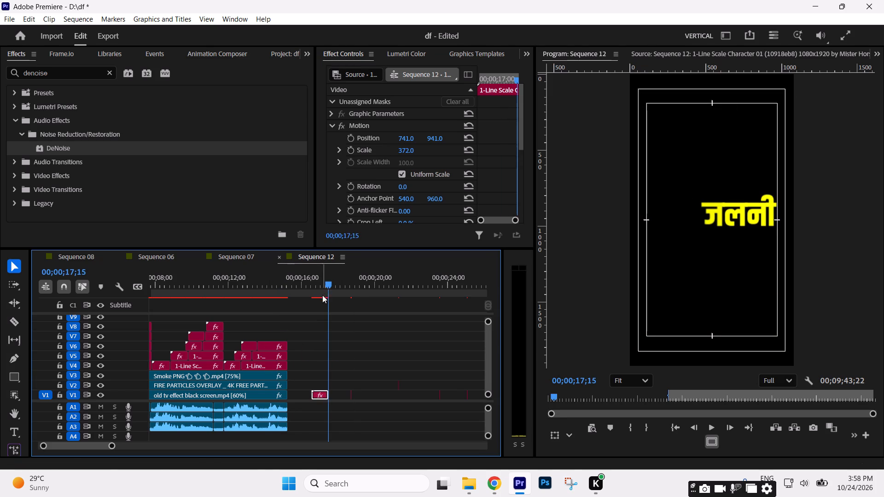
key("equal")
key("equal")
key("equal")
right_click(283, 395)
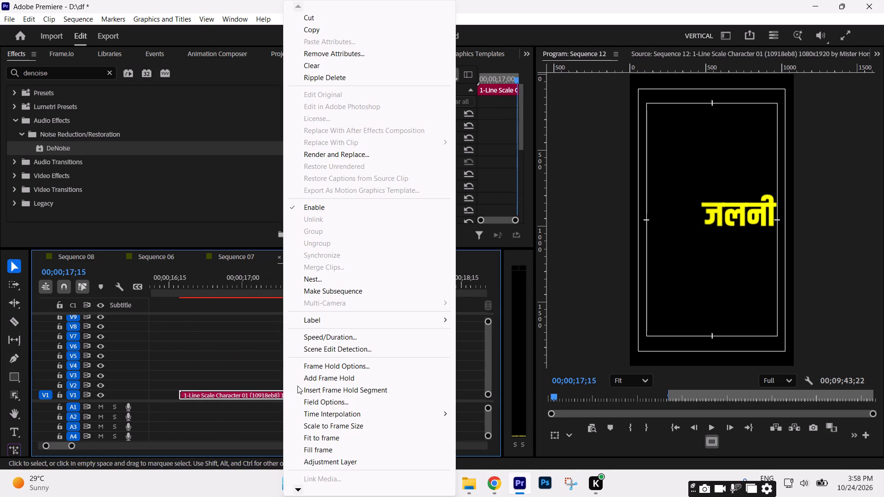
left_click(362, 392)
Move both parts of the held जलनी clip together back to their place on V7.
left_click_drag(260, 369, 346, 395)
left_click_drag(69, 445, 75, 445)
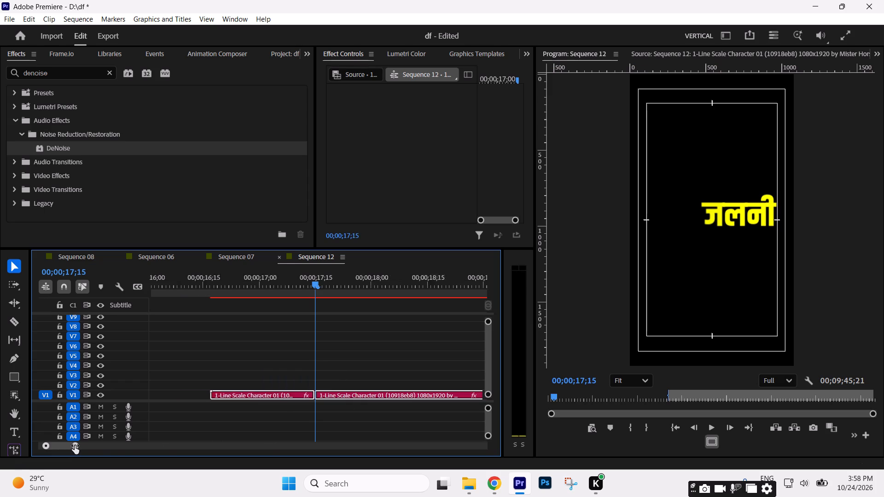
left_click_drag(75, 445, 125, 445)
left_click_drag(326, 394, 290, 335)
left_click(270, 283)
Trim the held जलनी segment on V7 to end with the clips below at 00;00;15;09, and play the section.
left_click_drag(310, 337, 299, 337)
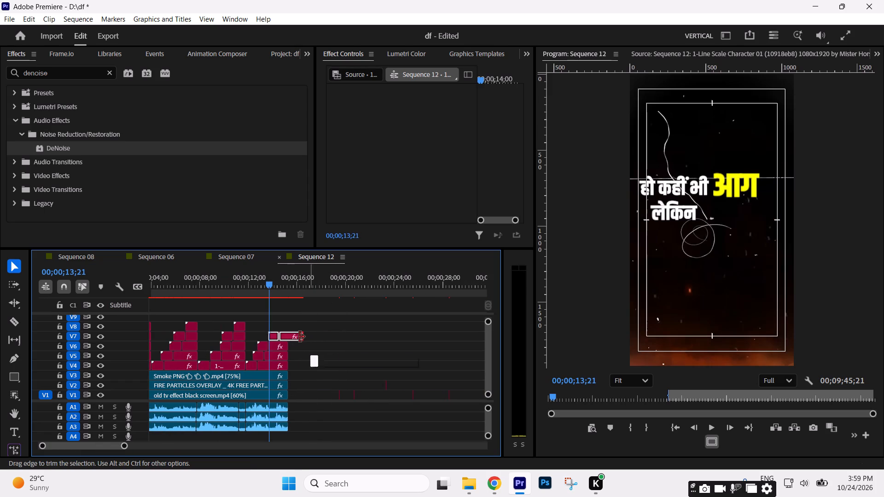
left_click_drag(299, 337, 295, 337)
left_click(328, 327)
key("space")
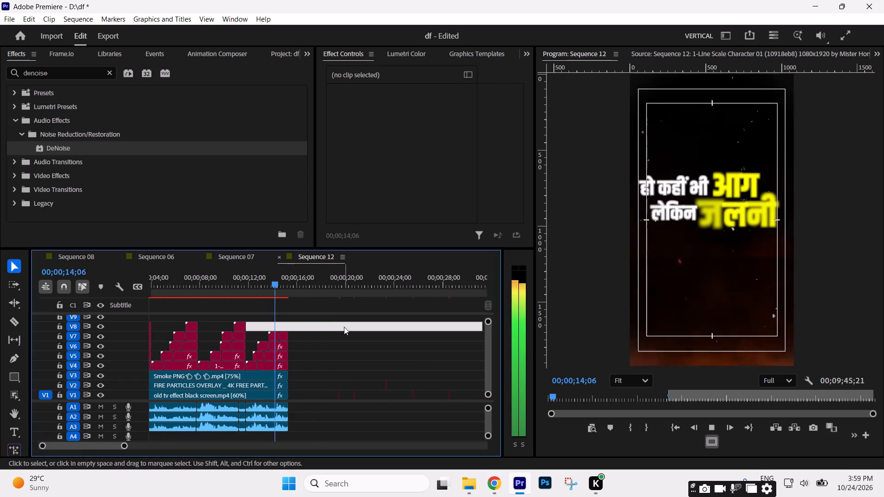
key("space")
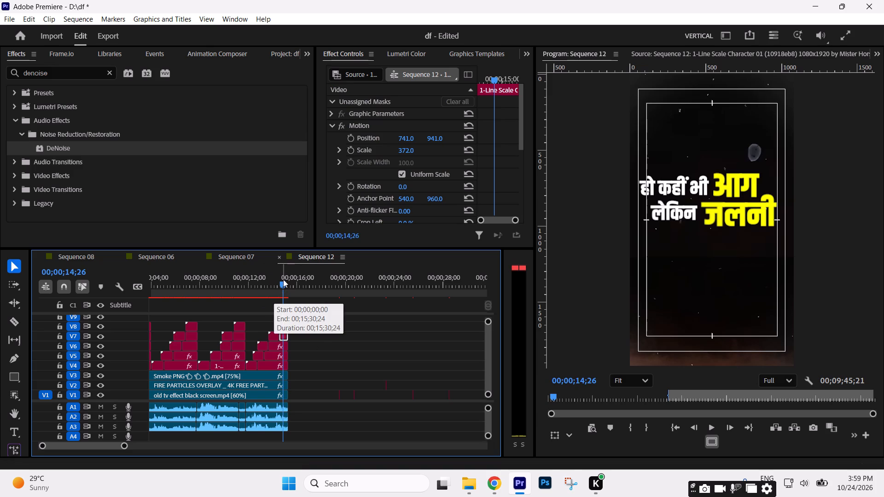
left_click_drag(283, 279, 277, 279)
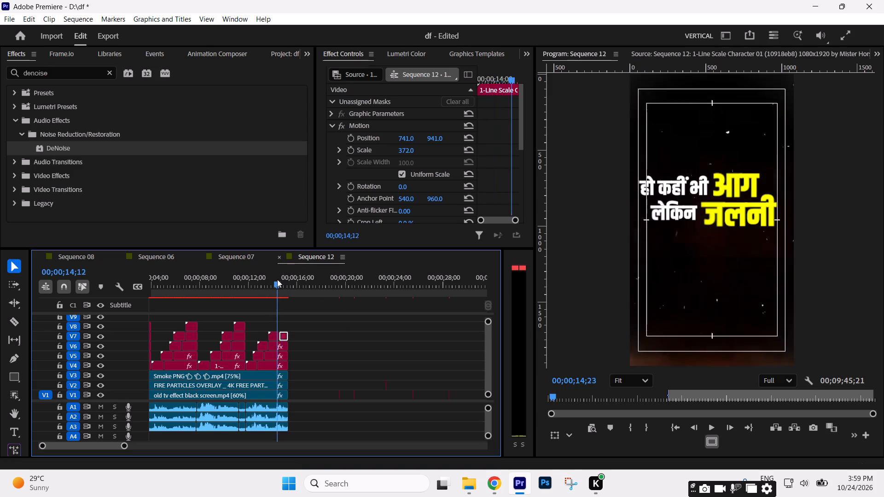
left_click_drag(277, 279, 275, 282)
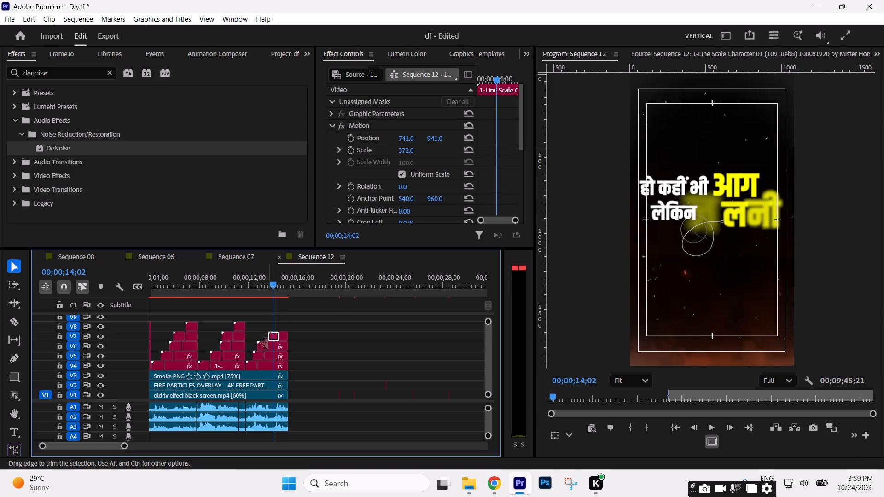
Duplicate the animated लेकिन clip from V6 into empty space on V1, starting at 00;00;17;08.
left_click_drag(263, 342, 319, 404)
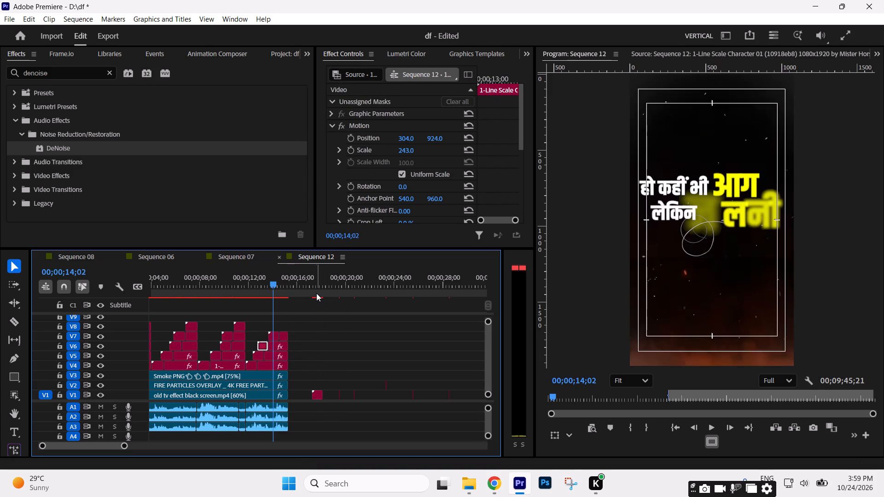
left_click_drag(316, 293, 323, 294)
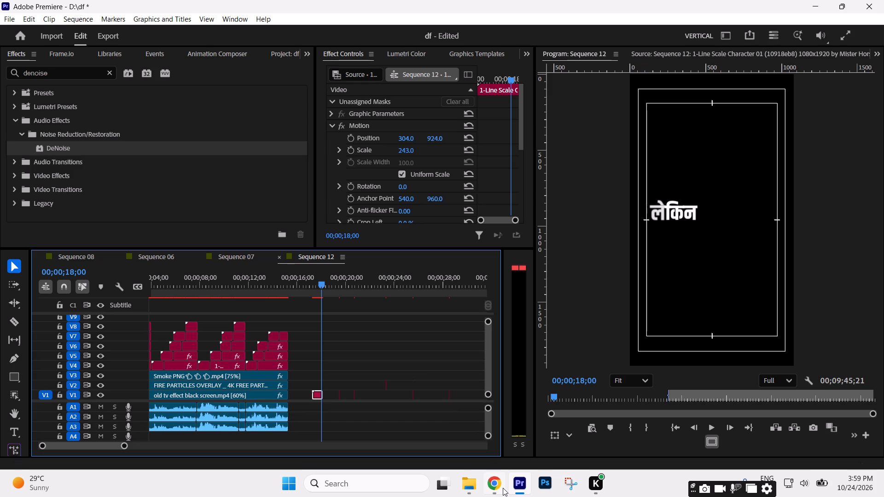
left_click(339, 365)
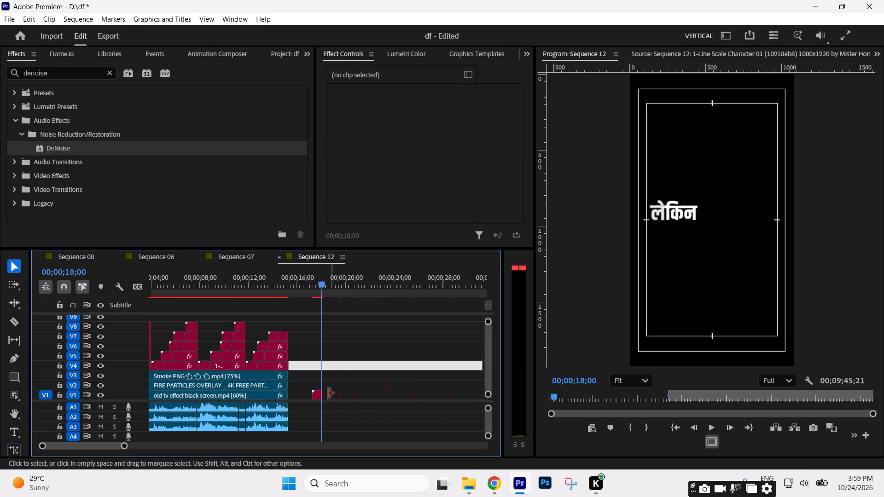
Replace the text of the duplicated लेकिन clip on V1 with चाहिए and preview it.
left_click(318, 394)
left_click(318, 394)
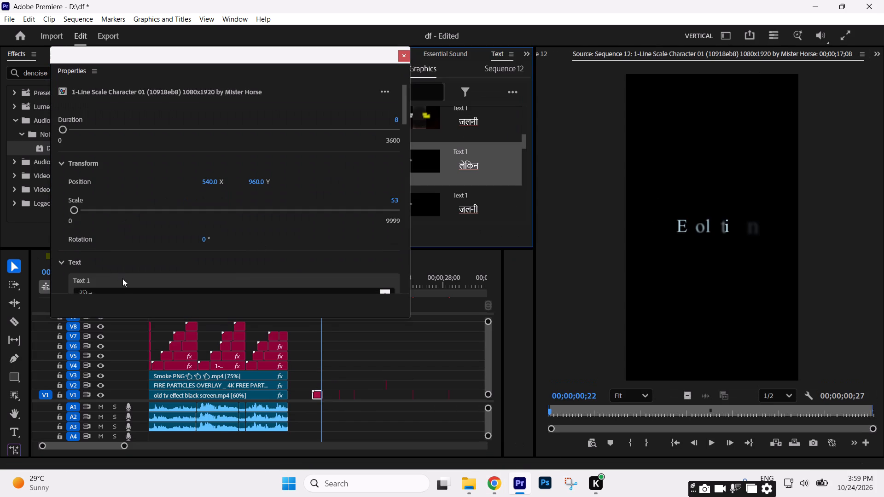
scroll(122, 281, "down", 2)
left_click(99, 269)
left_click_drag(119, 270, 9, 271)
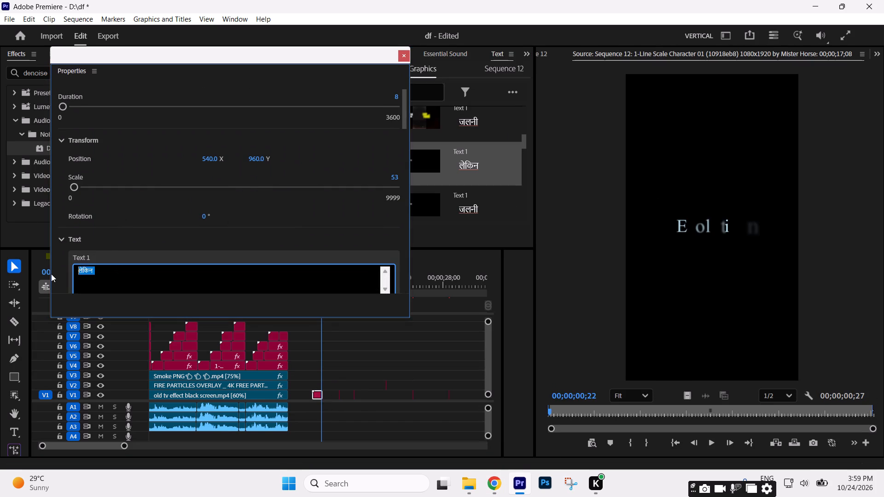
key("ctrl+v")
scroll(256, 260, "down", 8)
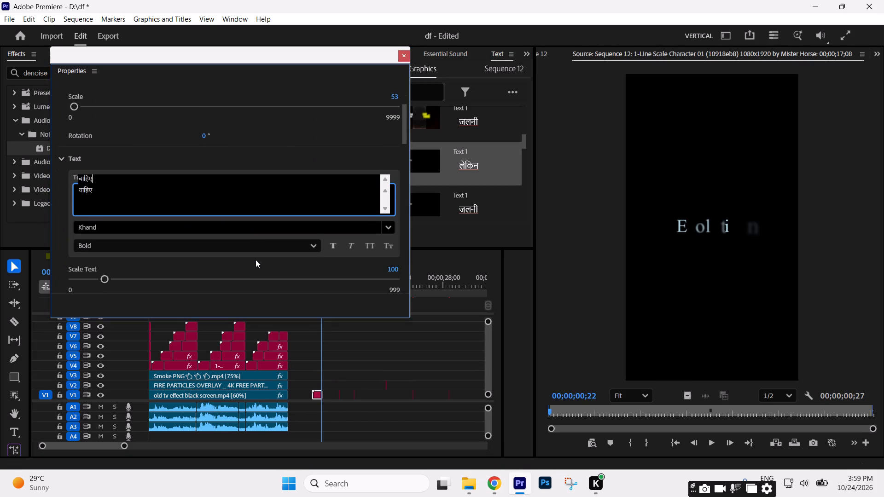
left_click(404, 57)
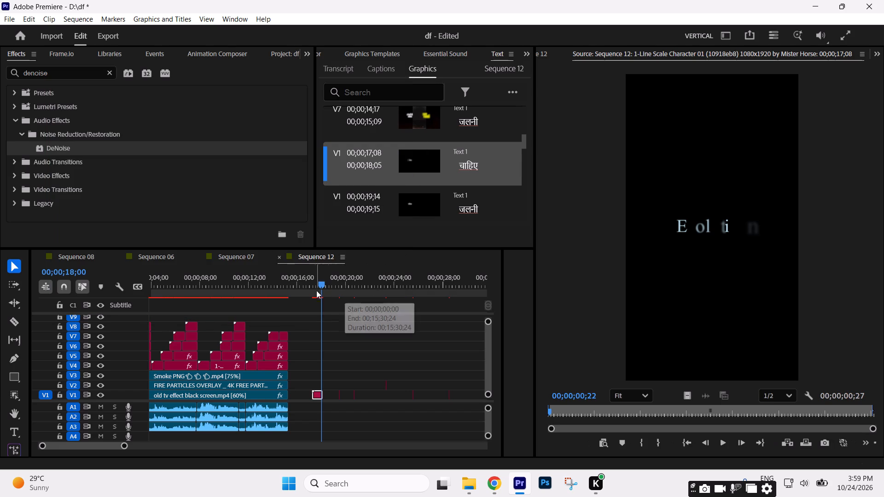
left_click(312, 283)
key("space")
key("space")
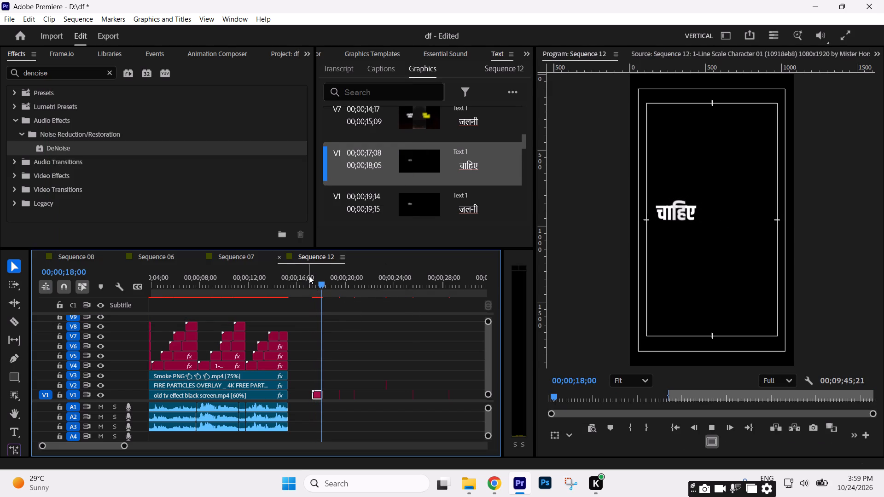
Move the चाहिए clip onto V8 above जलनी, starting at 00;00;14;09 to match the audio.
left_click_drag(317, 396, 279, 324)
left_click(263, 291)
key("space")
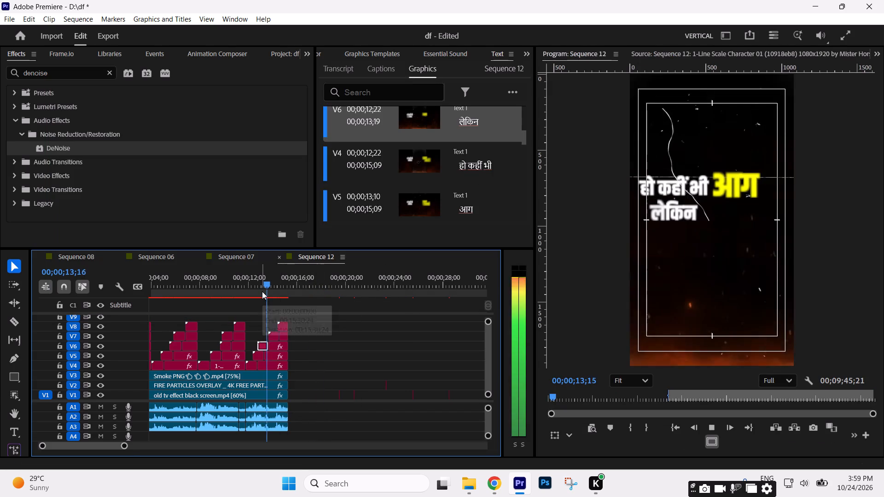
key("space")
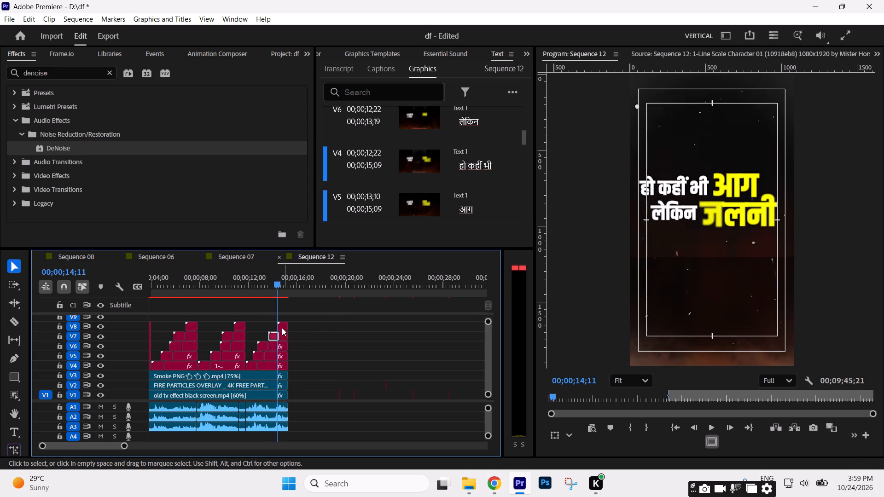
left_click(281, 326)
key("equal")
key("equal")
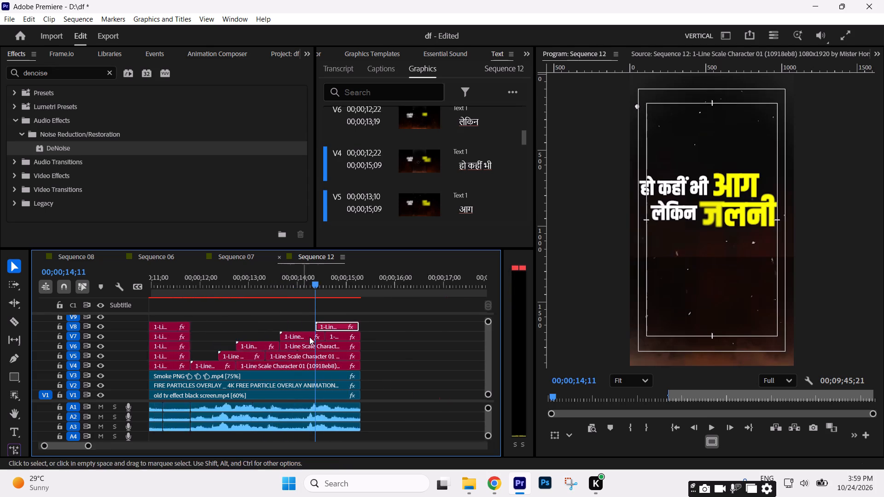
key("equal")
key("equal")
left_click_drag(337, 327, 326, 327)
key("minus")
key("minus")
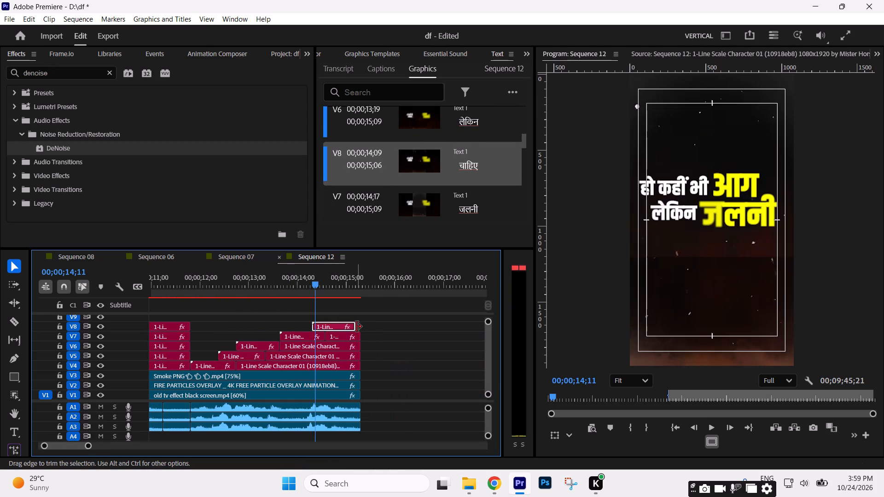
Extend the चाहिए clip on V8 to end with the clips below at 00;00;15;09, and play it.
left_click_drag(357, 326, 362, 326)
key("space")
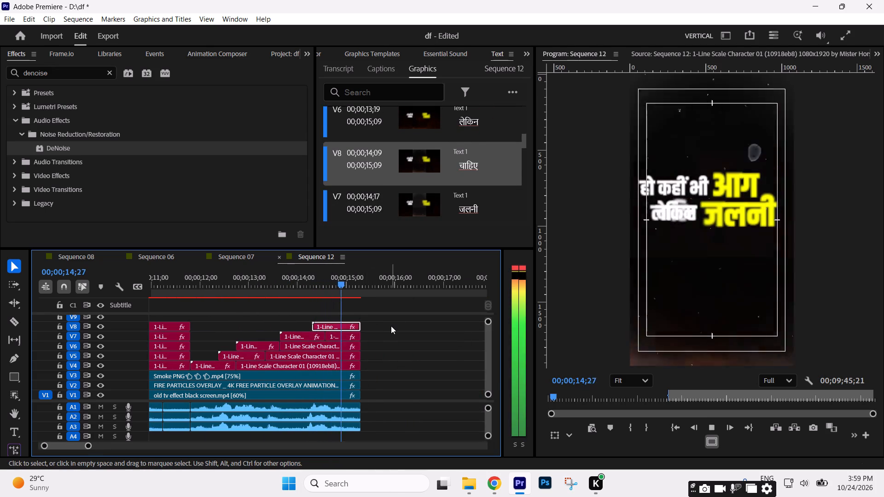
key("space")
Set the चाहिए clip's position to 301, 1088, below लेकिन.
left_click(337, 325)
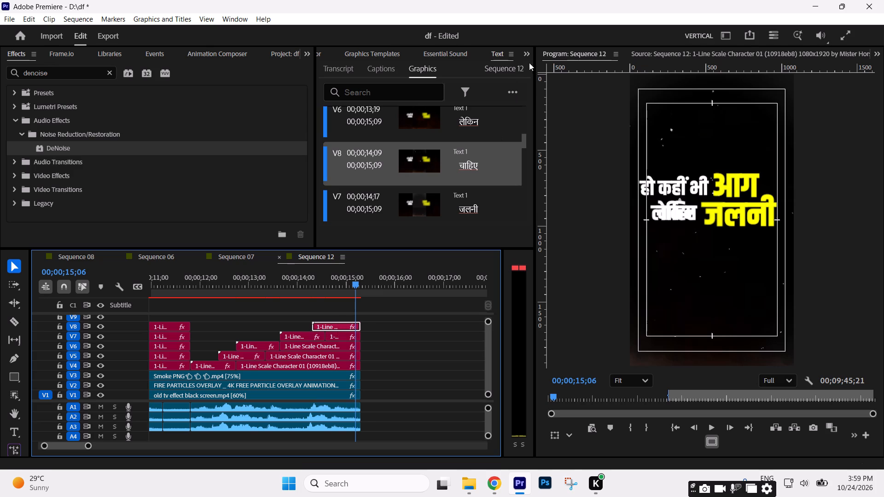
left_click_drag(528, 52, 529, 67)
left_click_drag(429, 138, 527, 34)
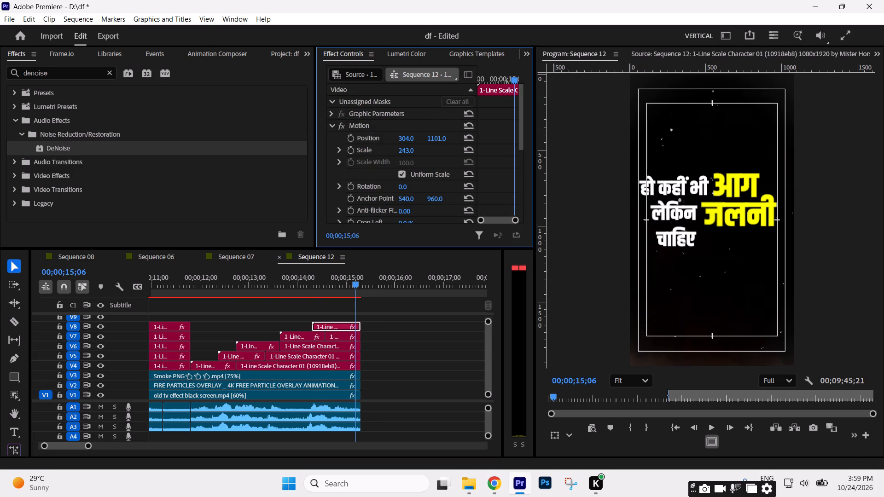
left_click_drag(527, 34, 526, 48)
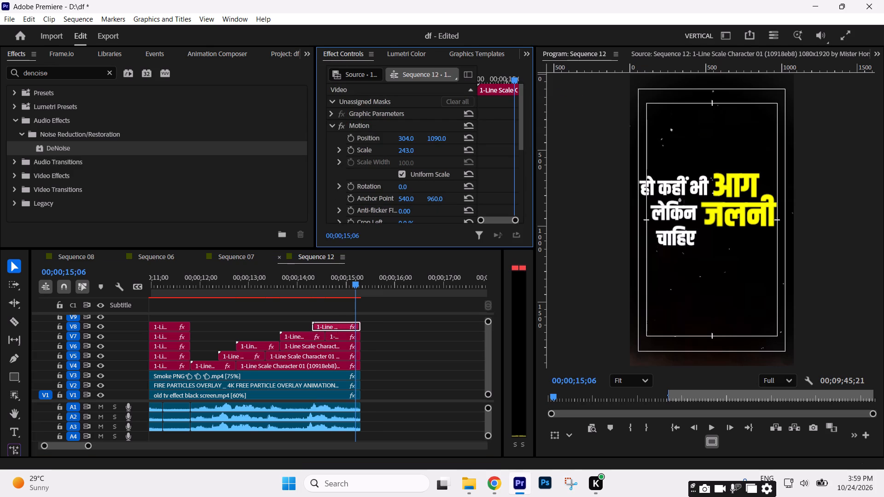
left_click_drag(526, 48, 526, 49)
key("space")
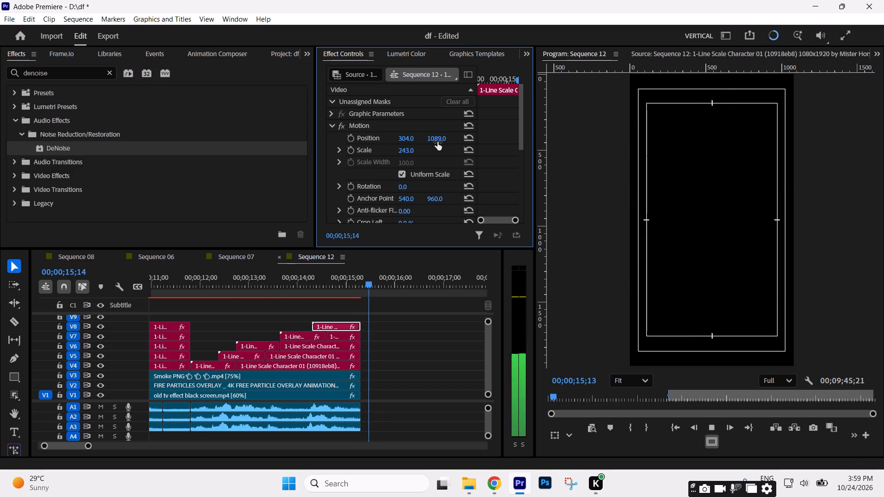
key("space")
left_click_drag(308, 285, 340, 293)
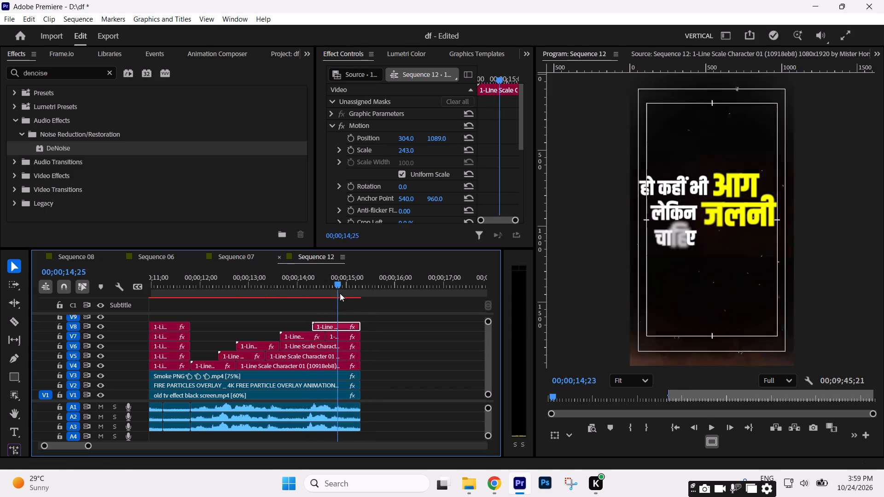
left_click_drag(340, 293, 354, 295)
left_click_drag(408, 142, 408, 141)
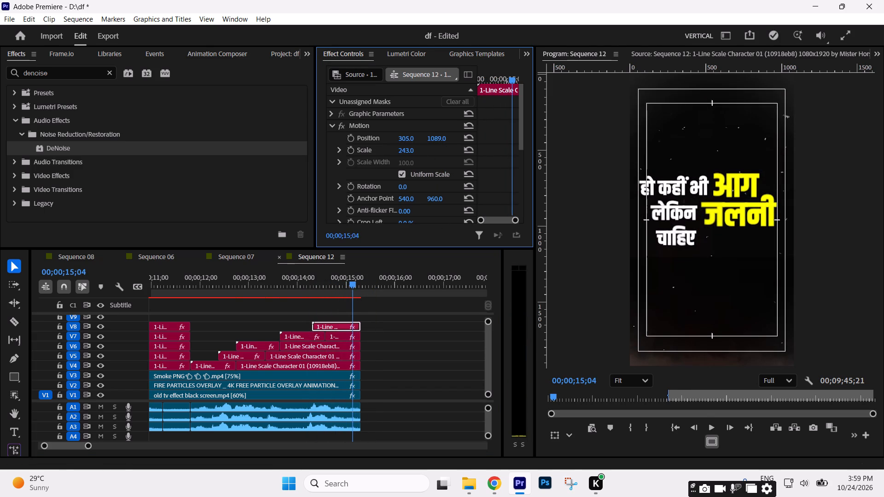
left_click_drag(408, 141, 518, 144)
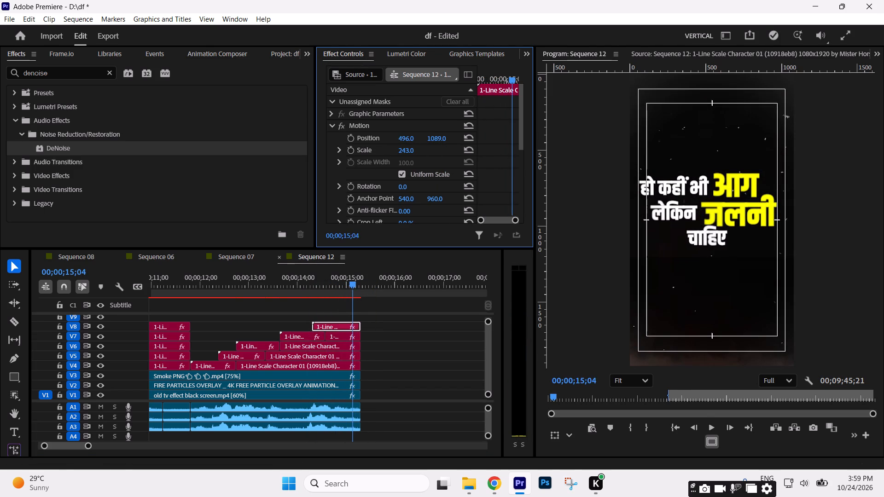
left_click_drag(518, 144, 407, 155)
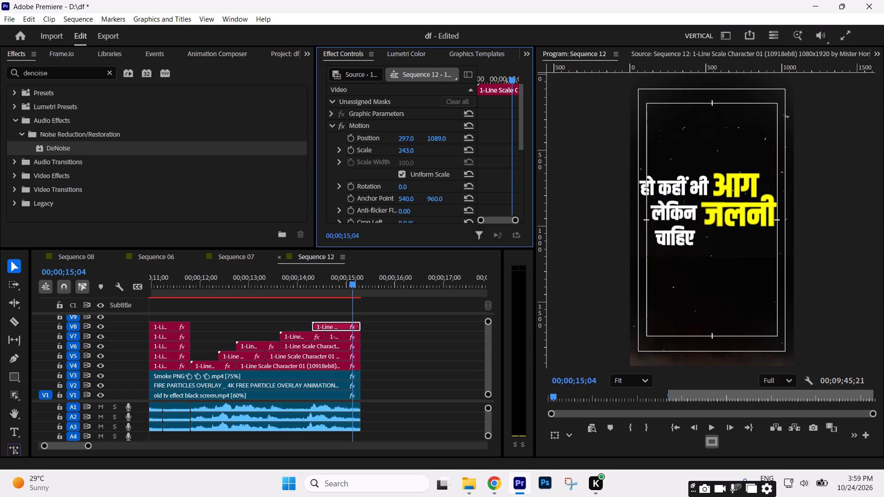
left_click_drag(407, 155, 409, 156)
left_click(438, 139)
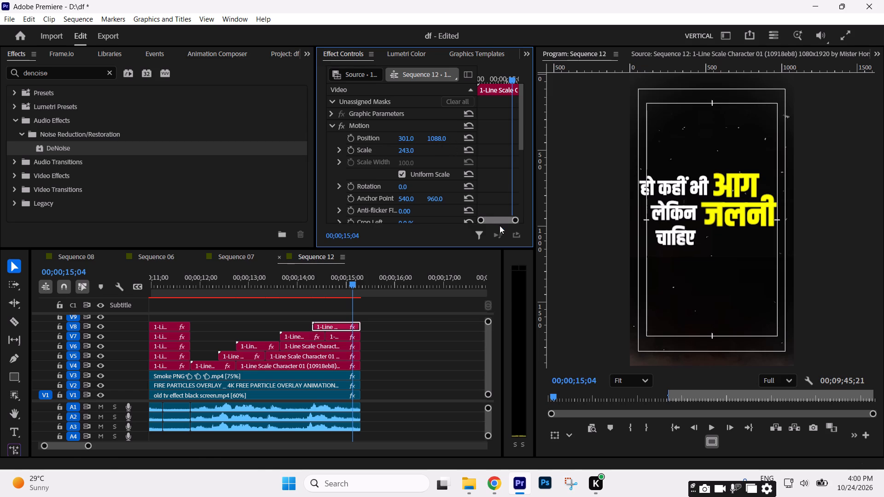
left_click(413, 360)
Play the sequence from the start to review the timing and layout of all the lyric titles.
left_click(284, 315)
key("minus")
key("minus")
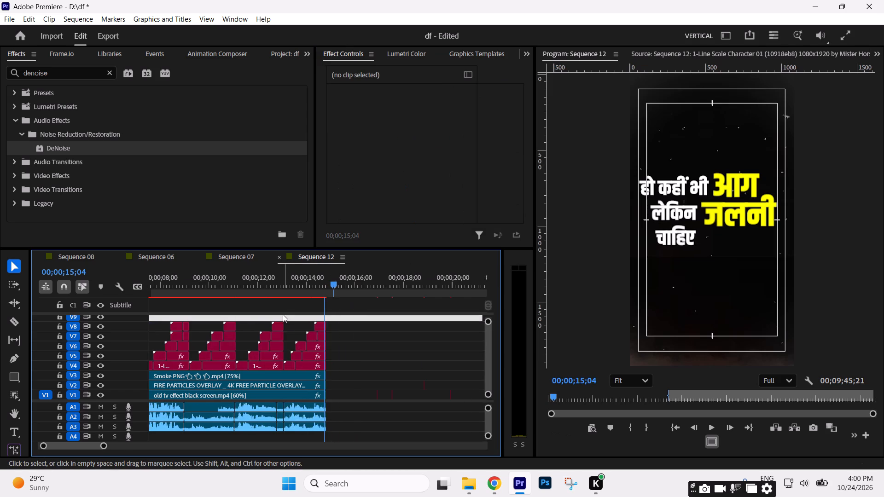
key("minus")
left_click_drag(222, 286, 50, 310)
key("equal")
key("equal")
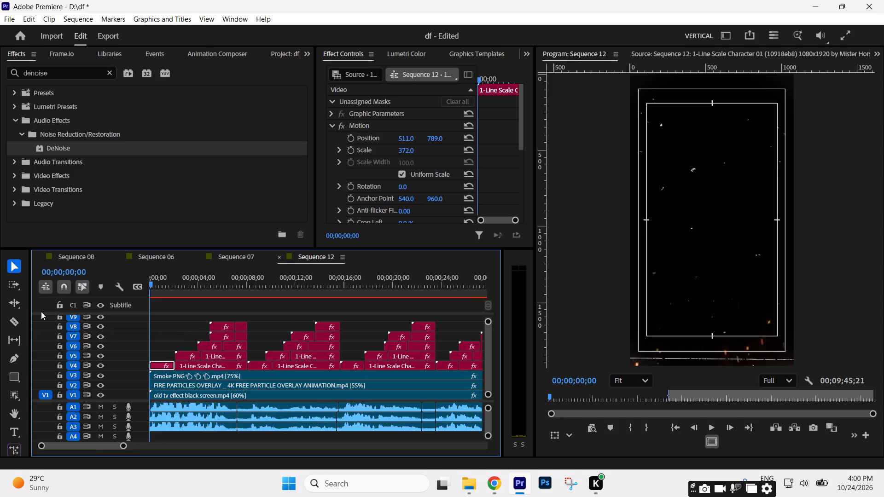
key("space")
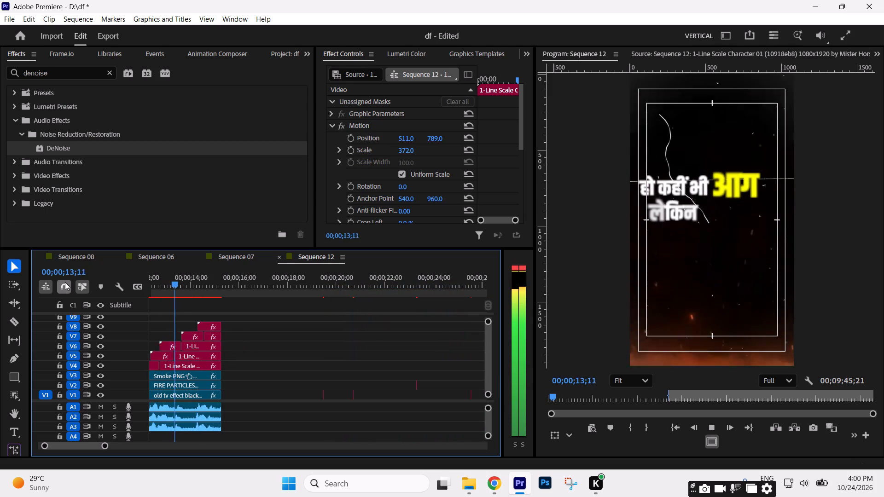
In the मेरी कोशिश phrase, shift the चाहिए clip on V8 about 8 frames earlier and extend its end to match the clips below.
key("space")
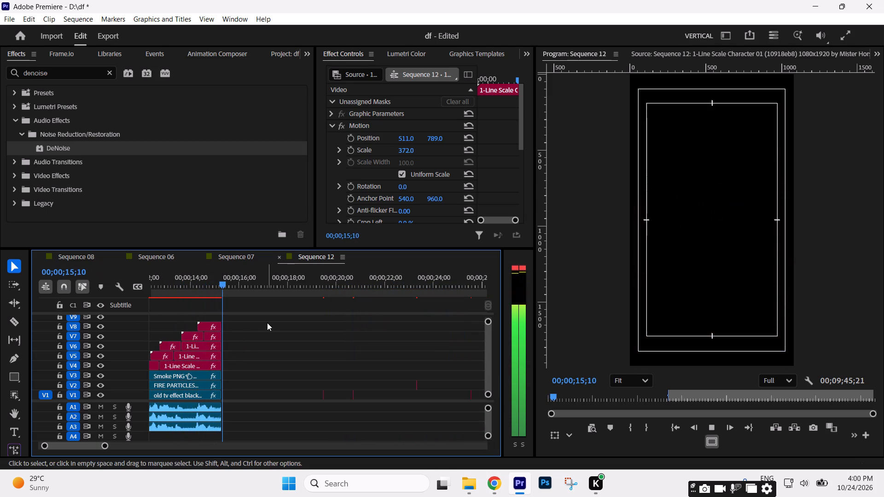
left_click_drag(106, 446, 140, 445)
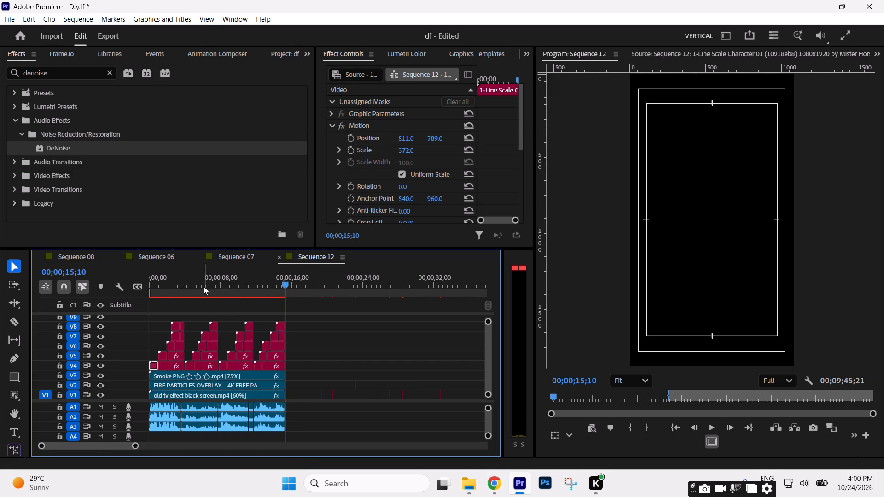
left_click_drag(182, 282, 214, 286)
left_click_drag(134, 447, 87, 440)
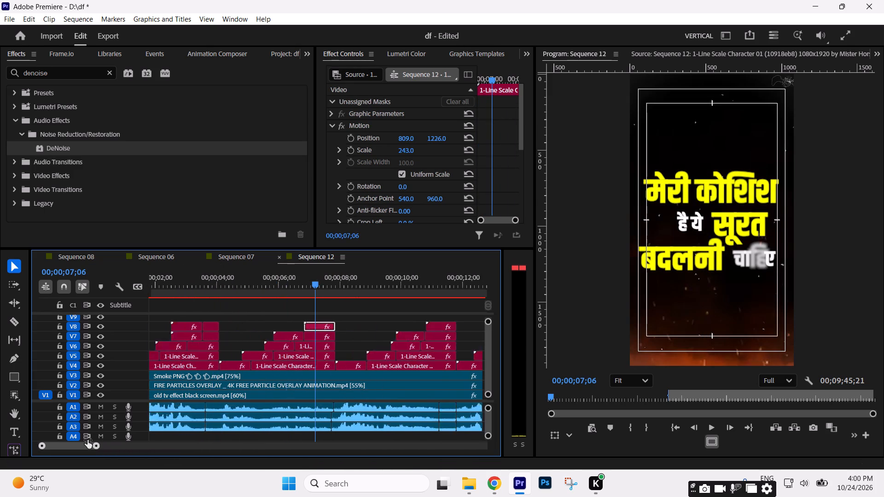
left_click_drag(87, 440, 86, 437)
left_click_drag(319, 326, 308, 324)
left_click_drag(330, 328, 339, 327)
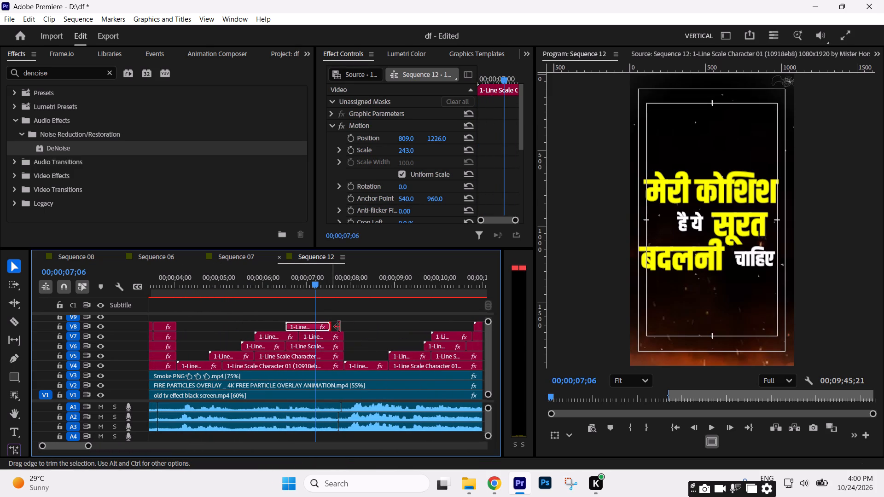
left_click_drag(339, 327, 345, 327)
left_click(362, 318)
In the मेरे सीने phrase, shift the ही clip on V8 about 3 frames earlier and extend its end to match the clips below.
key("minus")
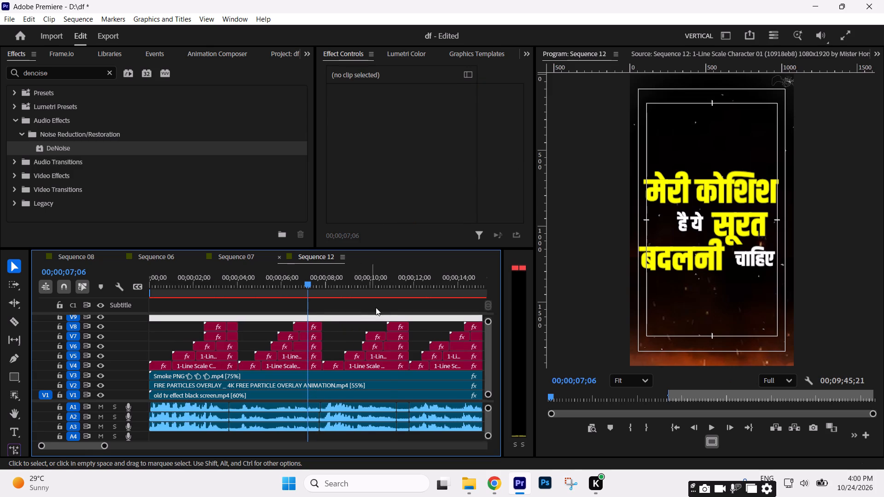
left_click(391, 275)
key("equal")
key("equal")
left_click_drag(333, 326, 325, 326)
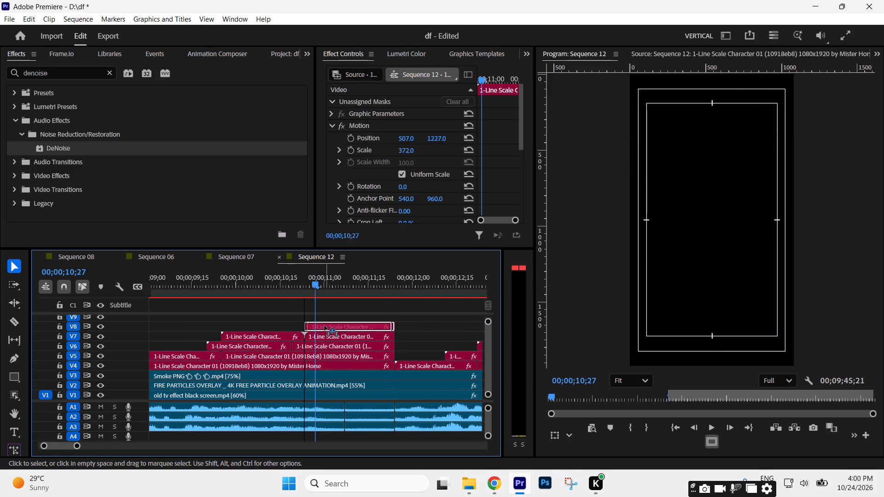
left_click_drag(325, 326, 325, 326)
left_click_drag(392, 326, 397, 326)
left_click(411, 316)
In the last phrase, shift the चाहिए clip on V8 about 3 frames earlier and extend its end to match the clips below.
type("--")
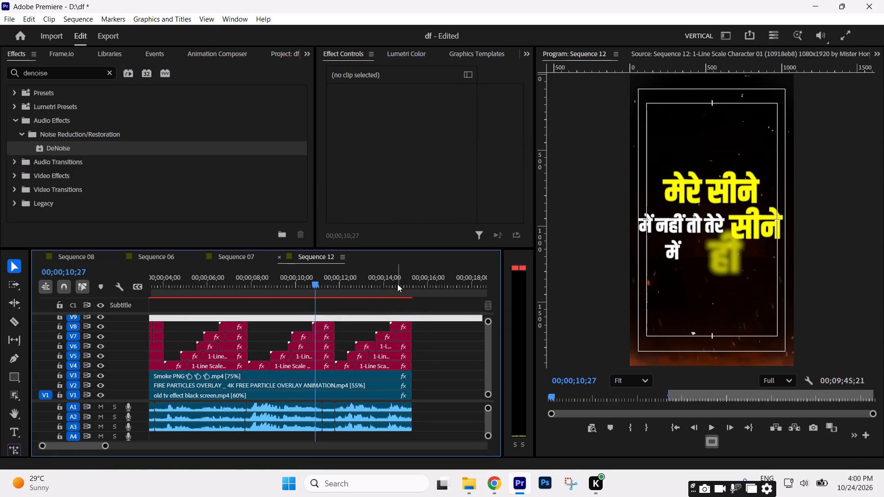
left_click(397, 282)
key("equal")
key("equal")
left_click_drag(336, 327, 328, 327)
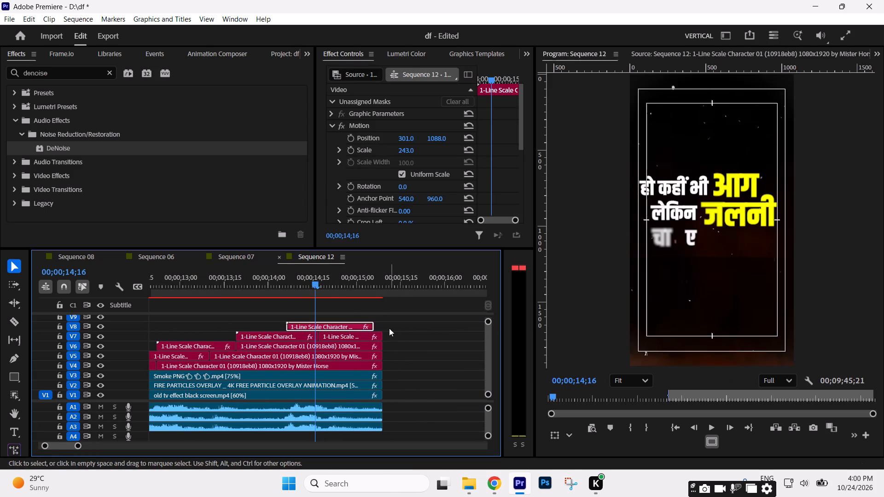
left_click_drag(374, 329, 379, 328)
left_click(398, 319)
Play the sequence from the start to its end to review the retimed titles against the audio.
type("----")
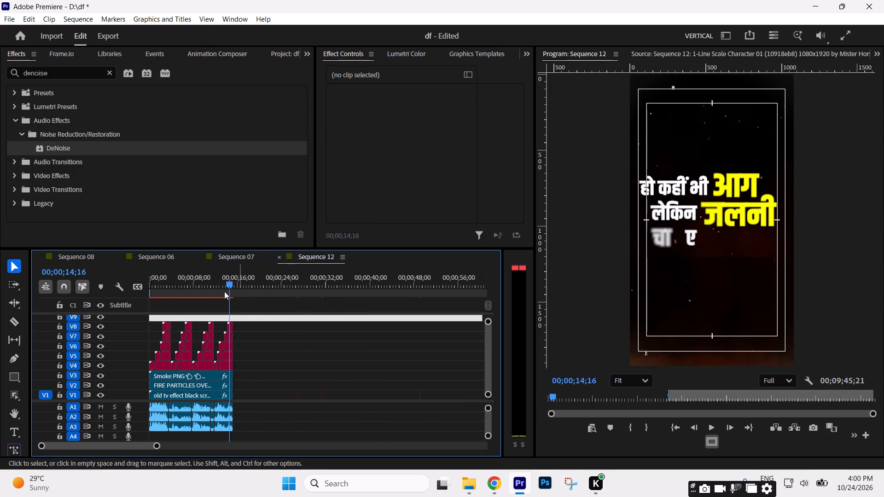
left_click_drag(198, 272, 0, 327)
key("space")
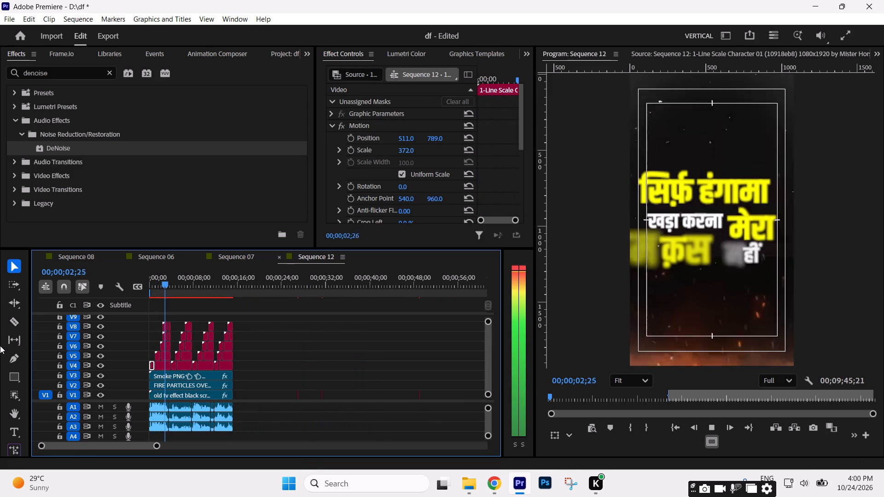
key("space")
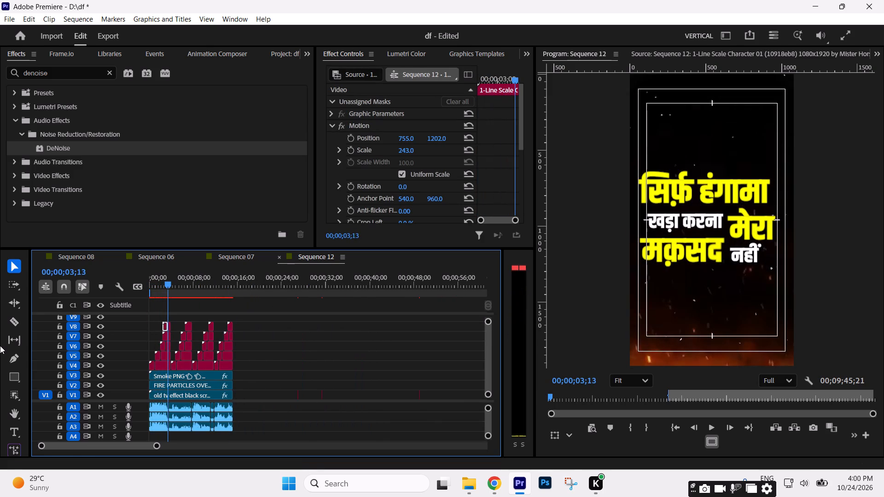
key("space")
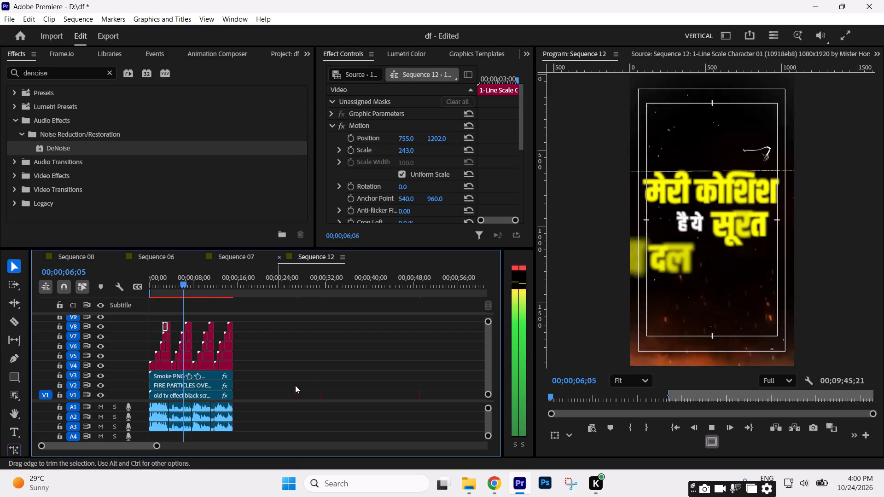
left_click_drag(155, 448, 110, 448)
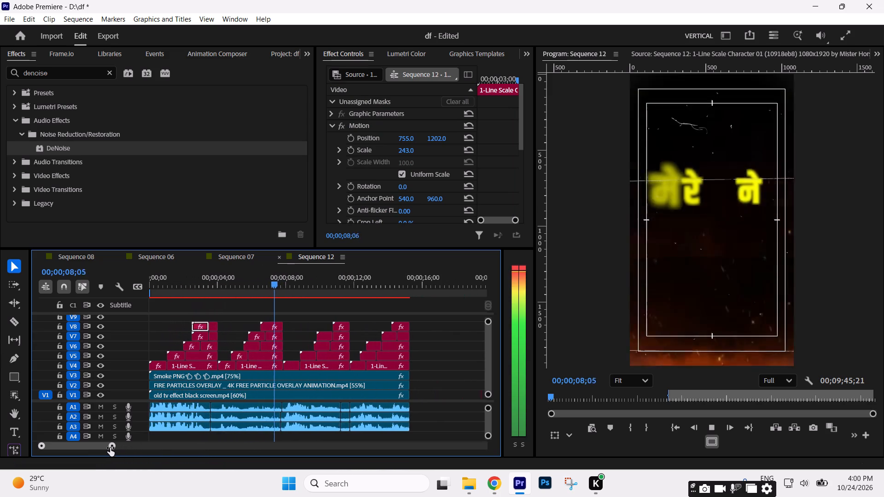
left_click_drag(110, 448, 127, 454)
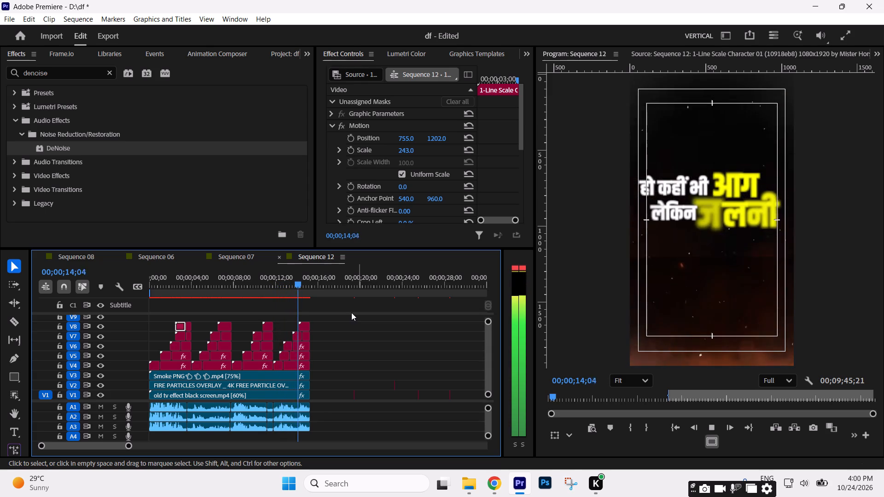
key("space")
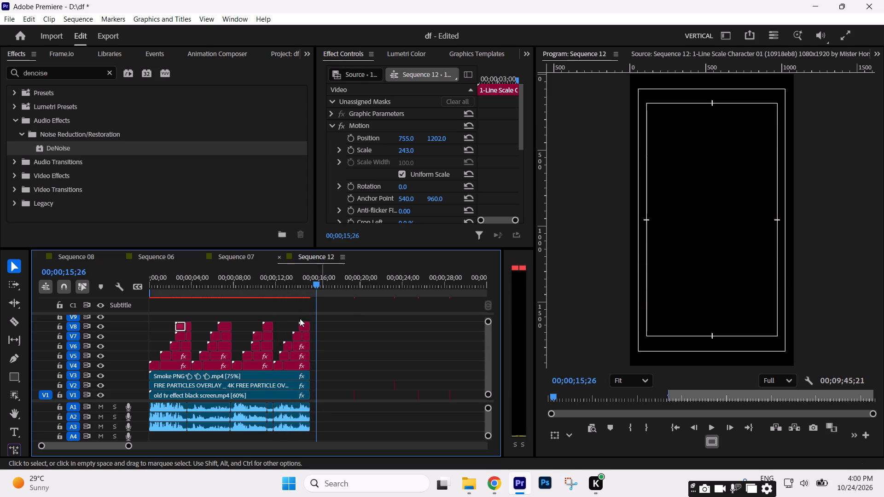
left_click_drag(204, 280, 190, 283)
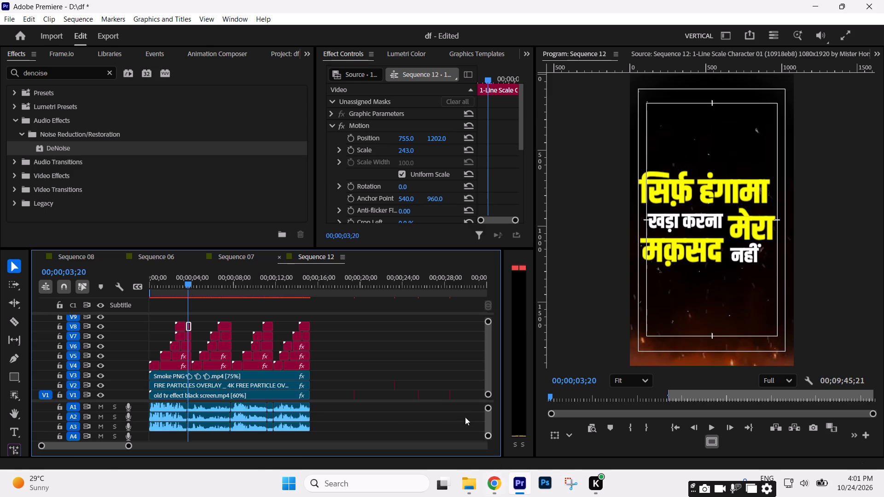
Return the playhead to 00;00;00;00 and save the project.
left_click(370, 382)
left_click_drag(193, 287, 109, 299)
left_click(423, 340)
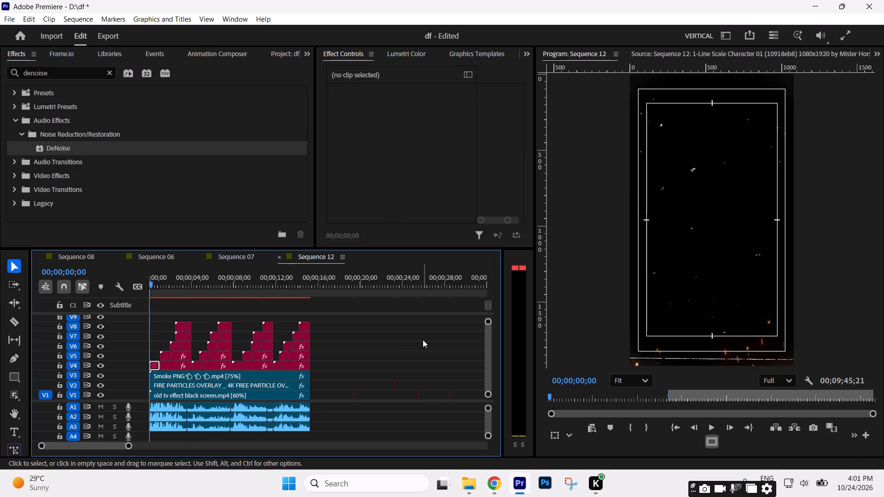
key("ctrl+s")
left_click(423, 340)
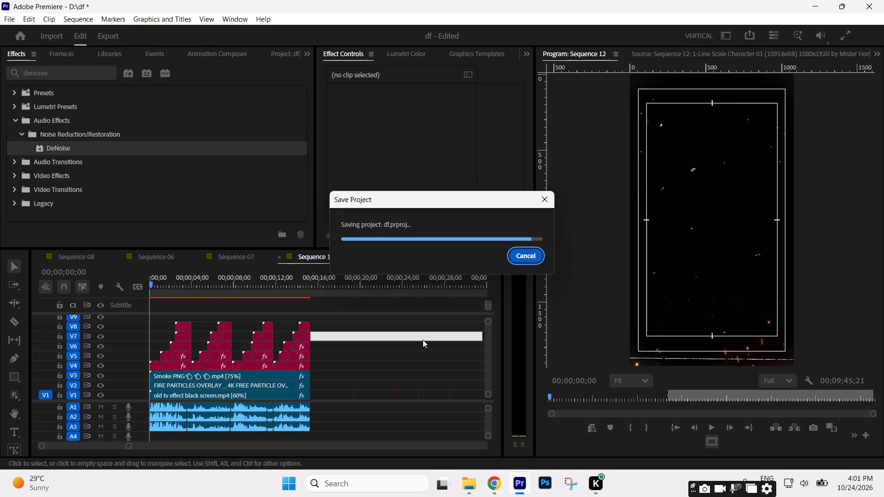
left_click(423, 340)
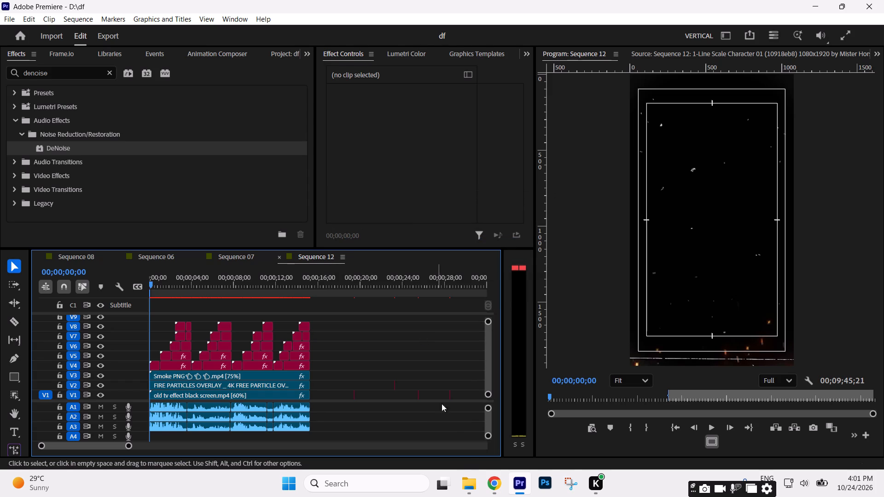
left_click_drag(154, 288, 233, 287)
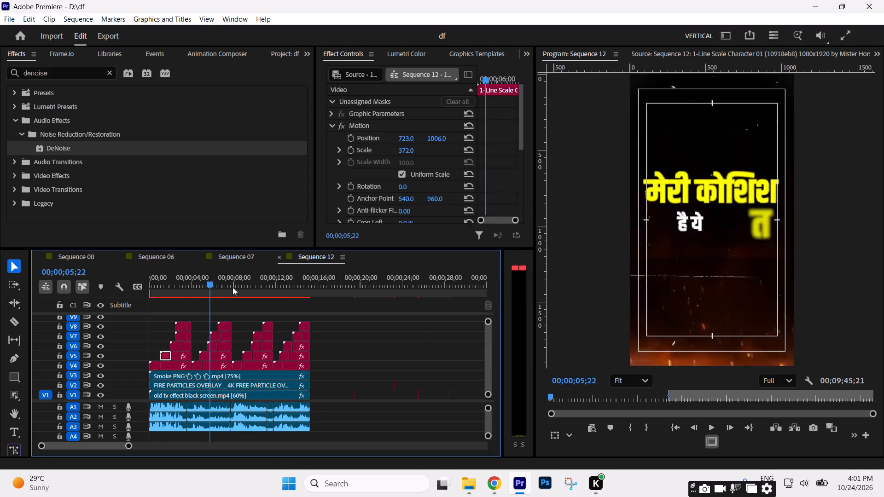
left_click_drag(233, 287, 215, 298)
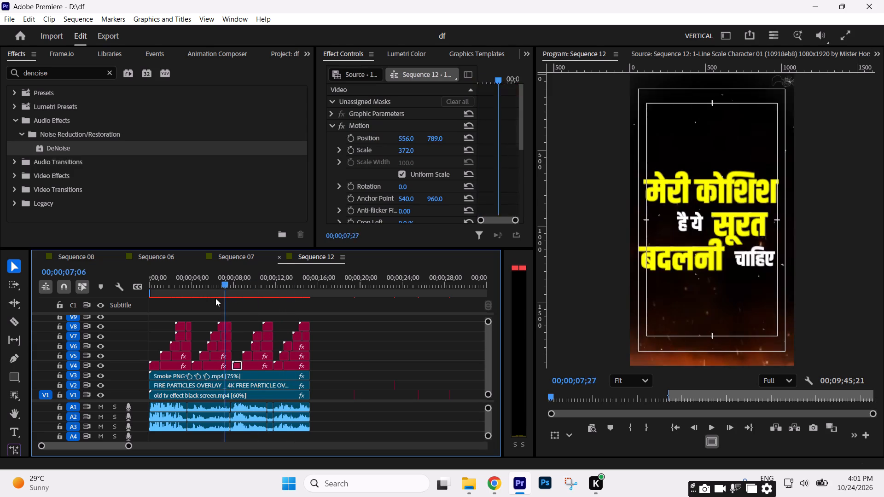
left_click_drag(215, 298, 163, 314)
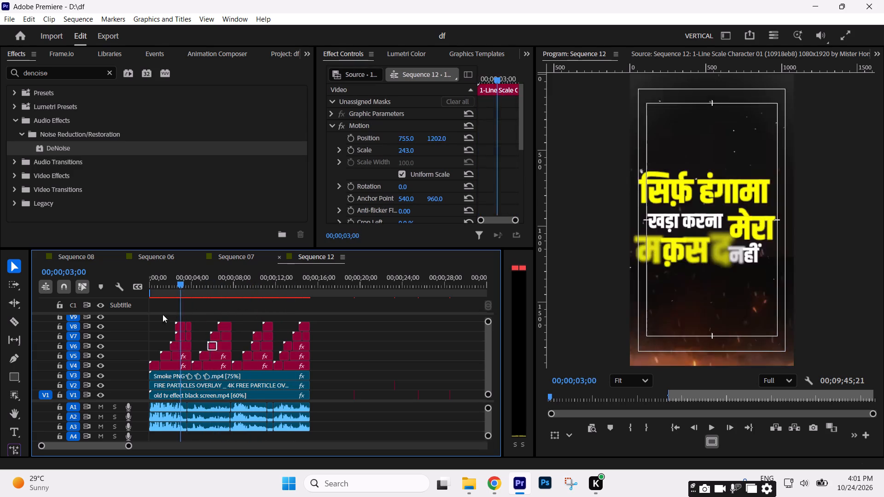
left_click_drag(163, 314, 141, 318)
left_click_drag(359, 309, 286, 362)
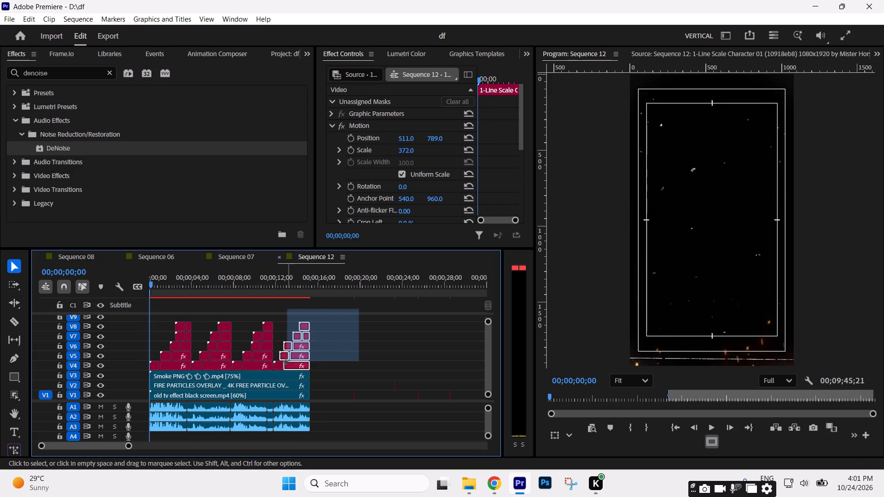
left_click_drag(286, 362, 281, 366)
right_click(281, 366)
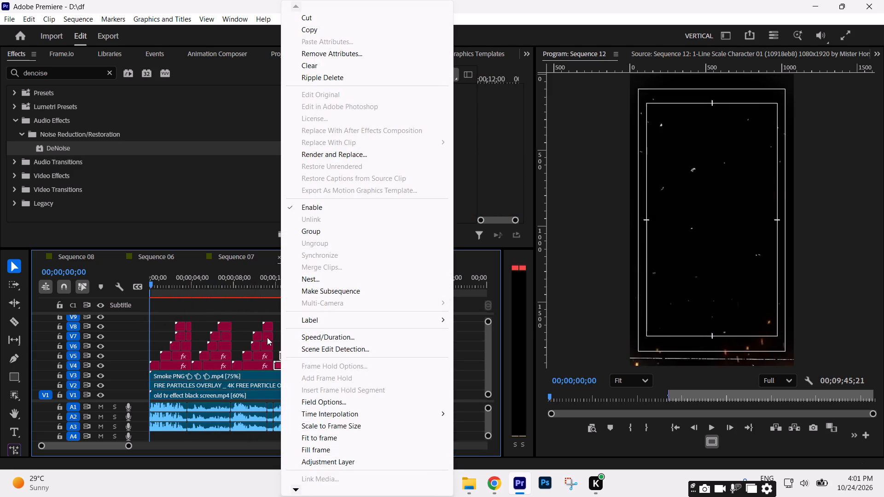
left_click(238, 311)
Save the project before nesting the title clips.
key("ctrl+s")
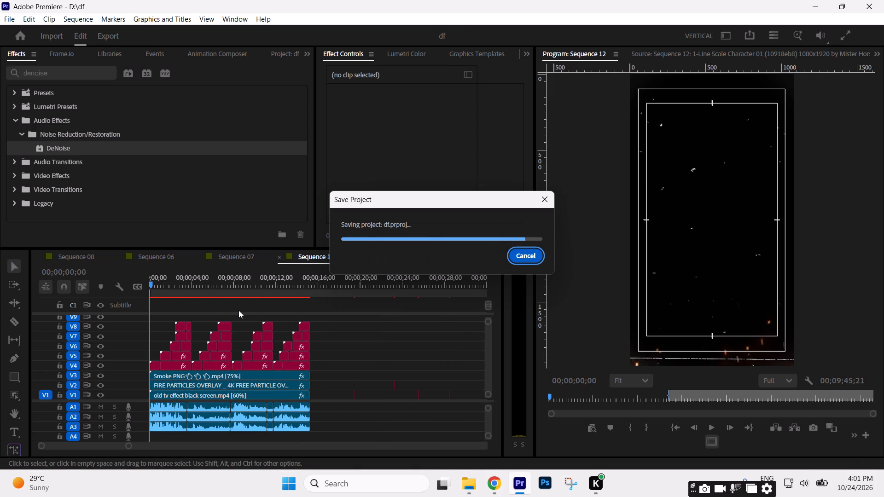
Nest all the title clips of the fourth lyric phrase on V4 to V8, keeping the default name.
left_click_drag(330, 315, 279, 364)
right_click(292, 358)
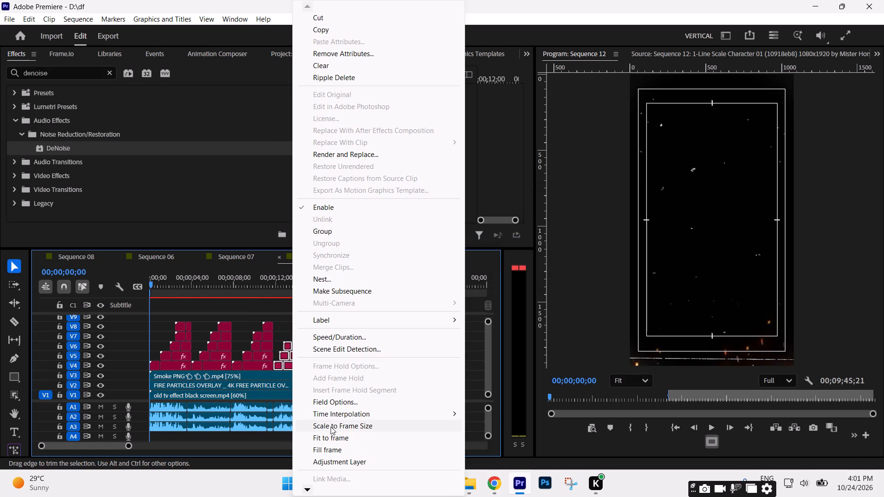
left_click(337, 284)
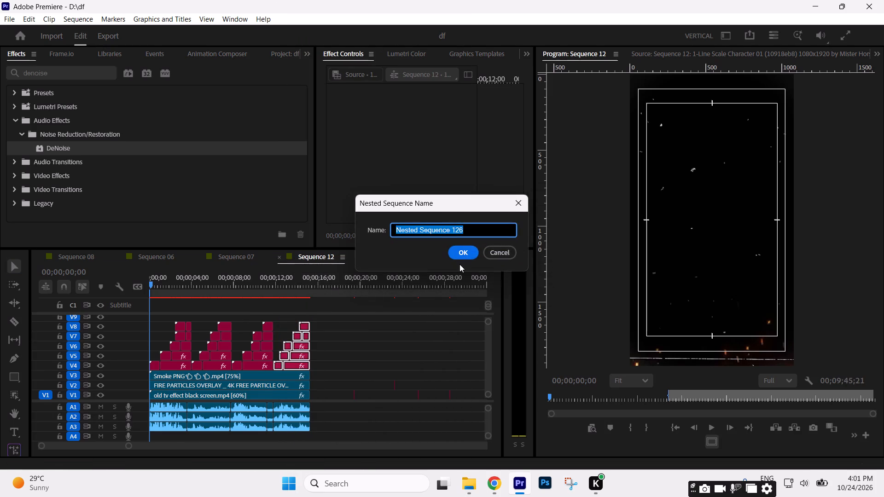
left_click(457, 256)
Nest all the title clips of the third lyric phrase (मेरे सीने) on V4 to V8, keeping the default name.
left_click_drag(265, 307, 241, 364)
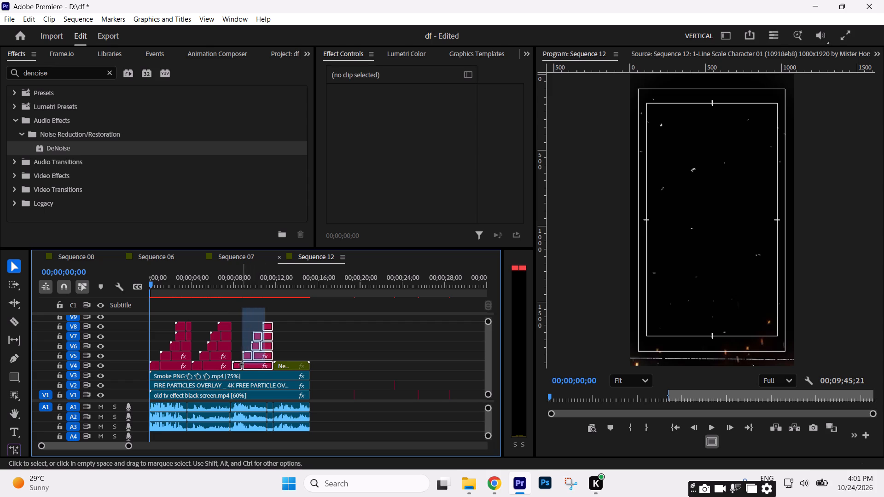
left_click_drag(241, 364, 241, 365)
right_click(240, 363)
left_click(285, 277)
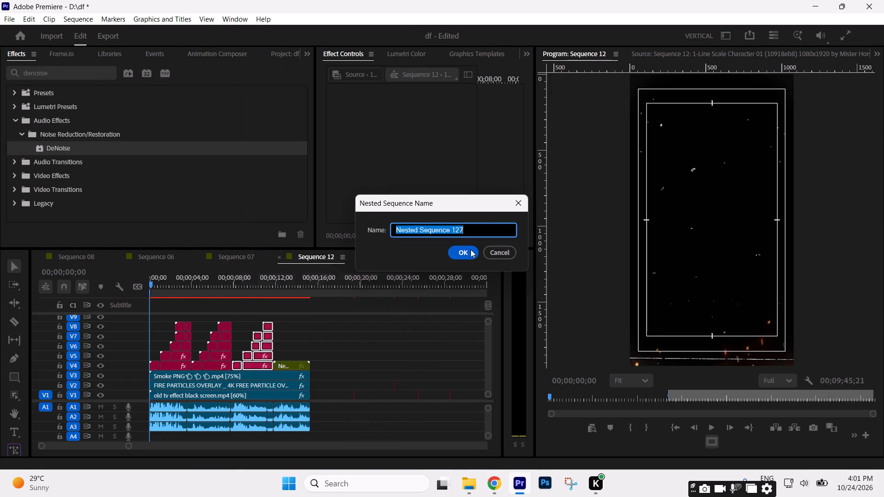
left_click(471, 249)
Nest all the title clips of the second lyric phrase (मेरी कोशिश) on V4 to V8, keeping the default name.
left_click_drag(222, 306, 202, 364)
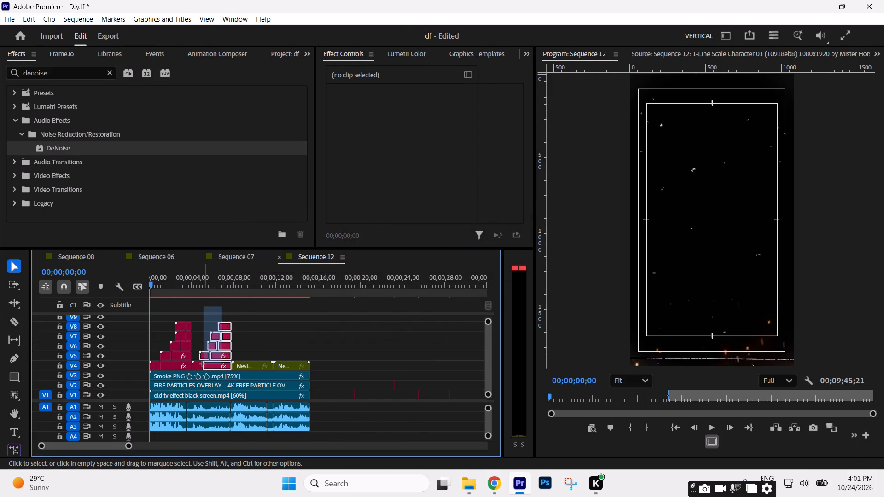
left_click_drag(202, 364, 199, 364)
right_click(198, 364)
left_click(243, 282)
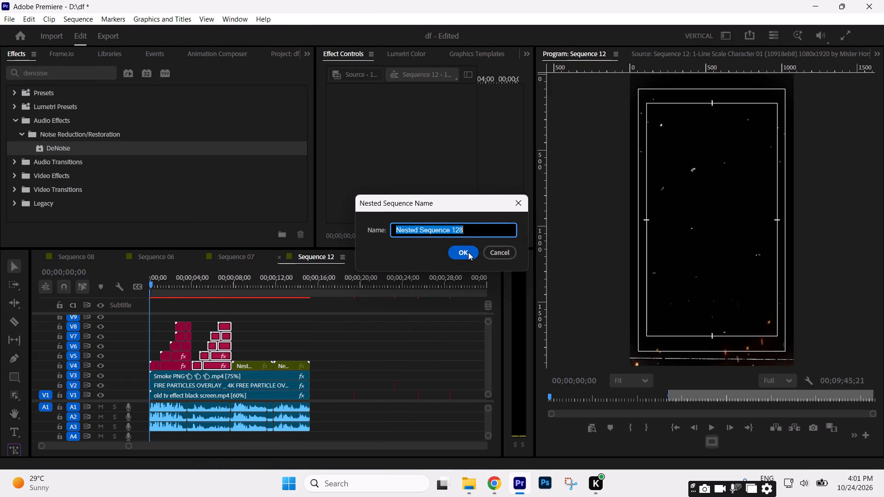
left_click(468, 252)
Nest all the title clips of the first lyric phrase (सिर्फ़ हंगामा) on V4 to V8, keeping the default name.
left_click_drag(186, 314, 181, 358)
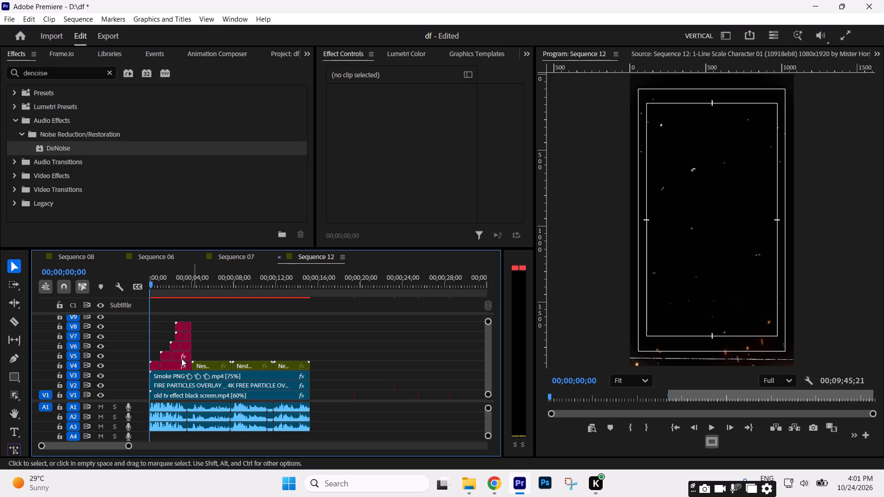
left_click_drag(181, 358, 152, 365)
left_click_drag(186, 318, 184, 350)
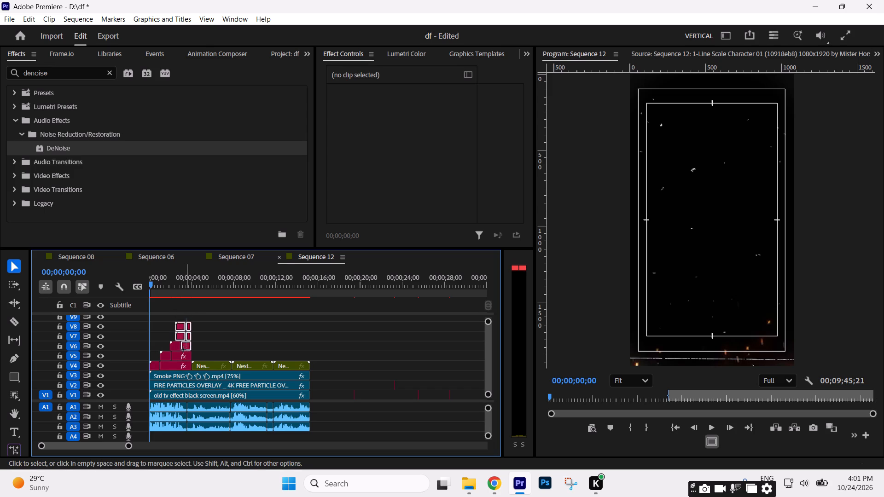
left_click_drag(184, 350, 176, 360)
left_click_drag(190, 317, 168, 369)
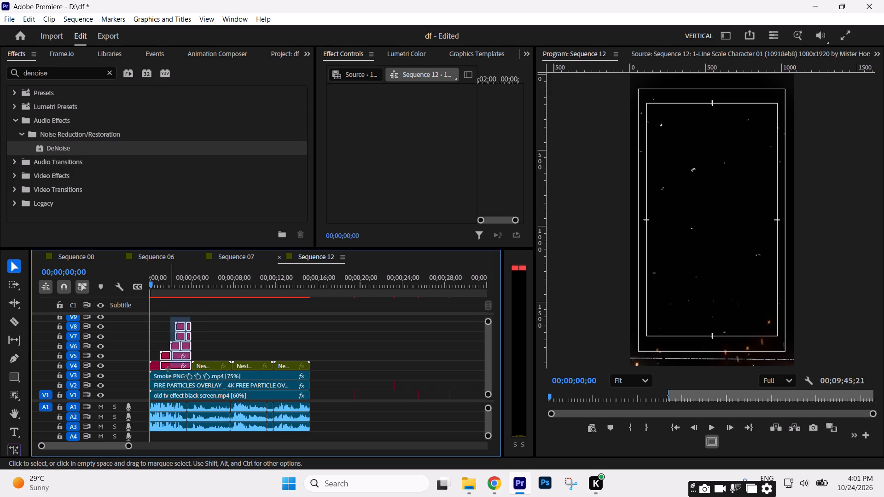
left_click_drag(168, 369, 145, 370)
right_click(173, 365)
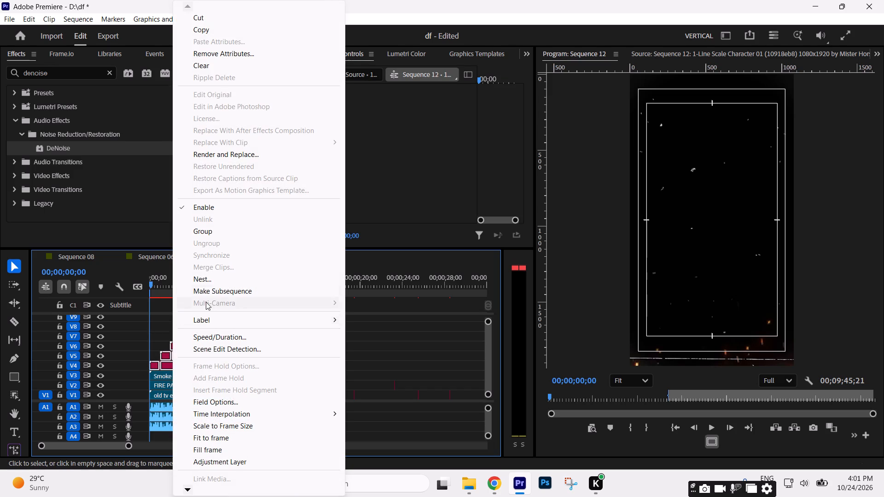
left_click(206, 285)
left_click(467, 255)
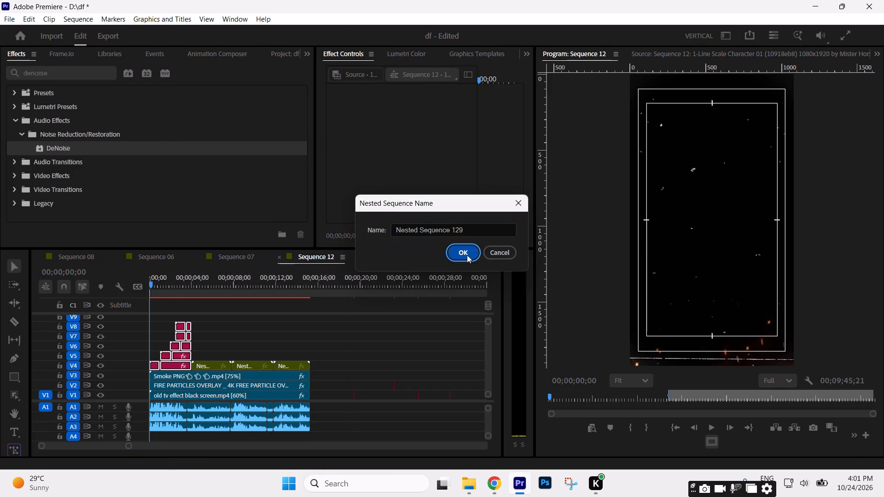
left_click(221, 342)
Play to the fully shown first phrase and set its nested clip's Position to 567, 949.
key("space")
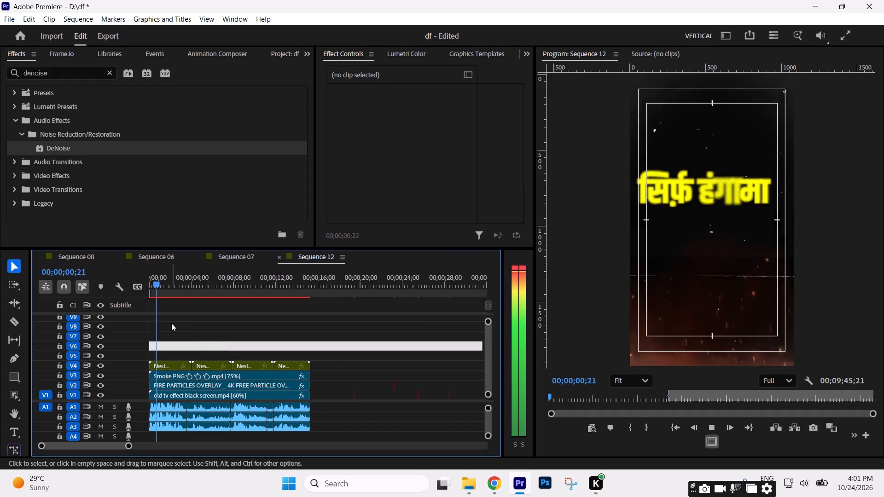
key("space")
key("space")
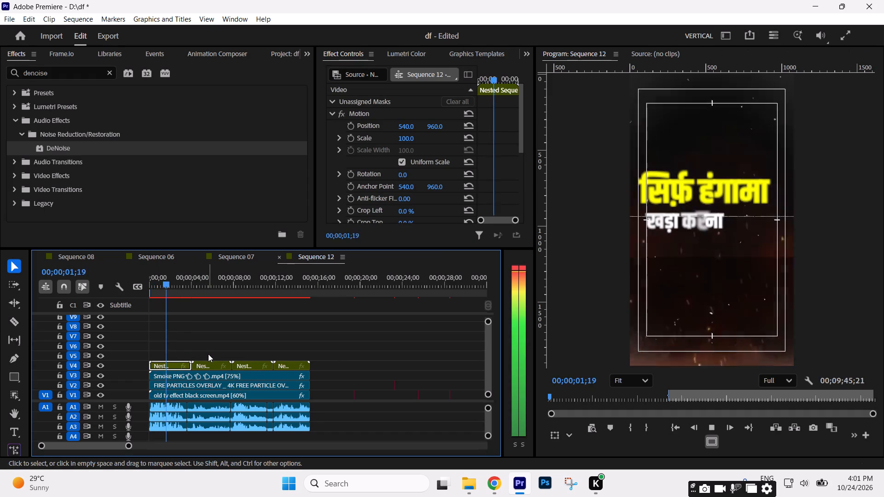
key("space")
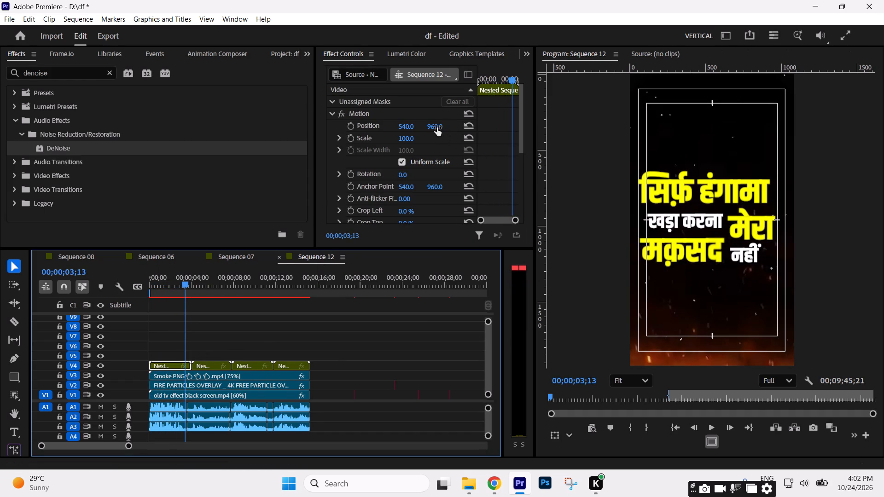
left_click_drag(437, 127, 438, 134)
left_click_drag(411, 127, 421, 128)
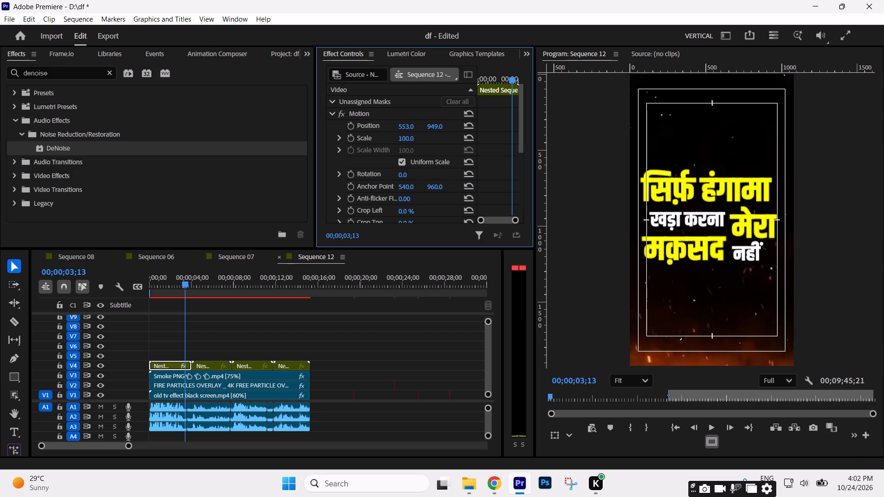
left_click_drag(421, 128, 425, 128)
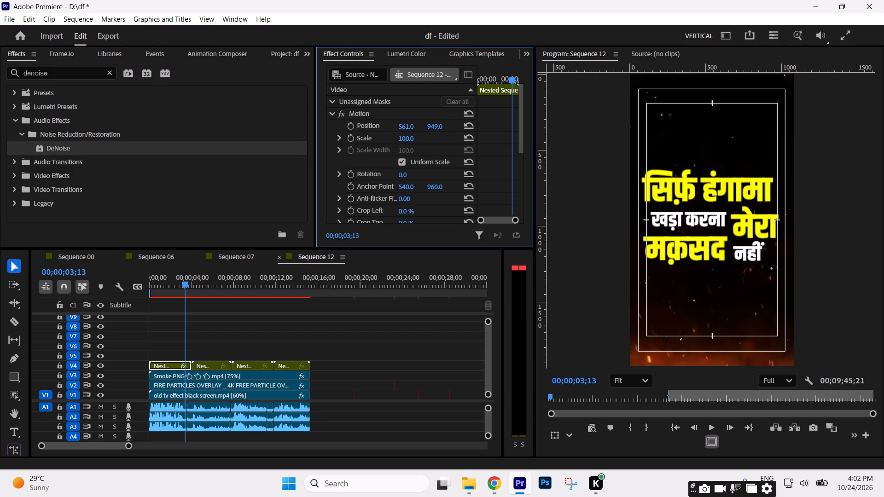
left_click_drag(425, 128, 426, 128)
left_click_drag(426, 128, 431, 128)
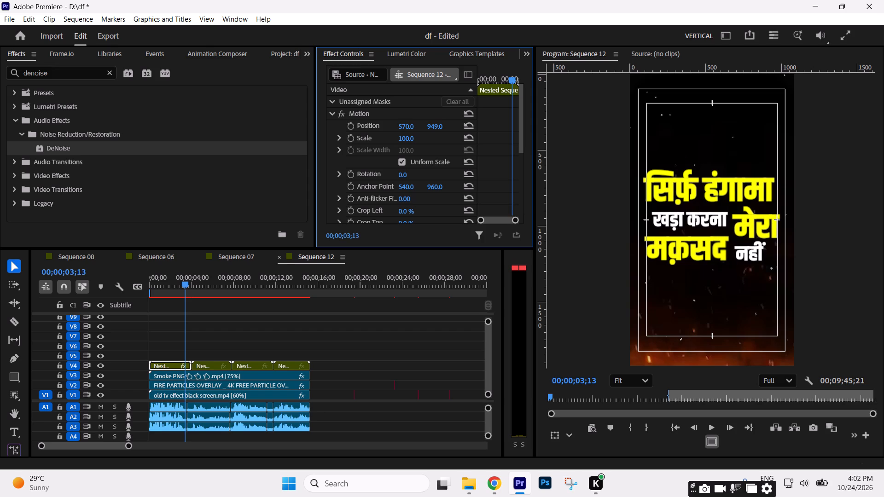
left_click_drag(431, 128, 429, 128)
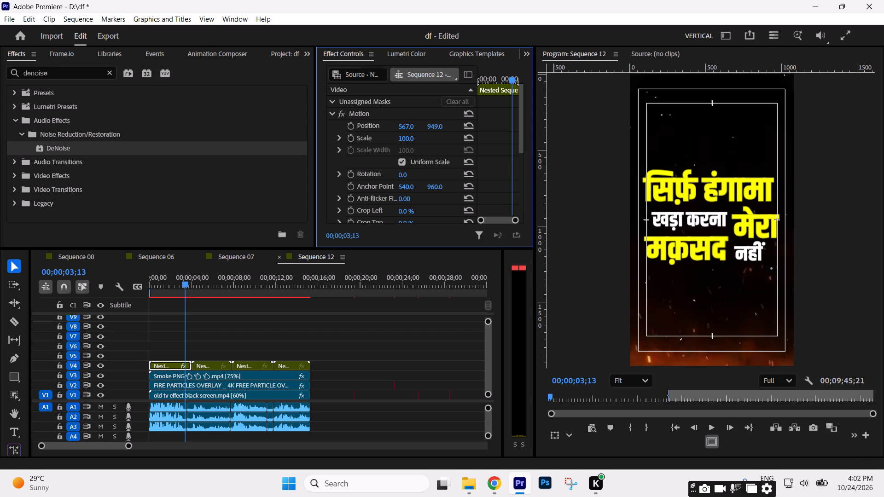
left_click_drag(429, 128, 430, 128)
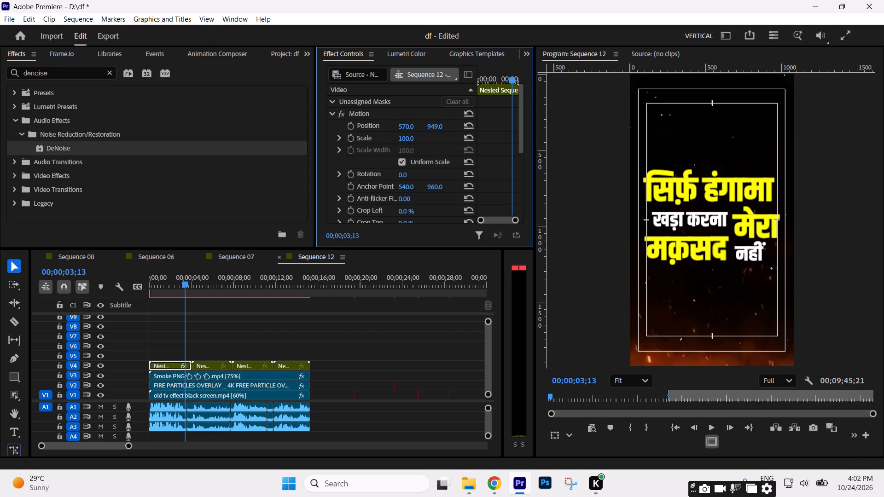
left_click_drag(430, 128, 429, 128)
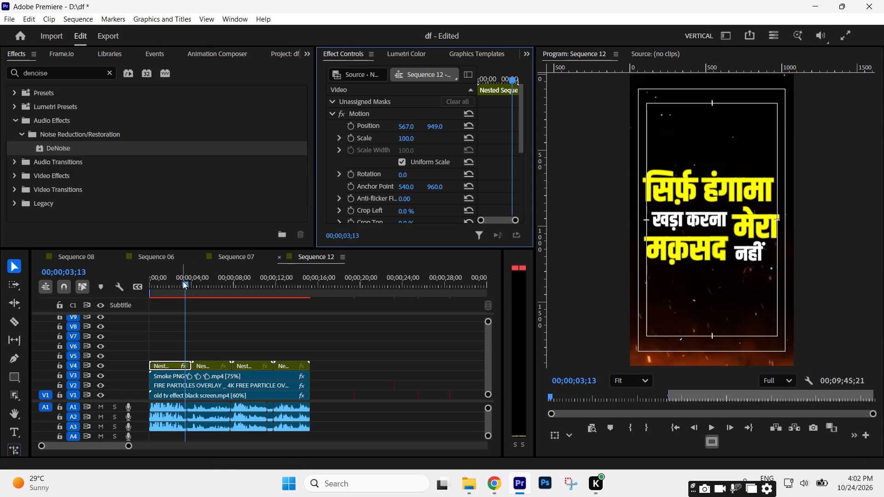
Replay the repositioned first phrase from the start and scrub through the second phrase (मेरी कोशिश) to check the word placement.
left_click_drag(186, 283, 60, 304)
key("space")
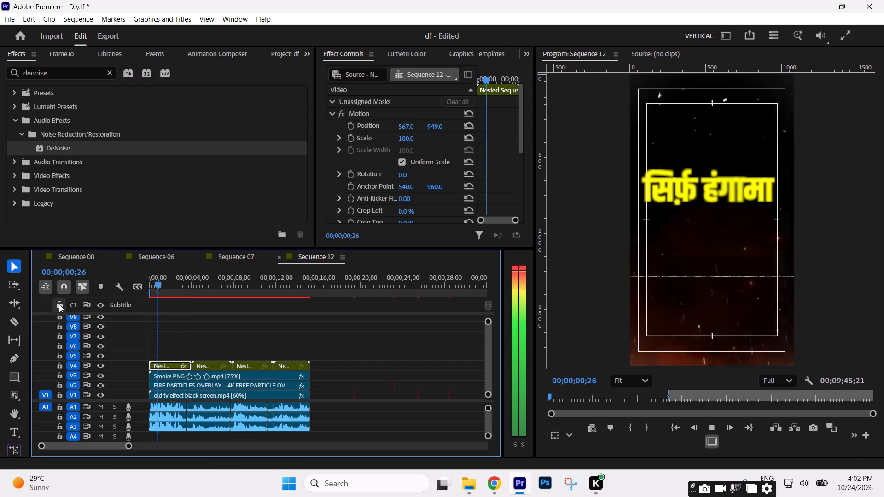
key("space")
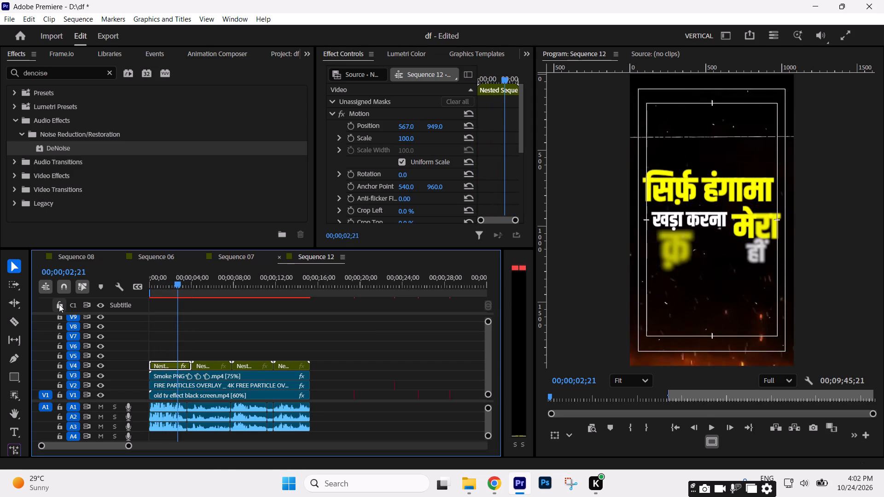
key("space")
key("space")
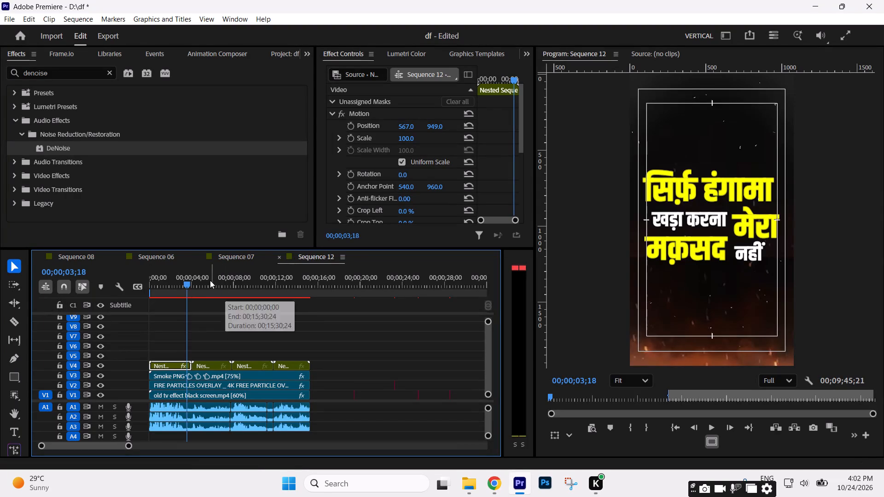
left_click_drag(186, 290, 223, 295)
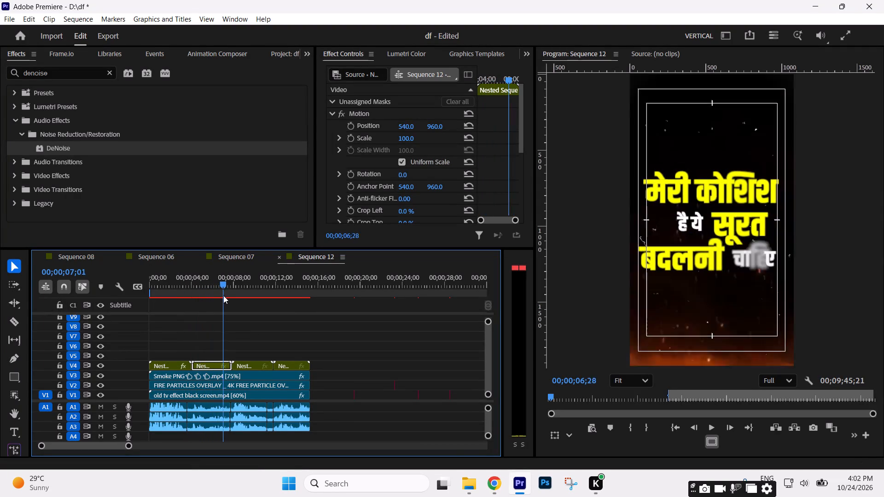
left_click_drag(223, 295, 218, 295)
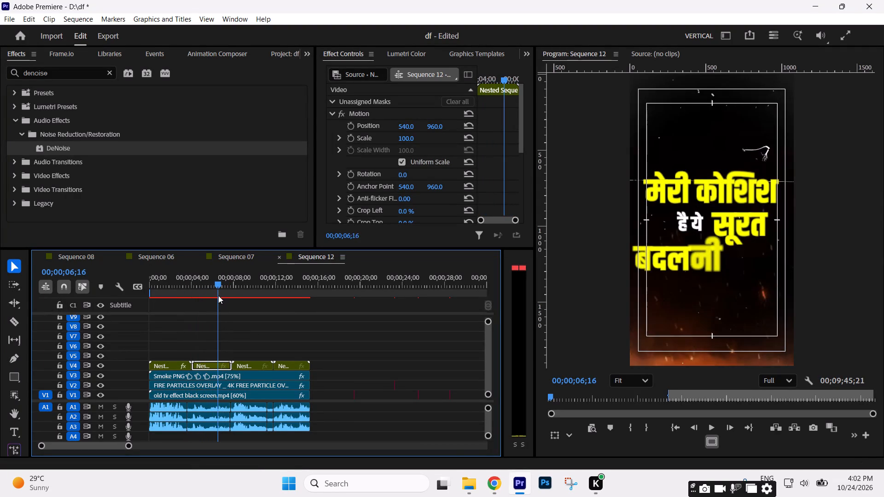
left_click_drag(218, 295, 222, 297)
In the second phrase's nested sequence, copy the Motion settings from the later बदलनी clip on V7 to the earlier one, then close the sequence.
double_click(210, 364)
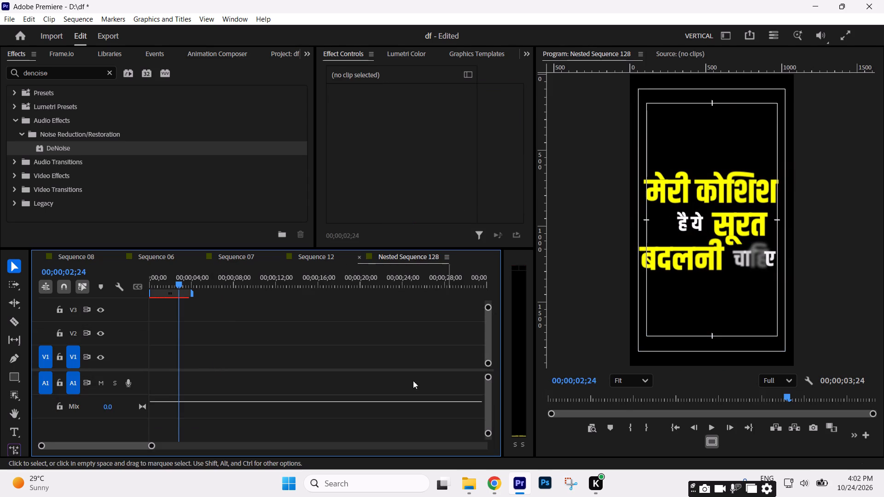
left_click_drag(489, 306, 489, 265)
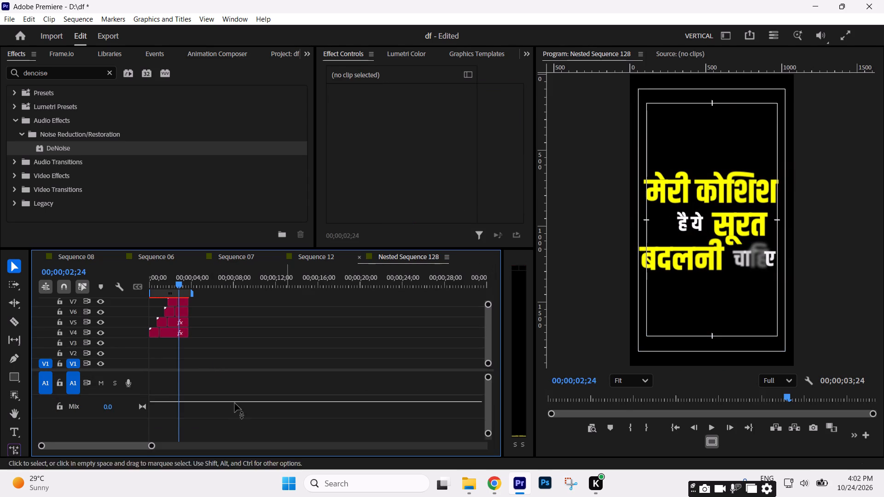
left_click_drag(153, 447, 110, 447)
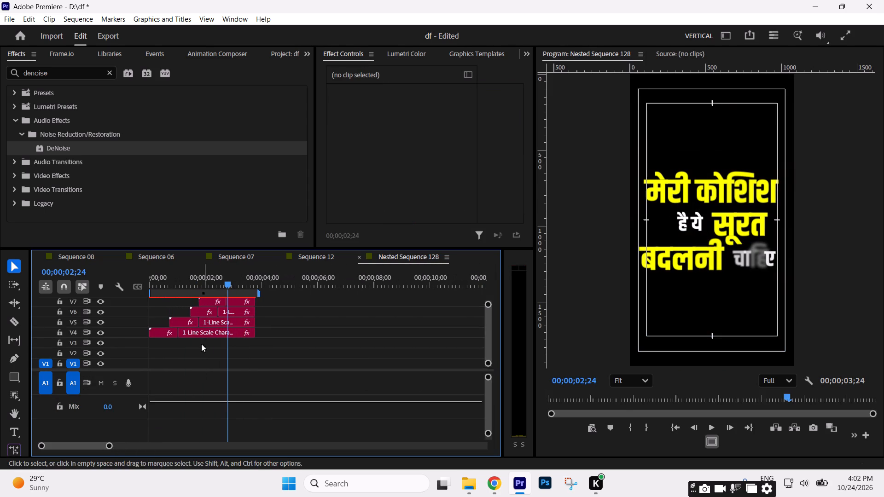
left_click_drag(159, 288, 219, 289)
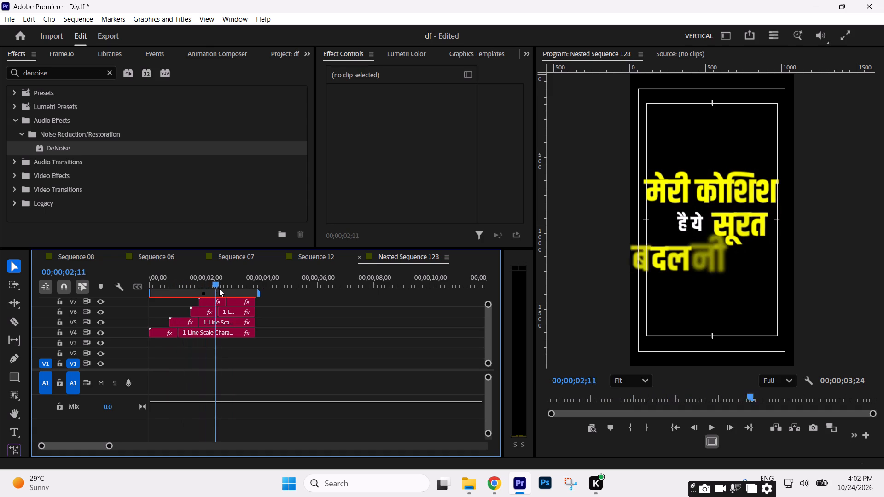
left_click_drag(219, 289, 227, 289)
left_click_drag(264, 249, 258, 222)
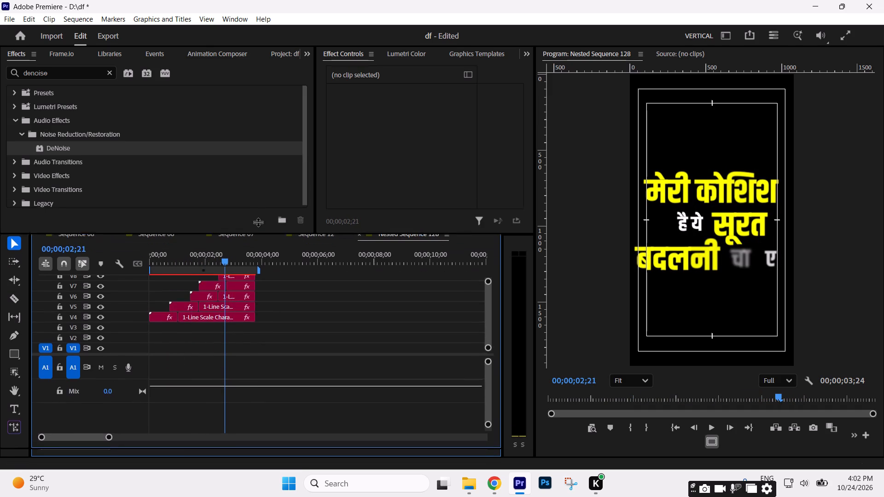
left_click_drag(258, 222, 256, 215)
left_click_drag(224, 248, 197, 254)
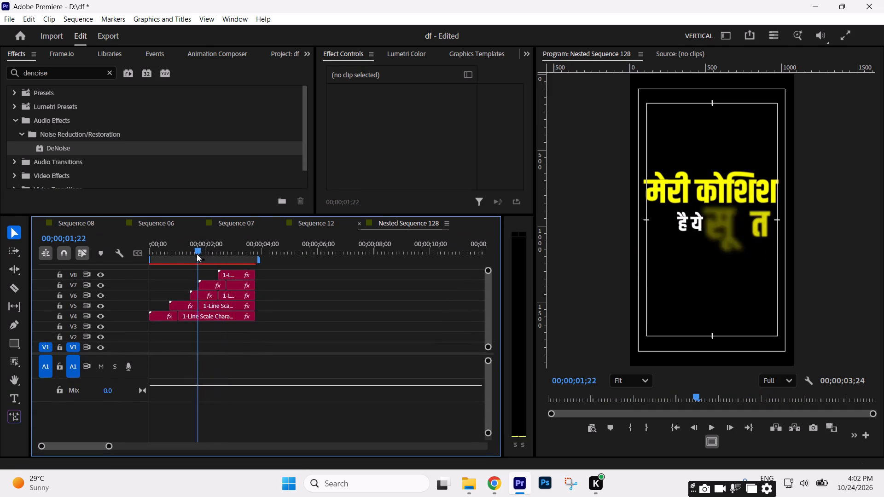
left_click_drag(197, 254, 204, 257)
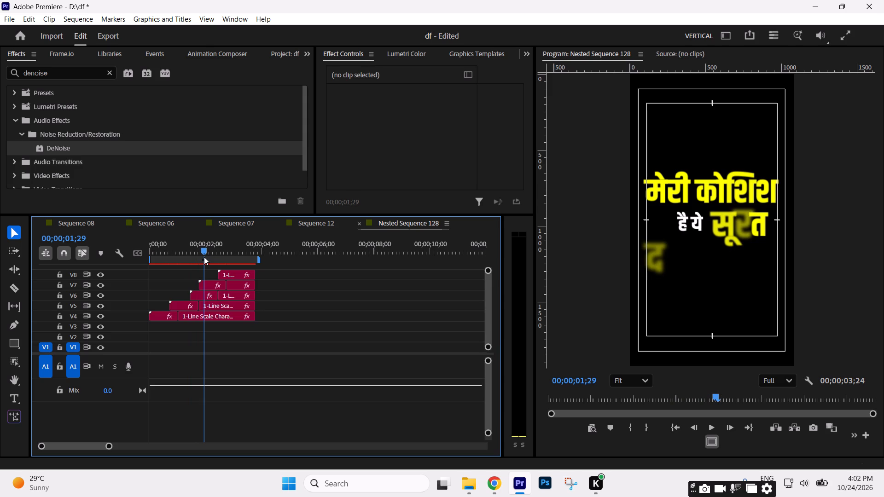
left_click_drag(204, 257, 229, 258)
left_click(237, 282)
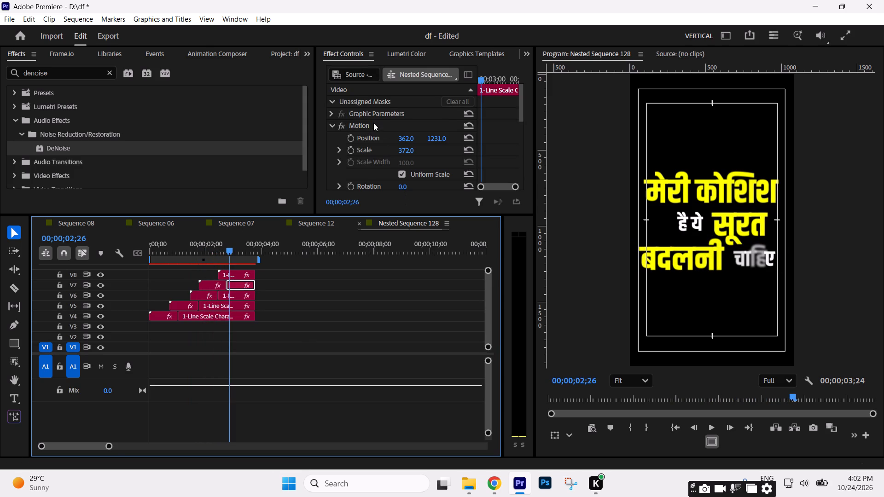
left_click(373, 123)
key("ctrl+c")
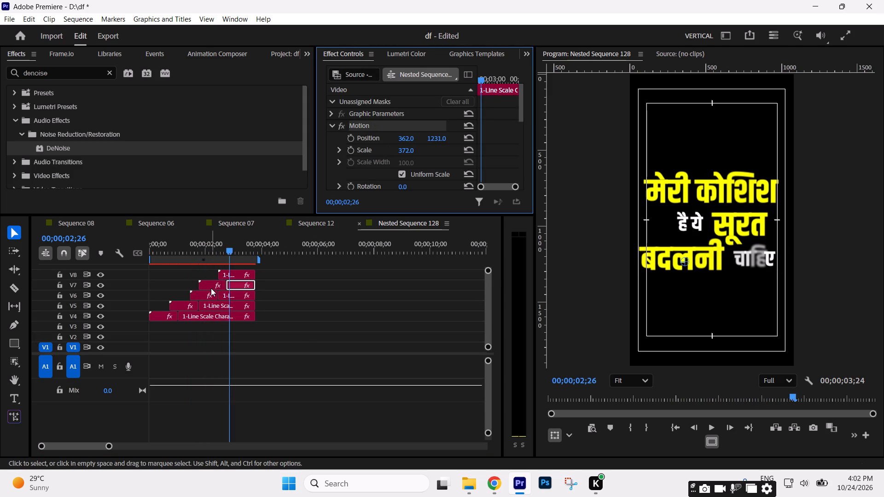
left_click(209, 285)
key("ctrl+v")
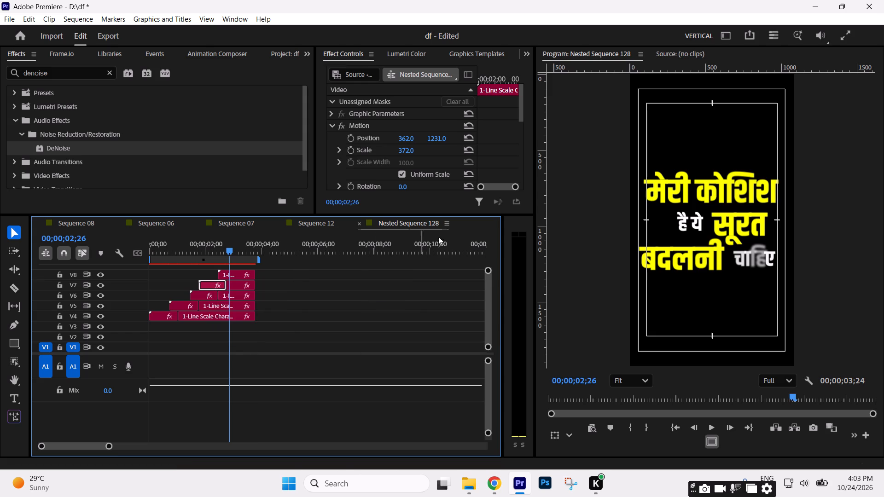
left_click(360, 223)
Return to Sequence 12 and scrub between the second and fourth lyric phrases, playing the start of the third to check word placement.
left_click(164, 221)
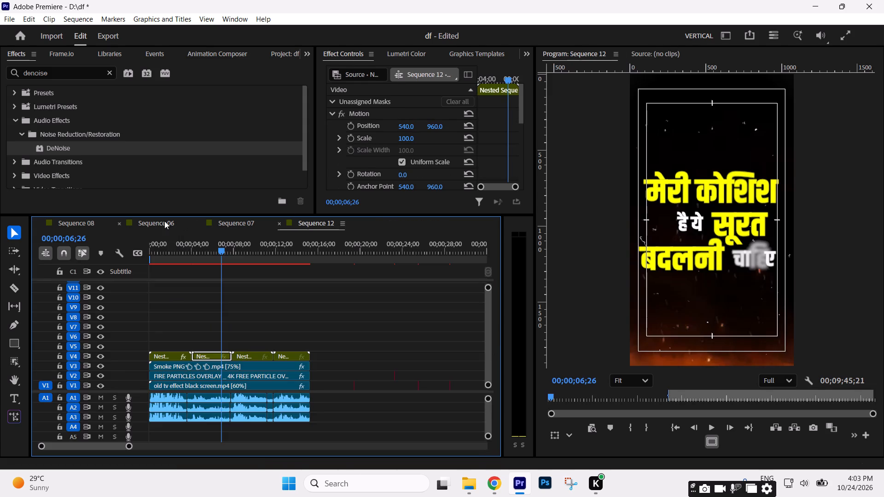
left_click(238, 221)
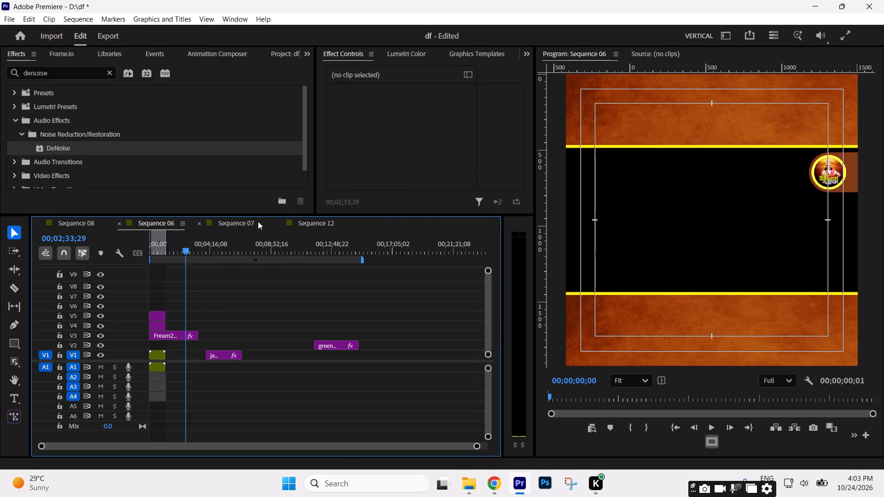
left_click(318, 221)
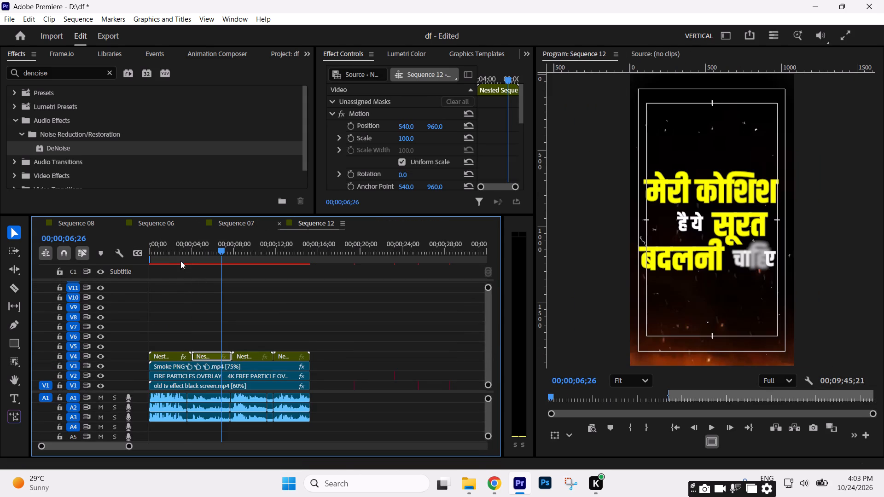
left_click_drag(180, 258, 227, 267)
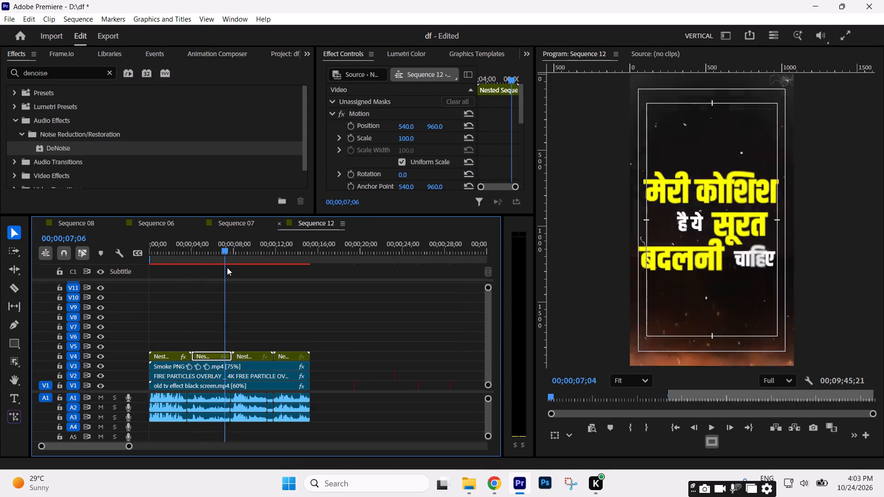
left_click_drag(227, 267, 257, 271)
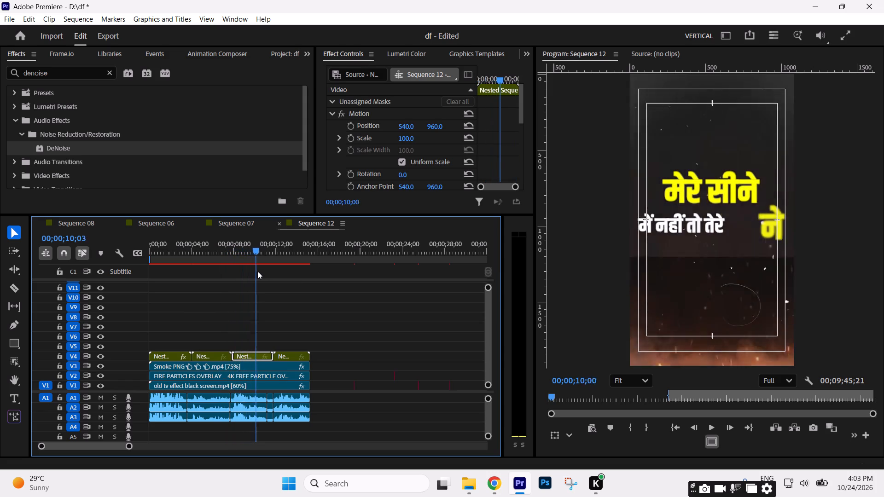
left_click_drag(257, 271, 276, 272)
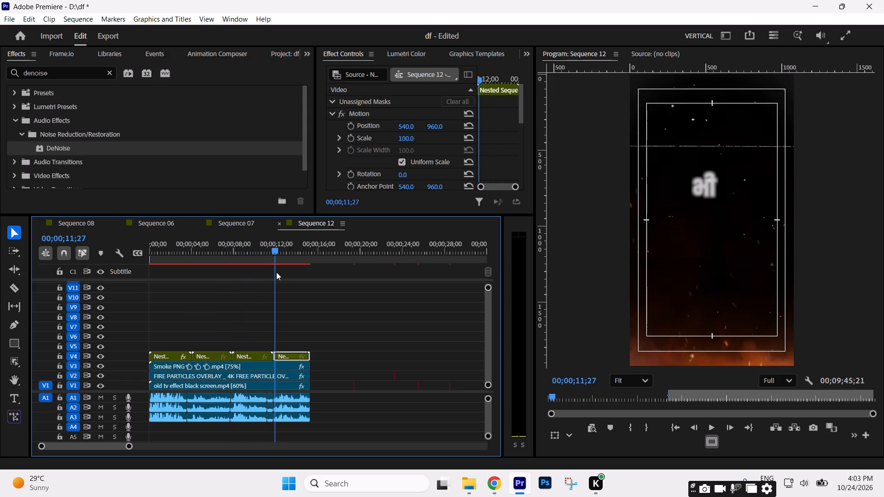
left_click_drag(276, 272, 277, 272)
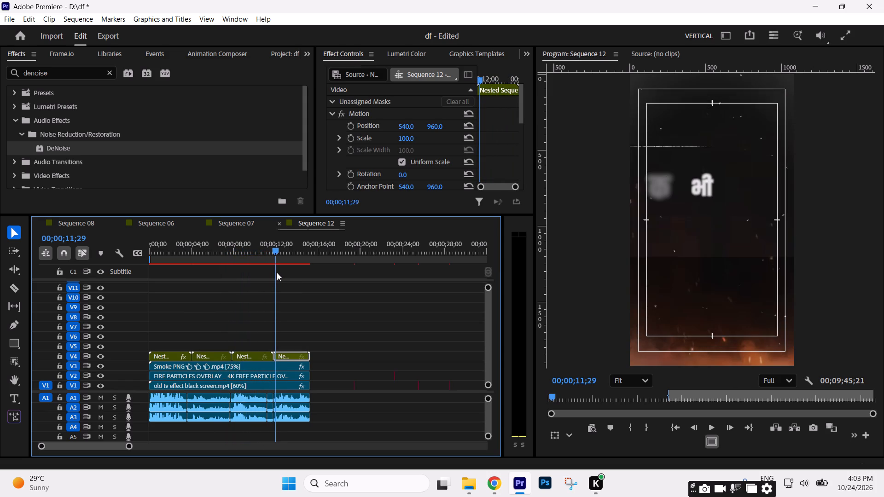
left_click_drag(277, 272, 255, 275)
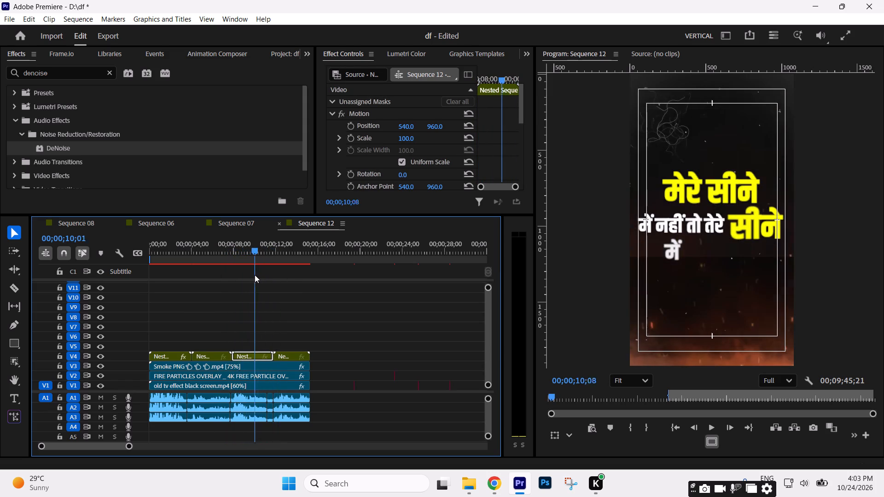
left_click_drag(255, 275, 233, 276)
key("space")
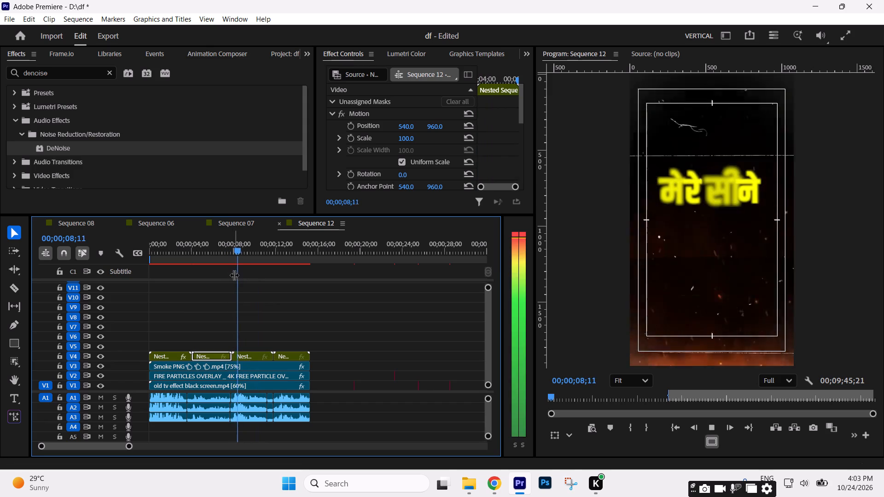
left_click_drag(234, 275, 247, 274)
Scrub from the first lyric phrase through the fourth to review all nested titles, finishing at the sequence start.
left_click_drag(219, 253, 213, 255)
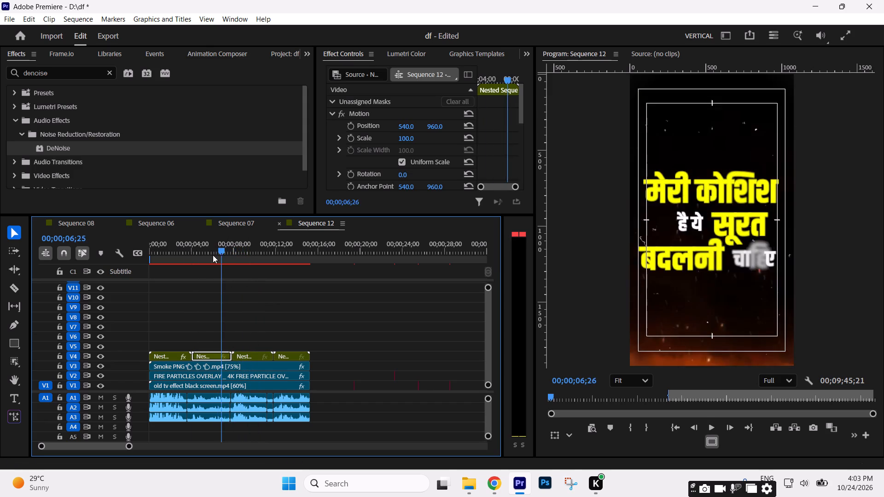
left_click_drag(213, 255, 190, 262)
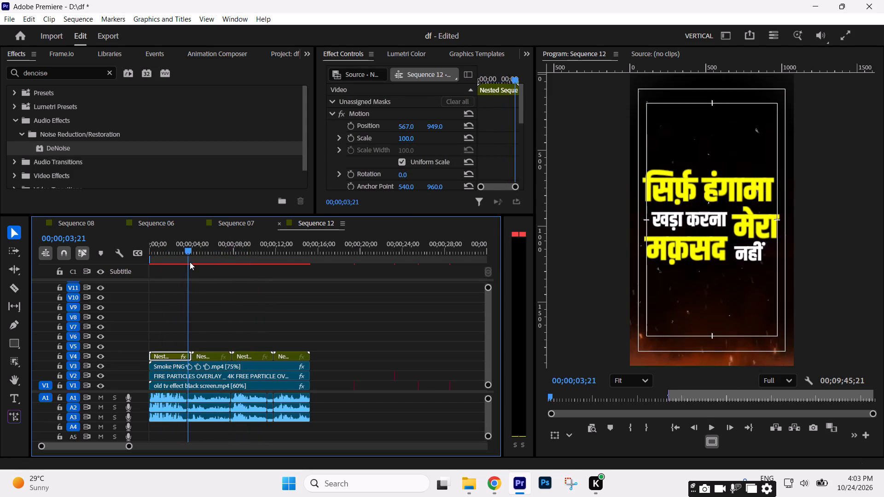
left_click_drag(190, 262, 230, 267)
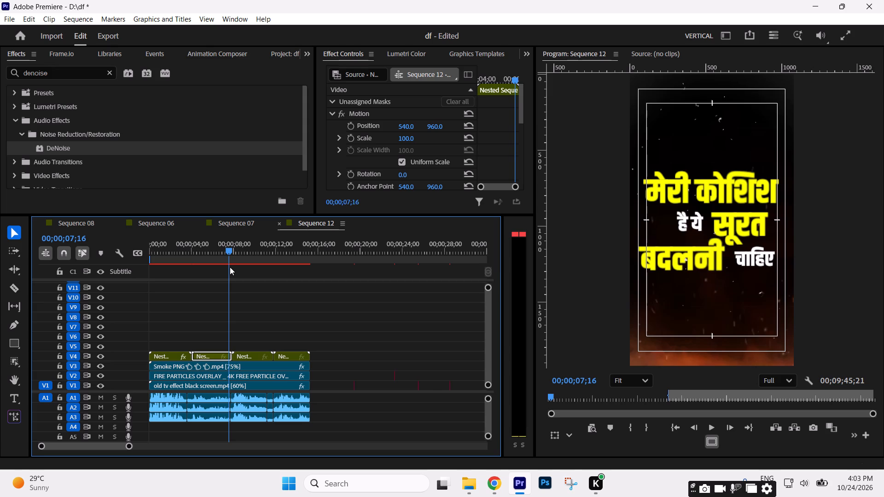
left_click_drag(230, 267, 229, 268)
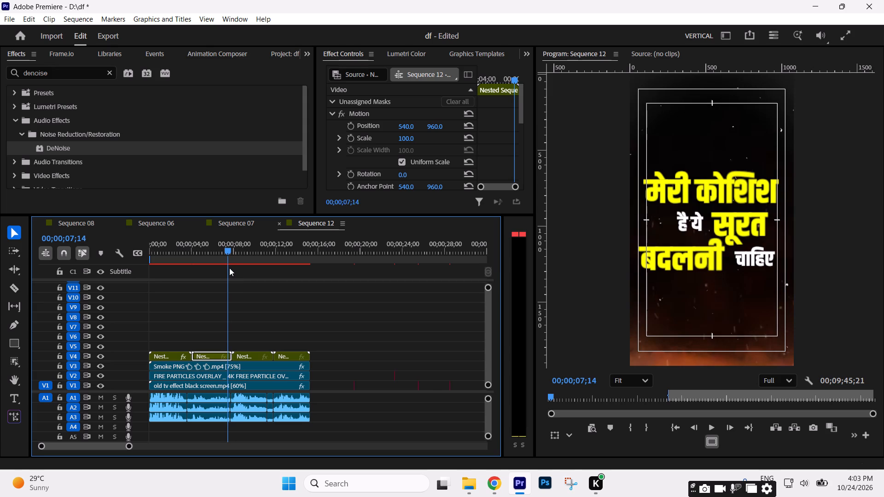
left_click_drag(229, 268, 244, 268)
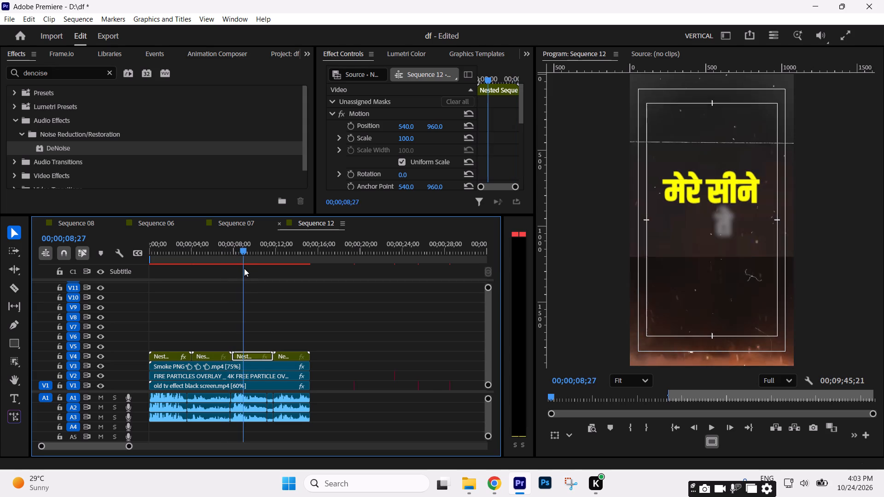
left_click_drag(244, 268, 275, 272)
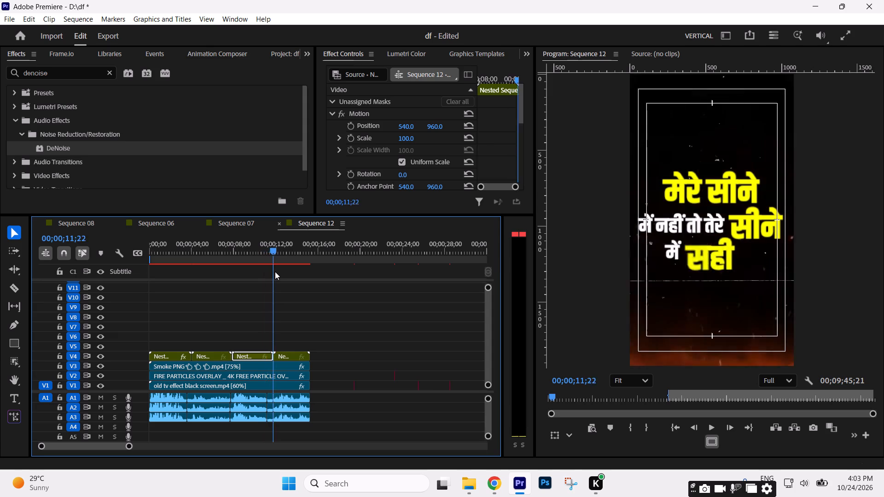
left_click_drag(275, 272, 275, 273)
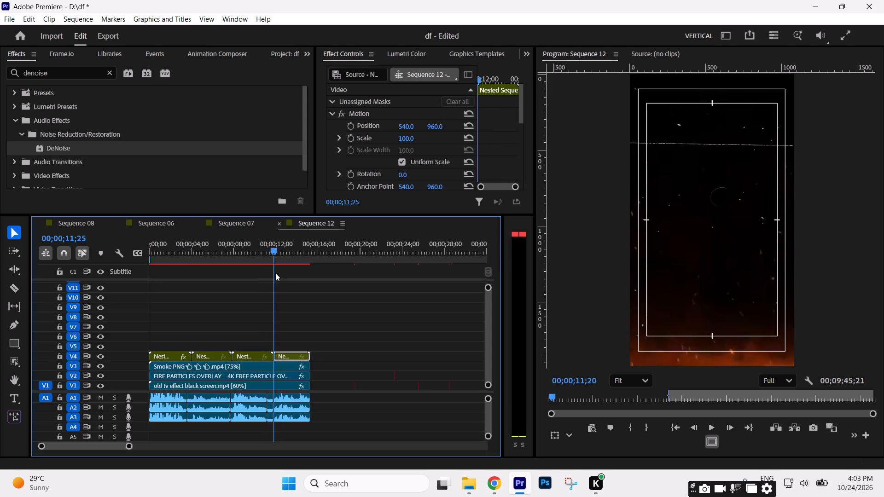
left_click_drag(275, 273, 304, 277)
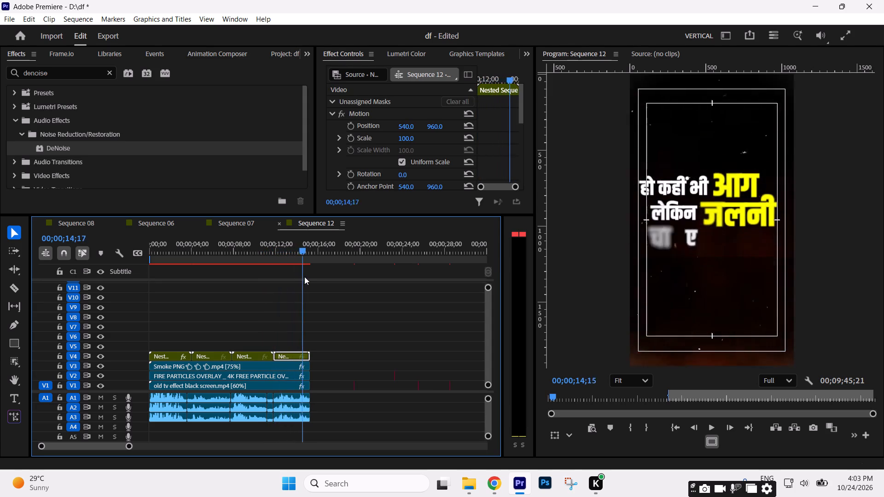
left_click_drag(304, 277, 102, 279)
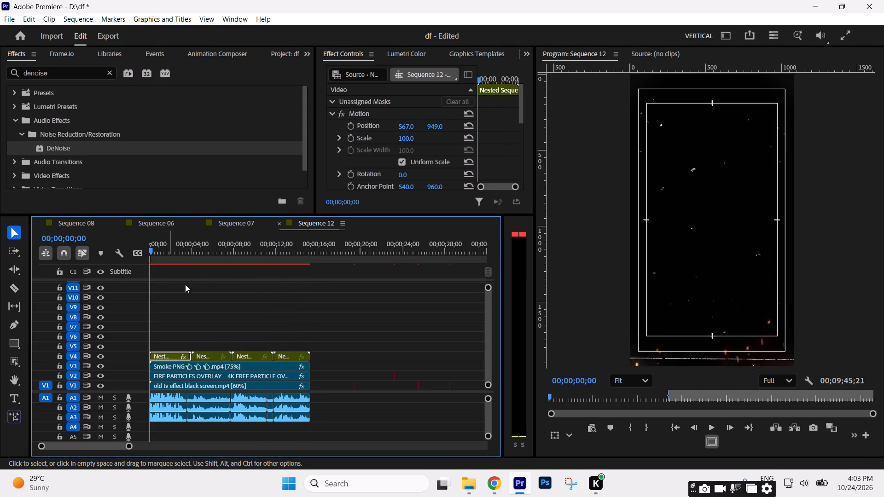
Deselect the clips and save the project.
left_click(259, 286)
key("ctrl+s")
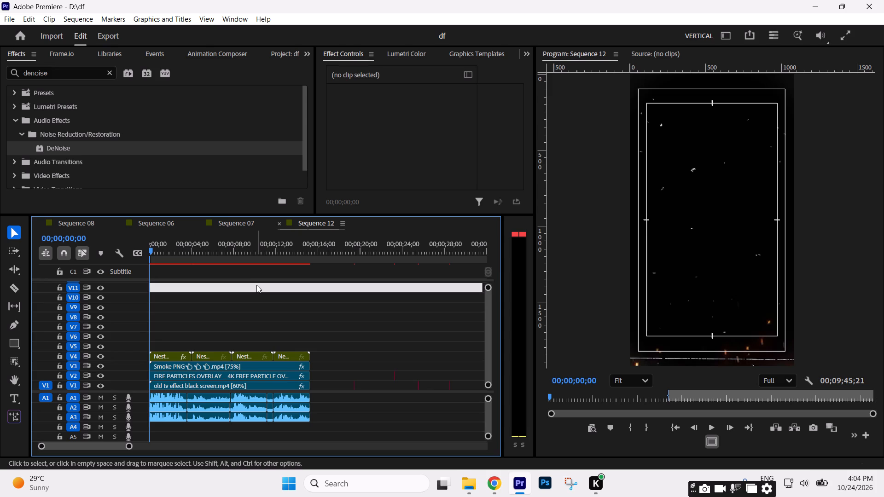
Replay the opening of the first lyric phrase from the sequence start and save the project again.
left_click(185, 249)
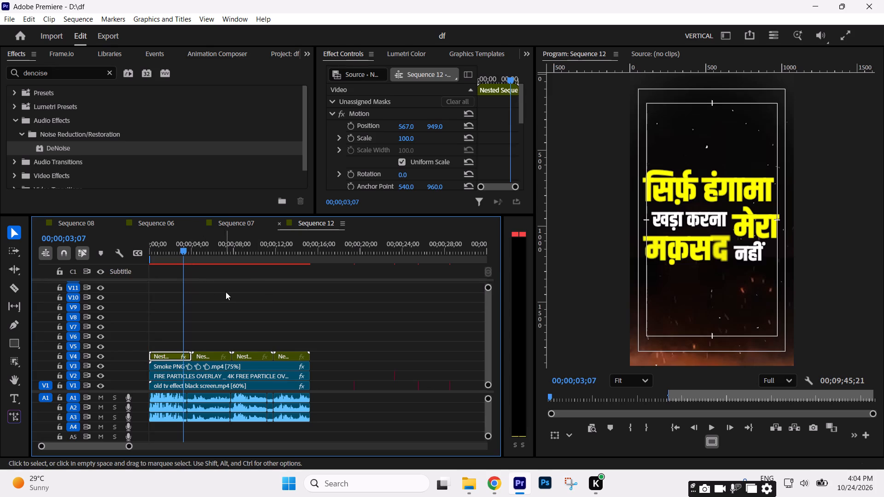
left_click(221, 283)
left_click(195, 286)
left_click_drag(186, 250, 5, 284)
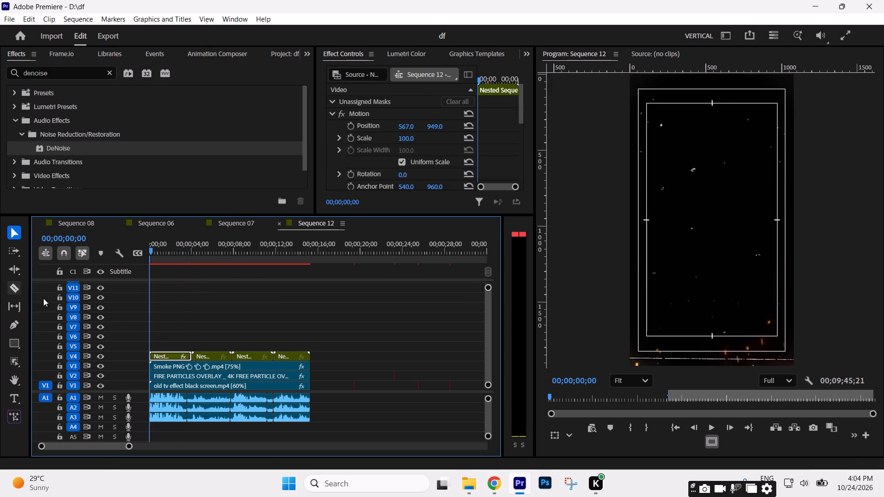
left_click(234, 298)
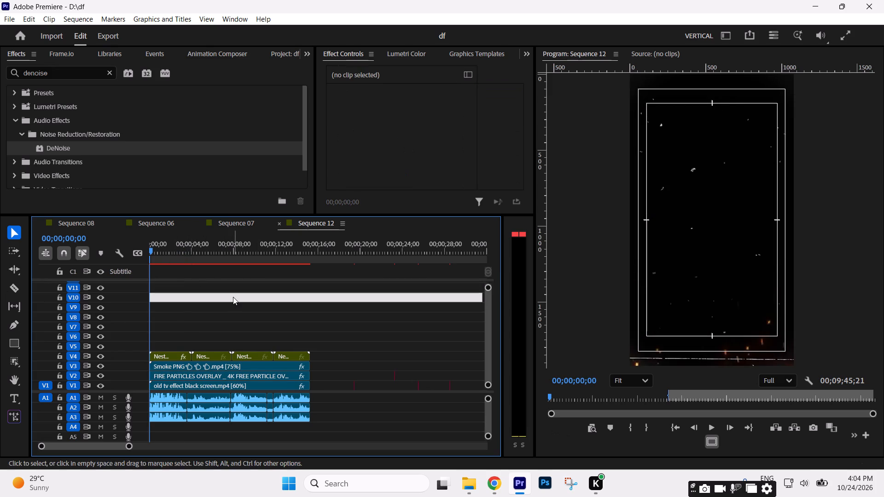
key("space")
key("space")
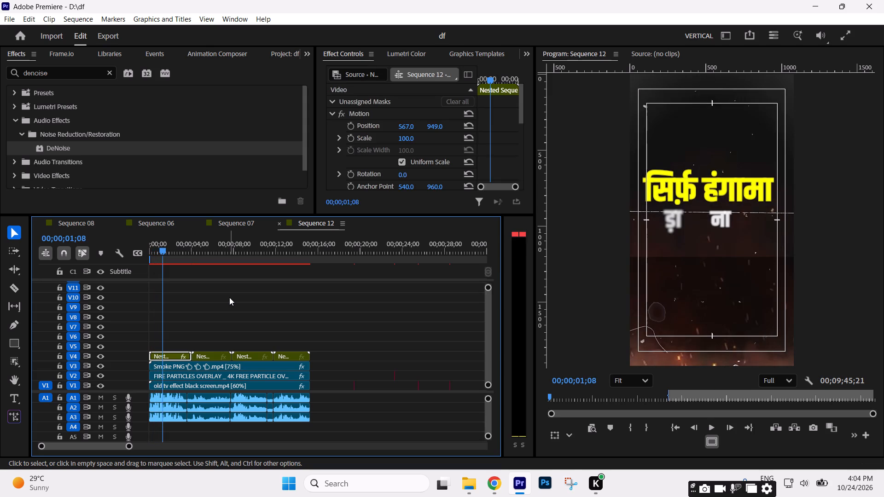
key("ctrl+s")
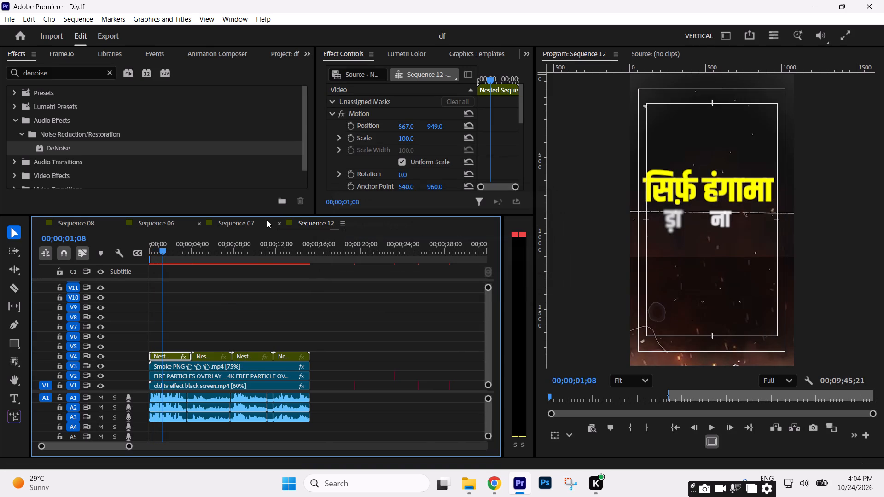
In Animation Composer, expand Essential Sound Effects, enlarge the browsing area, and expand the Swoosh category.
scroll(310, 196, "up", 1)
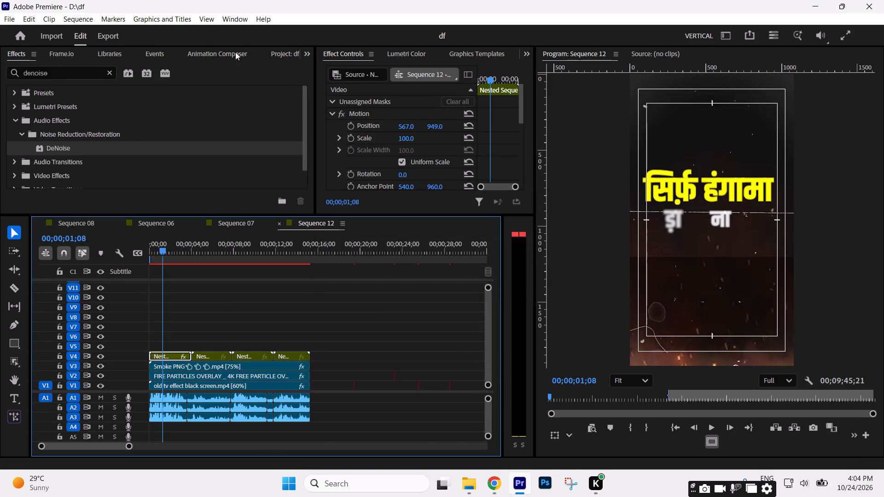
left_click(235, 52)
scroll(61, 168, "down", 7)
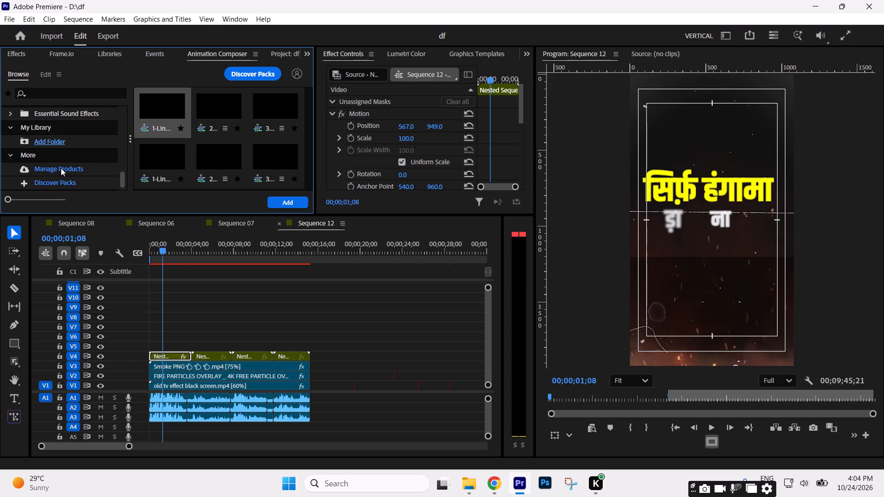
left_click(10, 113)
scroll(77, 135, "down", 1)
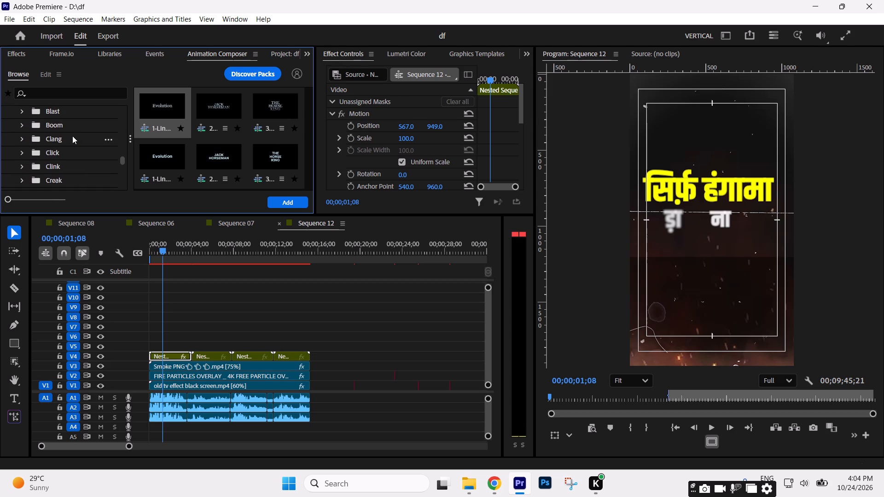
left_click_drag(93, 214, 95, 225)
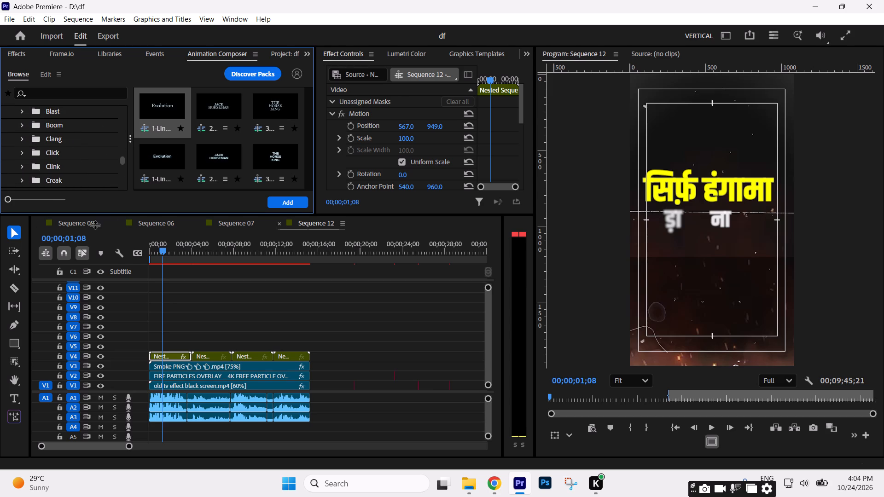
left_click_drag(95, 225, 100, 259)
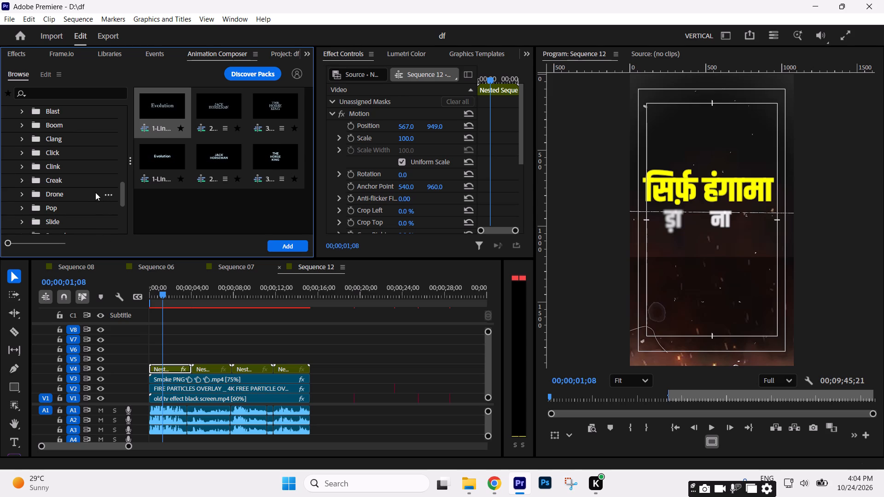
scroll(93, 191, "down", 1)
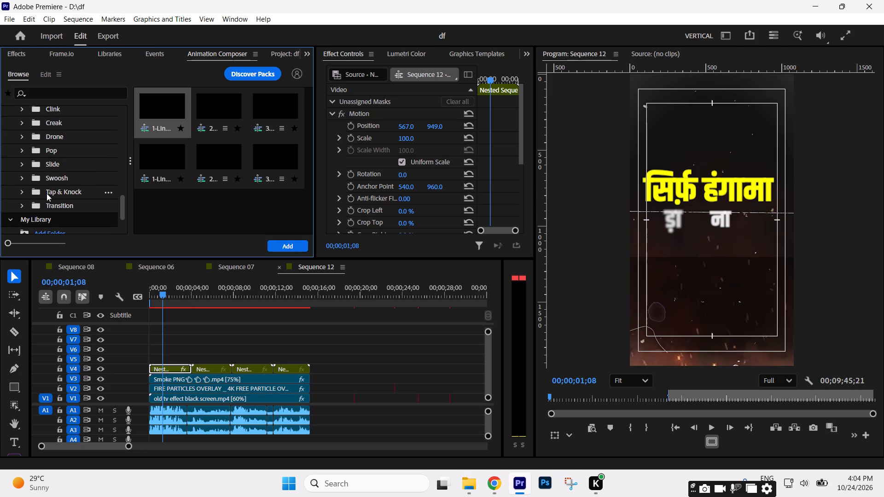
left_click(18, 179)
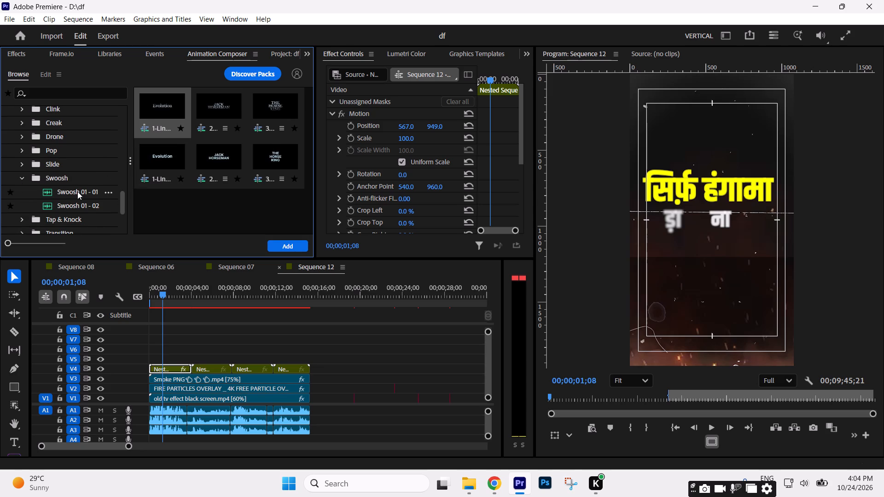
Select the Swoosh 01 - 01 sound effect and audition it by scrubbing its waveform.
left_click(77, 191)
left_click_drag(147, 184, 177, 183)
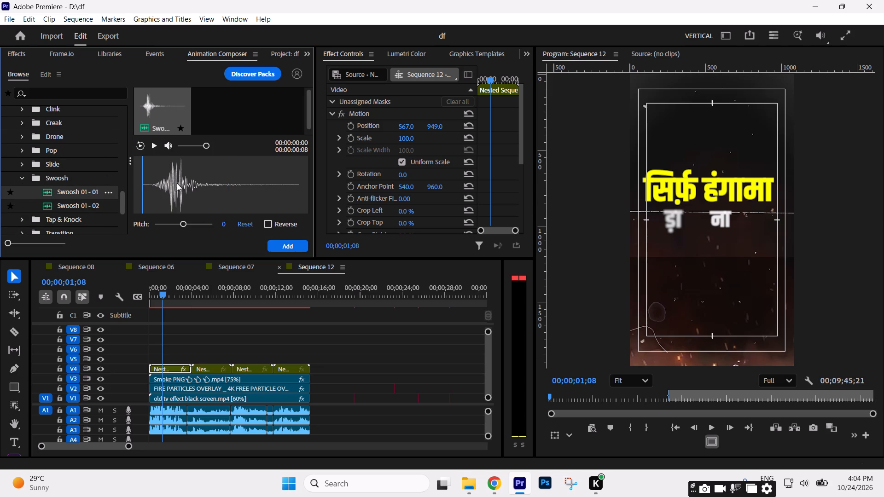
left_click_drag(177, 183, 181, 183)
left_click(140, 182)
left_click_drag(178, 170, 115, 170)
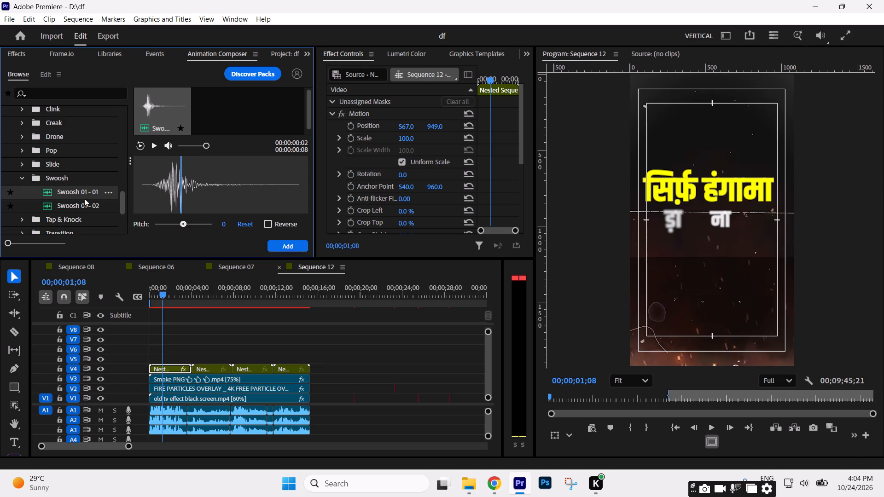
Add Swoosh 01 - 01 to audio track A2 past the end of the clips, at about 00;00;17;02, and play it back.
left_click_drag(58, 189, 329, 417)
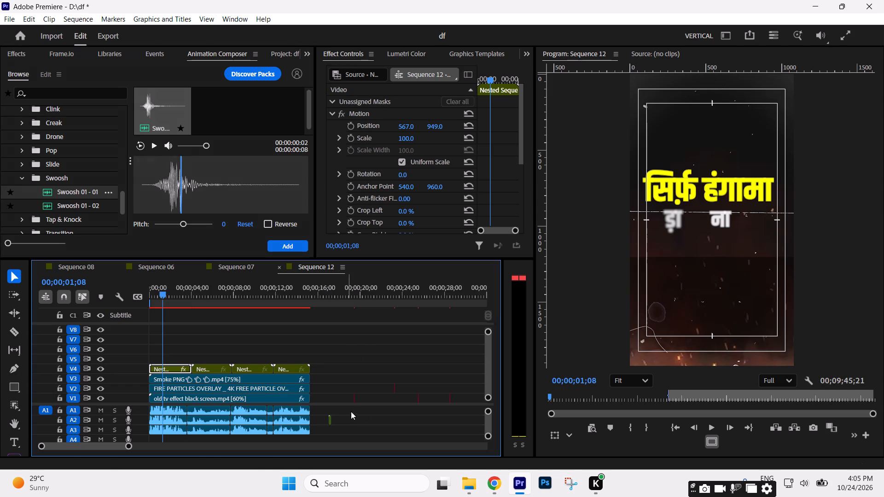
left_click(315, 296)
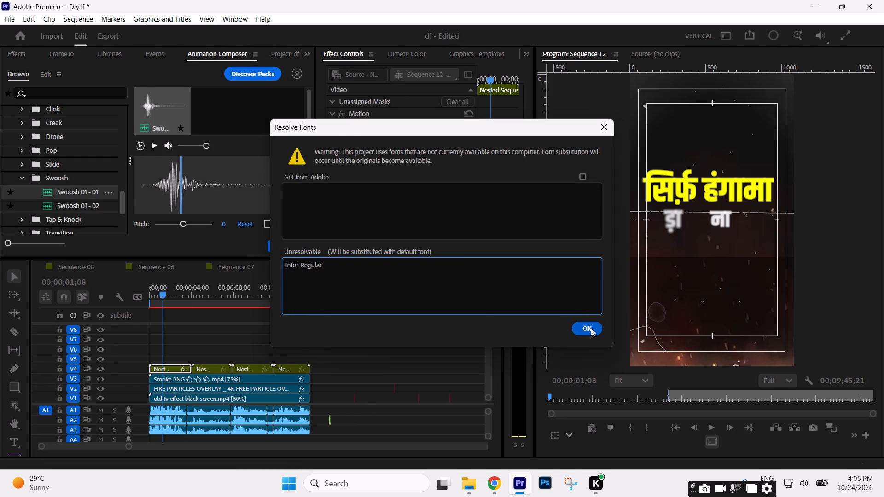
left_click(582, 329)
left_click(323, 294)
key("Down")
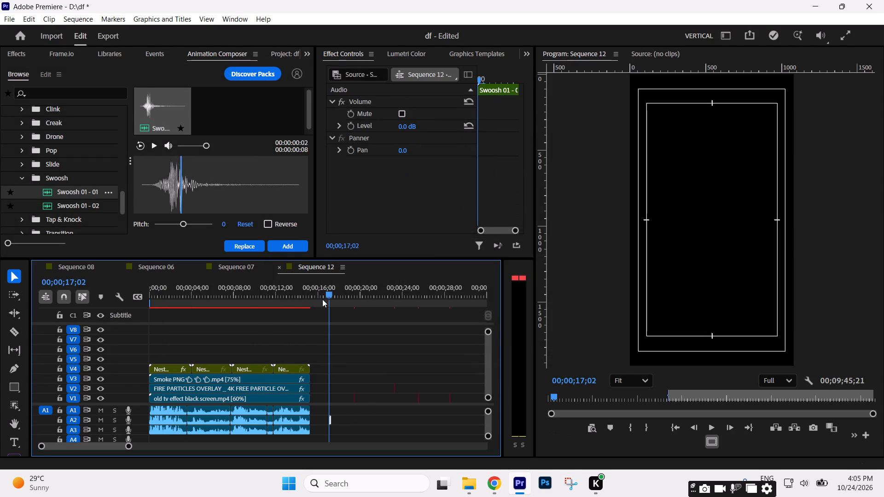
type("====")
key("space")
key("space")
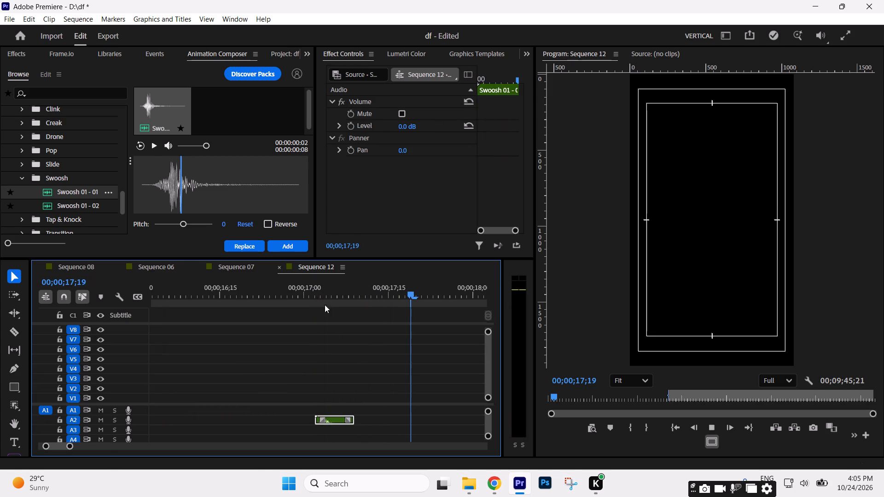
Look through the sound effect categories, place another Swoosh 01 - 01 on audio track A1 at 00;00;17;19, and play it back.
key("minus")
key("minus")
key("minus")
key("minus")
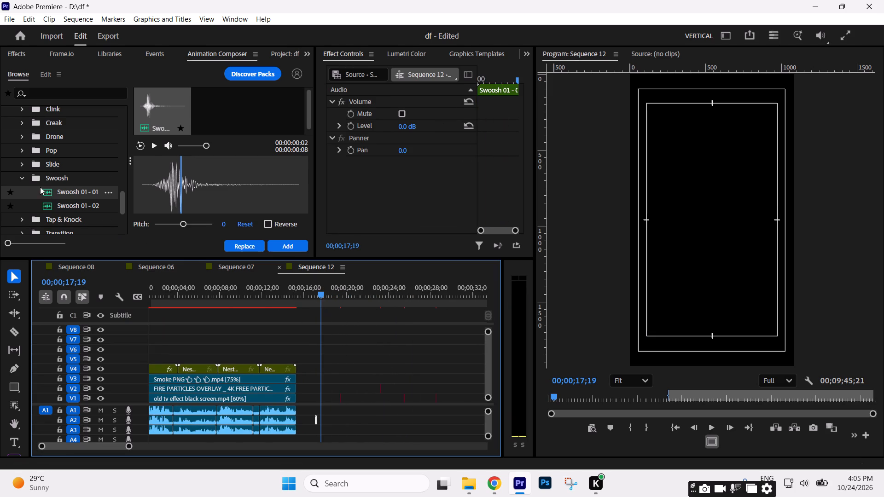
left_click(19, 177)
scroll(57, 163, "up", 1)
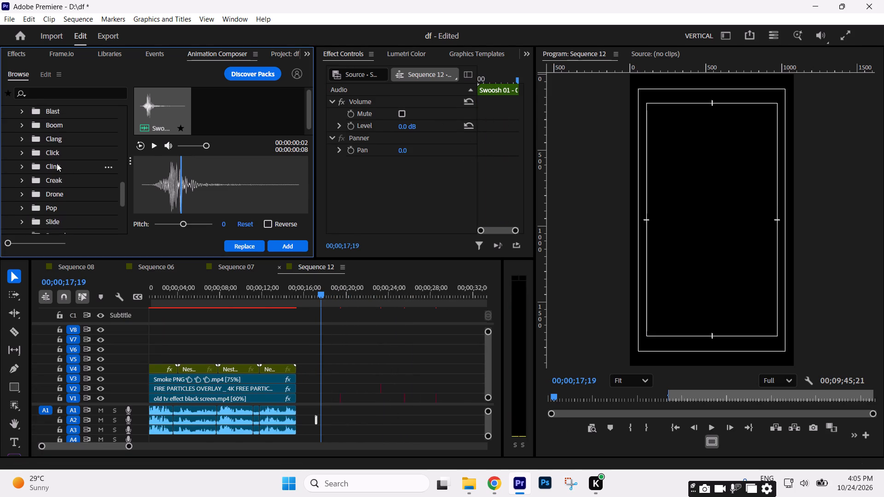
scroll(57, 163, "up", 1)
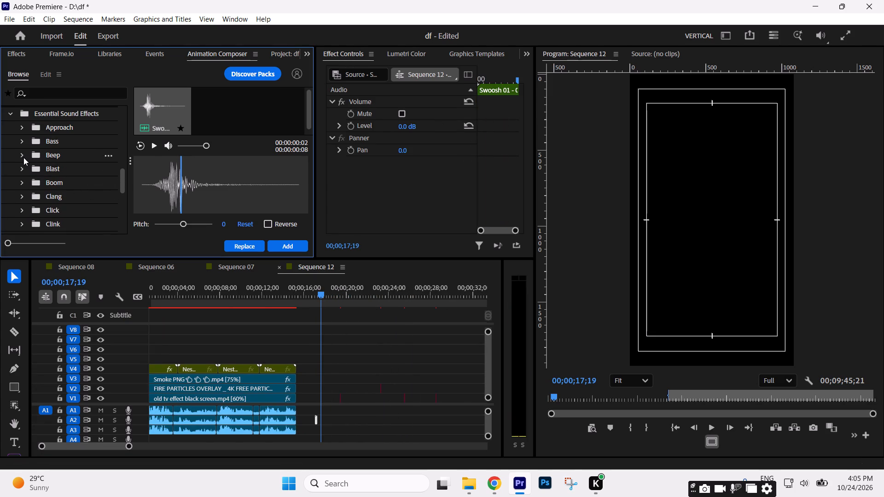
scroll(52, 183, "down", 2)
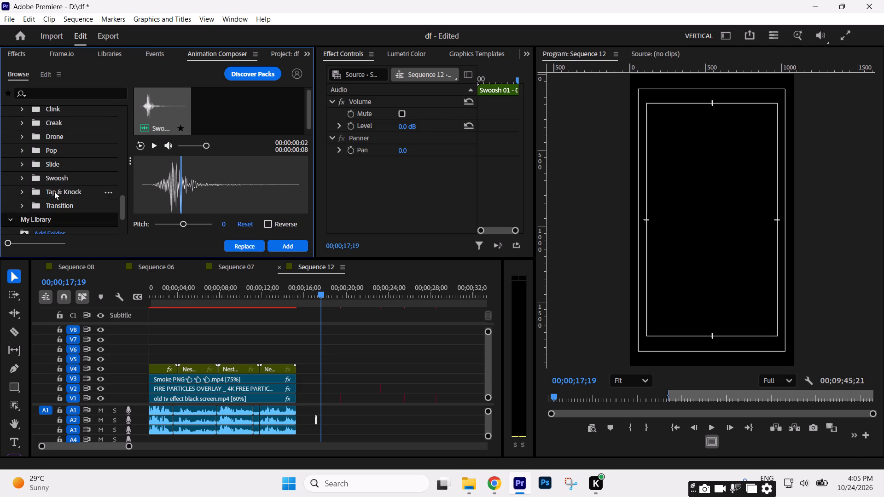
scroll(76, 190, "up", 1)
scroll(76, 190, "down", 1)
left_click(21, 180)
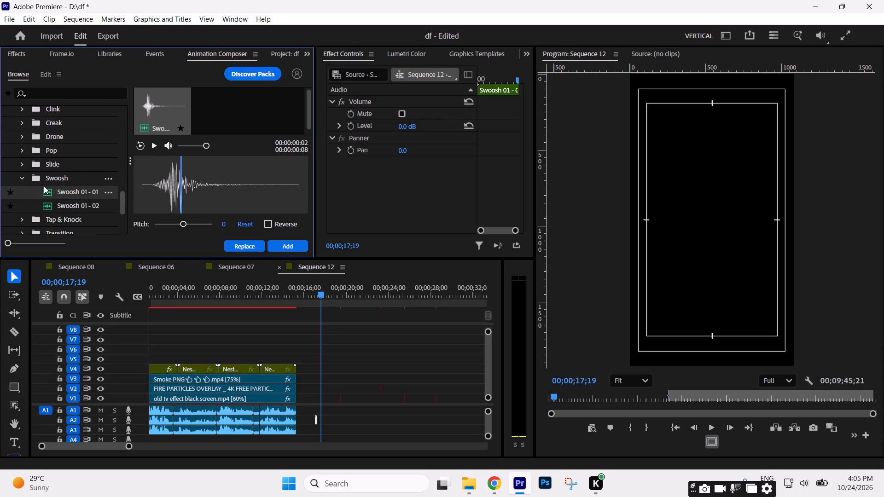
left_click_drag(58, 191, 317, 407)
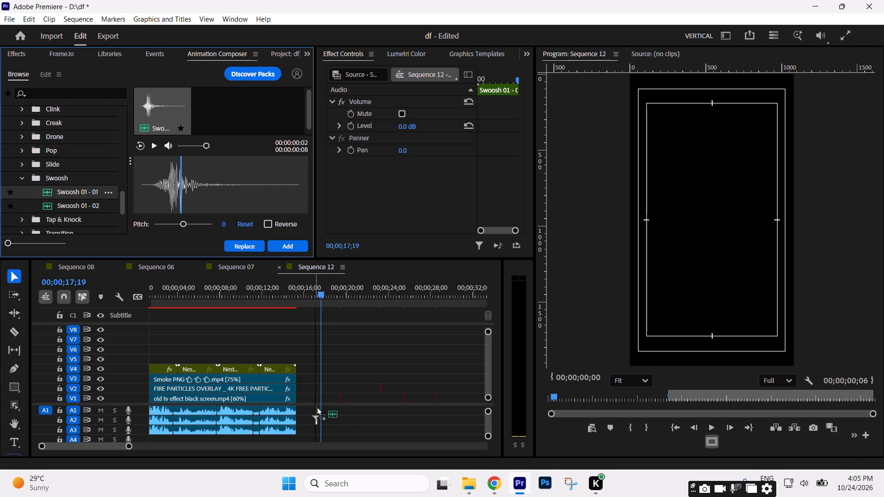
left_click_drag(317, 407, 320, 408)
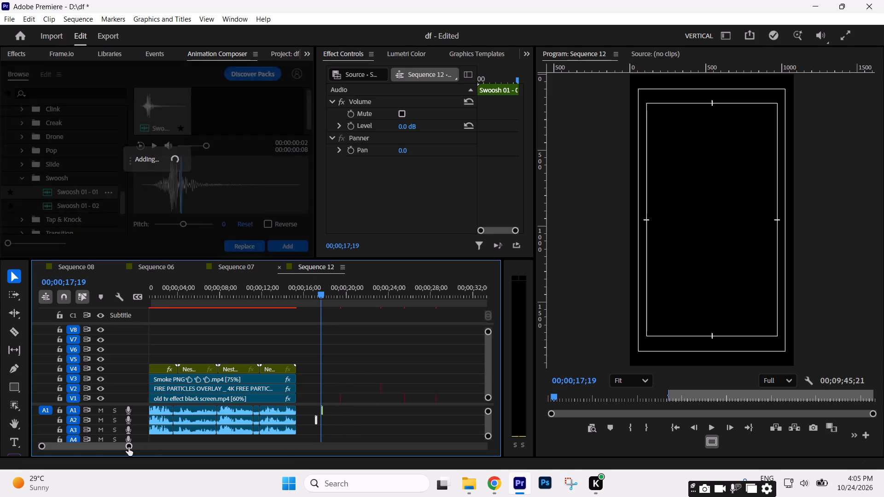
left_click_drag(128, 447, 59, 449)
key("space")
key("space")
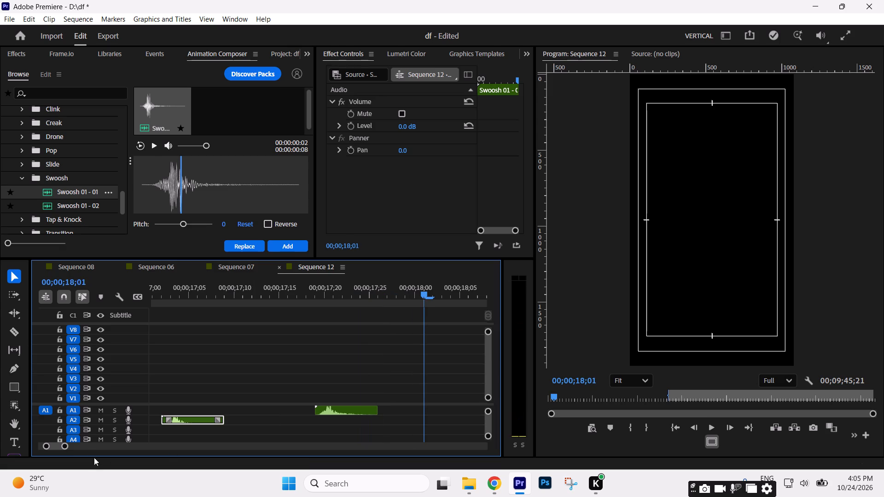
Browse the Animation Composer library for an alternative sound effect.
left_click_drag(65, 446, 183, 446)
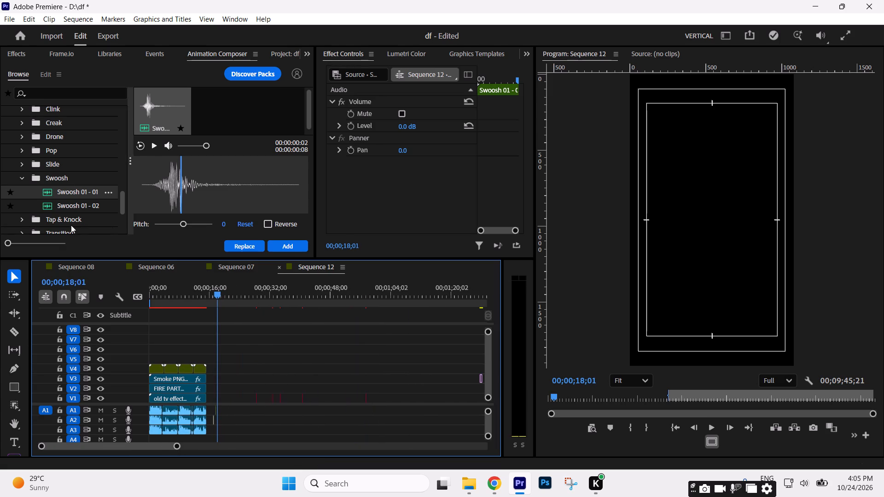
scroll(61, 173, "up", 3)
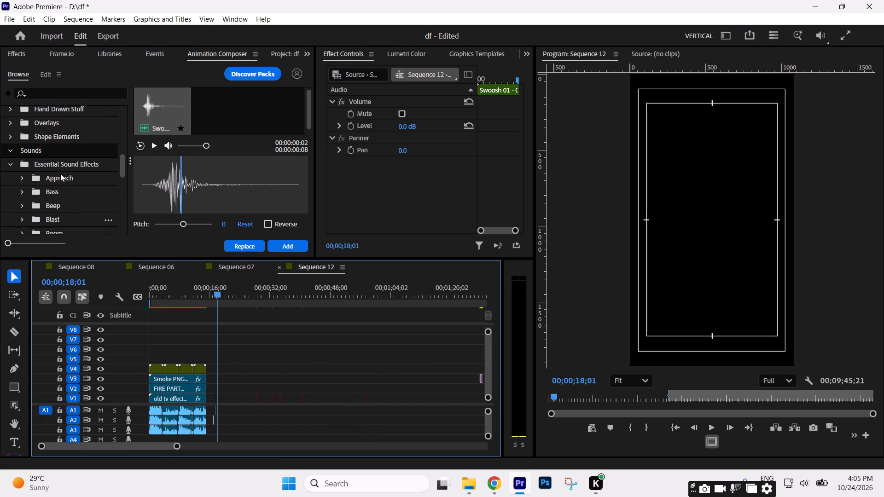
scroll(60, 173, "down", 6)
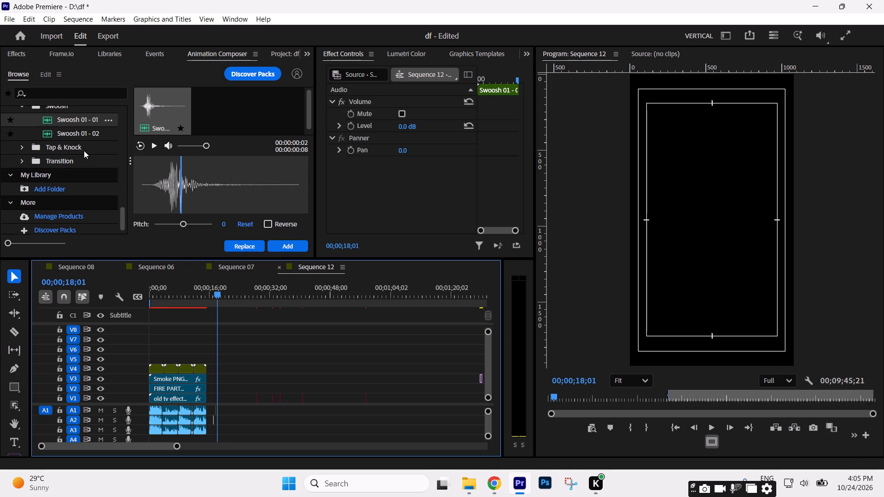
scroll(98, 169, "up", 14)
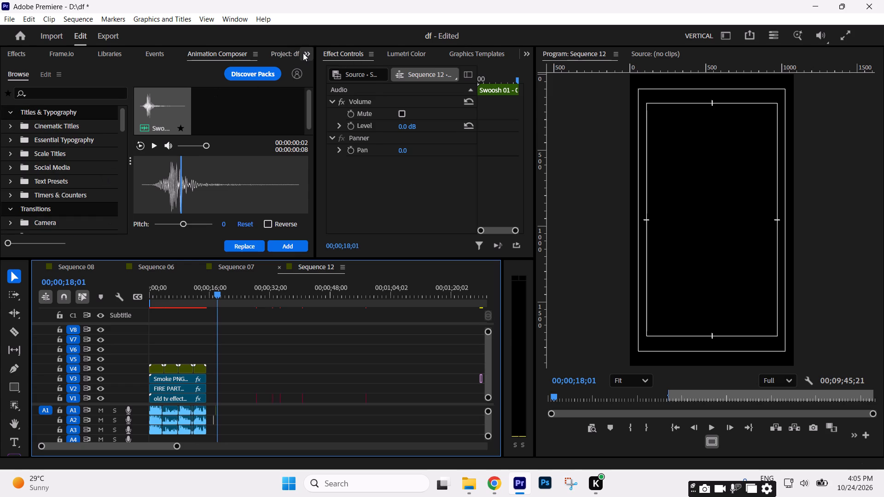
Clear the denoise search from the effects list.
left_click_drag(306, 53, 312, 66)
left_click(155, 191)
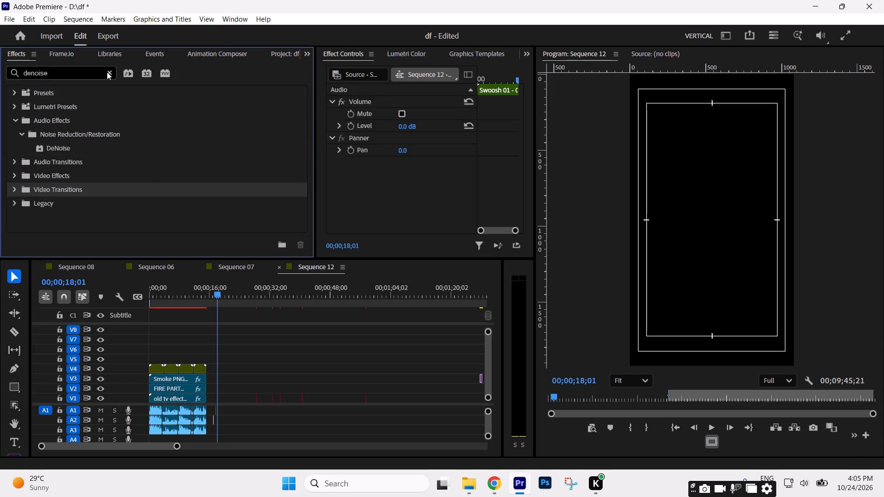
left_click(107, 72)
Import the Boom 3 (1) audio file into the project from the Transition > SOUND EFFECT folder on drive E:.
left_click_drag(310, 52, 318, 136)
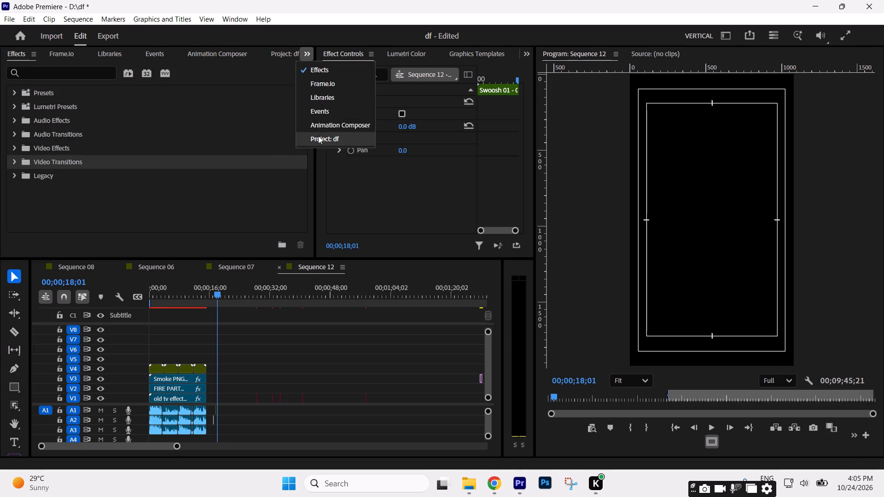
left_click_drag(318, 136, 320, 139)
scroll(244, 185, "down", 3)
left_click_drag(300, 220, 302, 244)
double_click(155, 209)
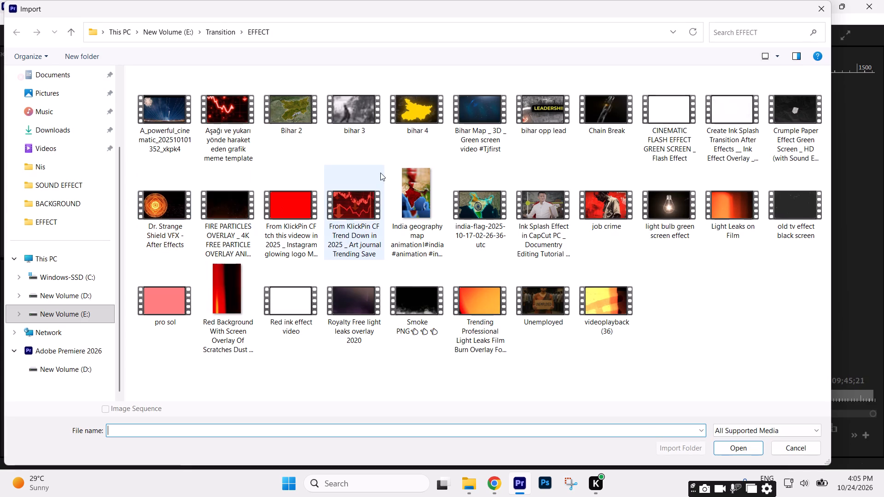
scroll(369, 272, "down", 4)
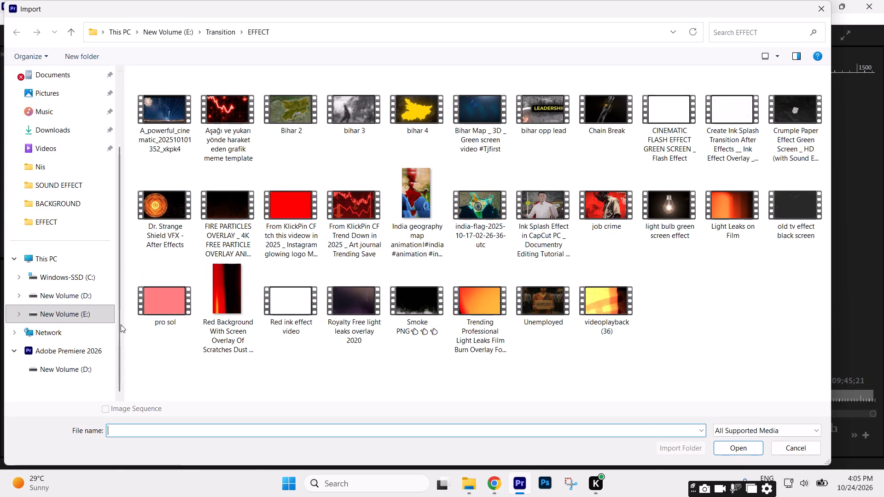
left_click(84, 297)
left_click(85, 312)
left_click(83, 305)
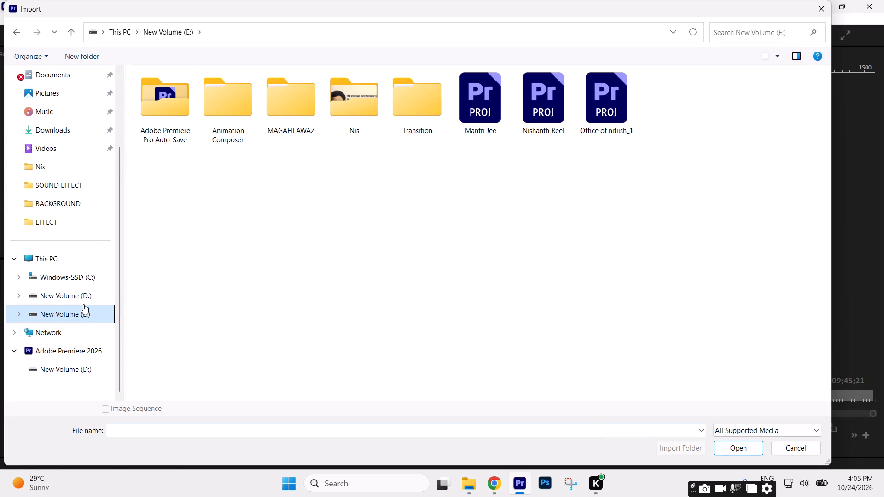
left_click(89, 294)
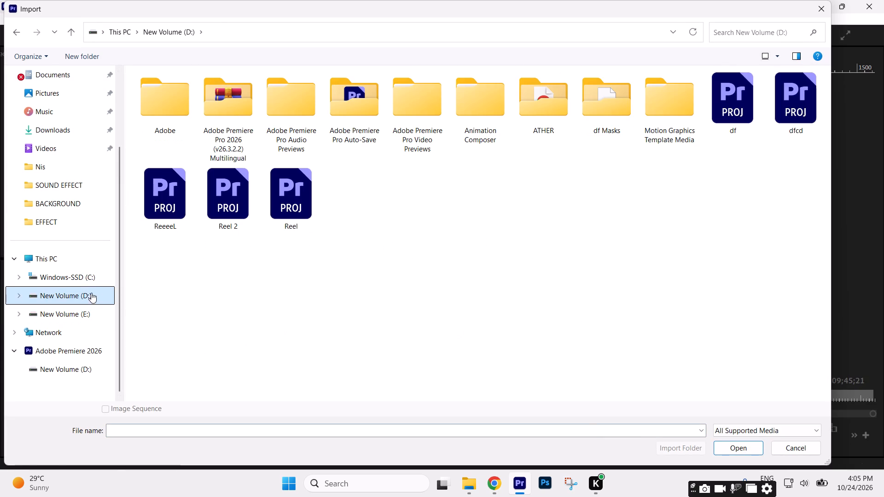
left_click(86, 314)
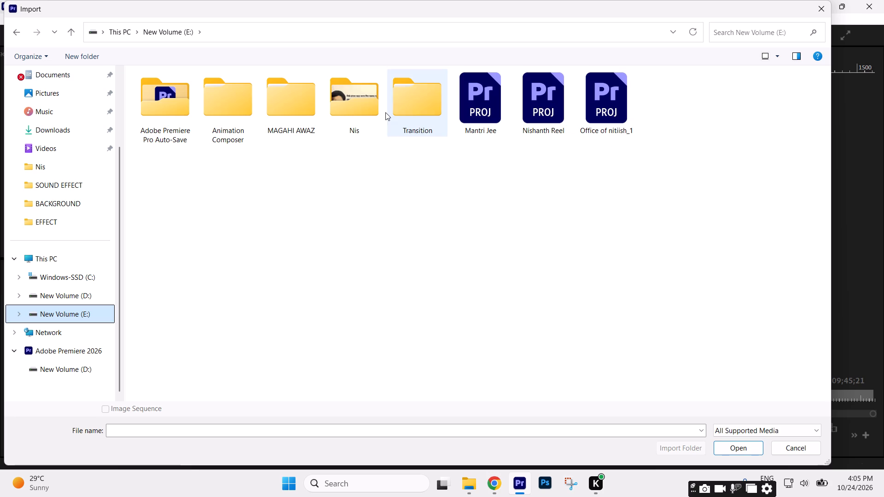
left_click(385, 112)
double_click(440, 105)
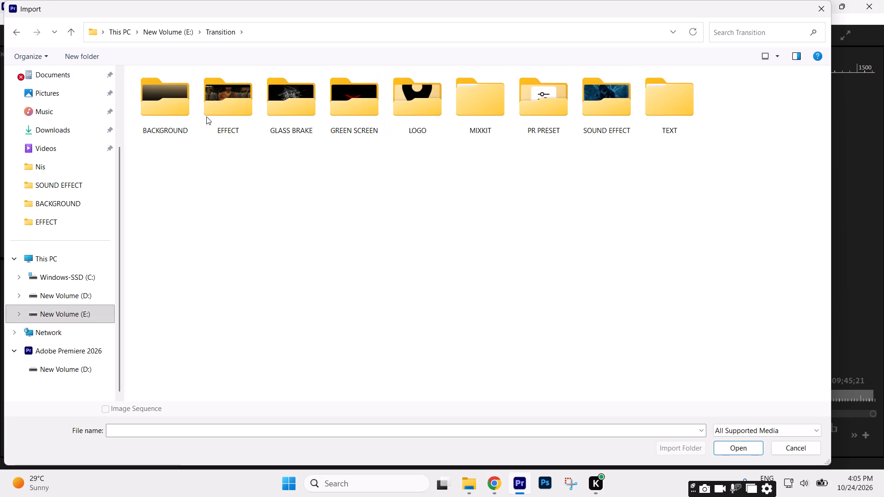
left_click(187, 110)
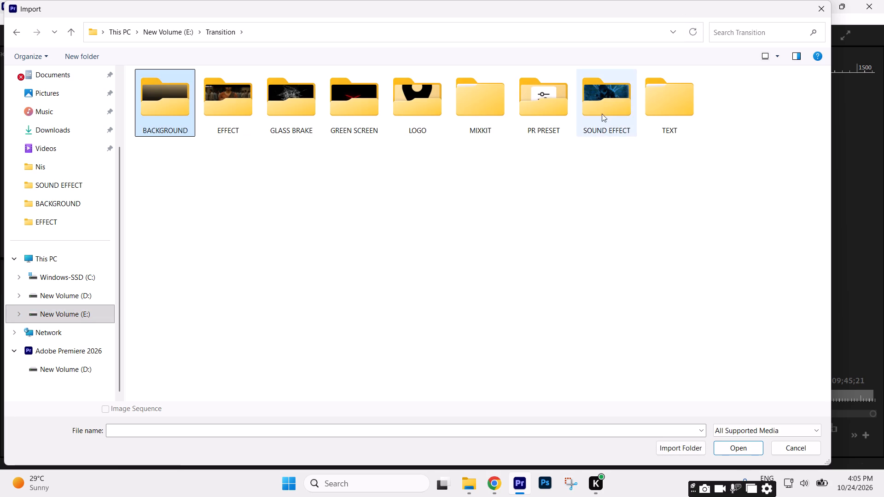
double_click(601, 106)
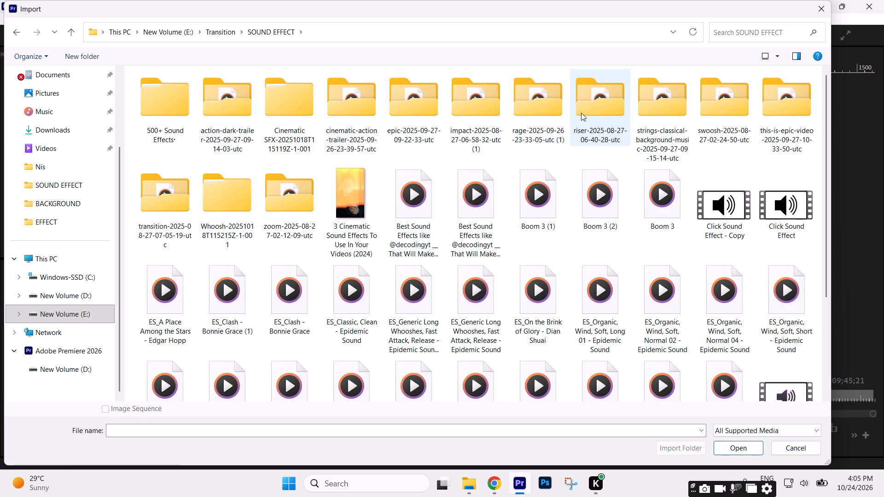
left_click(540, 219)
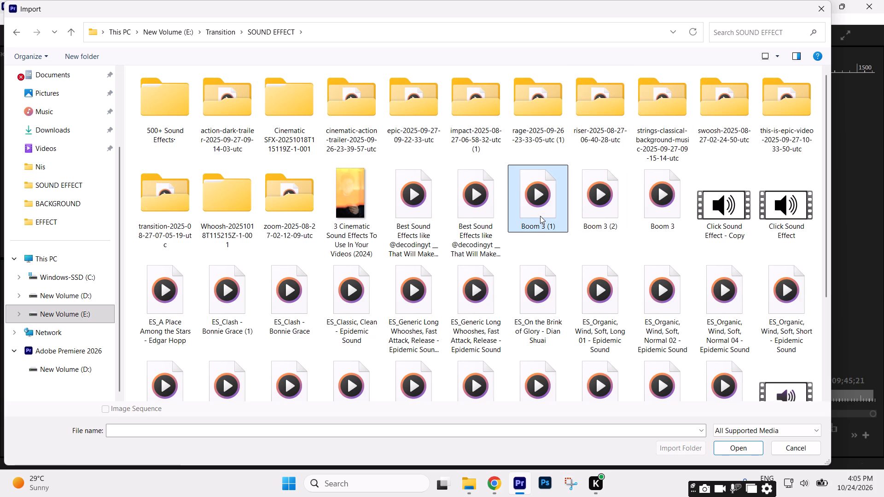
left_click(735, 449)
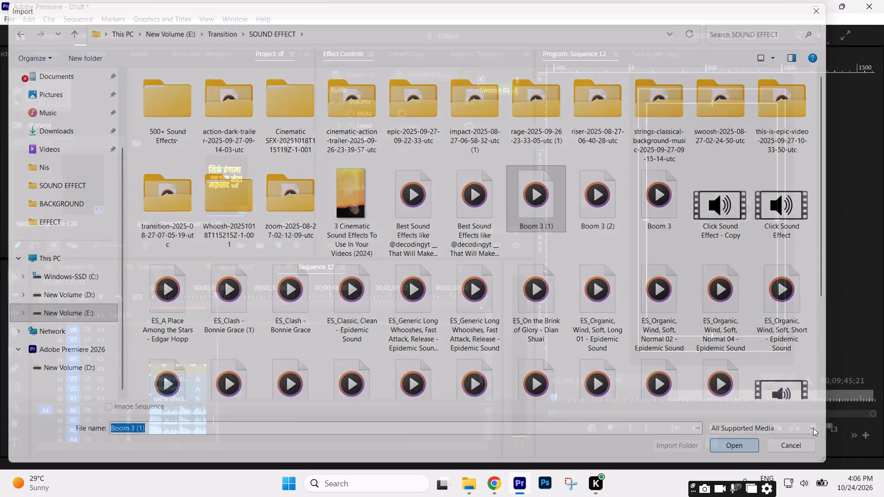
Place Boom 3 (1).wav on audio track A1 in the empty area after the swoosh clips and play it back.
left_click_drag(57, 184, 230, 413)
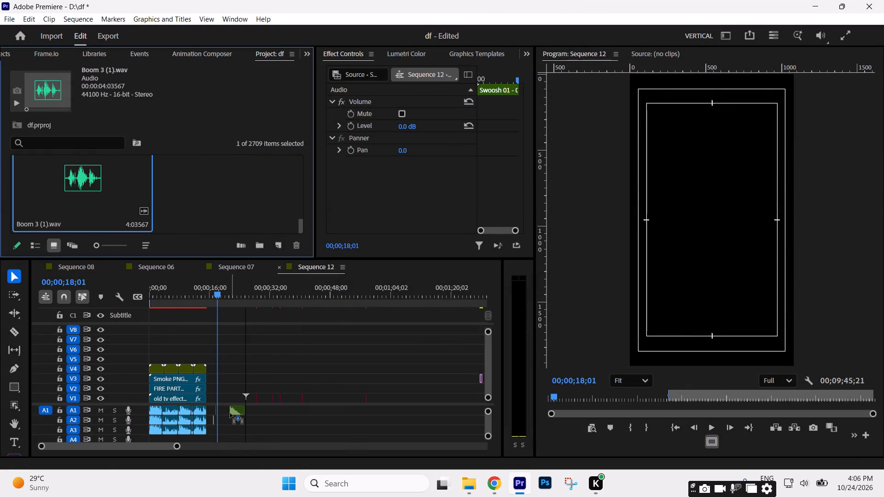
left_click_drag(230, 413, 229, 413)
left_click(226, 287)
key("space")
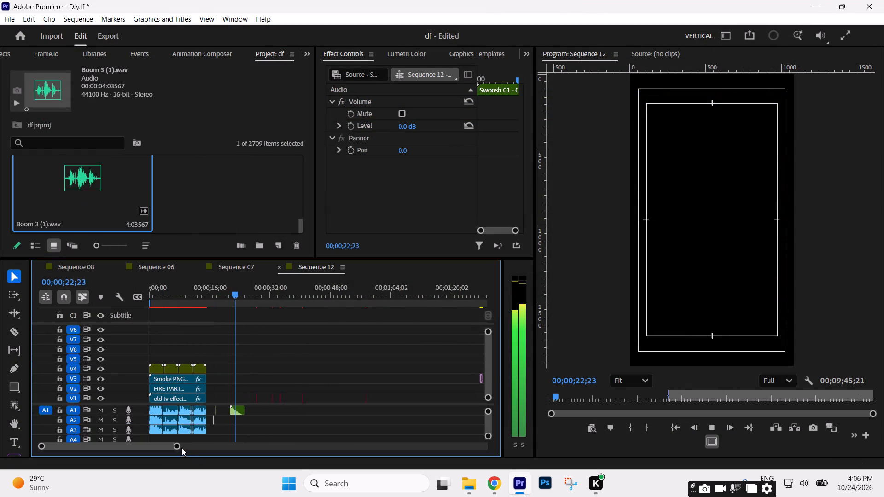
left_click_drag(178, 447, 198, 448)
key("space")
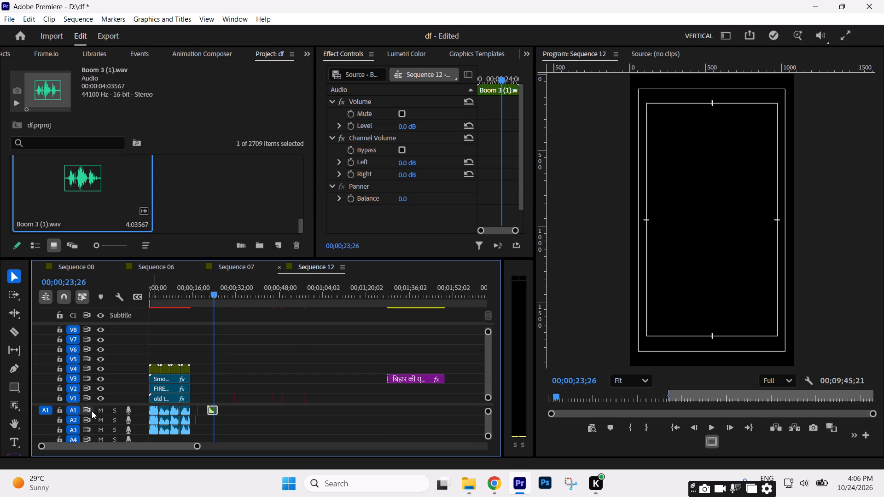
Enlarge the audio track area and move the Boom 3 (1) clip to track A4 at the sequence start.
left_click_drag(95, 404, 102, 382)
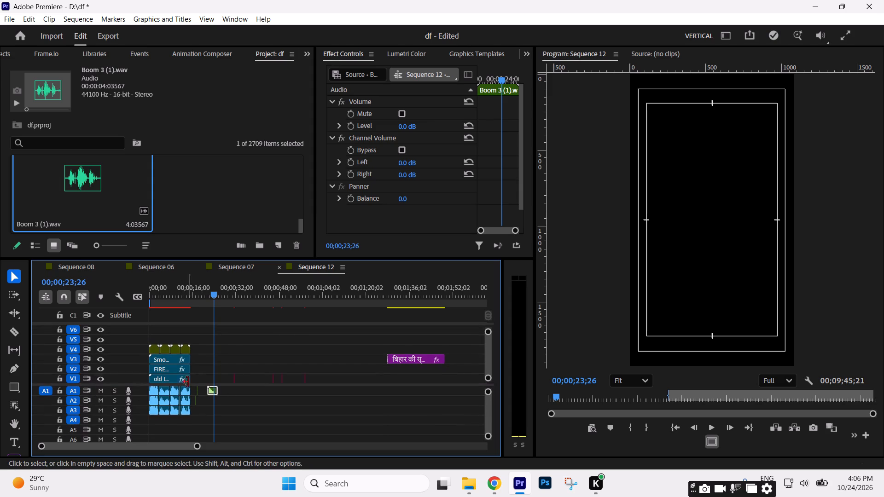
left_click_drag(489, 436, 491, 463)
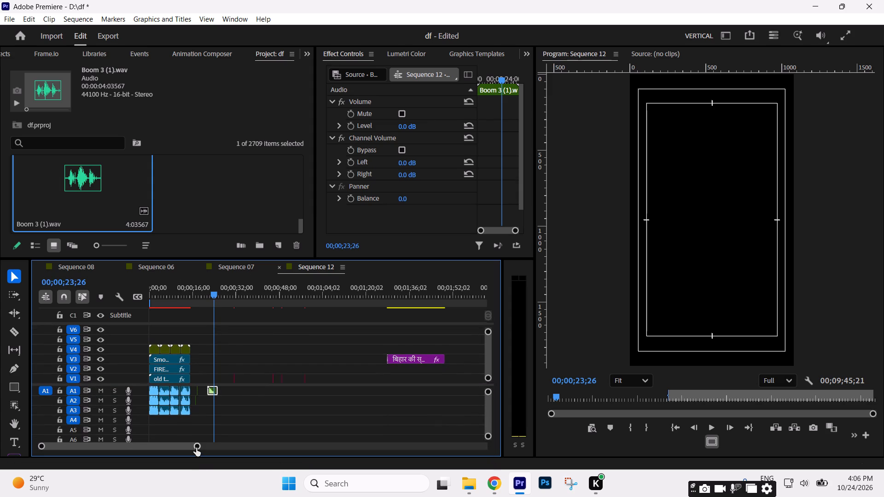
left_click_drag(196, 448, 170, 451)
left_click_drag(134, 445, 71, 457)
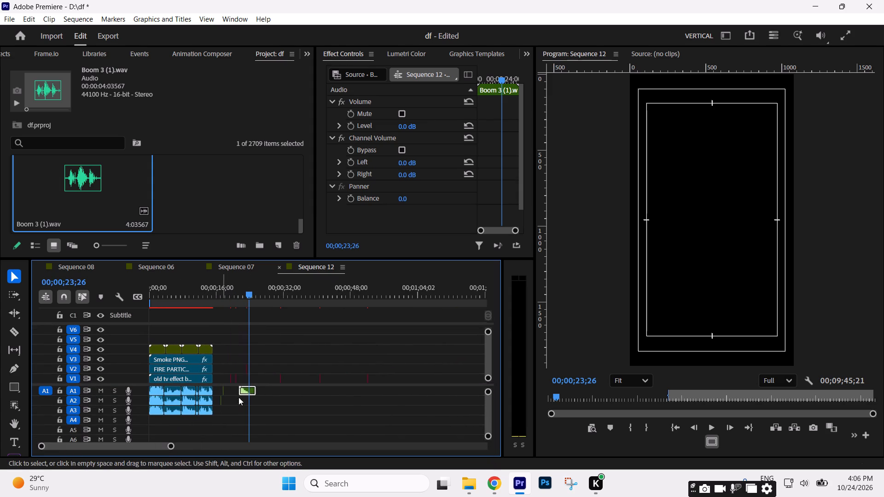
left_click_drag(246, 390, 147, 422)
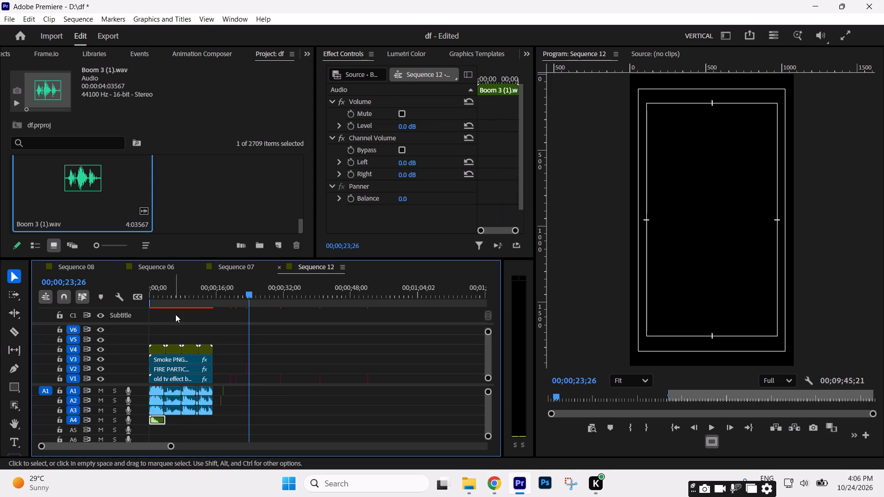
Play back the opening from the sequence start and delete all the voice clips on audio track A2.
left_click_drag(171, 296, 53, 302)
key("space")
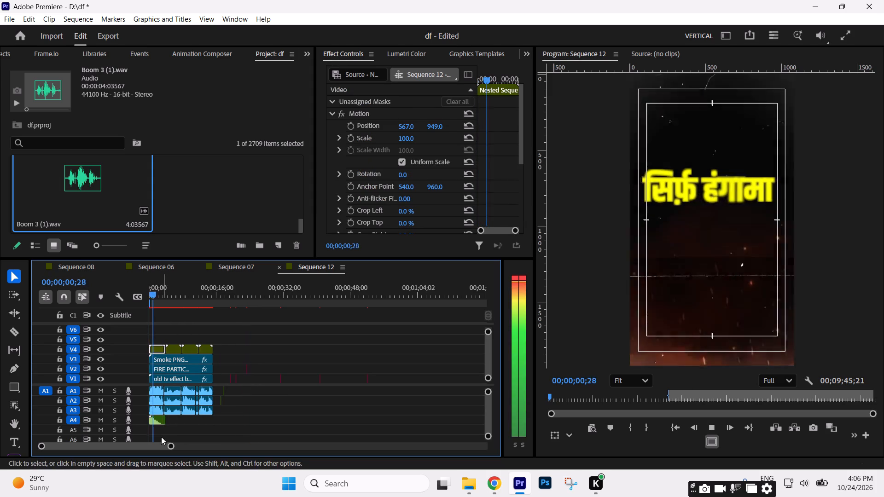
key("space")
left_click_drag(174, 446, 158, 449)
left_click_drag(171, 445, 26, 462)
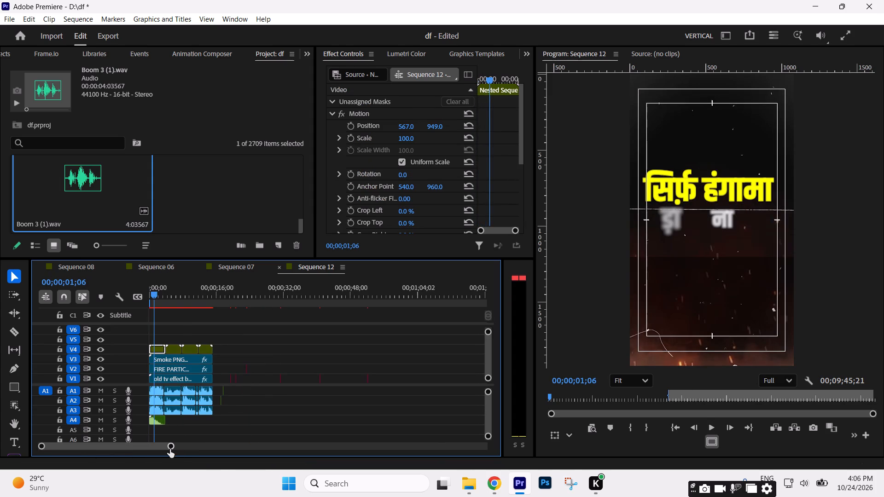
left_click_drag(169, 447, 106, 446)
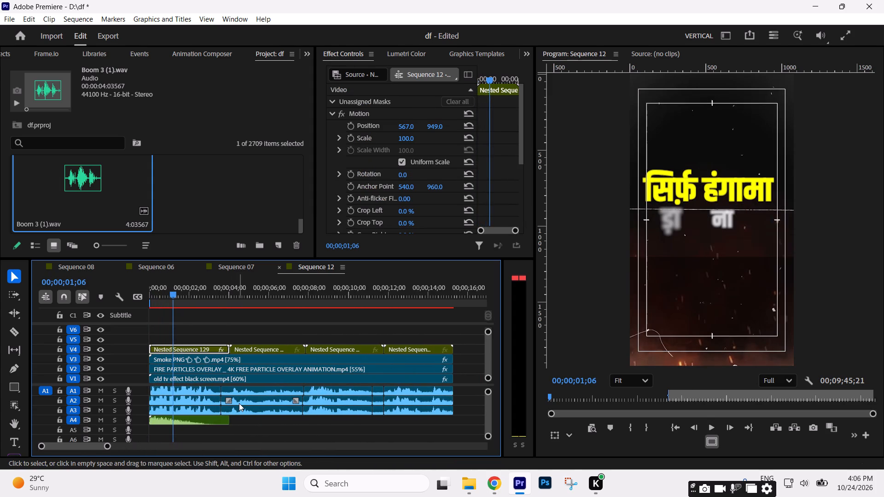
left_click(239, 403)
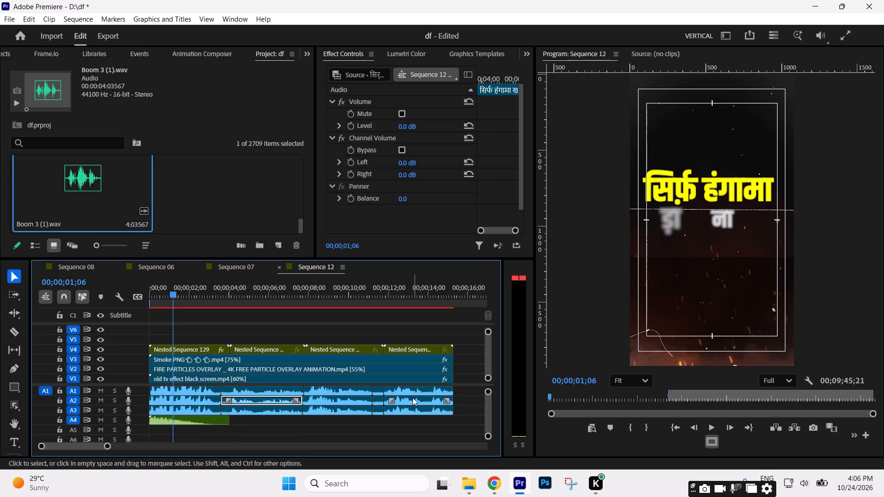
left_click(412, 399)
left_click_drag(470, 399, 280, 405)
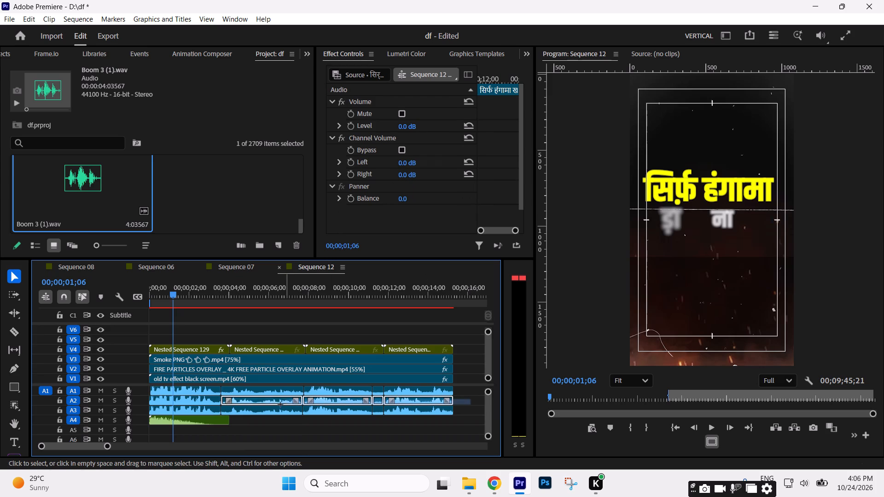
left_click_drag(280, 405, 206, 405)
key("Delete")
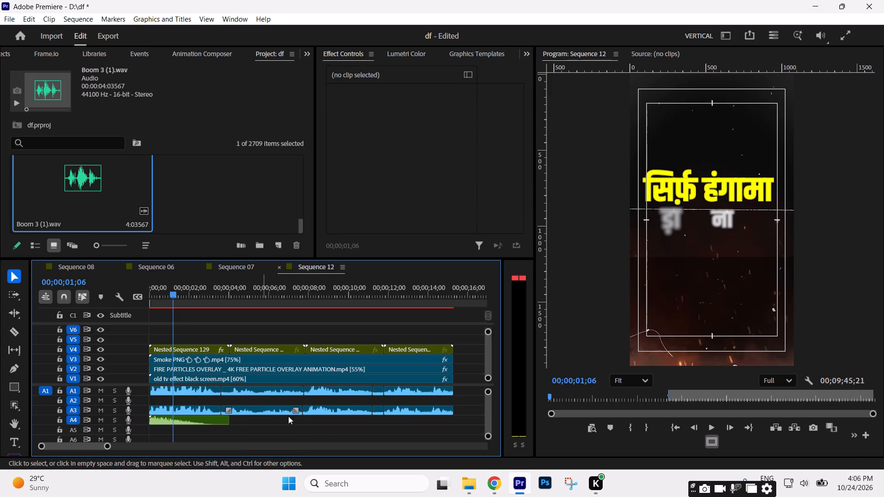
Move all the voice clips from track A3 up to A2, and the Boom 3 (1) clip from A4 to A3.
left_click_drag(410, 425, 251, 414)
left_click(177, 408, "shift")
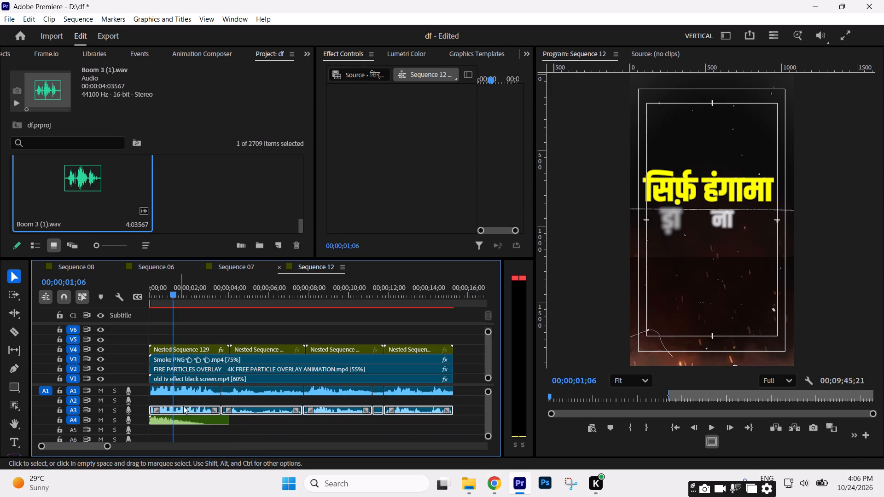
left_click(194, 406, "shift")
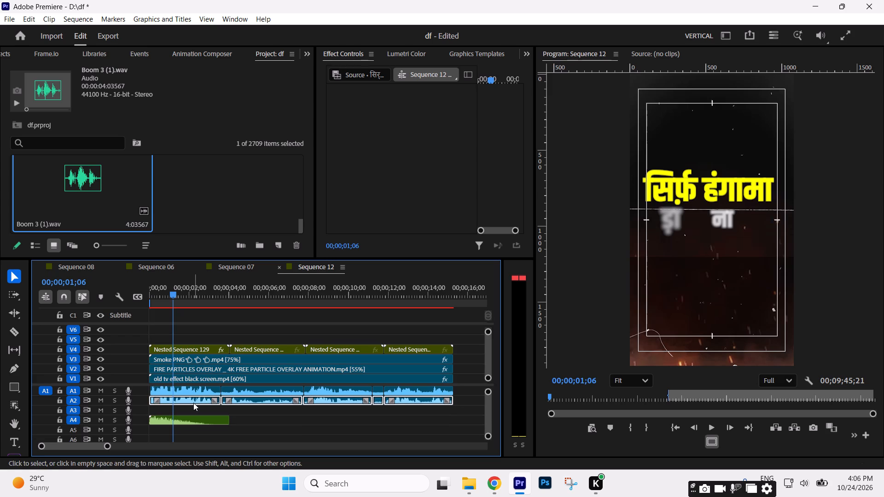
left_click_drag(205, 418, 205, 414)
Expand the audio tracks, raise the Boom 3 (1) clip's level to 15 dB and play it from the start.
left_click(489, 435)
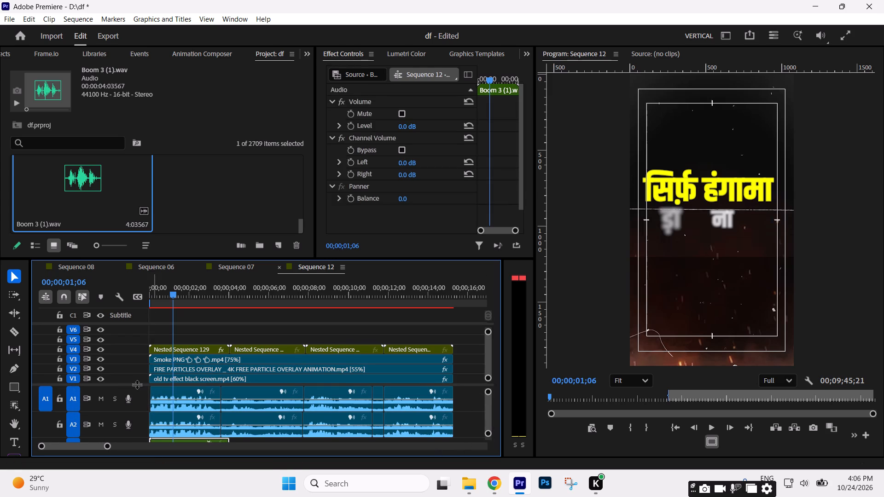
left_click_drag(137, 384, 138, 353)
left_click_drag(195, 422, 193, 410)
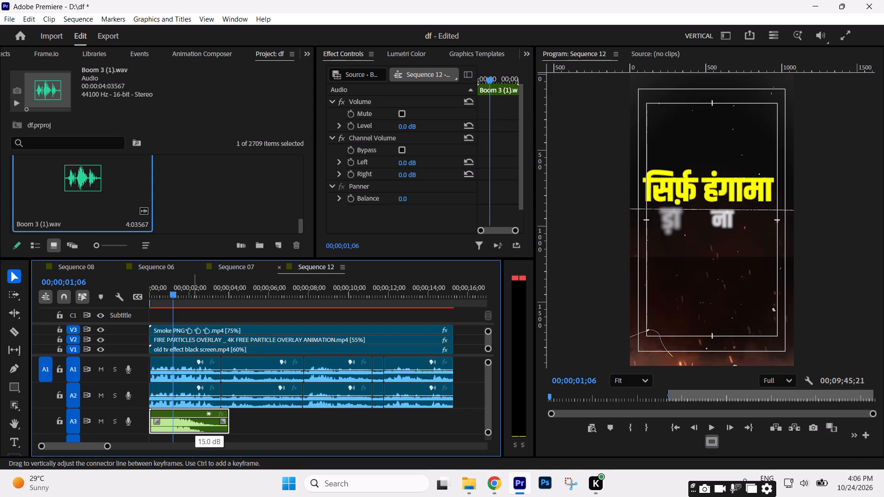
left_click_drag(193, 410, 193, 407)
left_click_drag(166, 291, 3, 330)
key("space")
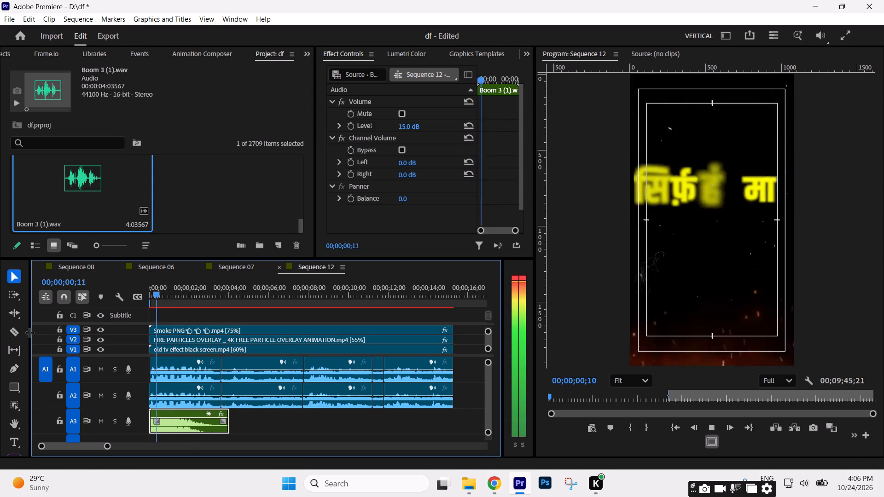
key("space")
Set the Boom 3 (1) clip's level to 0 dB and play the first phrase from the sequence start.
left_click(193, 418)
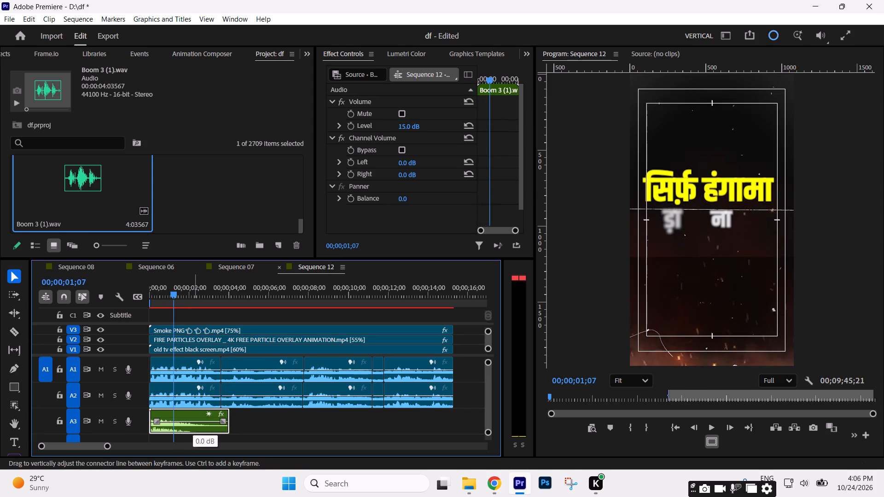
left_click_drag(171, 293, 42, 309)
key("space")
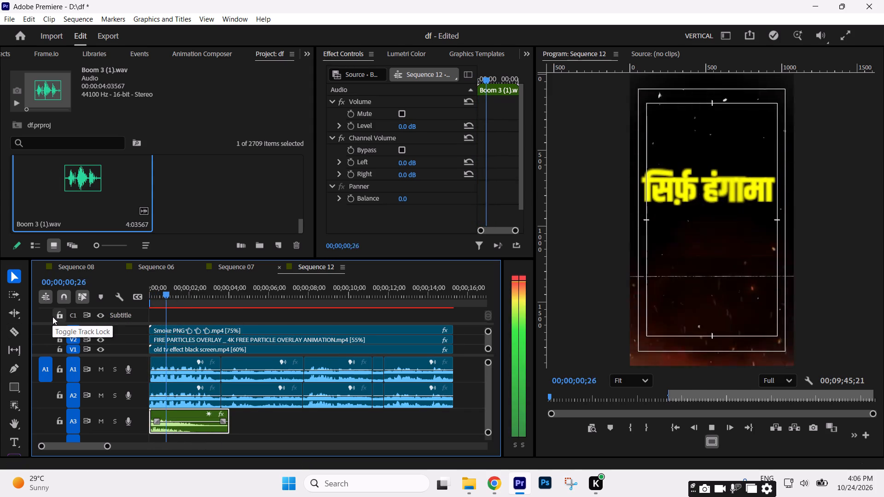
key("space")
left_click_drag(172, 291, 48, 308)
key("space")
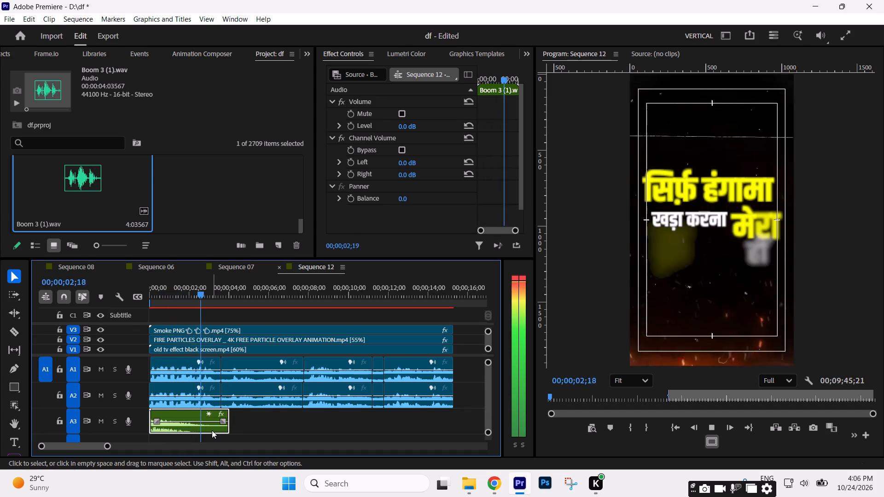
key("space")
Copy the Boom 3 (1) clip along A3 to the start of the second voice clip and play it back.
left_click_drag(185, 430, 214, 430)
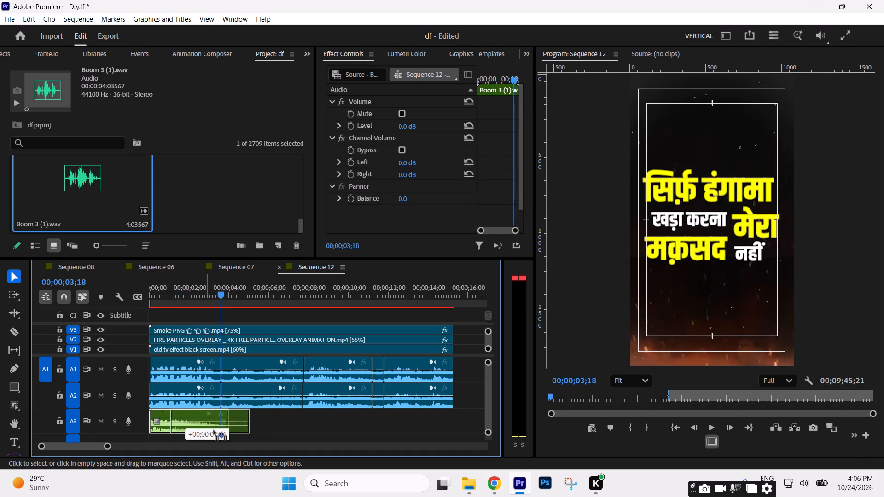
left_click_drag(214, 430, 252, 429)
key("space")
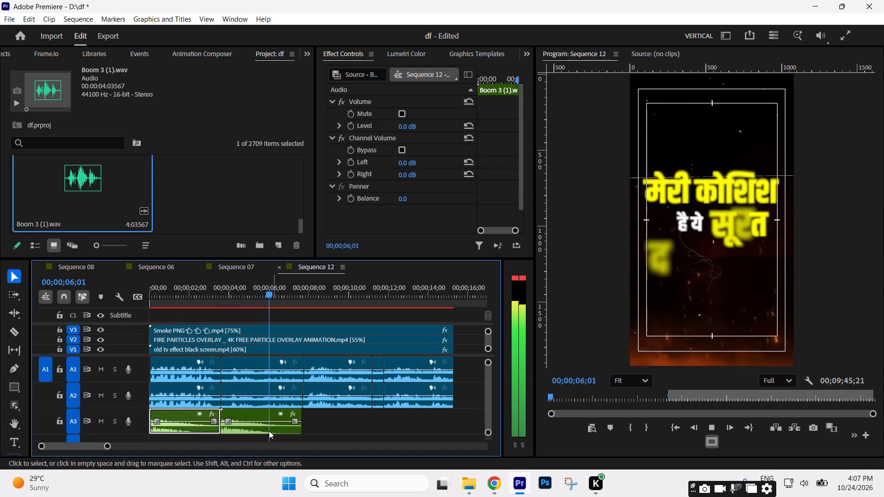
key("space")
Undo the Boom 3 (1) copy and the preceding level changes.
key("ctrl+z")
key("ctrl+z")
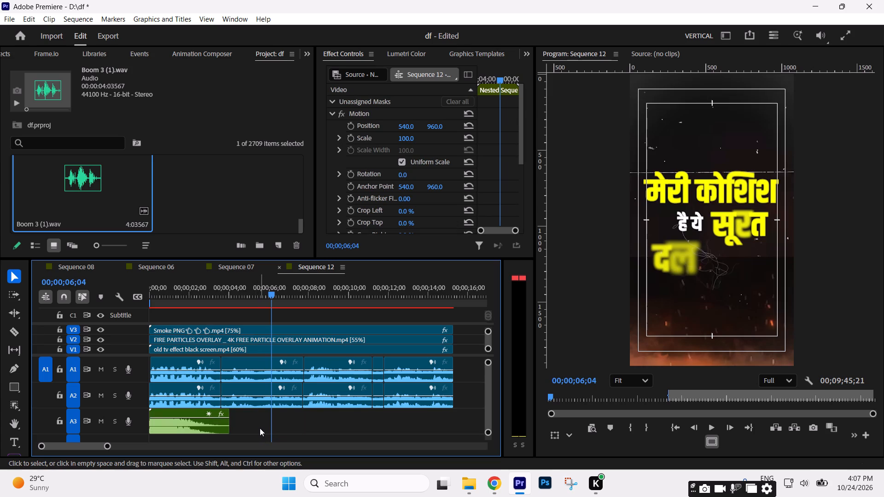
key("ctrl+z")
Enlarge the audio track area and duplicate the Boom 3 (1) clip from A3 onto A4 at the sequence start.
left_click(201, 431)
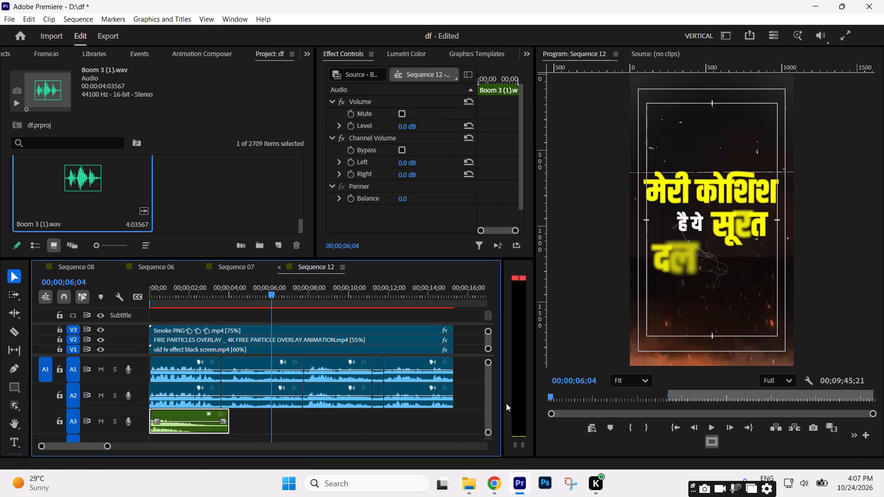
left_click_drag(116, 356, 116, 341)
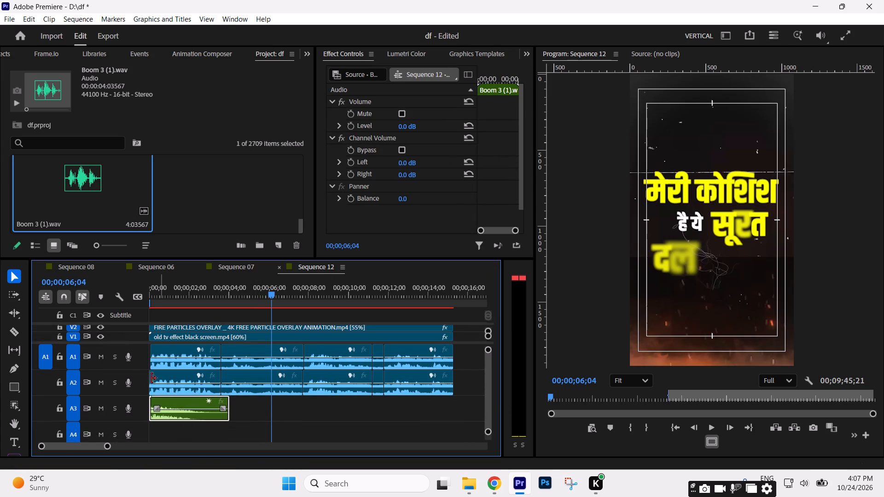
left_click_drag(194, 420, 192, 428, "alt")
Copy the pair of Boom 3 (1) clips on A3 and A4 under each of the second, third and fourth lyric phrases.
left_click_drag(244, 409, 213, 434)
left_click_drag(195, 416, 224, 419, "alt")
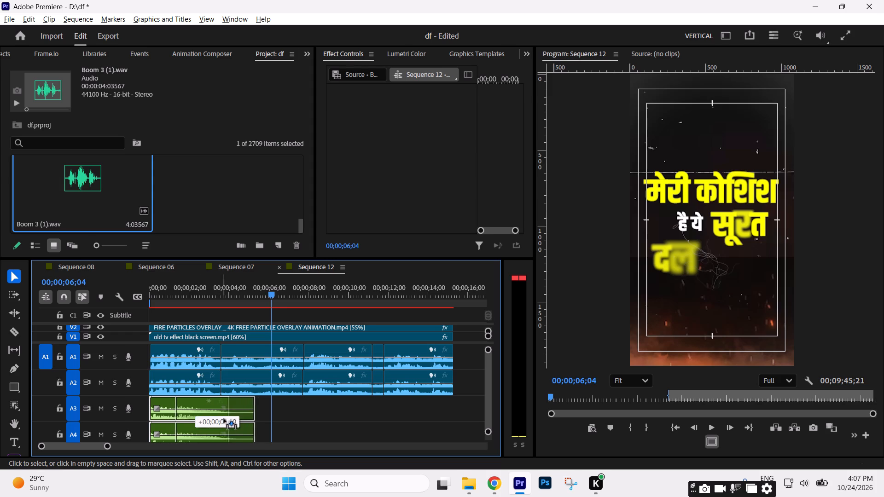
left_click_drag(224, 419, 265, 421, "alt")
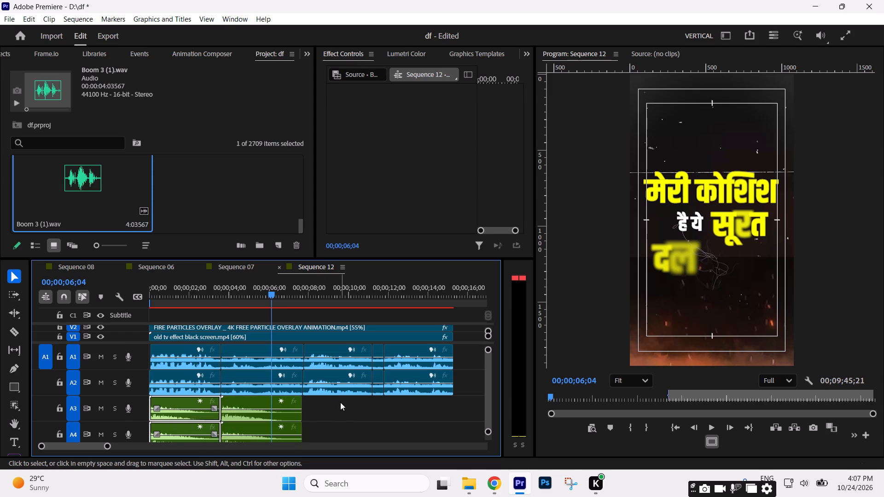
left_click_drag(340, 399, 258, 432)
left_click_drag(245, 417, 329, 417, "alt")
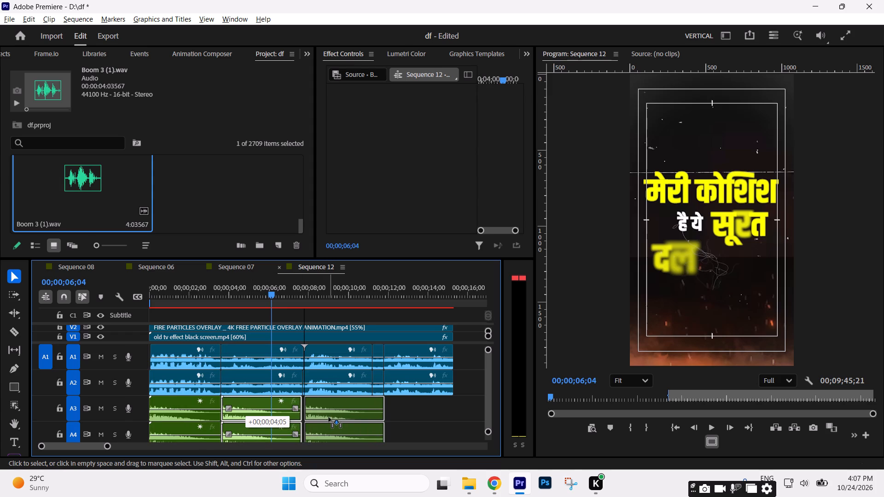
left_click_drag(329, 417, 324, 418, "alt")
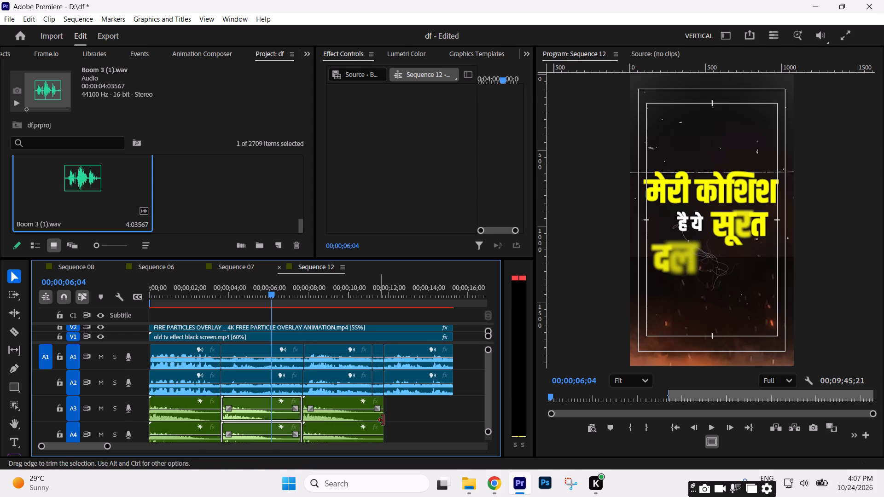
left_click_drag(410, 411, 350, 436)
left_click_drag(338, 427, 426, 428, "alt")
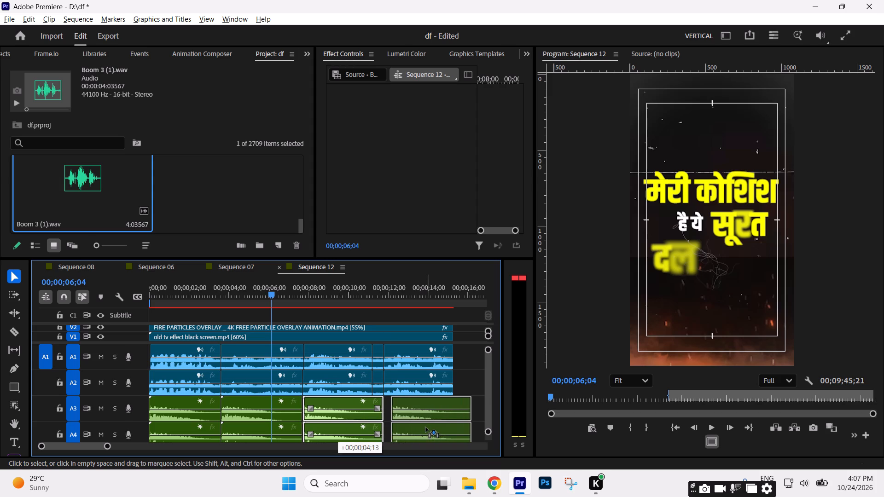
left_click_drag(426, 428, 420, 427, "alt")
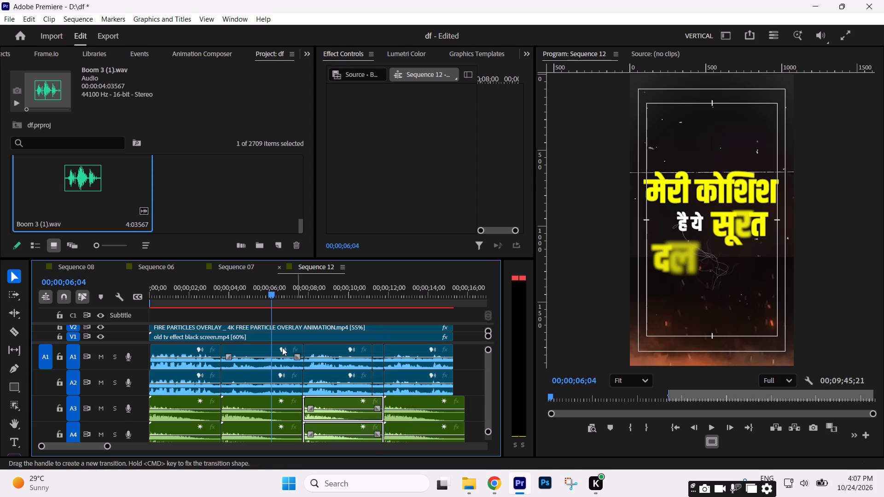
Trim the last Boom 3 (1) clips on A3 and A4 to finish with the last voice clip.
left_click_drag(249, 292, 20, 321)
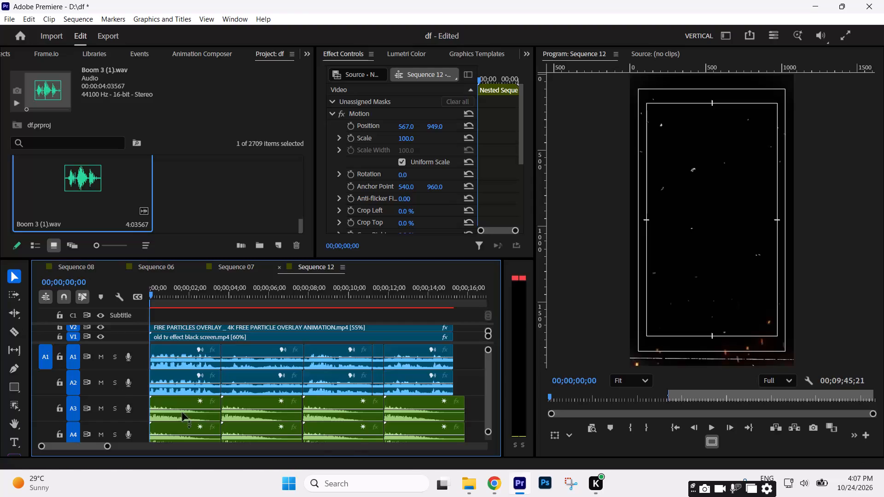
left_click_drag(467, 417, 455, 415)
left_click_drag(468, 430, 454, 429)
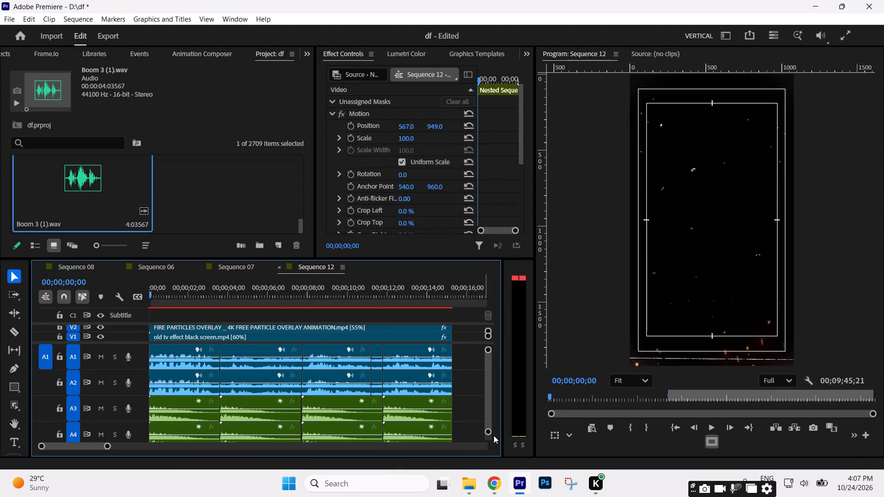
Bring all video and audio tracks into view and play the sequence's opening to check the boom timing against the lyric phrases.
left_click_drag(489, 430, 491, 457)
left_click_drag(477, 389, 462, 312)
left_click_drag(456, 393, 449, 344)
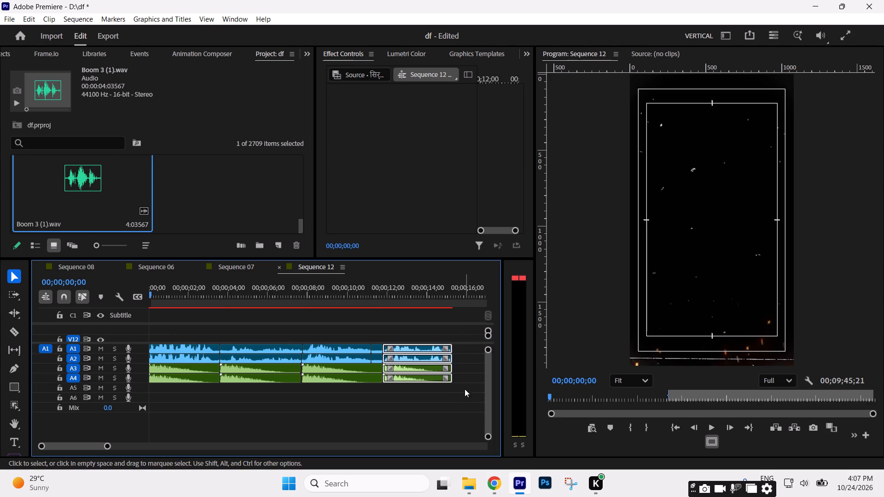
left_click_drag(465, 389, 461, 339)
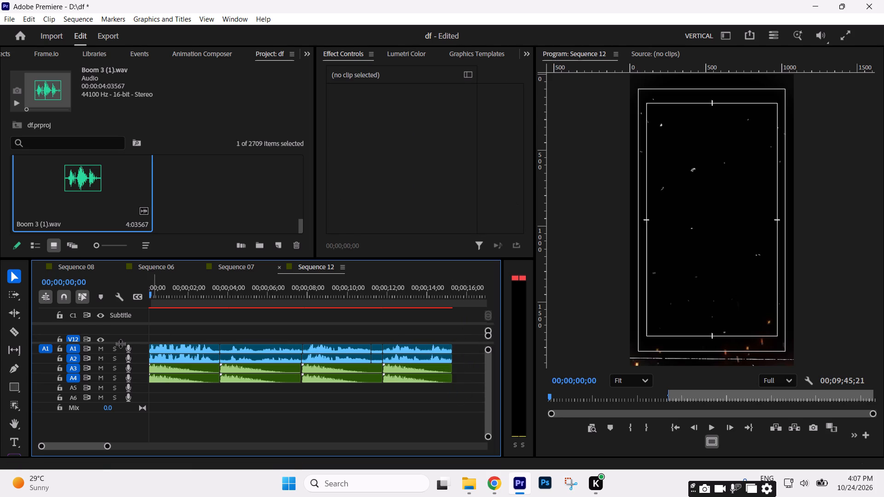
left_click_drag(120, 343, 126, 376)
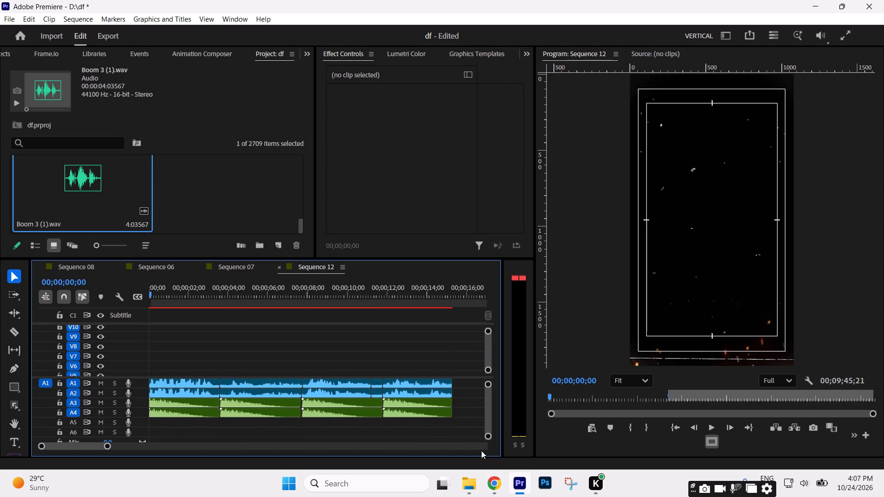
left_click_drag(489, 435, 494, 465)
left_click_drag(108, 445, 168, 445)
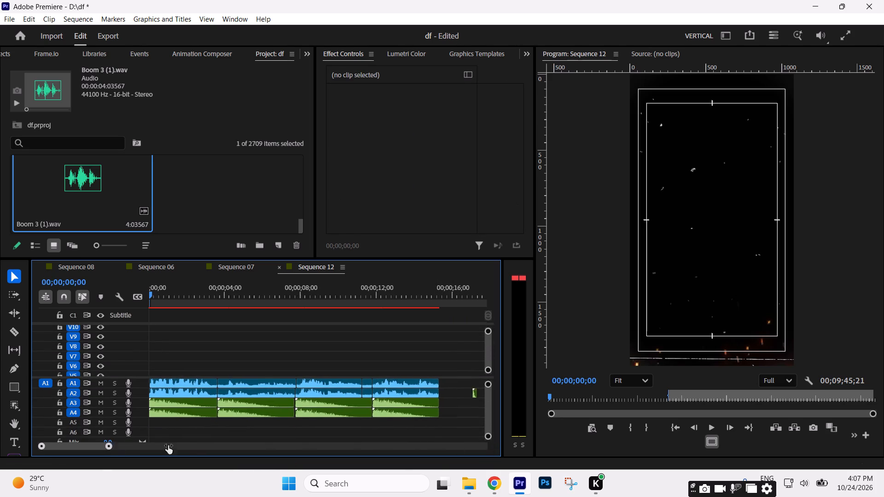
left_click_drag(168, 445, 201, 444)
left_click_drag(181, 301, 67, 304)
left_click_drag(285, 354, 286, 396)
left_click(205, 446)
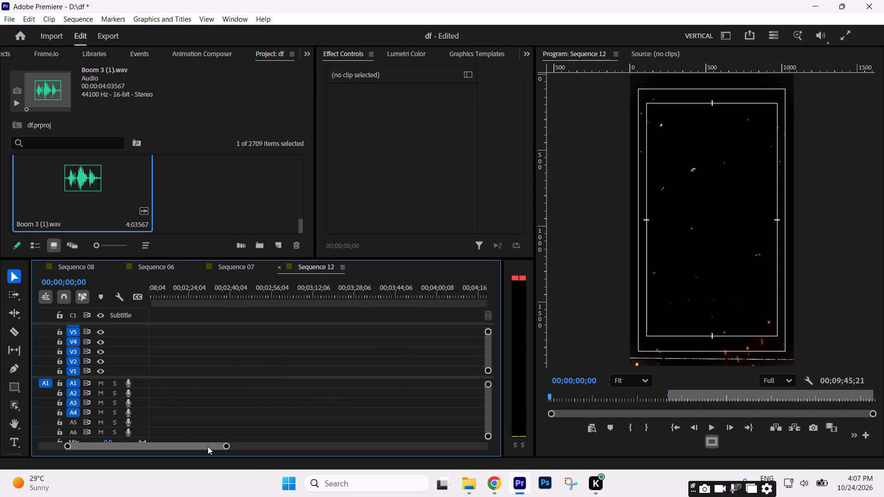
left_click_drag(208, 446, 0, 472)
left_click_drag(200, 447, 110, 438)
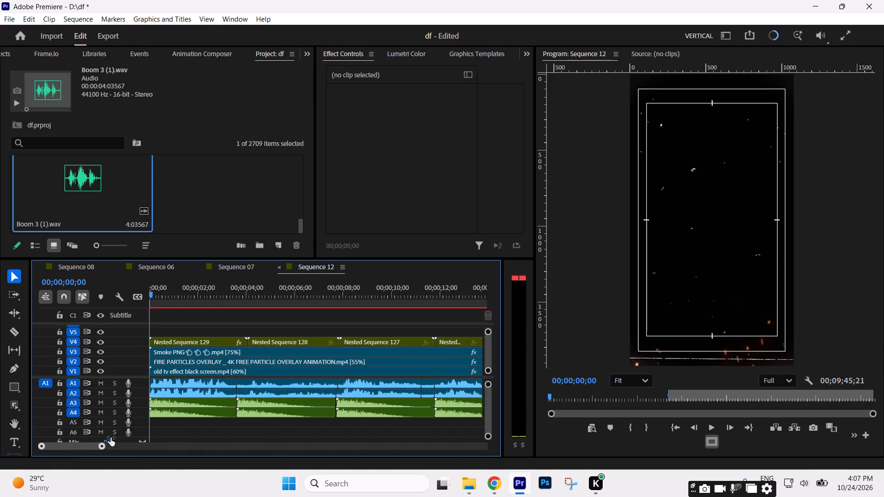
left_click_drag(110, 438, 124, 436)
key("space")
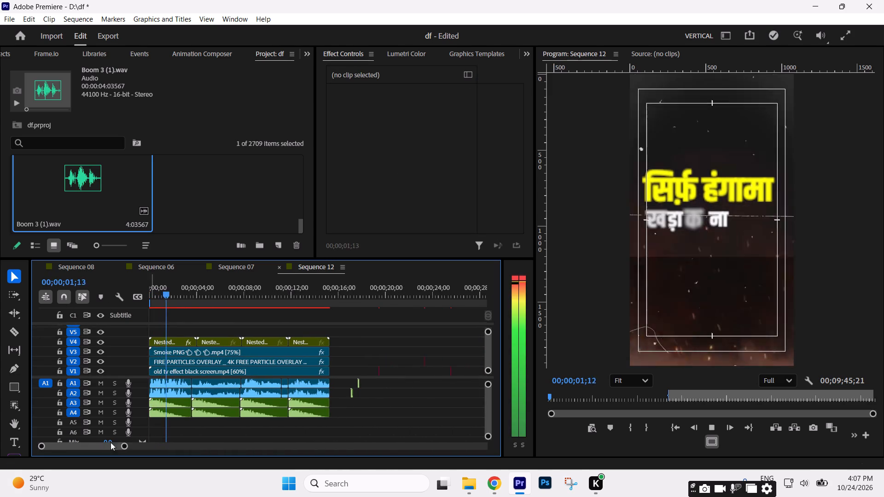
left_click_drag(126, 446, 114, 446)
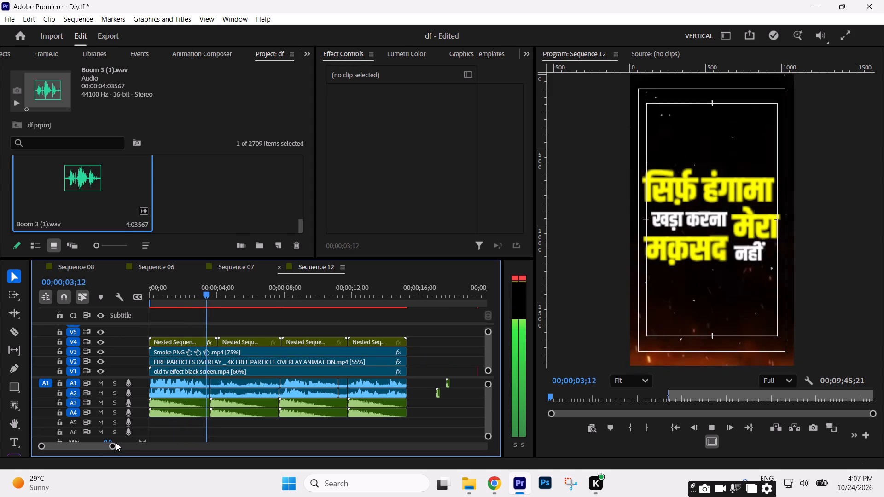
key("space")
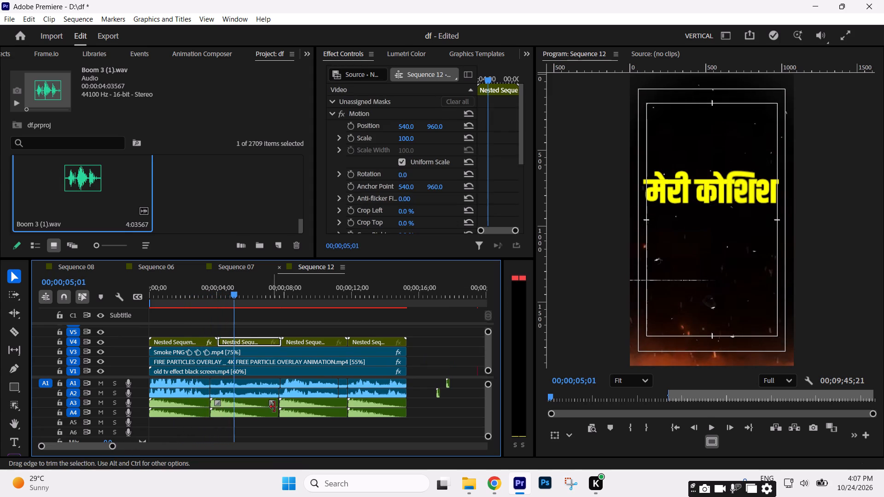
Shift the second phrase's Boom 3 (1) clips on A3 and A4 to start at 00;00;04;05, adjusting their ends toward the third pair.
left_click_drag(234, 295, 219, 302)
left_click_drag(277, 409, 264, 408)
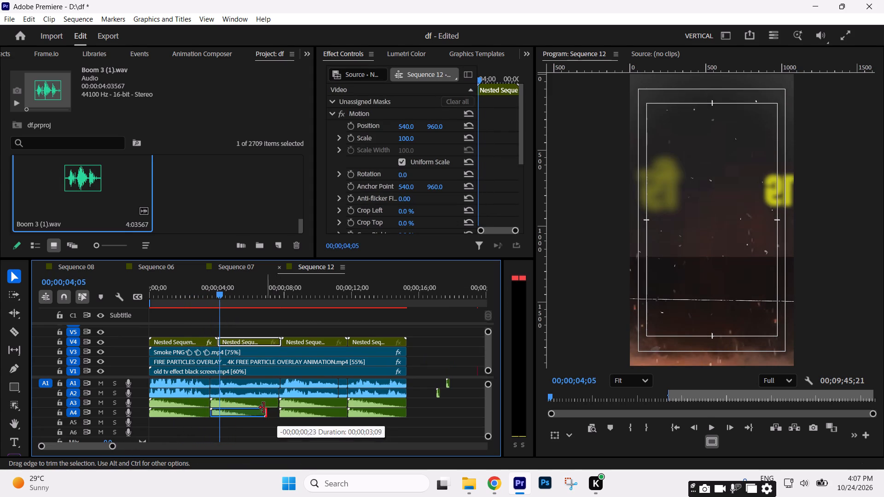
left_click_drag(264, 408, 262, 408)
left_click_drag(235, 416, 242, 416)
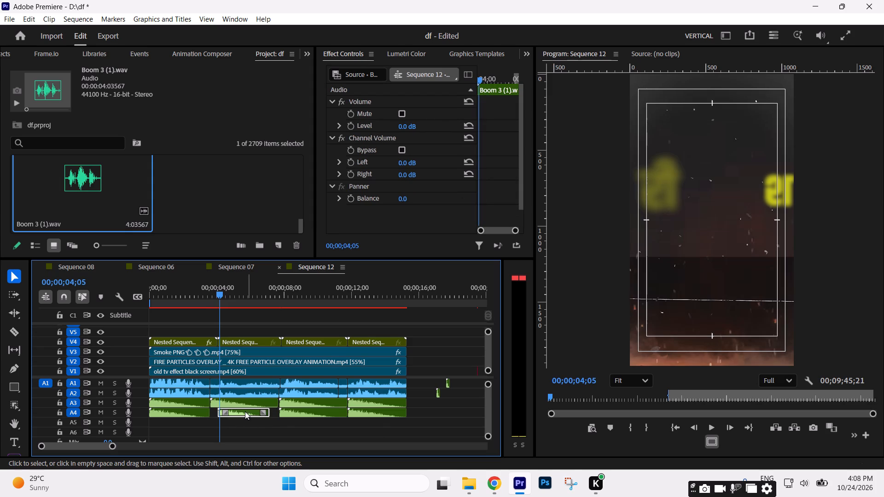
left_click_drag(230, 403, 238, 403)
left_click_drag(281, 406, 274, 405)
left_click_drag(269, 415, 278, 414)
left_click_drag(286, 403, 281, 403)
Extend the start of the third Boom 3 (1) clip on A3 back to meet the end of the second clip.
key("space")
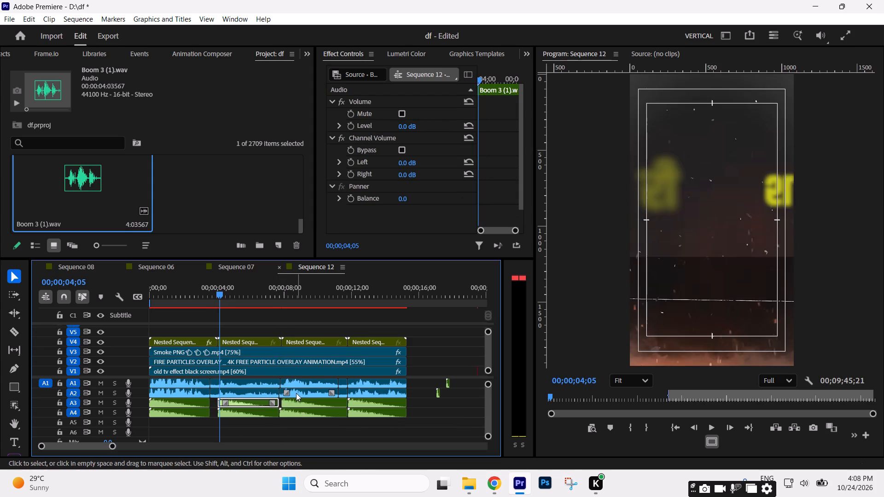
left_click(308, 409)
left_click(291, 407)
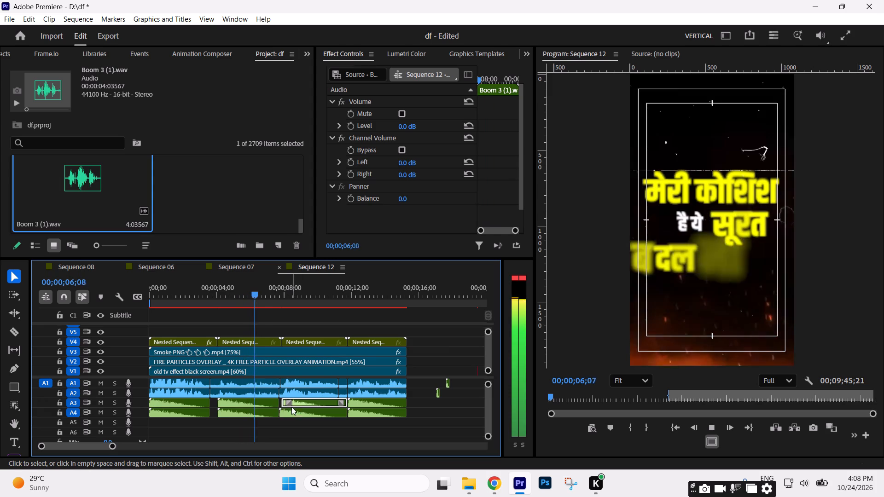
key("space")
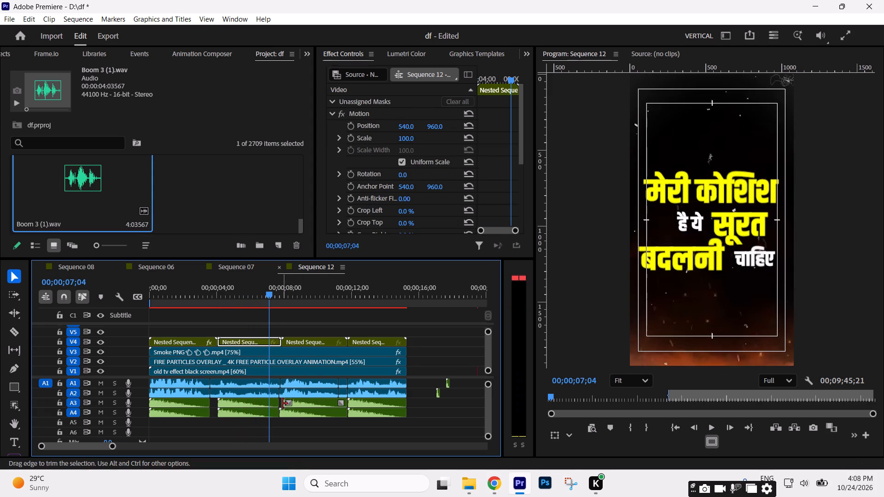
left_click_drag(282, 404, 278, 403)
Extend the ends of the first Boom 3 (1) clips on A3 and A4 to meet the second pair while playing the sequence.
key("space")
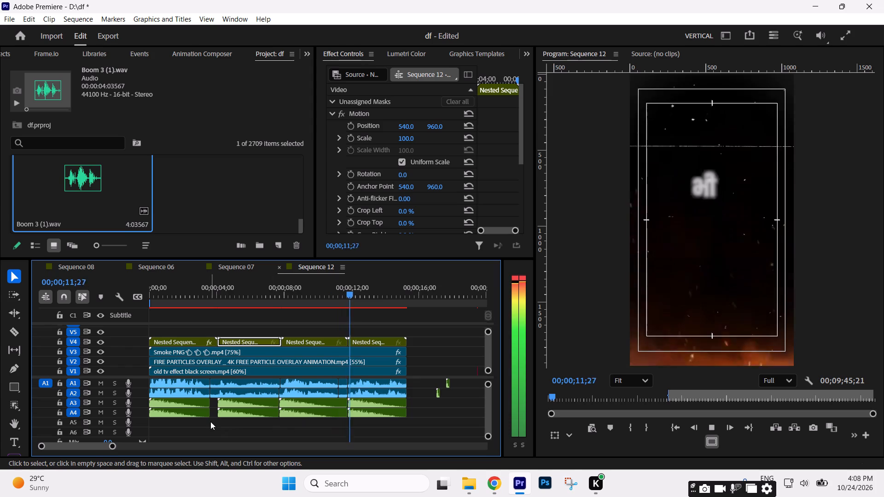
left_click_drag(210, 421, 197, 406)
left_click_drag(208, 410, 216, 410)
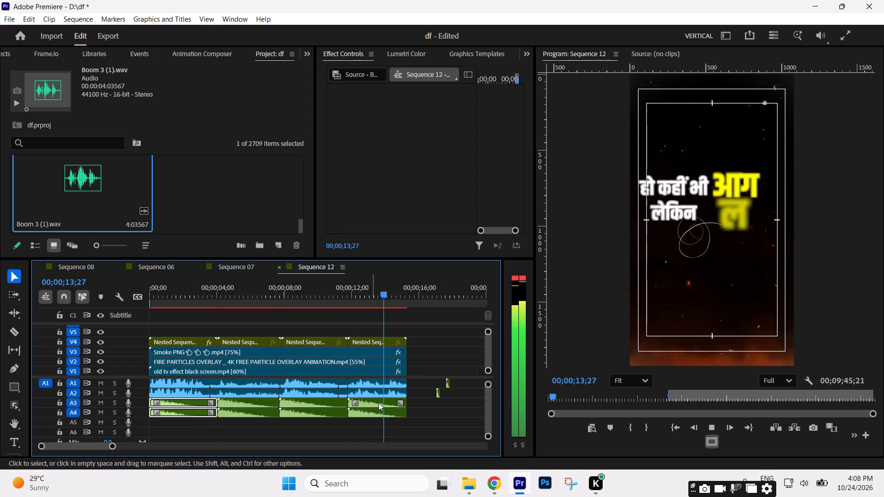
key("space")
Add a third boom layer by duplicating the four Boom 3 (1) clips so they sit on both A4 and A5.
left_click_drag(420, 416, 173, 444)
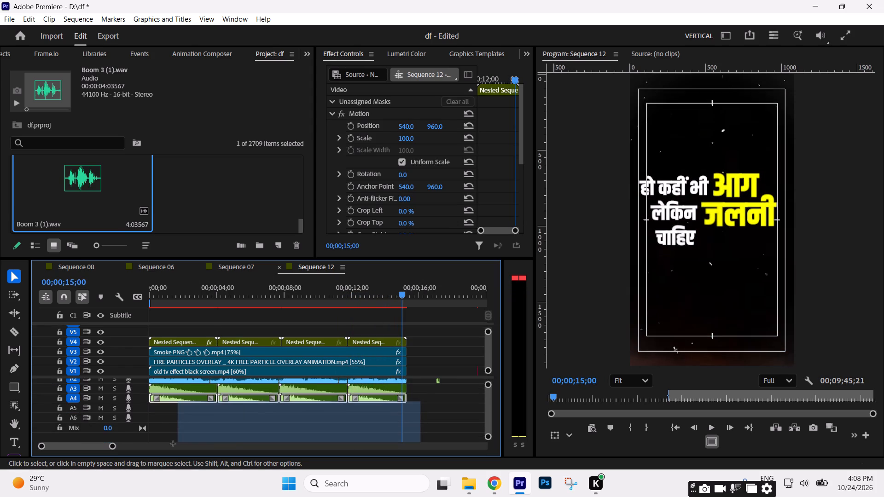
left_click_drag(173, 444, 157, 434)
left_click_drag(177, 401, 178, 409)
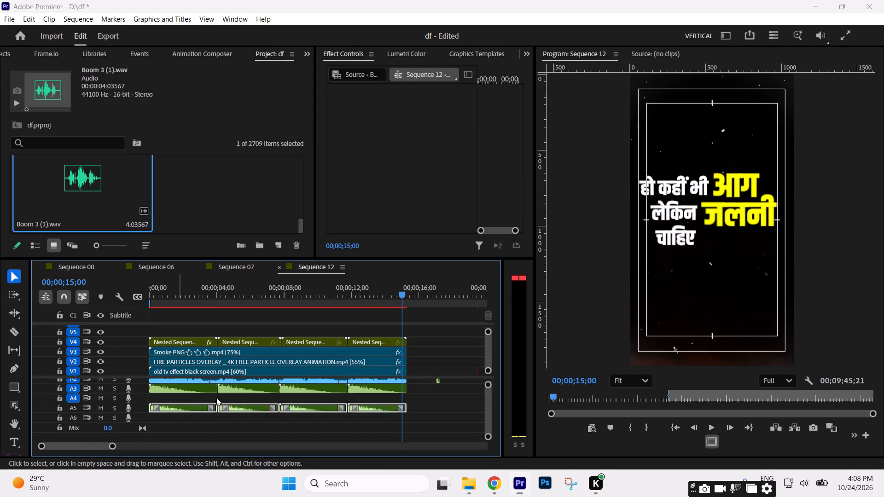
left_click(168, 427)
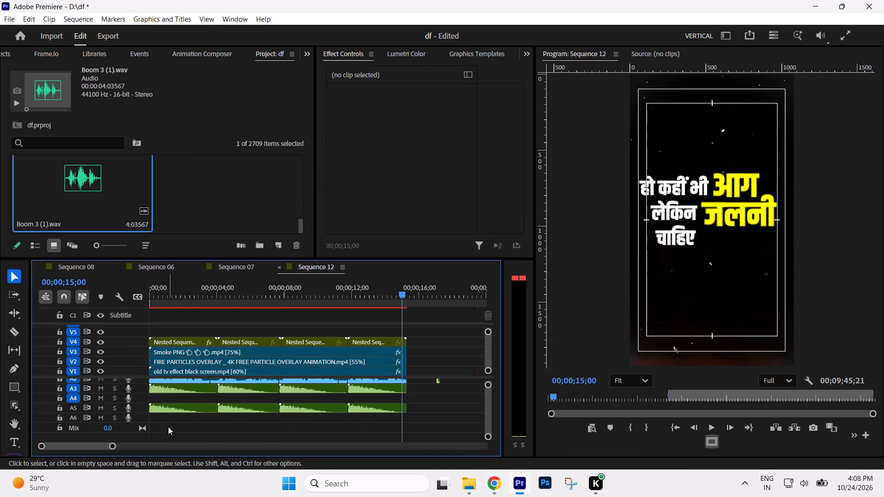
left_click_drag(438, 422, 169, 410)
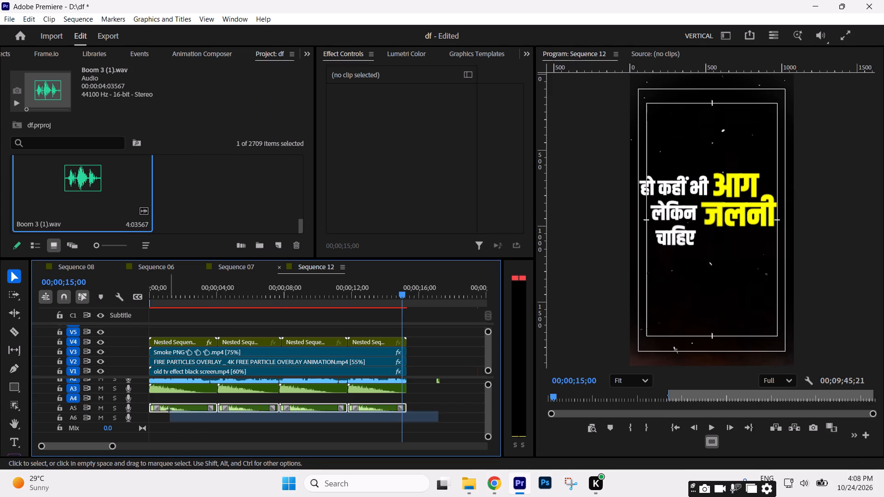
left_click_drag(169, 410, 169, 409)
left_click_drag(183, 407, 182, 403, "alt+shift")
Play the sequence from the start to judge the sound of the three boom layers.
left_click_drag(183, 298, 0, 337)
key("space")
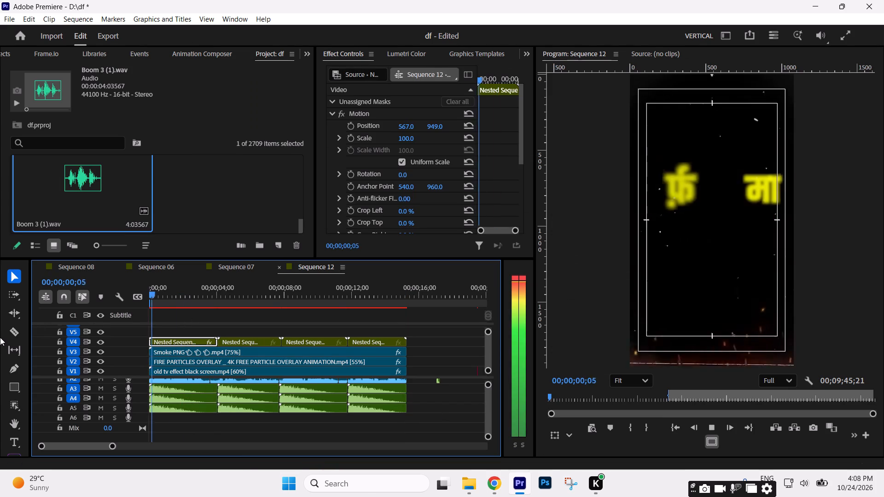
left_click_drag(459, 417, 449, 364)
left_click_drag(489, 437, 489, 442)
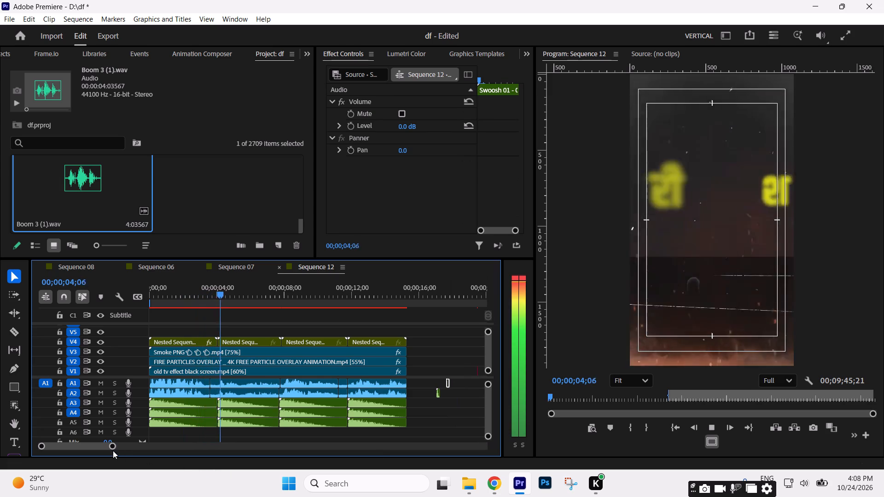
left_click_drag(112, 449, 131, 443)
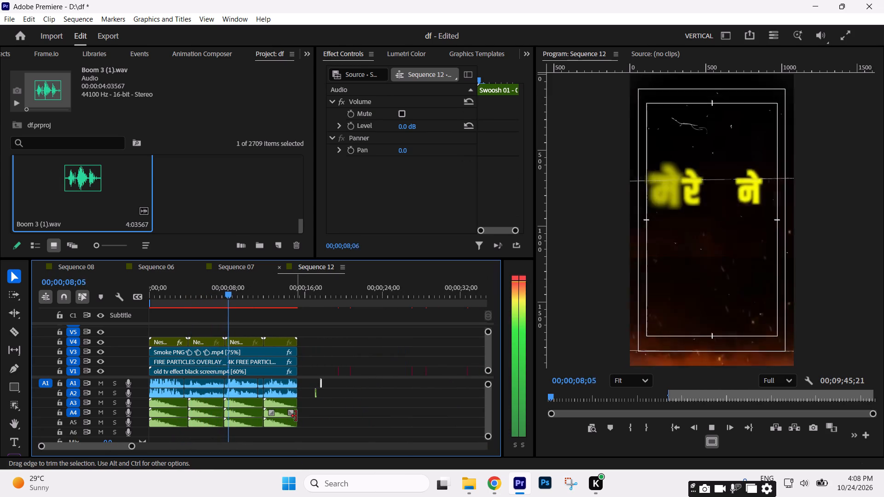
key("space")
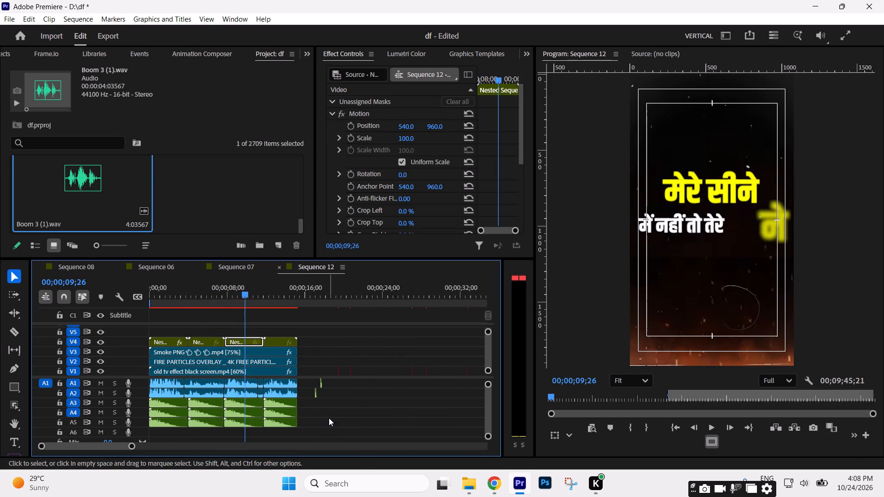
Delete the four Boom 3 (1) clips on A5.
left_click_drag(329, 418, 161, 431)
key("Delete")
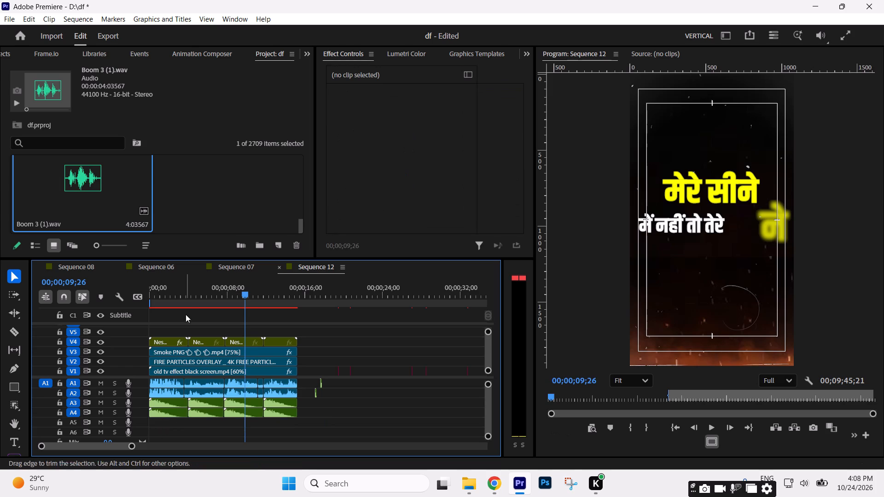
Play the whole sequence from the start and review the first two lyric phrases with the two boom layers.
left_click_drag(186, 297, 0, 326)
key("space")
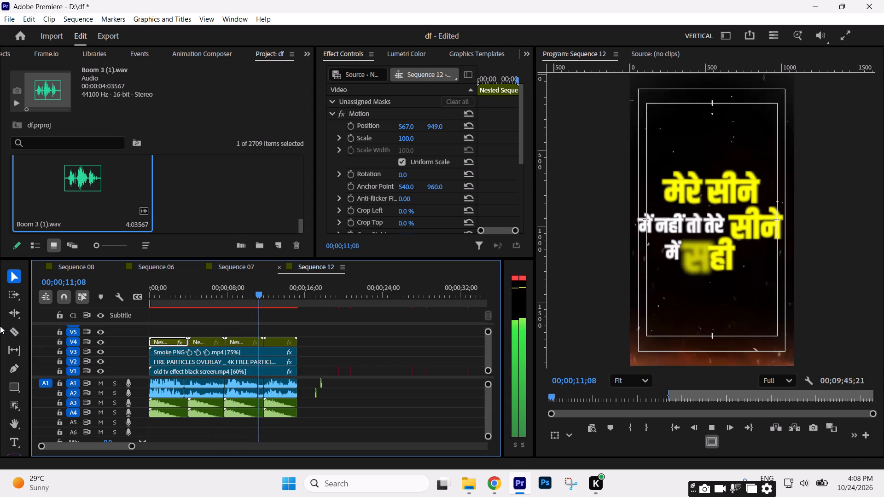
key("space")
key("space")
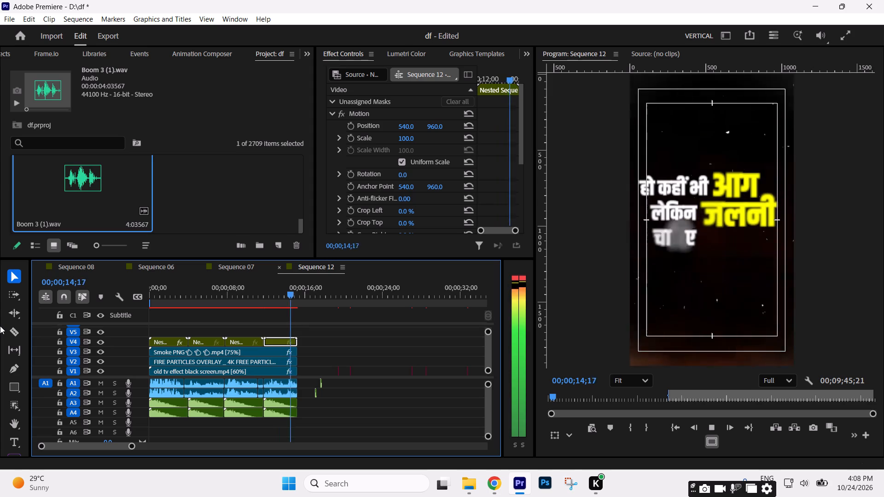
key("space")
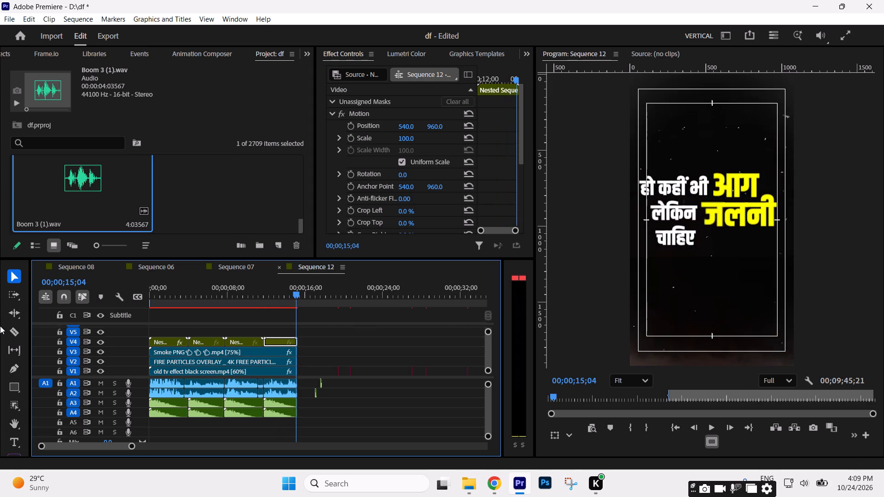
left_click_drag(167, 289, 178, 291)
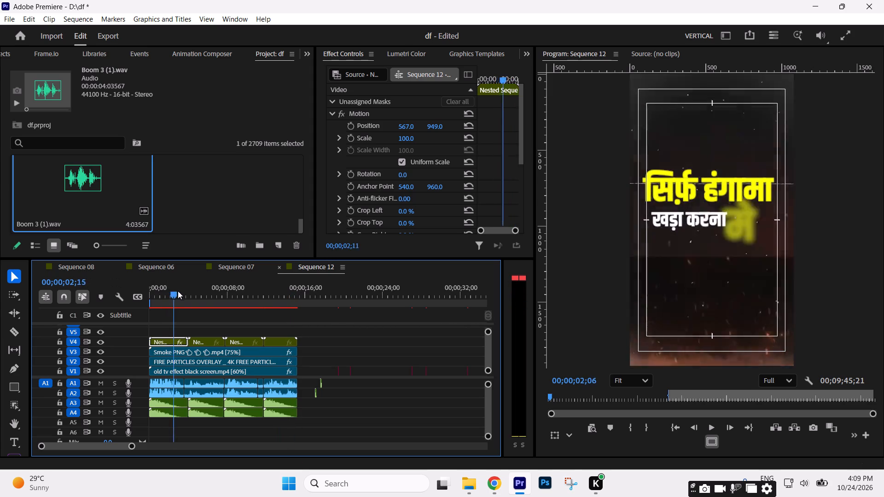
left_click_drag(178, 291, 190, 294)
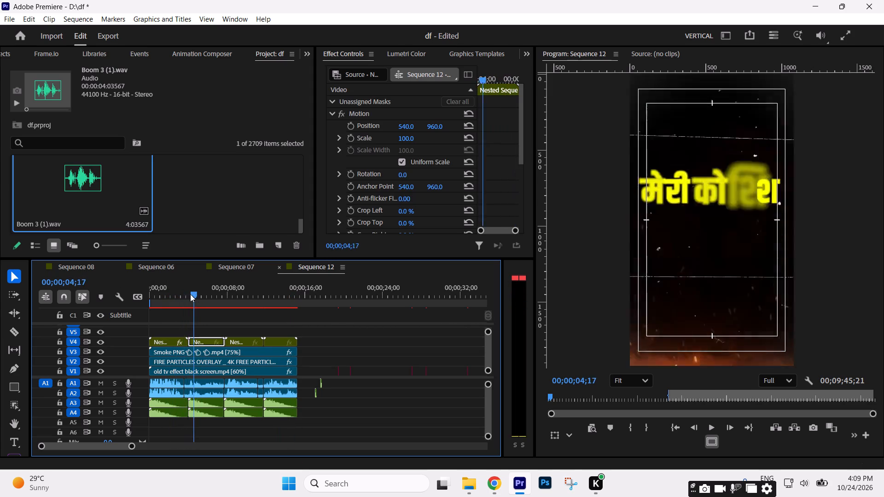
left_click_drag(190, 294, 184, 296)
In the first phrase's nested sequence, set the X position of the last नहीं segment on V8 to 736.
double_click(172, 343)
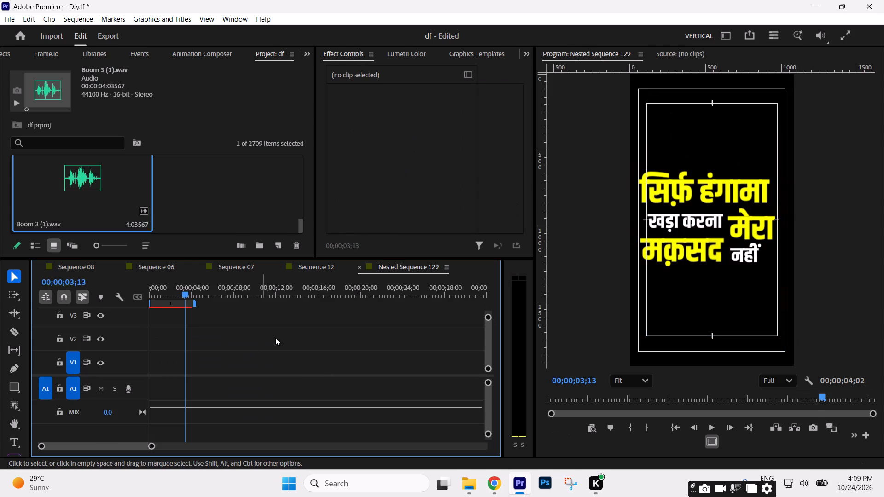
left_click_drag(487, 371, 489, 391)
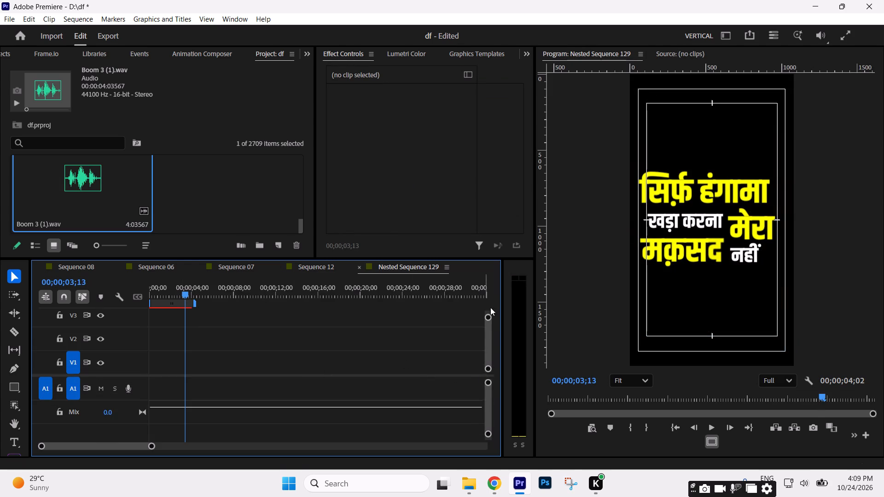
left_click_drag(489, 314, 485, 284)
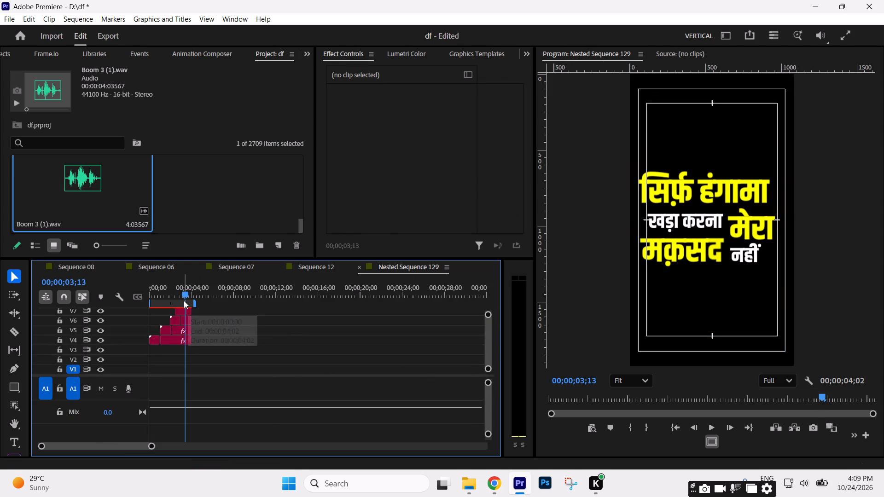
left_click(186, 312)
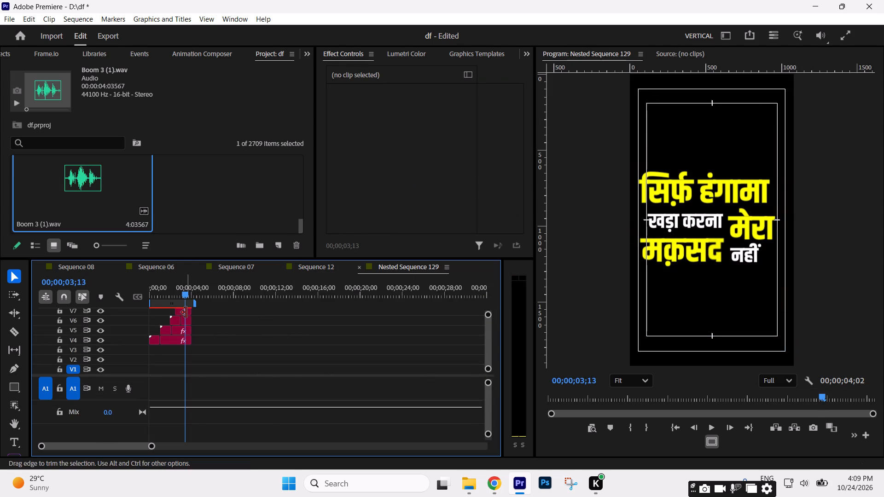
left_click_drag(235, 259, 234, 226)
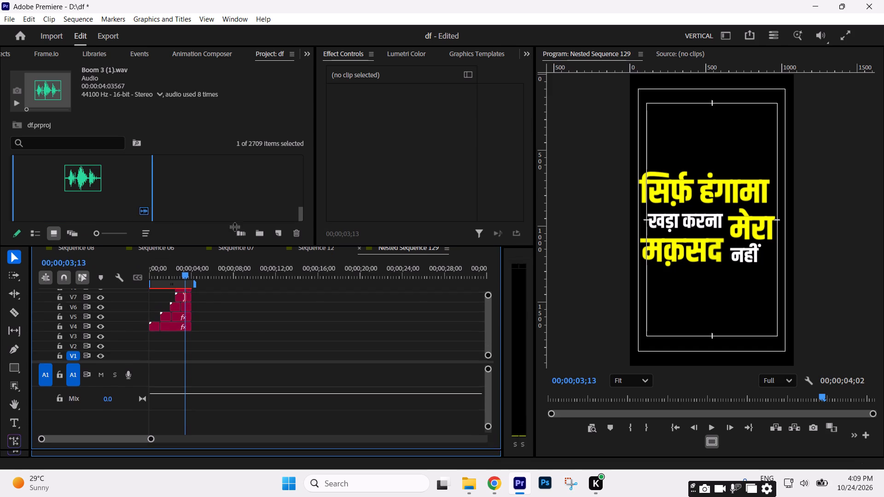
left_click_drag(234, 226, 235, 223)
left_click(179, 279)
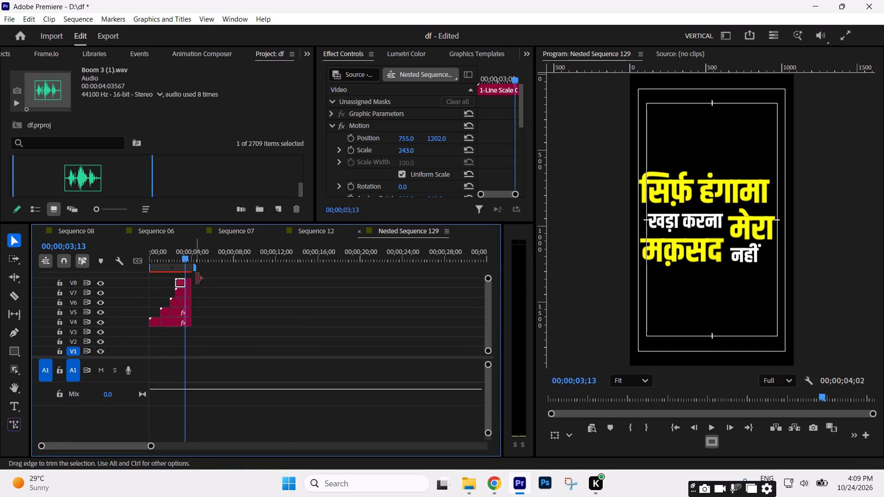
left_click(183, 253)
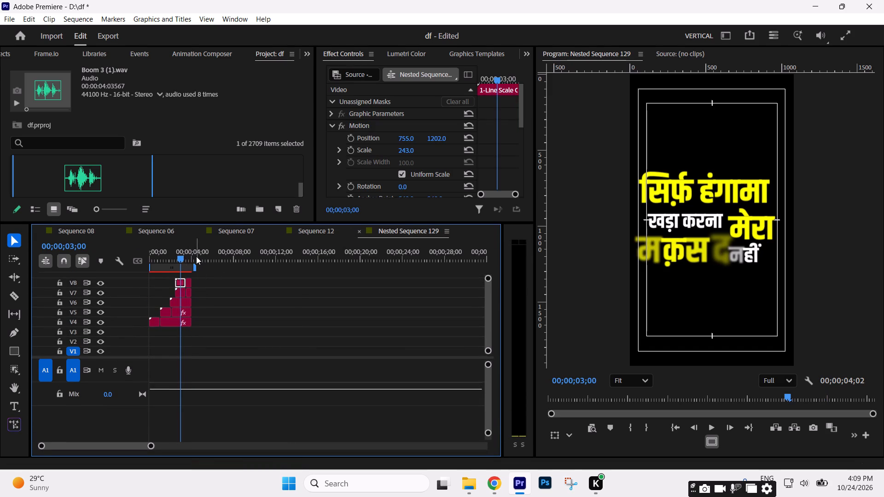
left_click(189, 253)
left_click(191, 279)
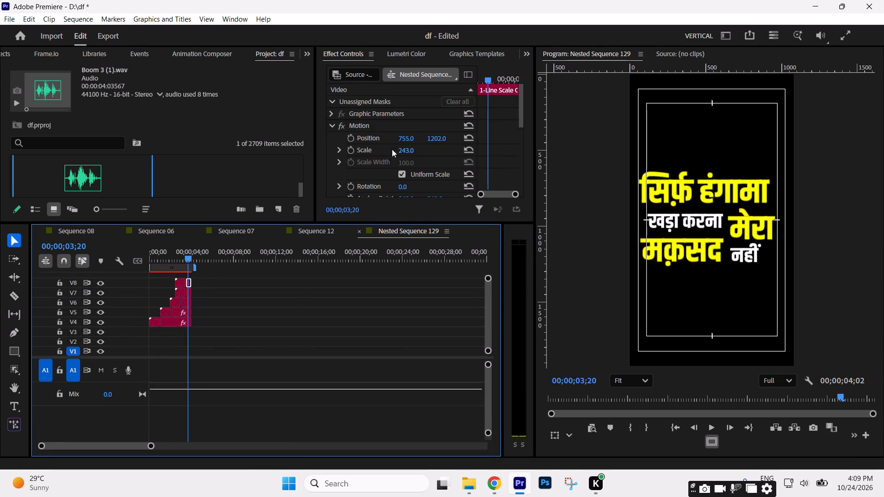
left_click_drag(408, 138, 400, 139)
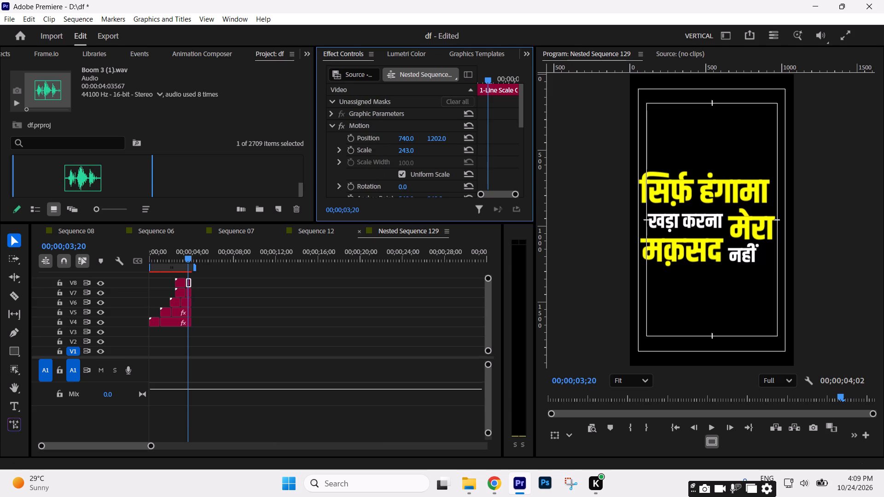
left_click_drag(400, 139, 397, 139)
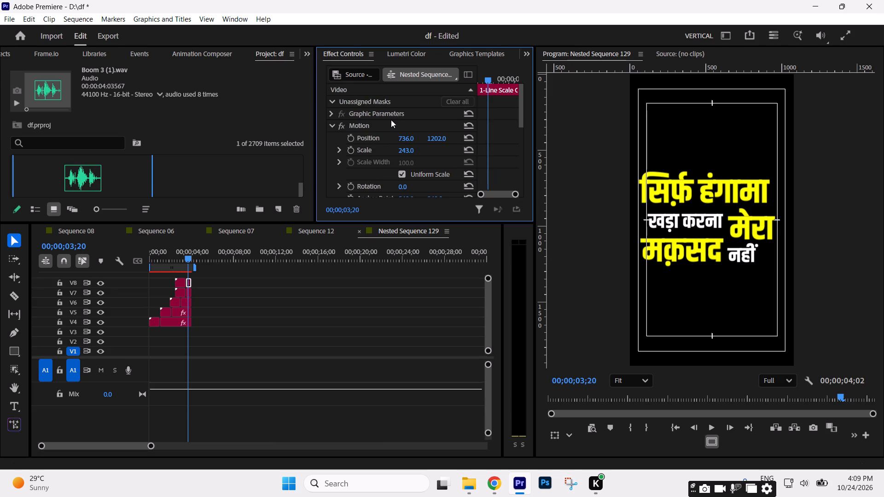
Copy that segment's Motion settings and paste them onto the preceding नहीं segment on V8.
left_click(390, 129)
key("ctrl+c")
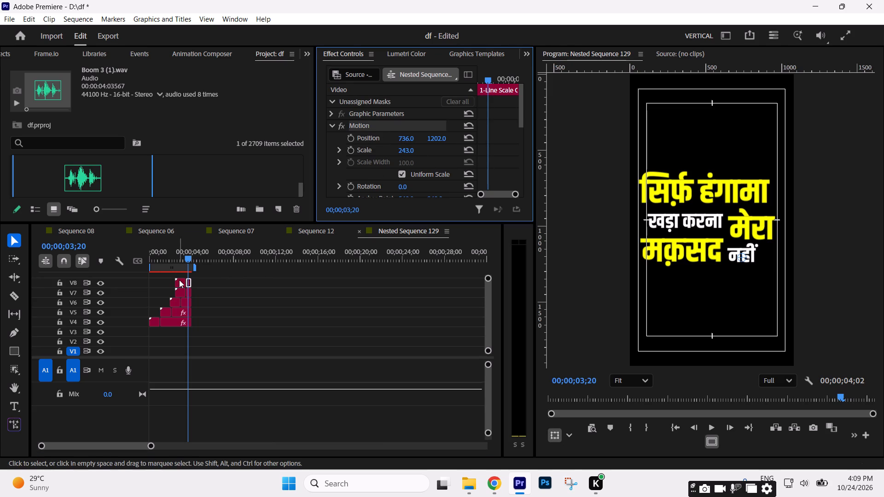
left_click(179, 280)
key("ctrl+v")
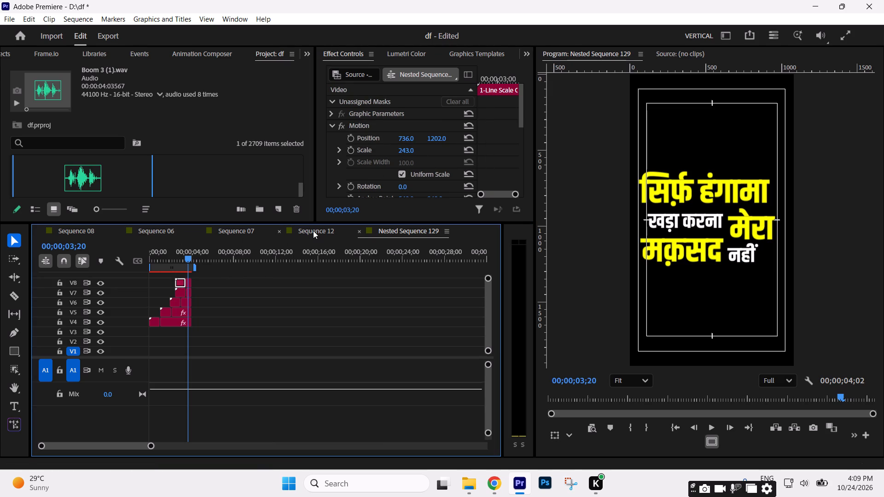
From Sequence 12, open the second phrase's nested sequence and set the position of the word चाहिए to 779, 1231.
left_click(313, 230)
left_click_drag(199, 249, 213, 252)
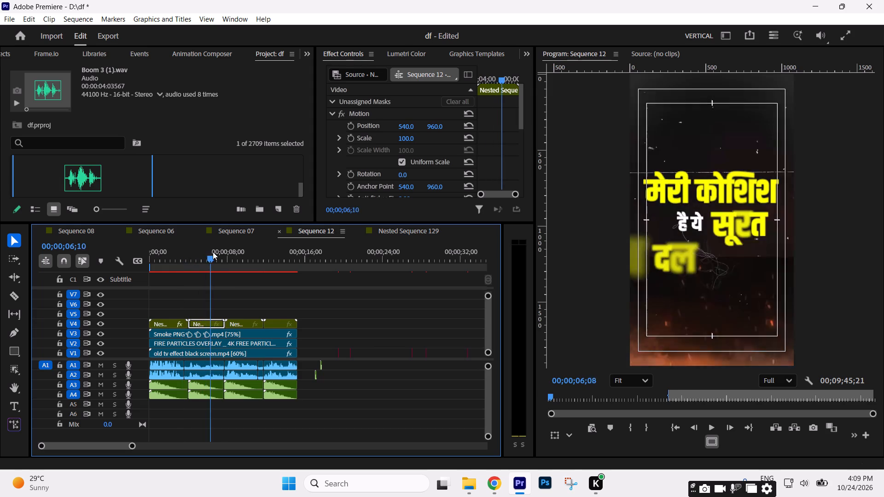
left_click_drag(213, 252, 223, 252)
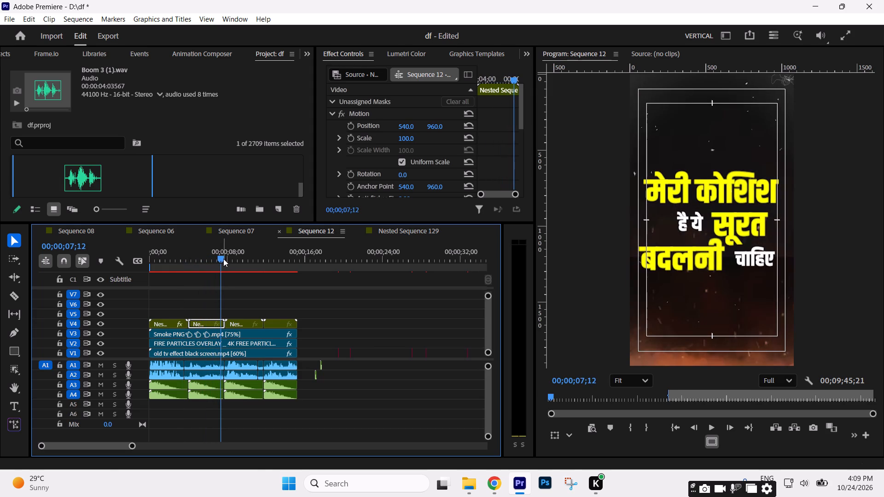
double_click(209, 324)
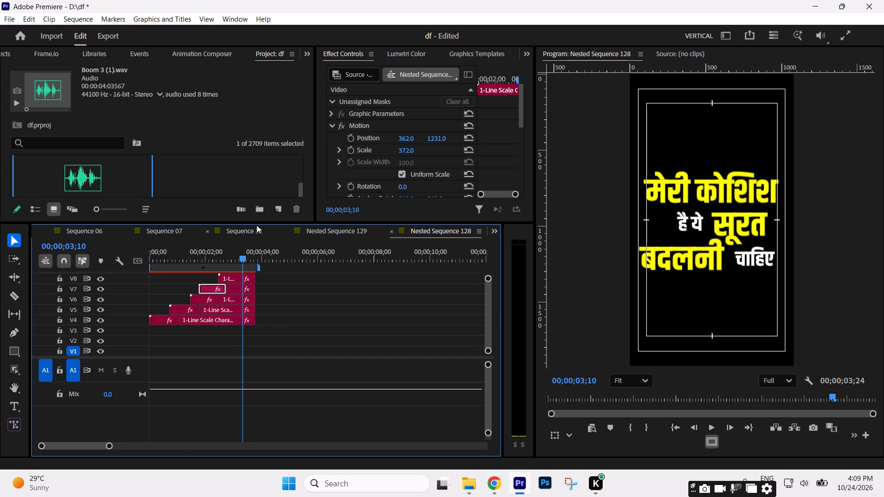
left_click_drag(256, 222, 253, 199)
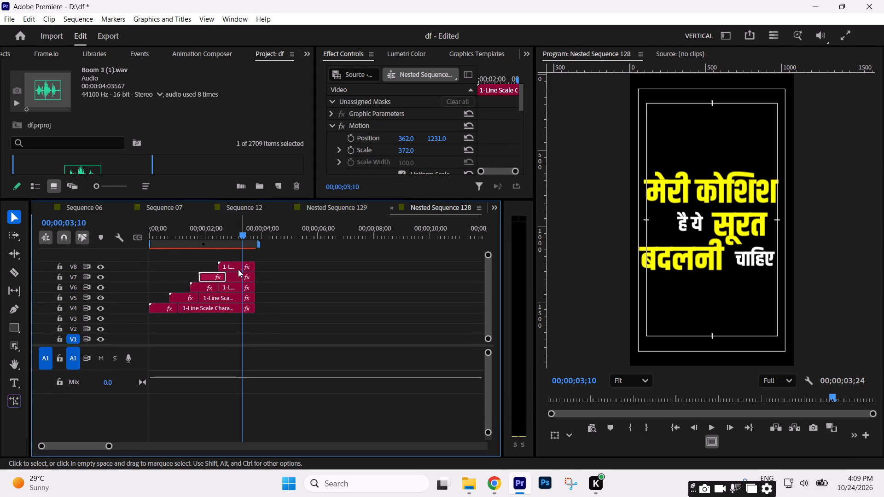
left_click(234, 266)
left_click_drag(404, 139, 394, 139)
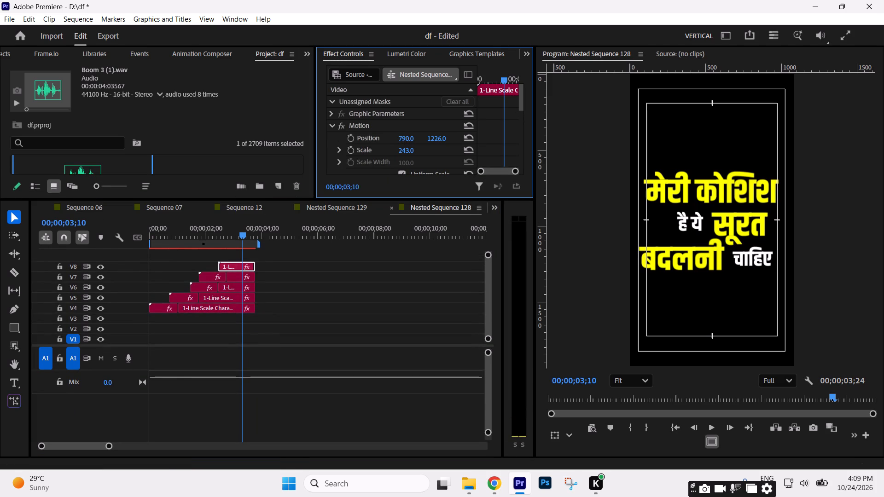
left_click_drag(394, 139, 388, 139)
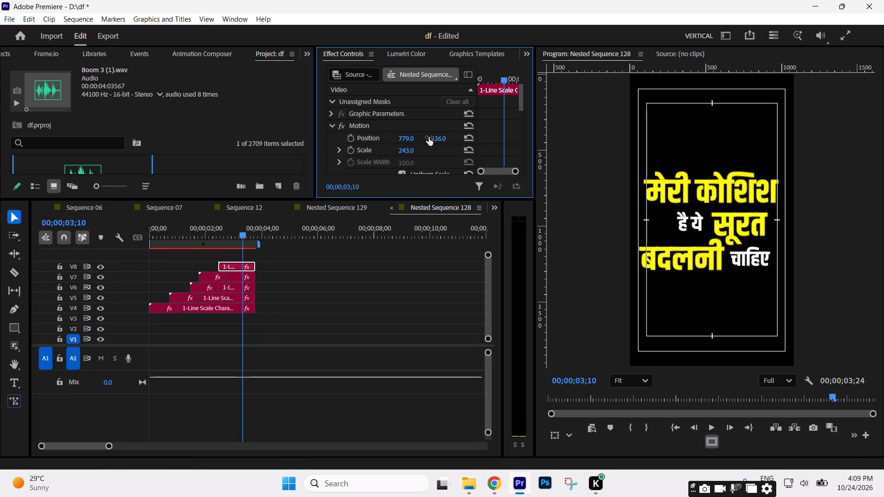
left_click(430, 137)
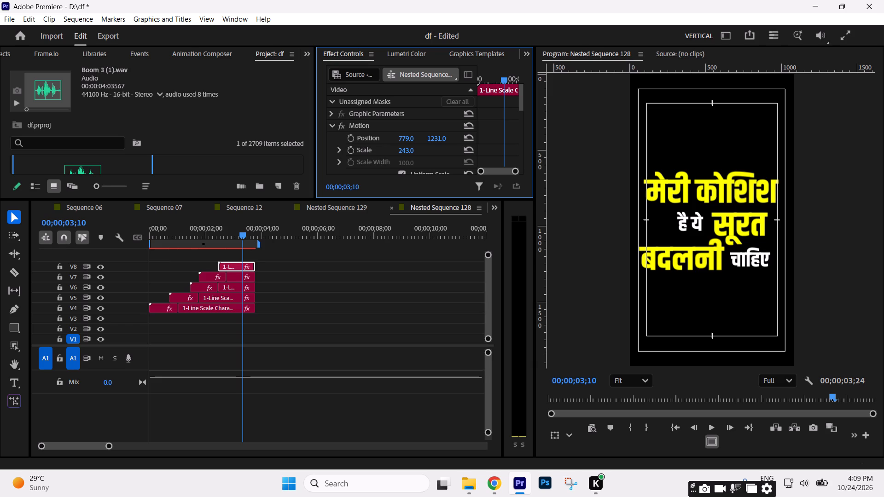
Set the X position of है ये on V5 to 431 and copy its Motion settings to the preceding V5 segment.
left_click(232, 297)
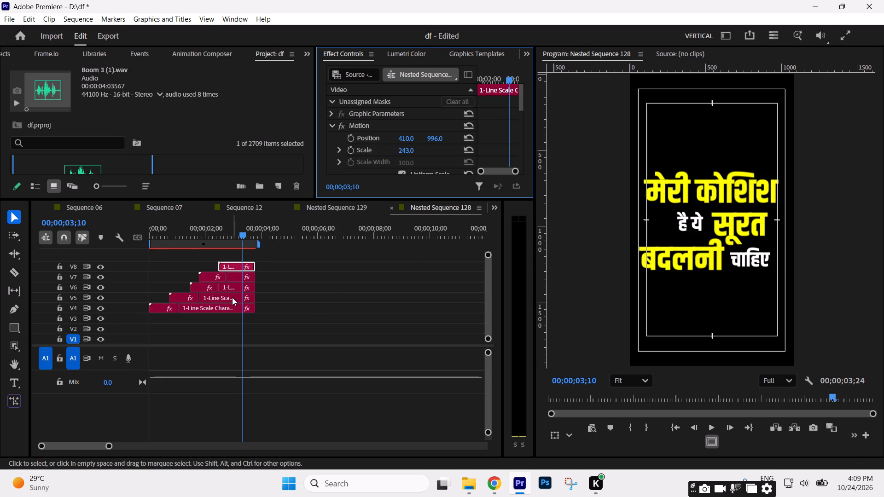
left_click_drag(401, 137, 395, 137)
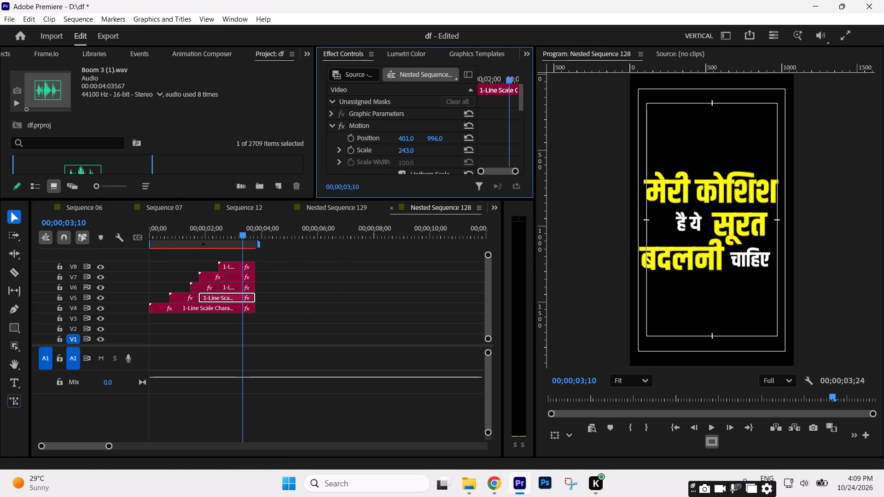
left_click_drag(395, 137, 409, 136)
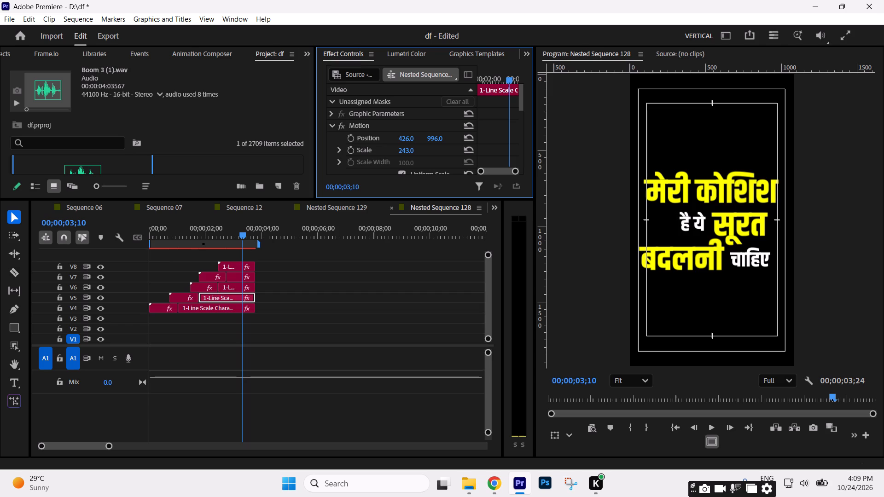
left_click_drag(409, 136, 412, 136)
left_click(368, 126)
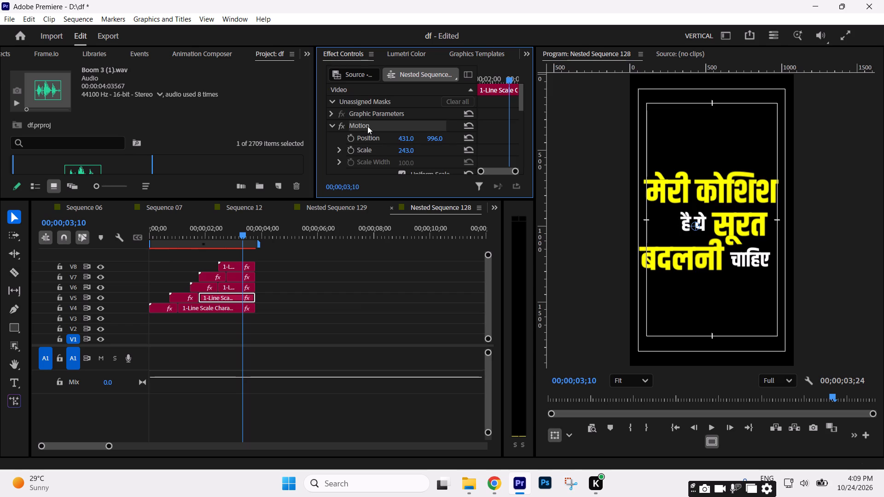
key("ctrl+c")
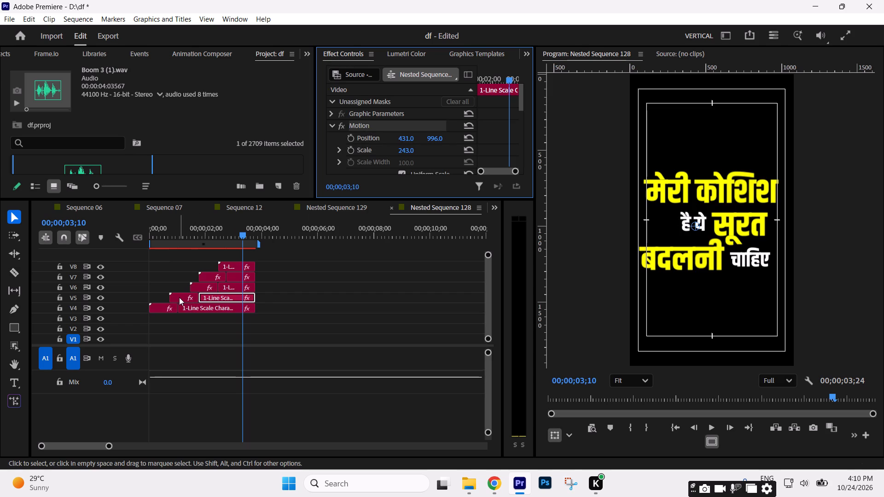
left_click(179, 297)
key("ctrl+v")
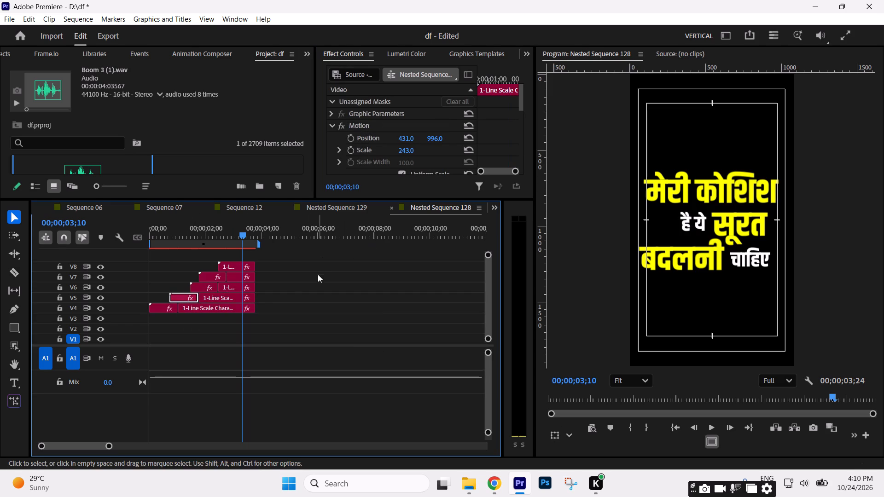
From Sequence 12, open the third phrase's nested sequence, move the सही clip on V8 four frames earlier, and extend its end to match the other clips.
left_click(237, 208)
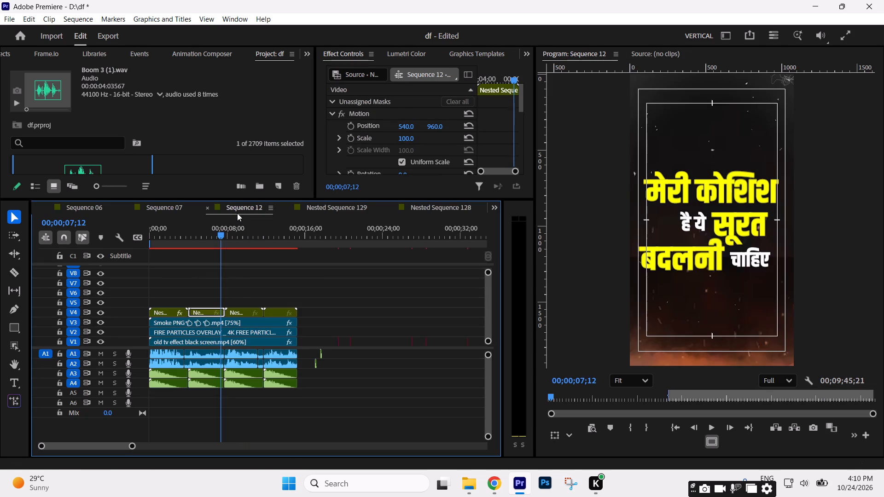
left_click_drag(243, 237, 247, 236)
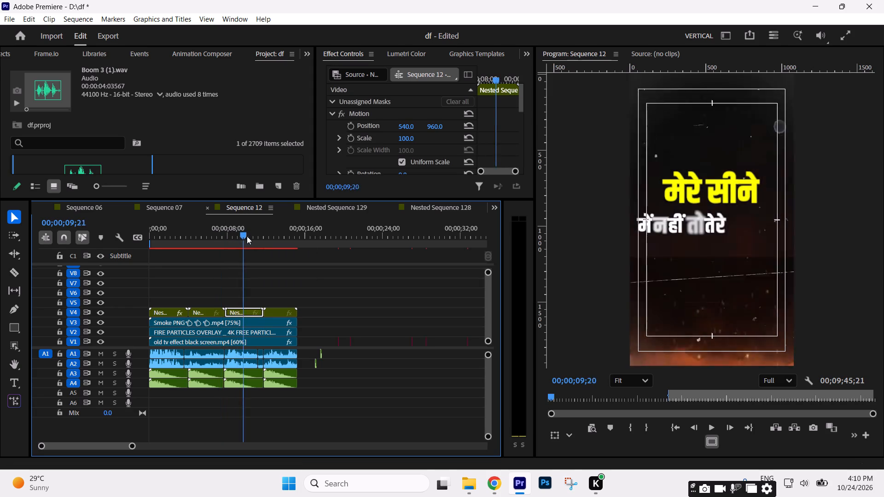
left_click_drag(247, 236, 267, 236)
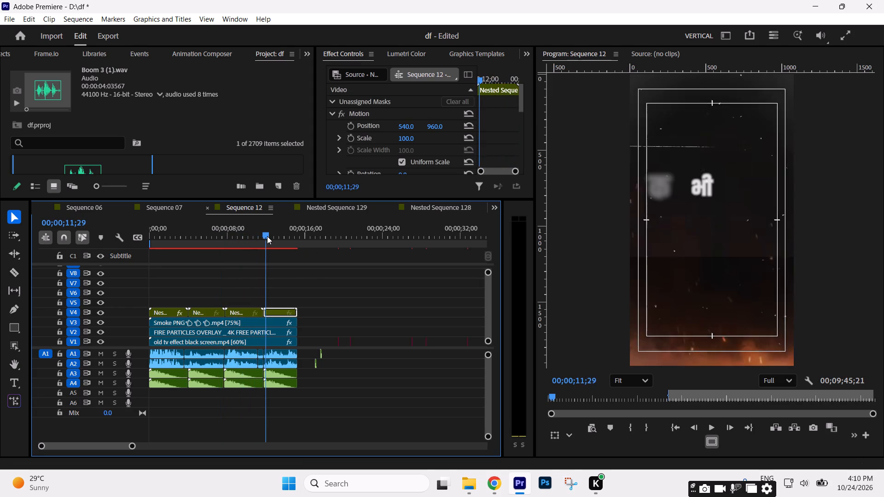
left_click_drag(267, 236, 265, 238)
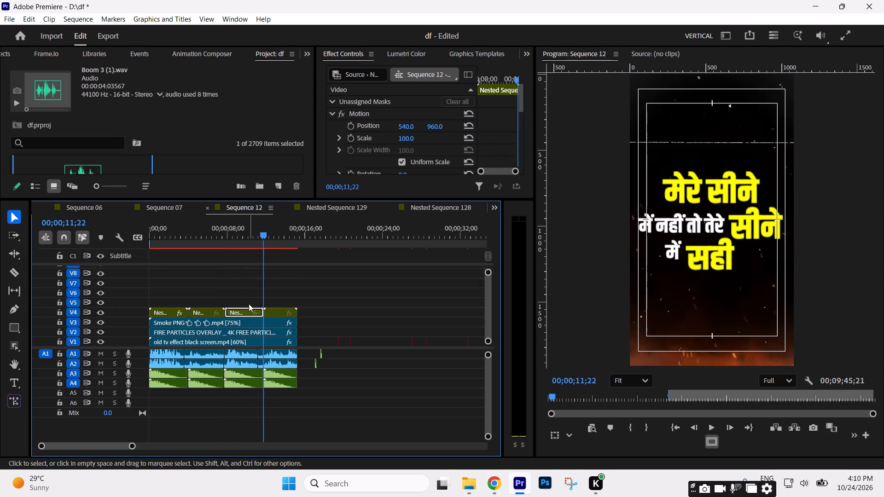
double_click(249, 312)
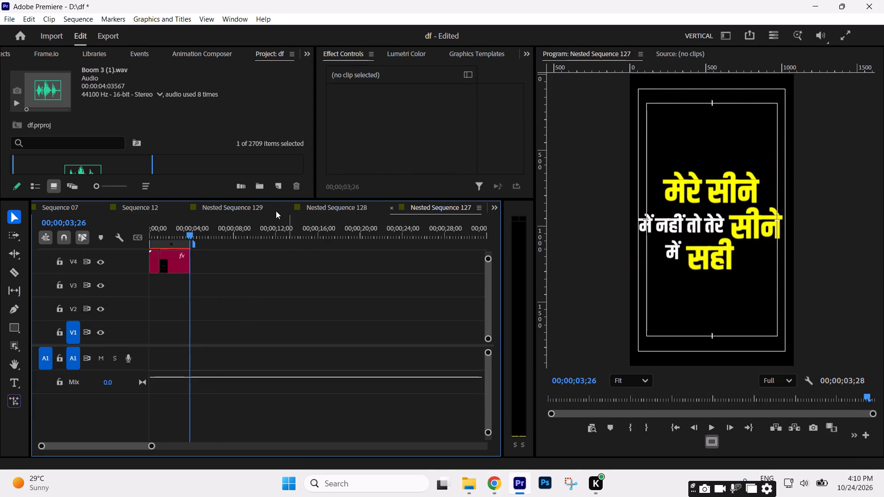
left_click_drag(269, 199, 263, 127)
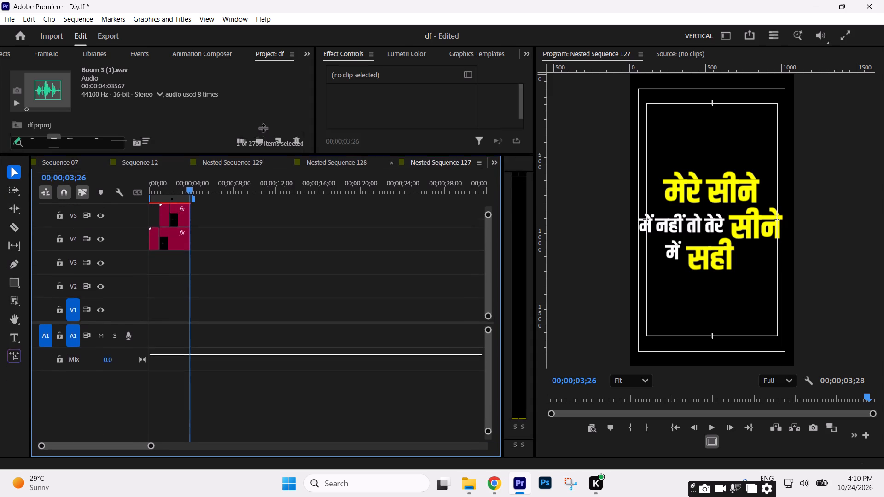
left_click_drag(263, 127, 272, 166)
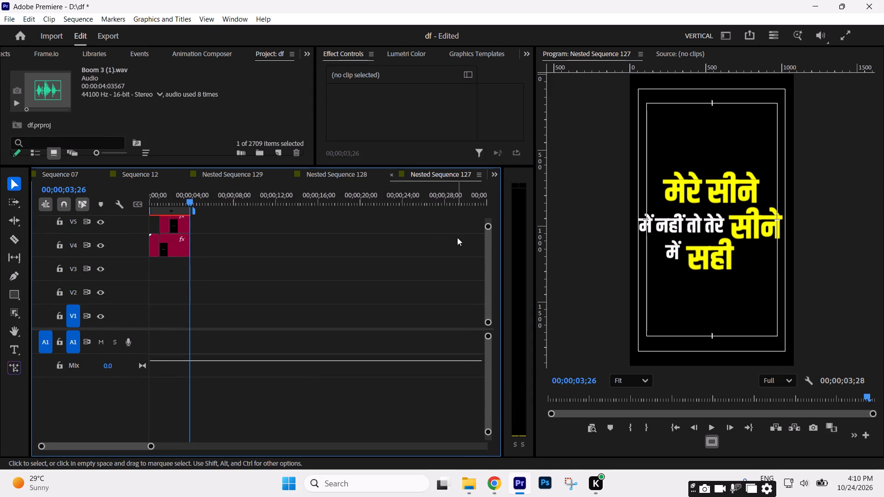
left_click_drag(487, 226, 489, 179)
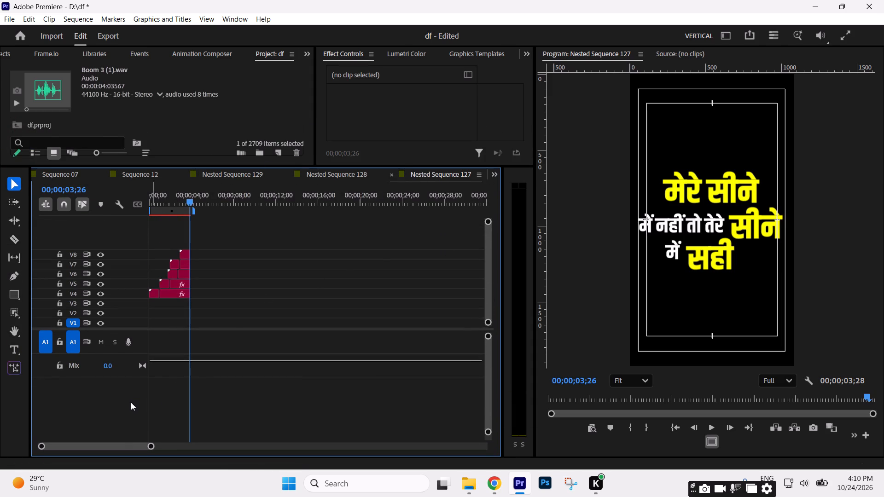
left_click_drag(153, 447, 105, 447)
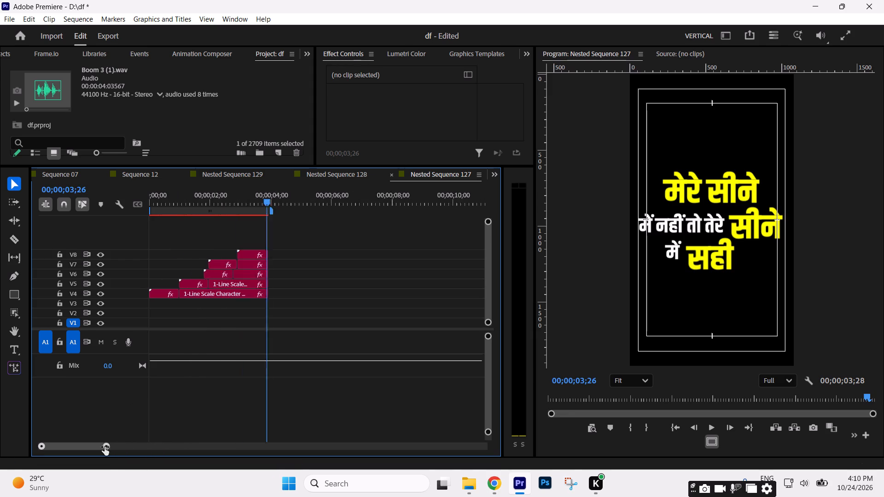
left_click_drag(105, 447, 86, 443)
left_click_drag(266, 252, 258, 254)
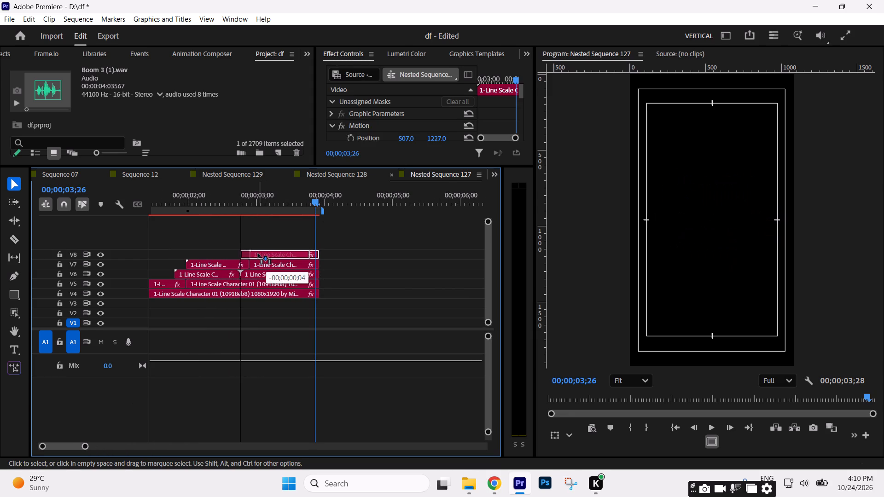
left_click_drag(258, 254, 256, 253)
left_click_drag(313, 254, 324, 251)
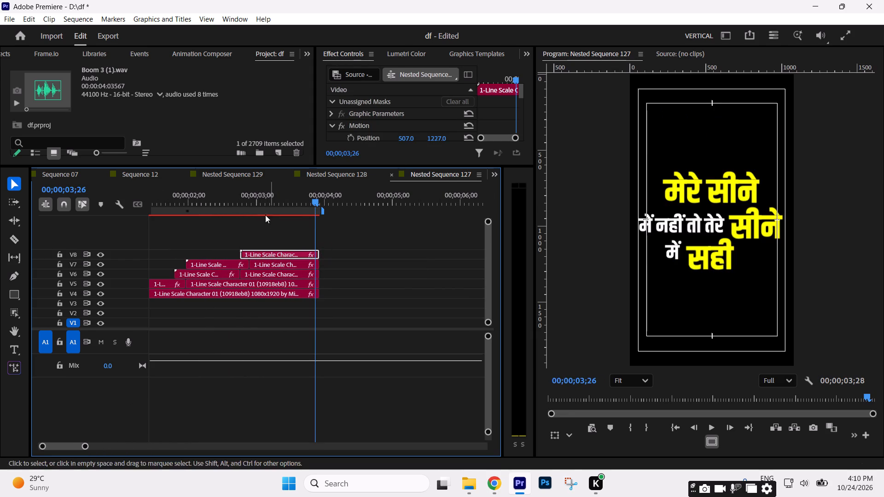
Set the position of the word सही on V8 to 498, 1210.
left_click_drag(248, 202, 306, 213)
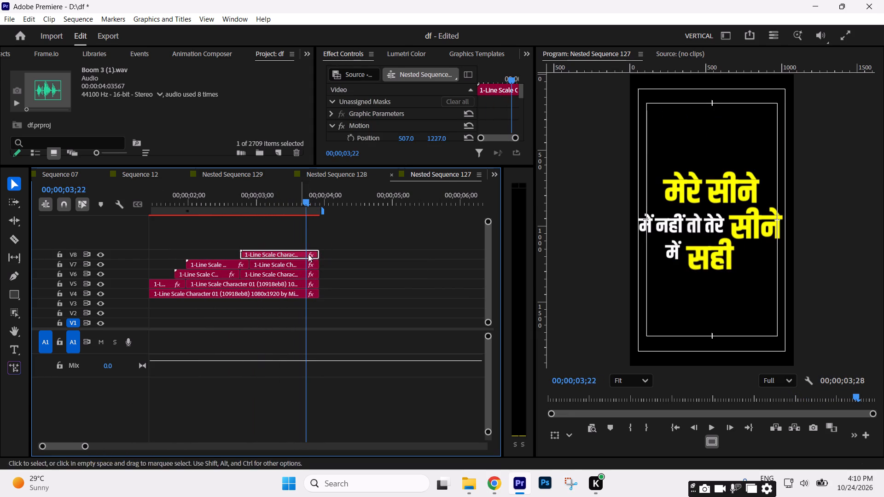
left_click_drag(436, 139, 436, 149)
left_click_drag(411, 137, 407, 137)
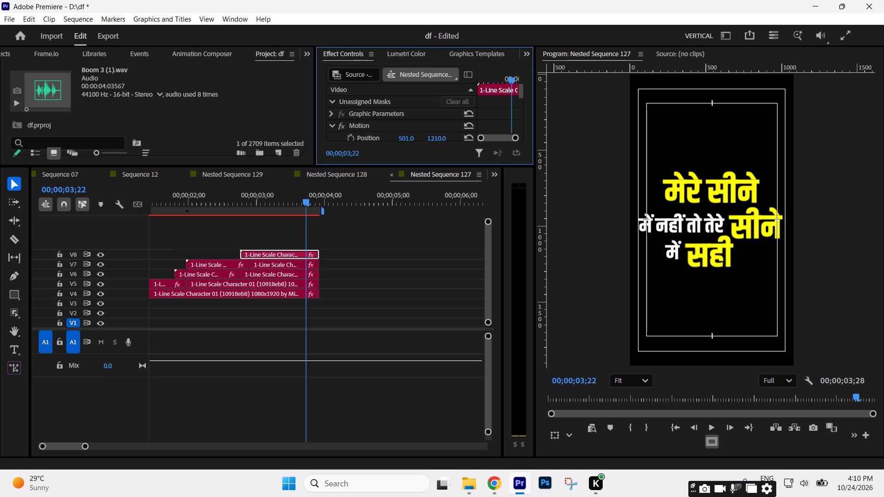
left_click_drag(407, 137, 405, 137)
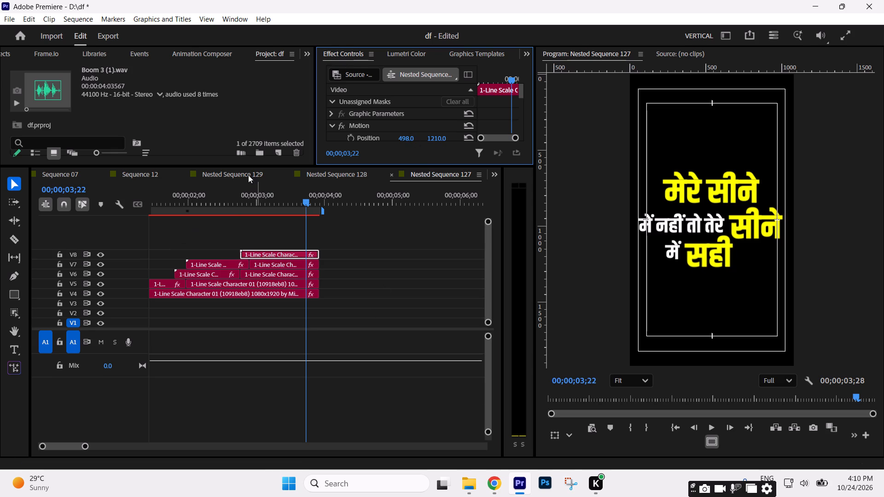
From Sequence 12, open the last phrase's nested sequence and fine-tune the X position of the word चाहिए on V8.
left_click(144, 174)
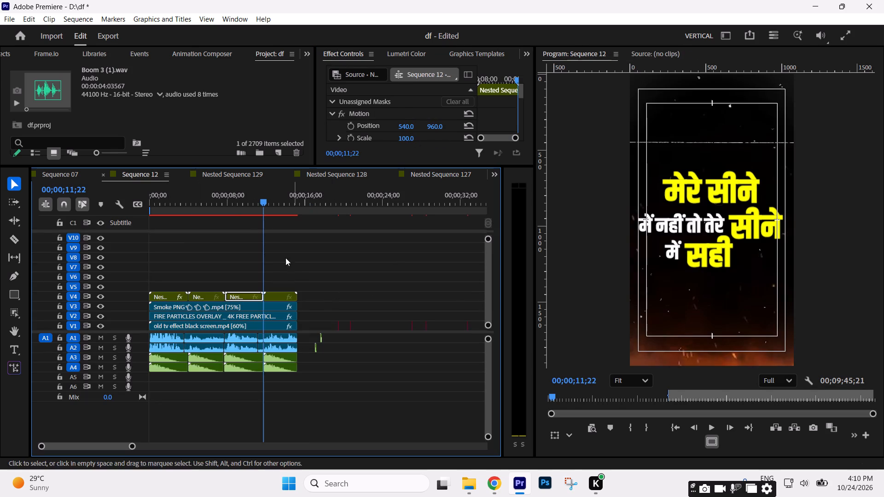
left_click_drag(271, 204, 302, 205)
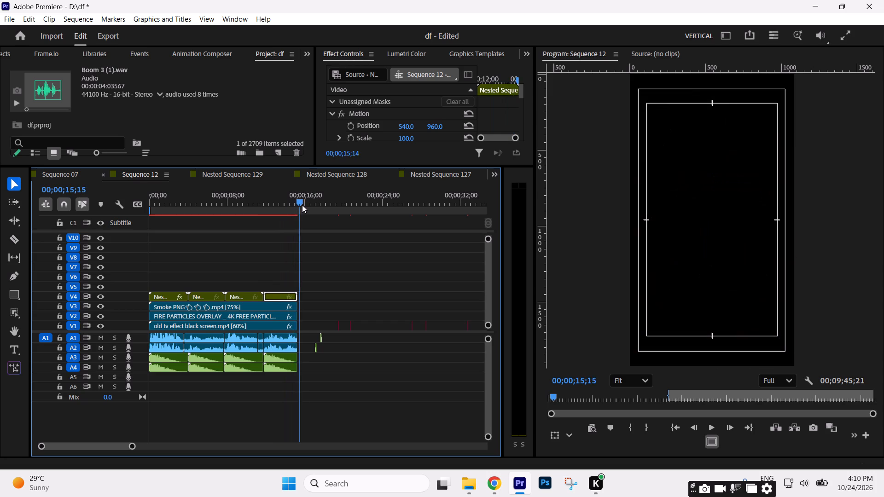
left_click_drag(302, 205, 296, 203)
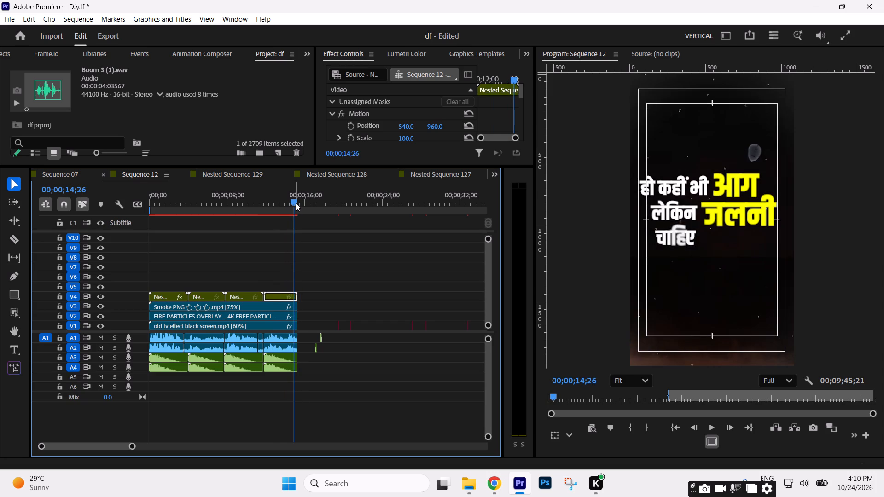
left_click(276, 295)
left_click(276, 295)
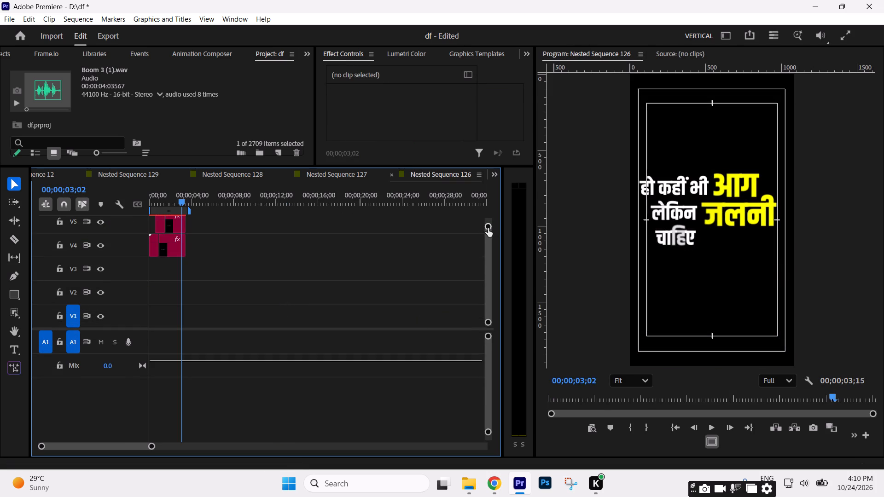
left_click_drag(487, 228, 485, 193)
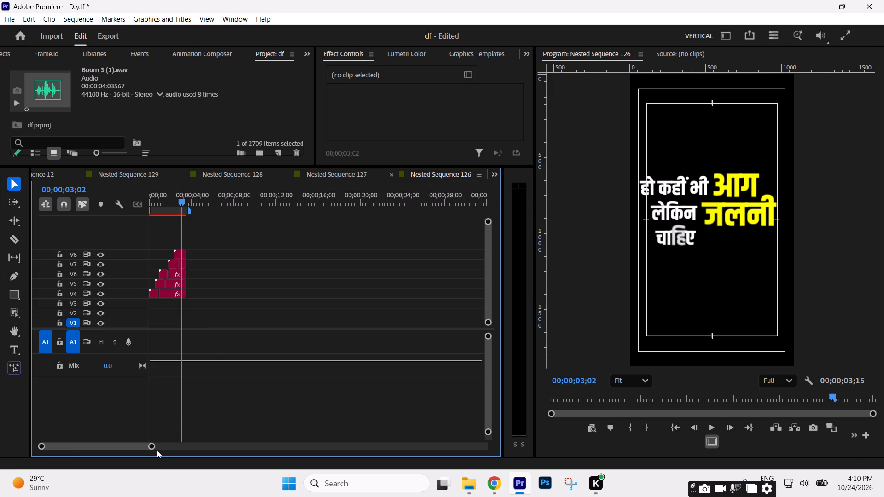
left_click_drag(150, 448, 85, 444)
left_click(301, 254)
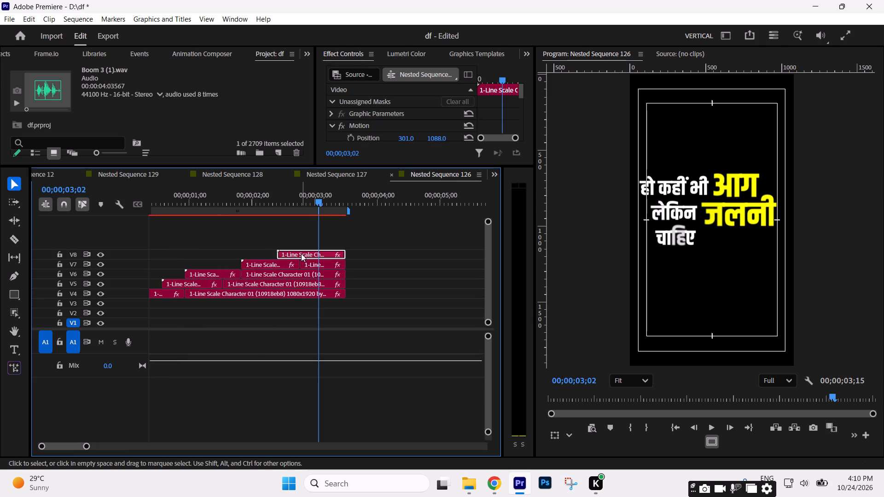
left_click(402, 138)
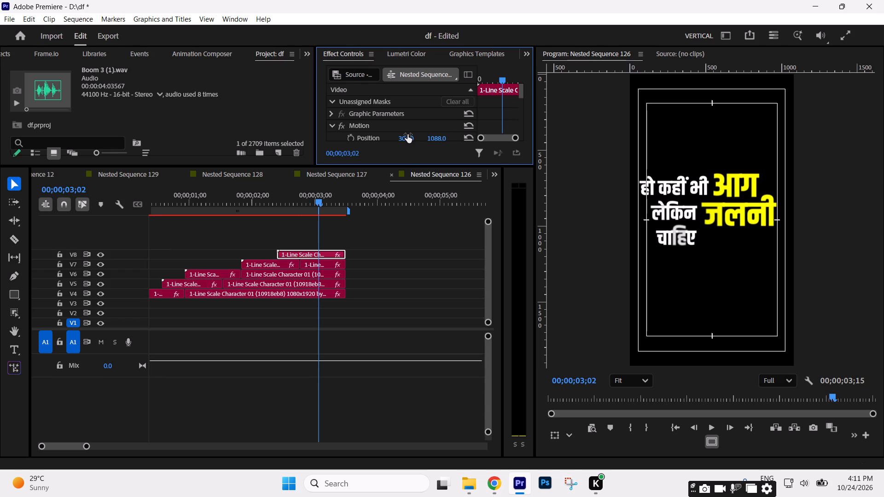
right_click(284, 275)
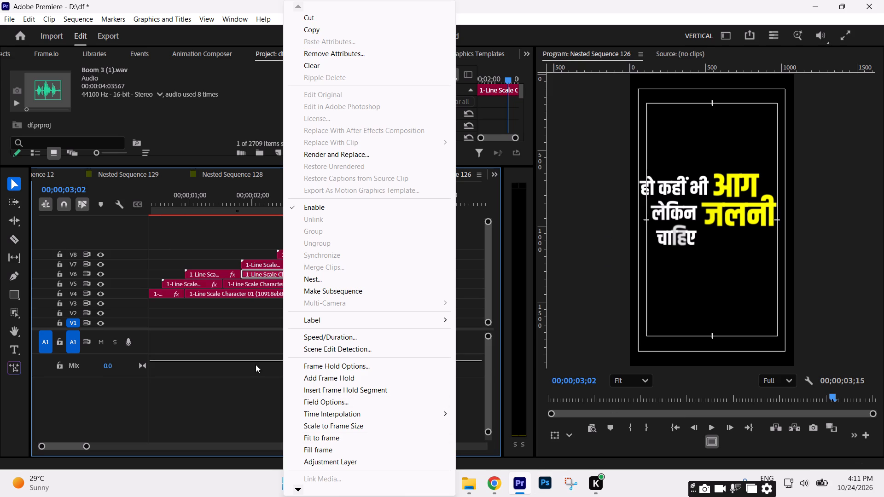
left_click(226, 340)
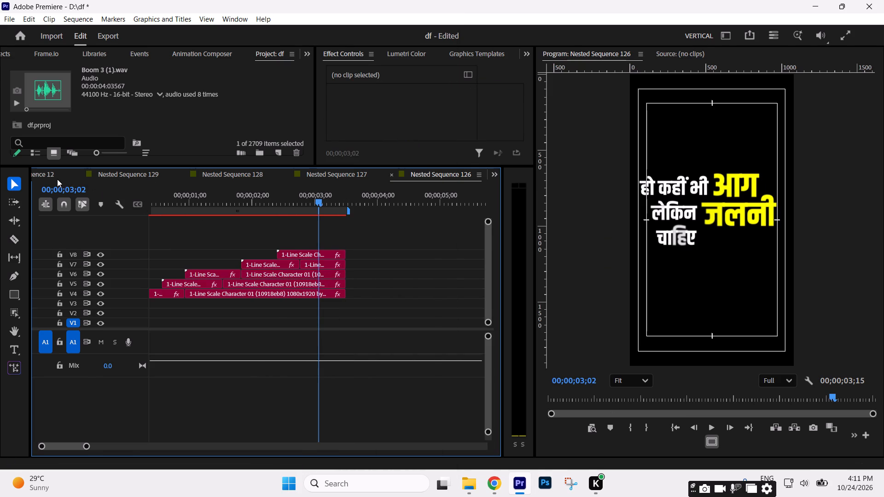
Return to Sequence 12 and close all the open nested sequences in the timeline.
left_click(57, 179)
left_click(245, 178)
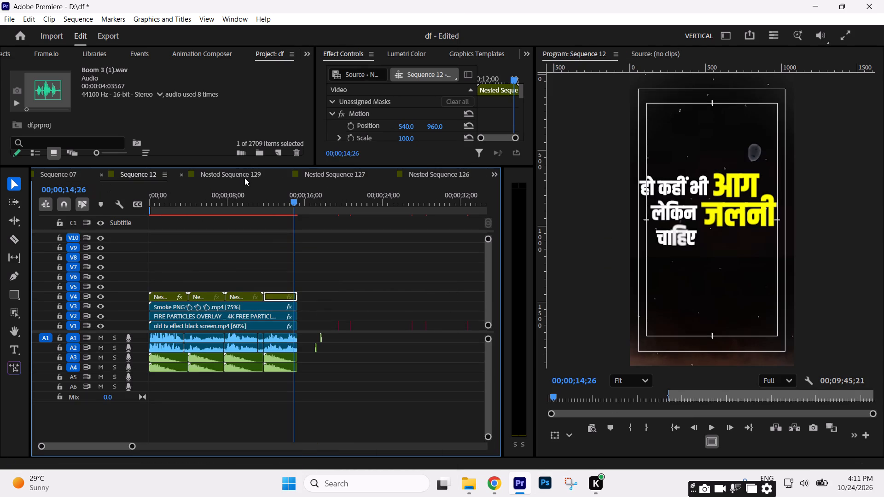
left_click(182, 175)
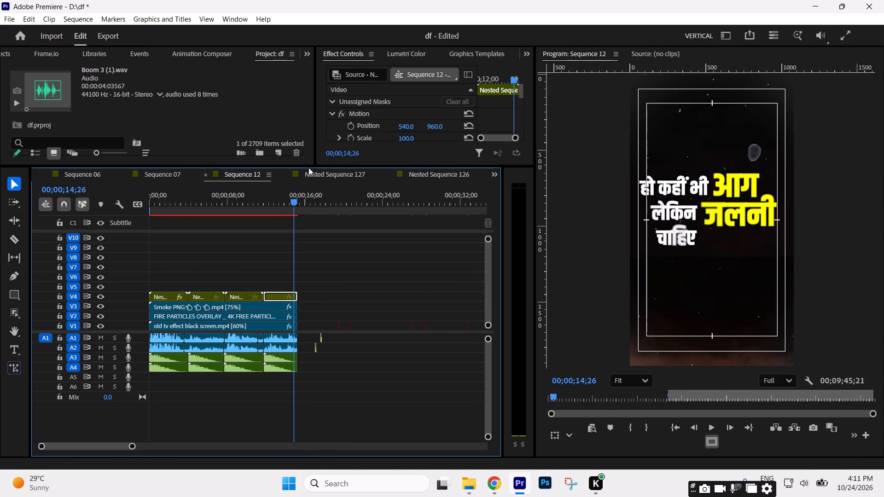
left_click(285, 174)
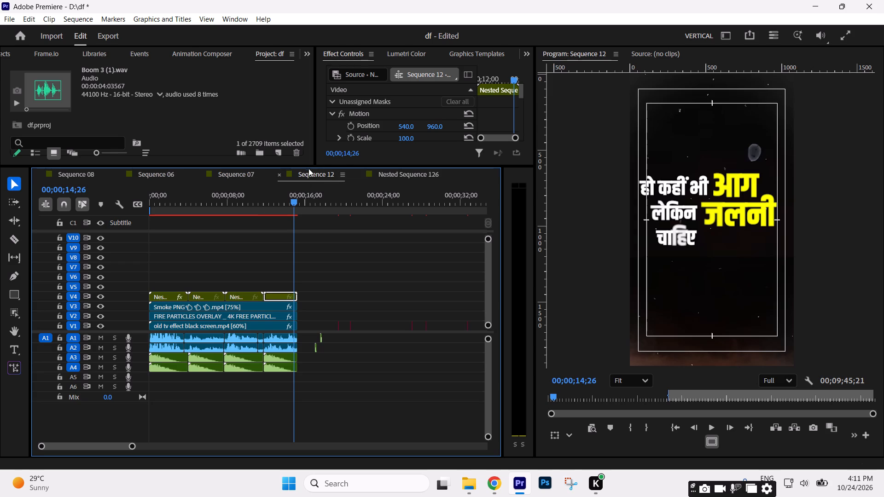
left_click(361, 173)
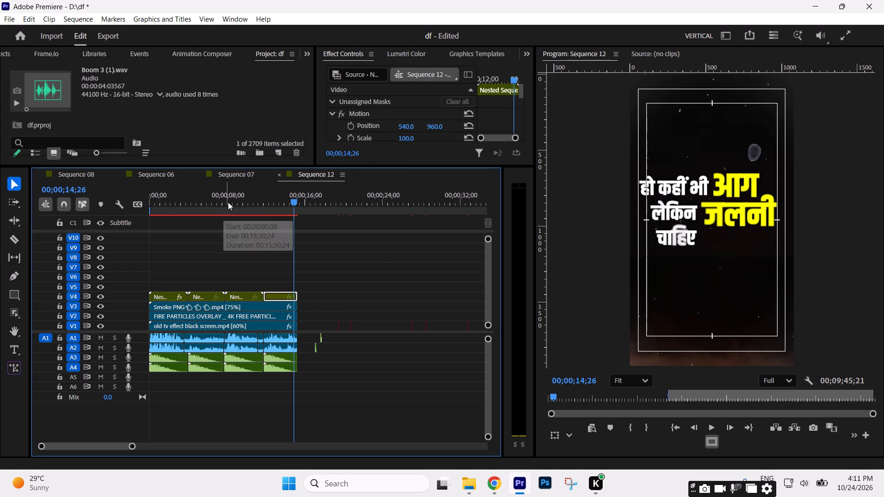
Play Sequence 12 from the start through the last phrase to review the lyric animation and sound.
left_click_drag(228, 202, 99, 219)
left_click(358, 259)
key("space")
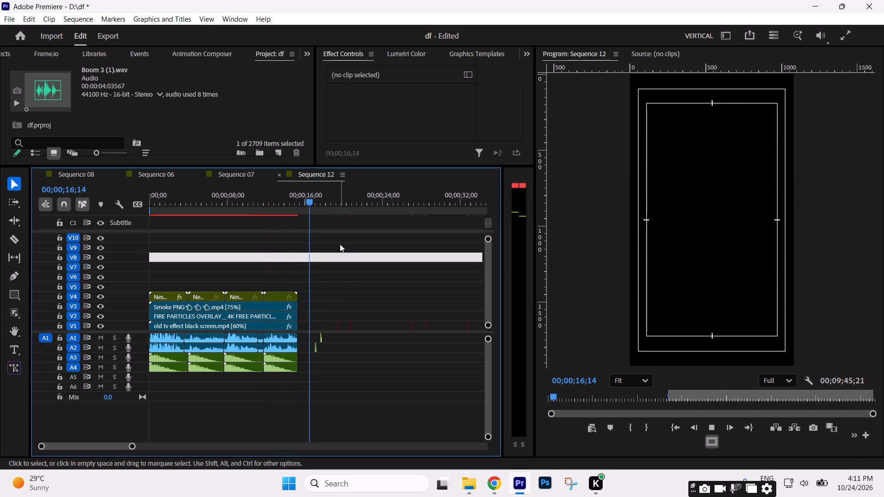
key("space")
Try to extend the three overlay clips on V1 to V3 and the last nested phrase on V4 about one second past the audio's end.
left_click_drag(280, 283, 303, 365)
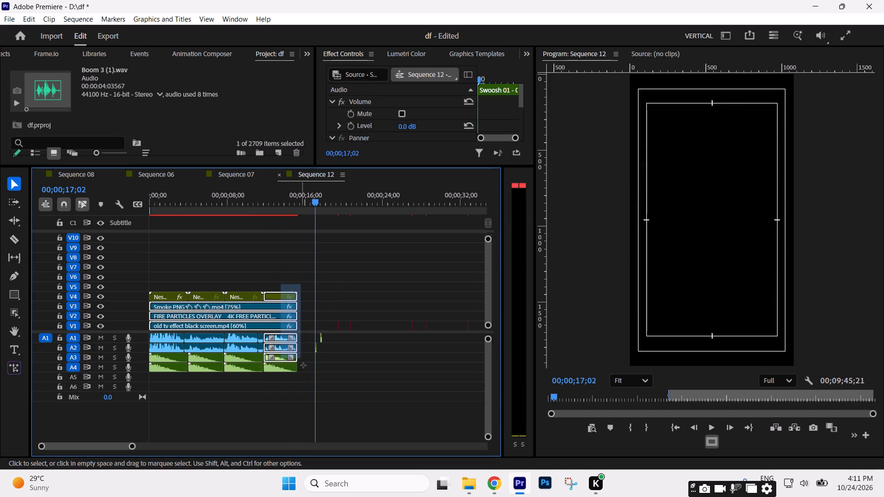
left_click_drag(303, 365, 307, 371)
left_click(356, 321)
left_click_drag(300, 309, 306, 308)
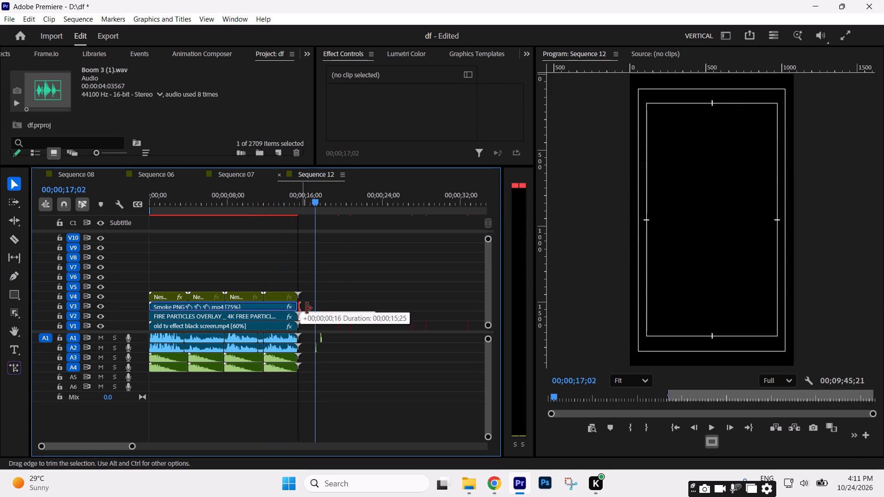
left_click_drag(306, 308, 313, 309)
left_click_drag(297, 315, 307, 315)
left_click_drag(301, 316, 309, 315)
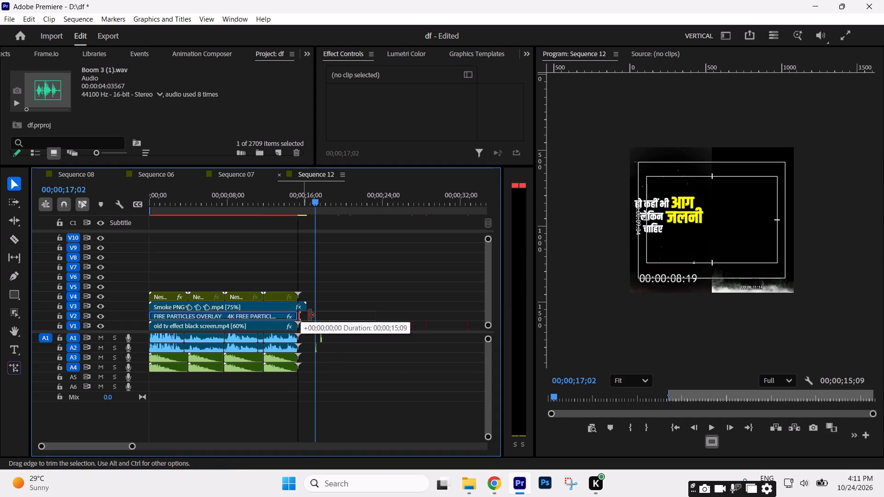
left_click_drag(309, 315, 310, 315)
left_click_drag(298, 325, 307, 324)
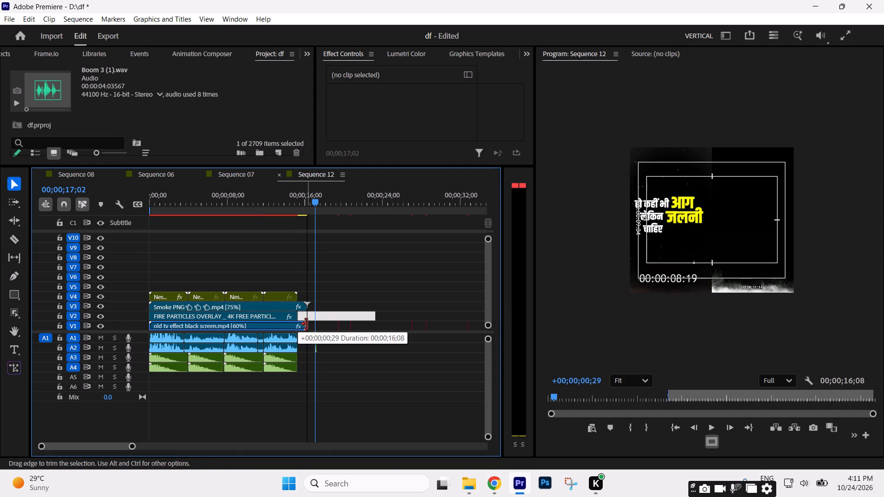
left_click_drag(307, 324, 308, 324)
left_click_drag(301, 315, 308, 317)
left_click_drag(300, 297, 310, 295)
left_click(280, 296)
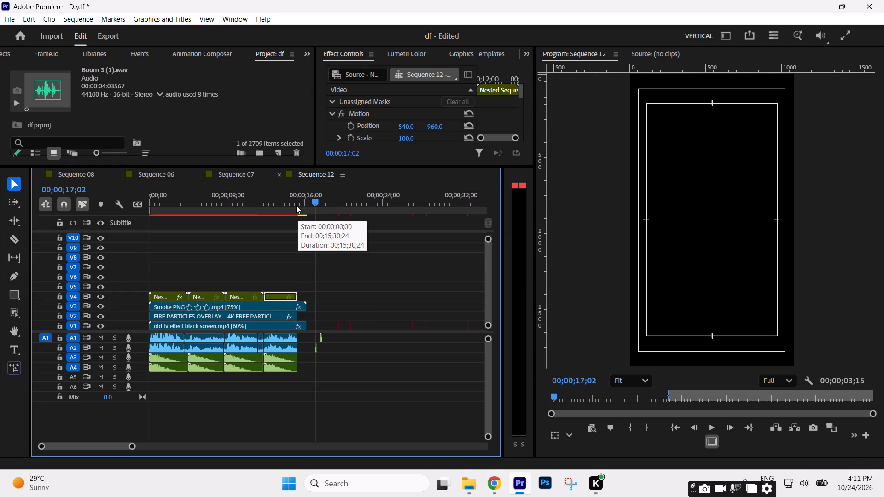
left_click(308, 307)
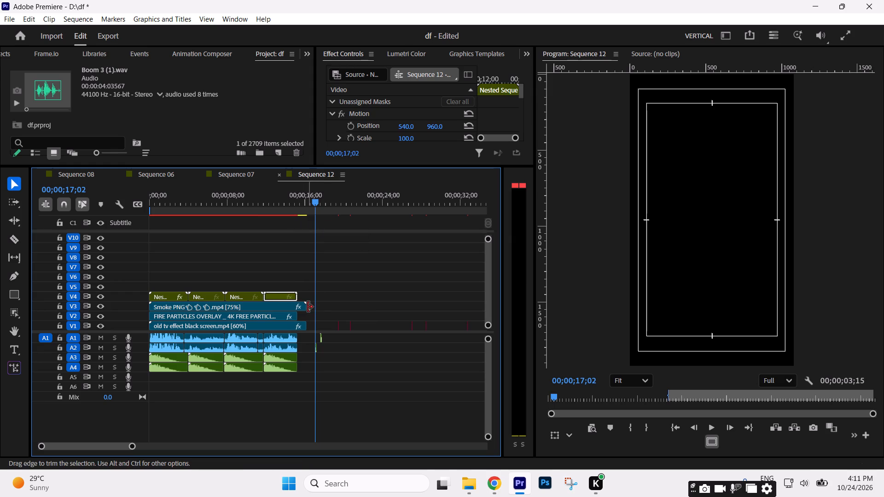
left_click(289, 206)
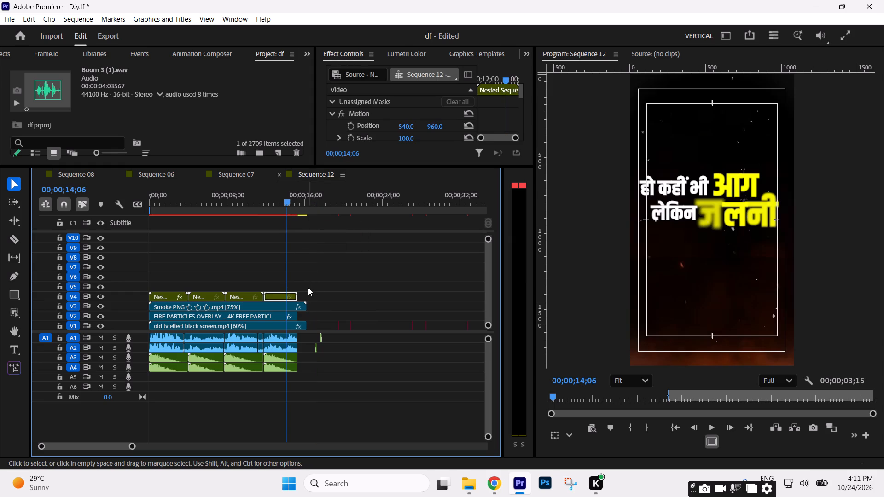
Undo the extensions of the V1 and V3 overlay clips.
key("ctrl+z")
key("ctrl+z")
Play the end of the last phrase in Sequence 12 to check its ending.
left_click(336, 282)
key("space")
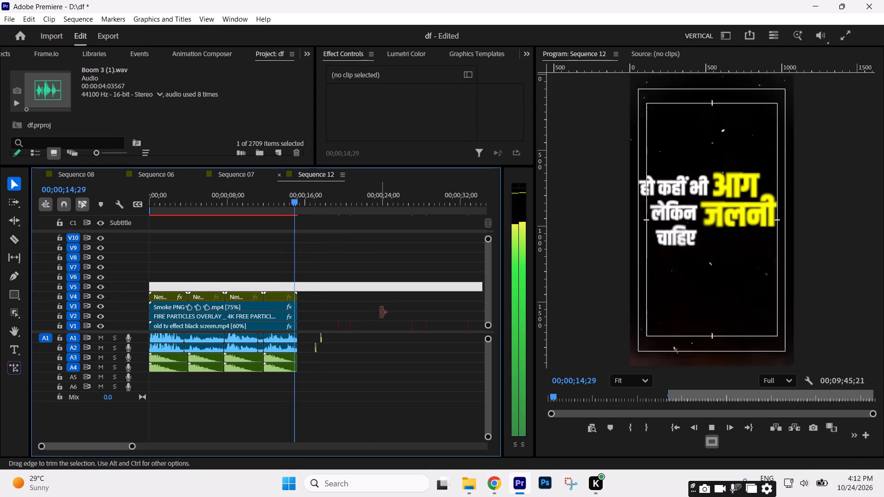
Stop the playback of Sequence 12 and save the project.
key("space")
key("ctrl+s")
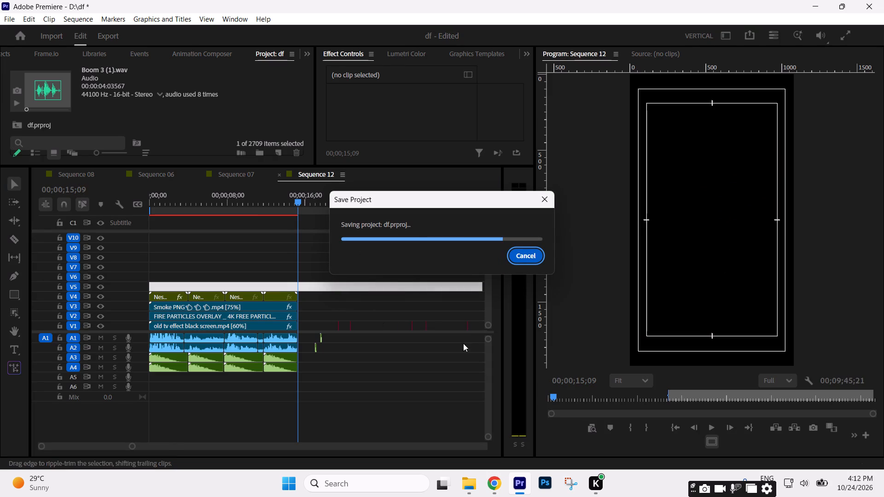
Lower the Windows system volume and dim the screen brightness to about 10.
left_click(808, 479)
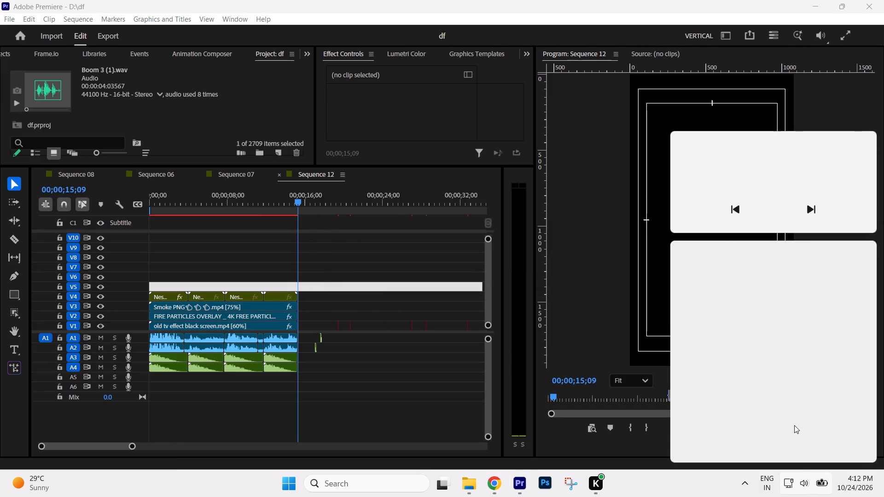
left_click_drag(769, 413, 731, 413)
left_click_drag(742, 387, 721, 387)
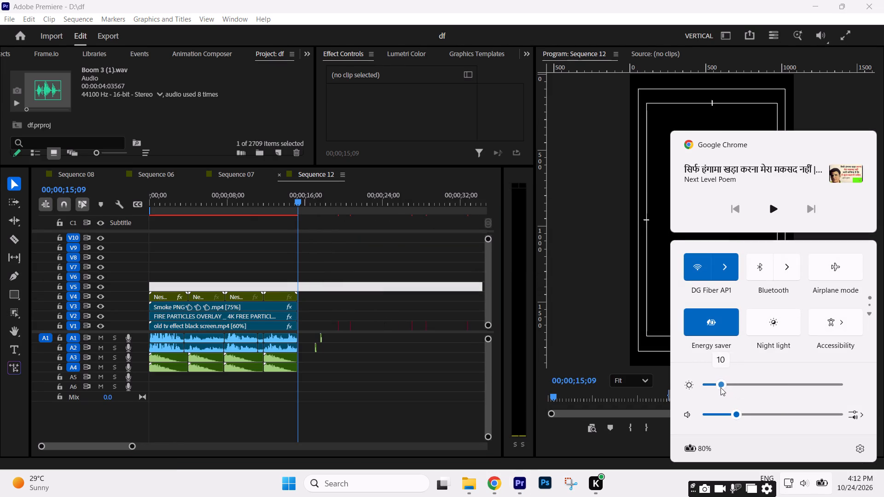
left_click_drag(721, 387, 723, 387)
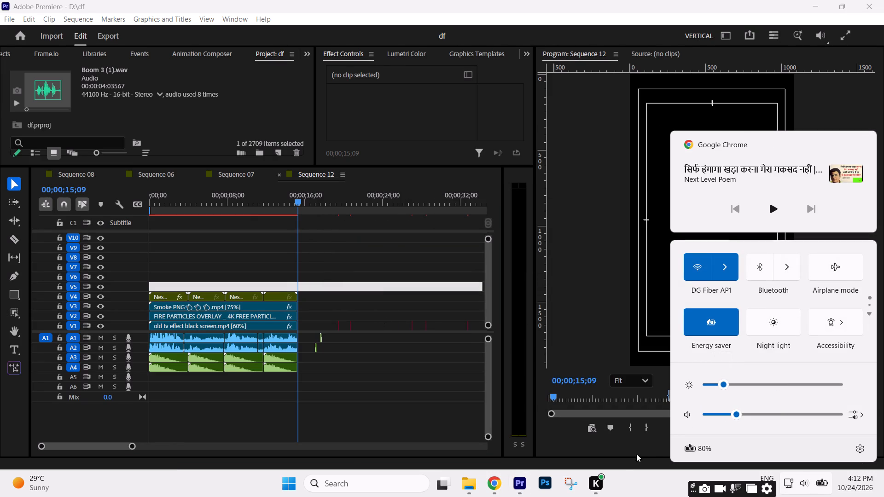
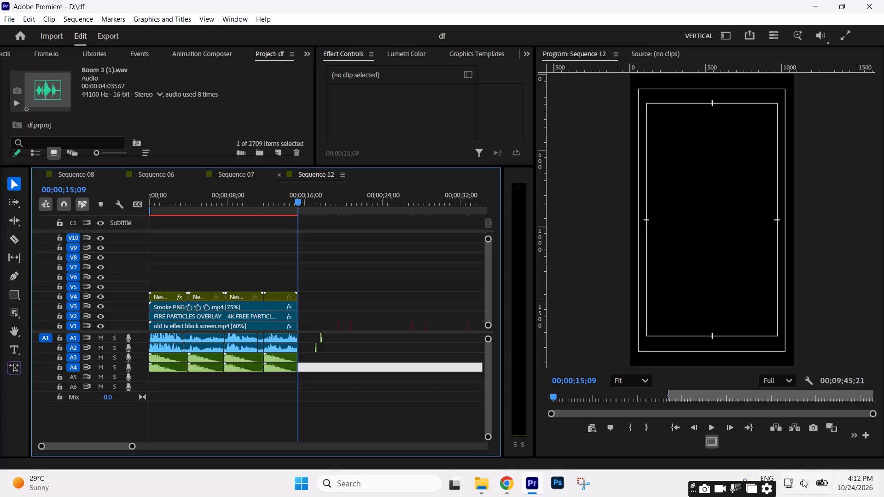
Raise the computer's sound volume and screen brightness to just under half.
left_click(803, 479)
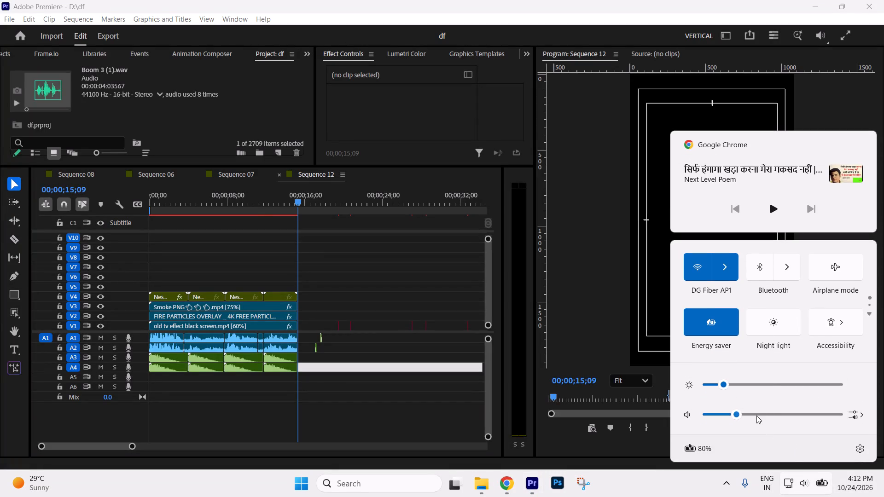
left_click_drag(756, 416, 765, 414)
left_click_drag(745, 378, 763, 381)
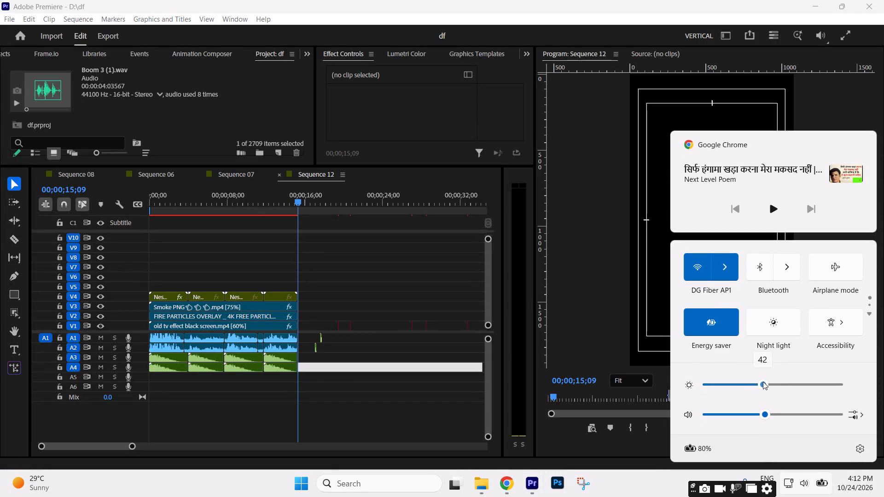
left_click_drag(763, 381, 770, 381)
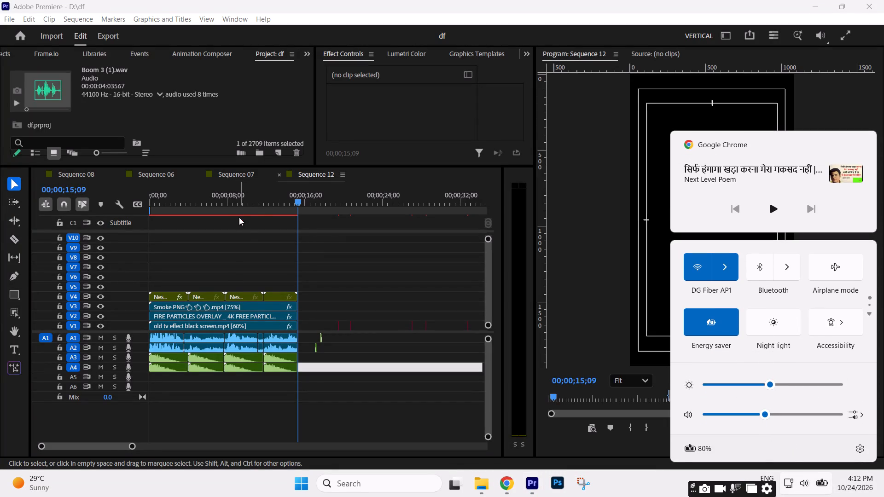
Return the playhead to the start of Sequence 12 and enlarge the Project and Effect Controls panels by shortening the timeline.
left_click_drag(238, 208, 85, 224)
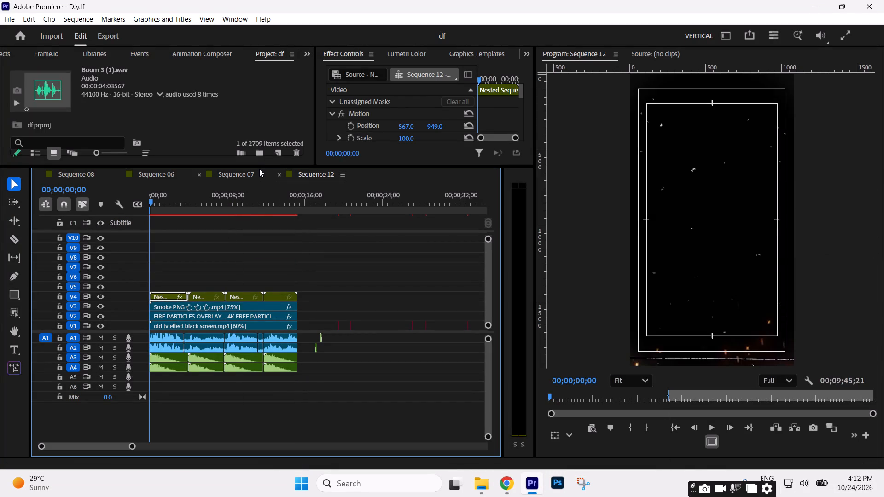
left_click_drag(259, 167, 273, 256)
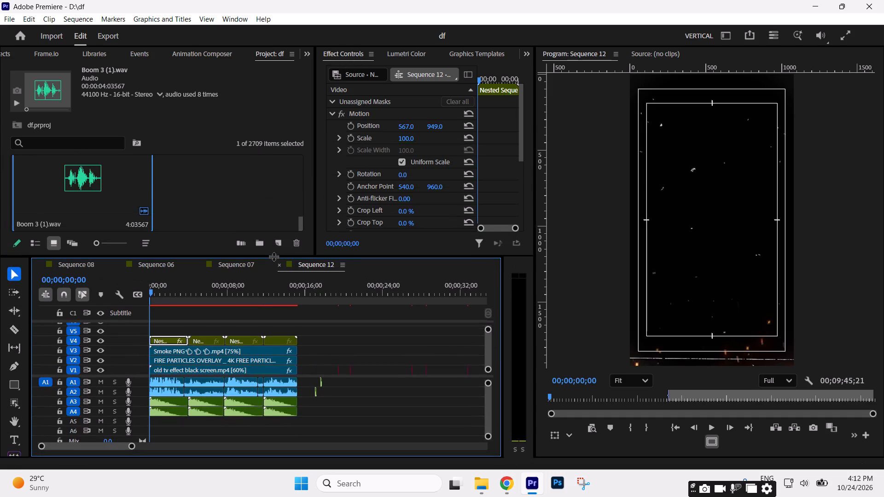
left_click_drag(273, 256, 273, 253)
Scrub through Sequence 12 from the first phrase to the end of the last one to check the text layouts.
left_click_drag(162, 287, 206, 289)
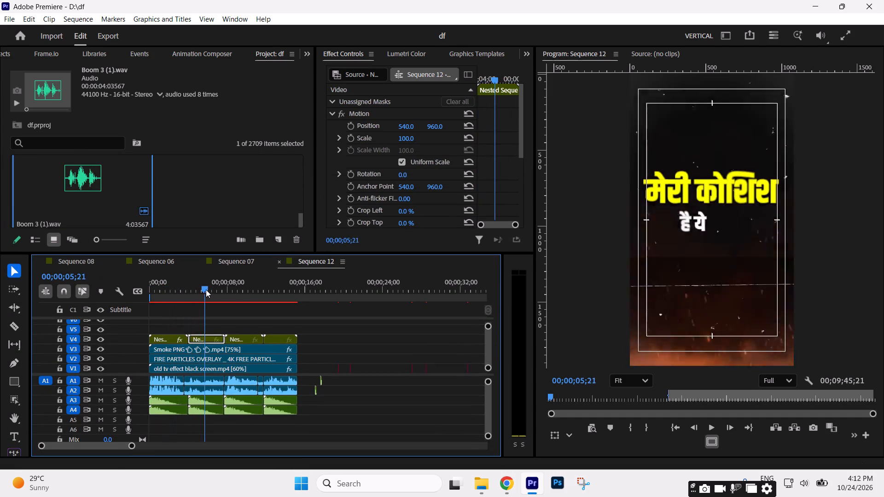
left_click_drag(206, 289, 258, 292)
left_click_drag(262, 286, 293, 291)
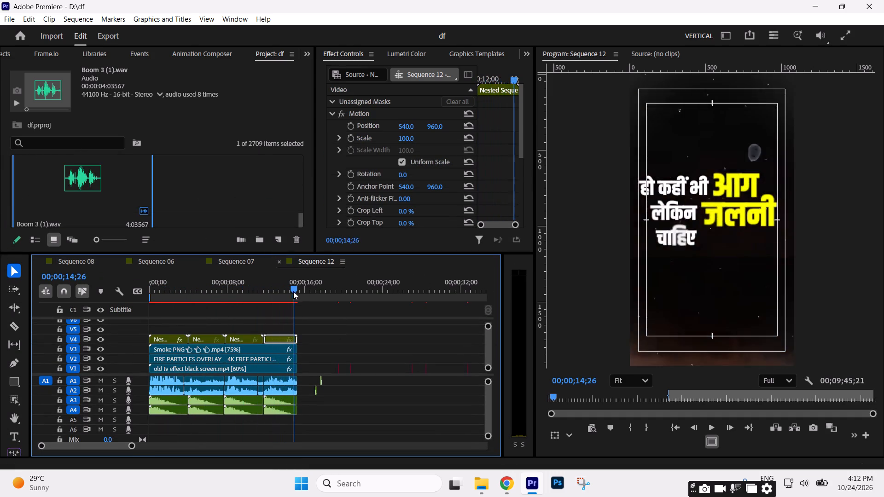
Delete the stray leftover clips on the video and audio tracks between the lyric edit's end and the distant V3 title in Sequence 12.
left_click_drag(293, 291, 148, 292)
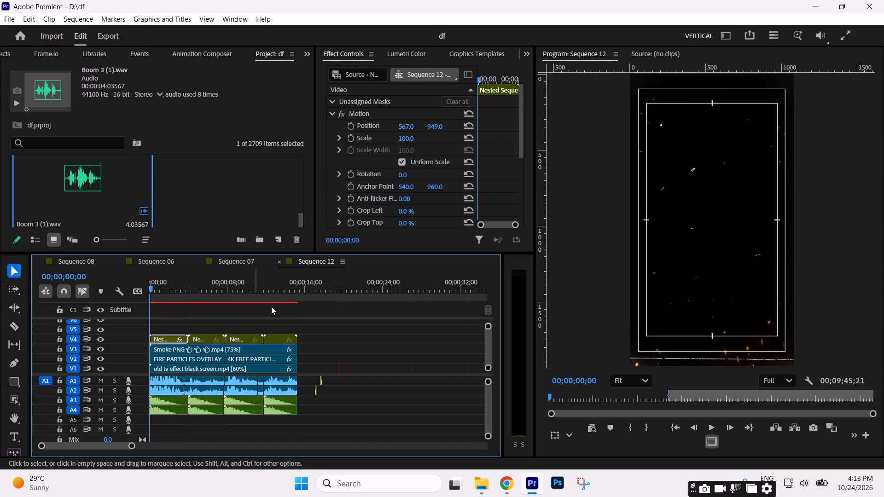
left_click(338, 316)
left_click_drag(306, 289, 339, 299)
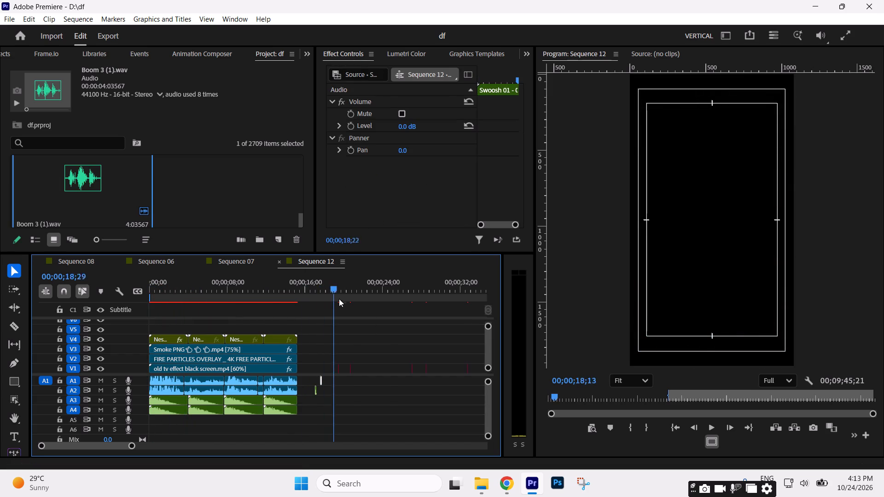
left_click_drag(339, 299, 477, 327)
left_click_drag(132, 445, 147, 448)
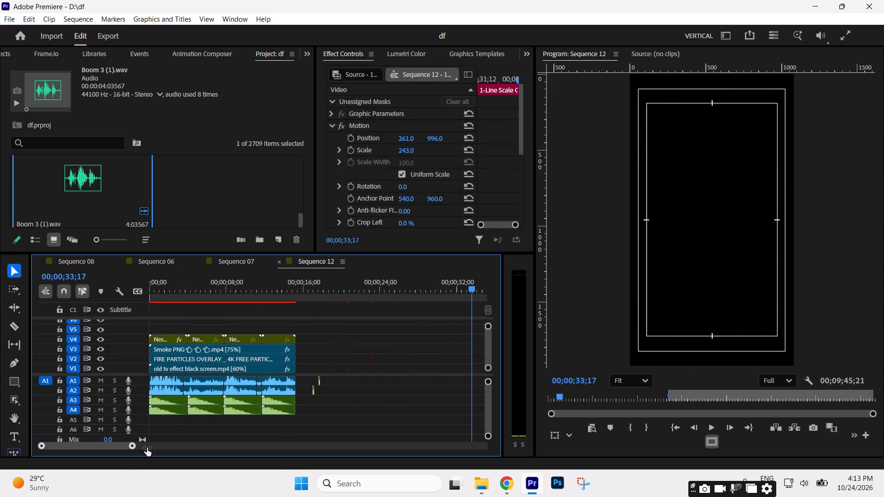
left_click_drag(147, 448, 170, 448)
left_click_drag(457, 334, 312, 401)
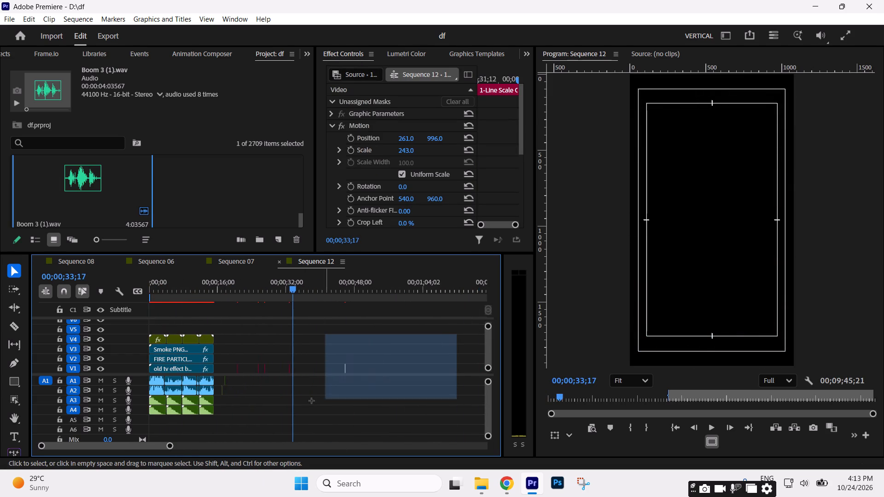
left_click_drag(312, 401, 221, 404)
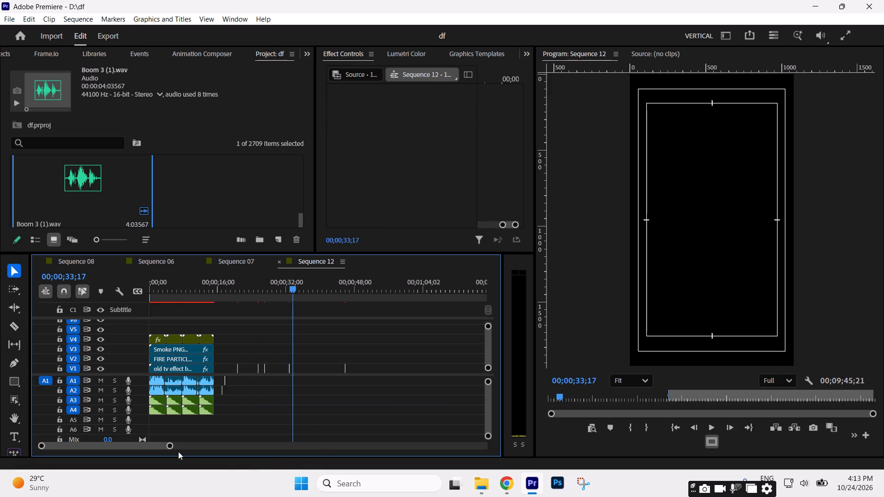
left_click_drag(169, 445, 186, 445)
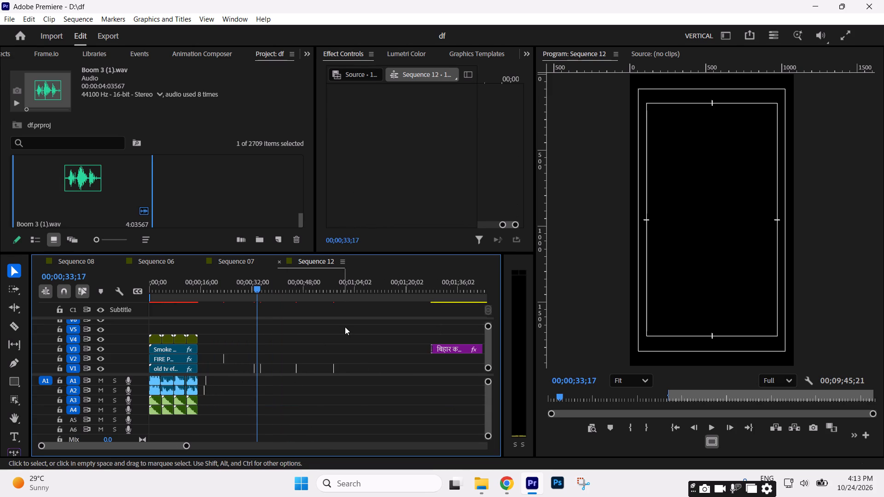
left_click(345, 327)
left_click_drag(359, 329, 203, 417)
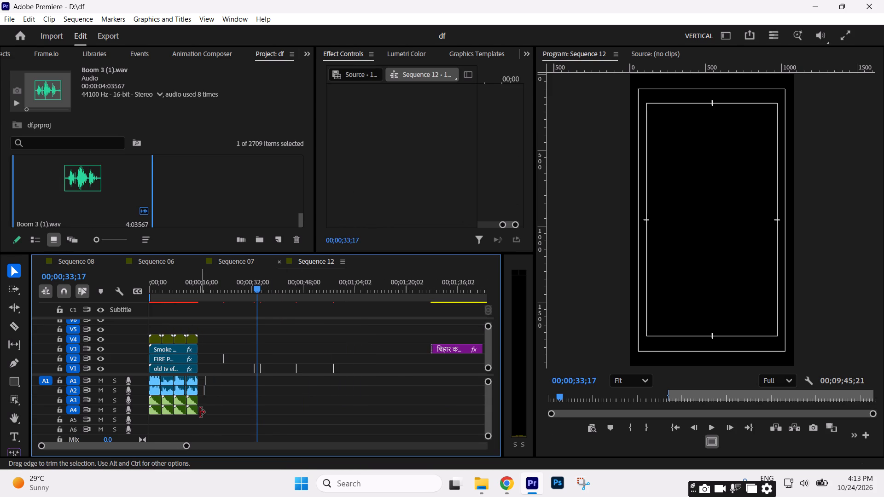
key("Delete")
Play Sequence 12 from the start to just past the last nested phrase to review the lyric animation and sound.
key("Home")
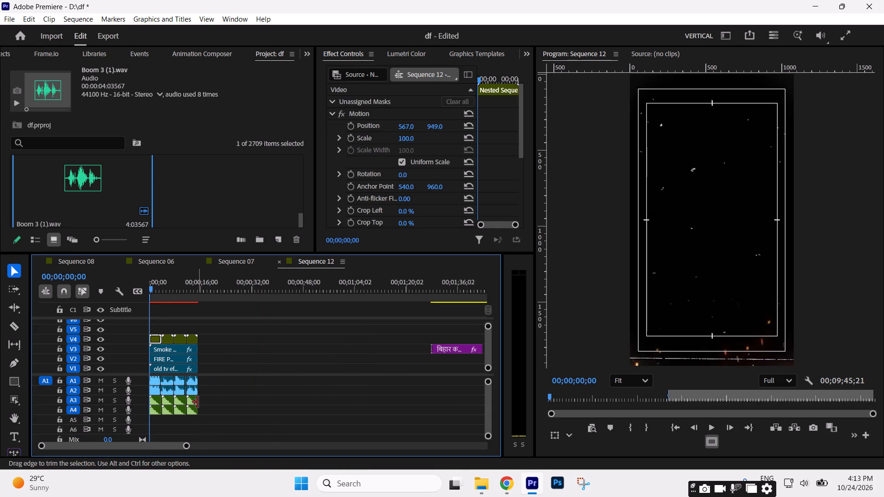
key("space")
key("space")
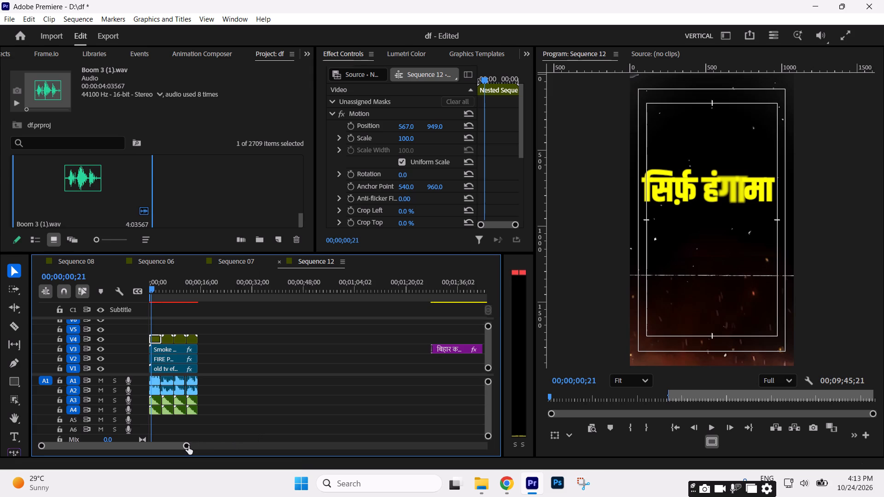
left_click_drag(186, 446, 138, 450)
key("space")
left_click(370, 392)
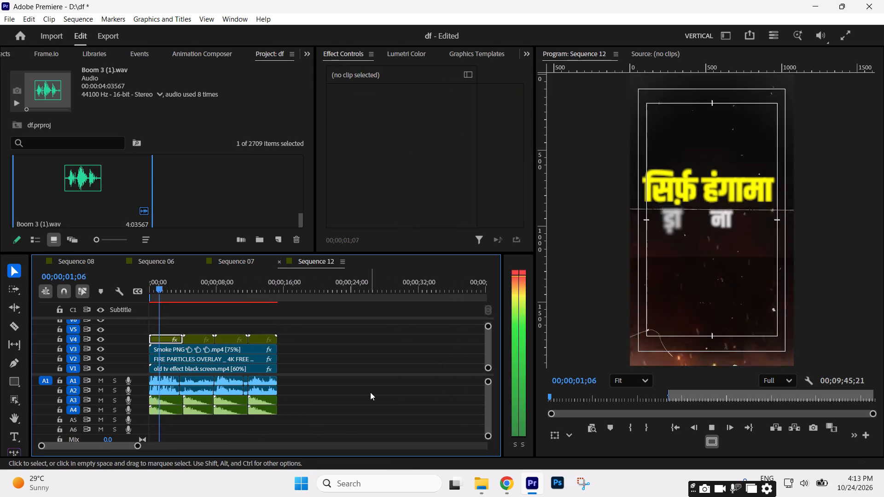
left_click_drag(489, 437, 487, 451)
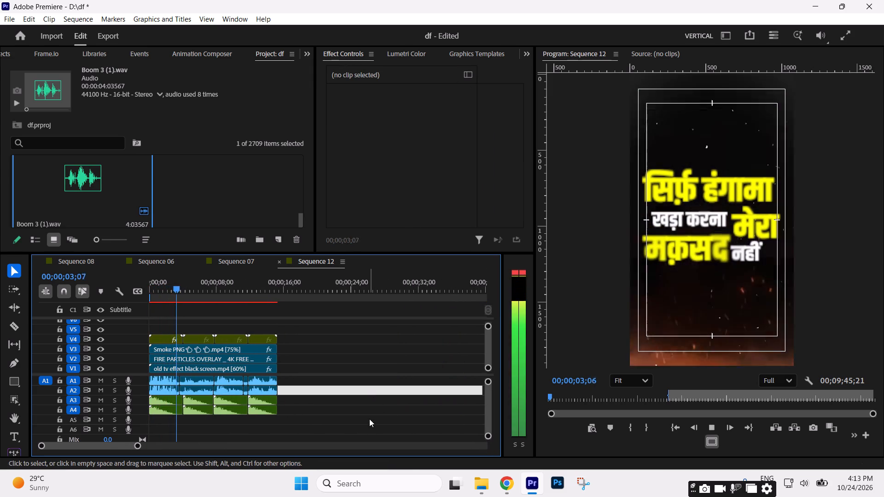
left_click(369, 411)
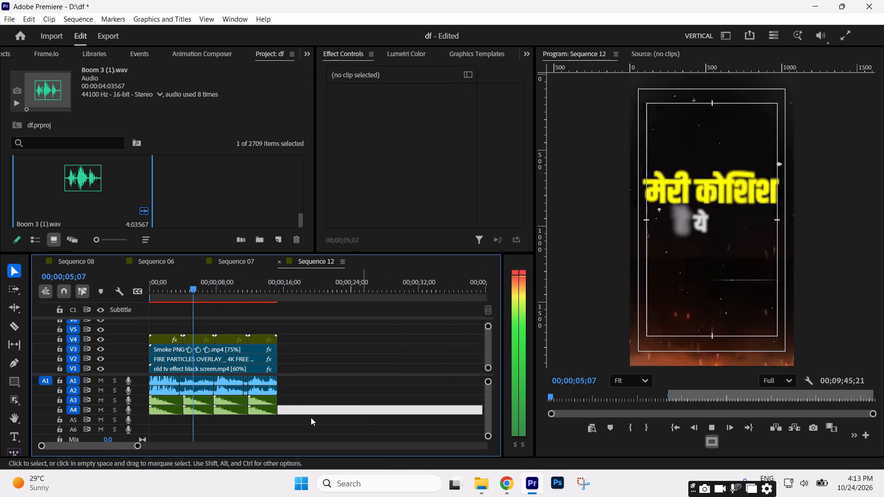
left_click_drag(139, 447, 115, 450)
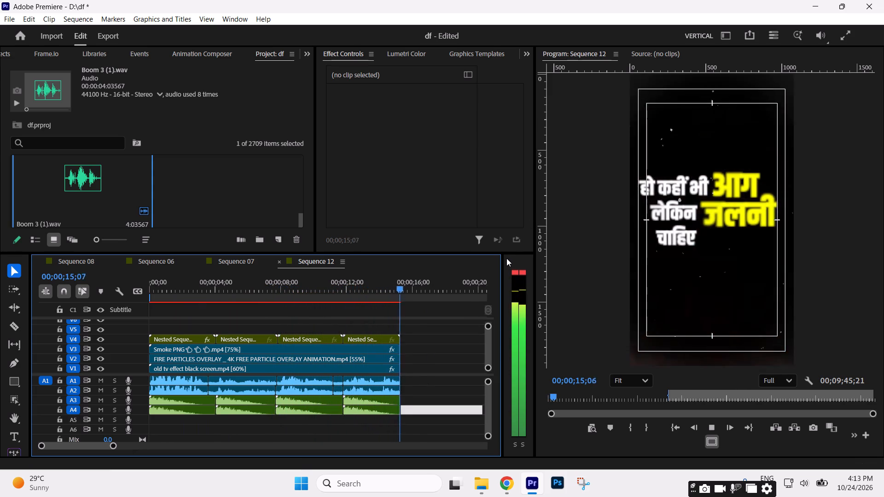